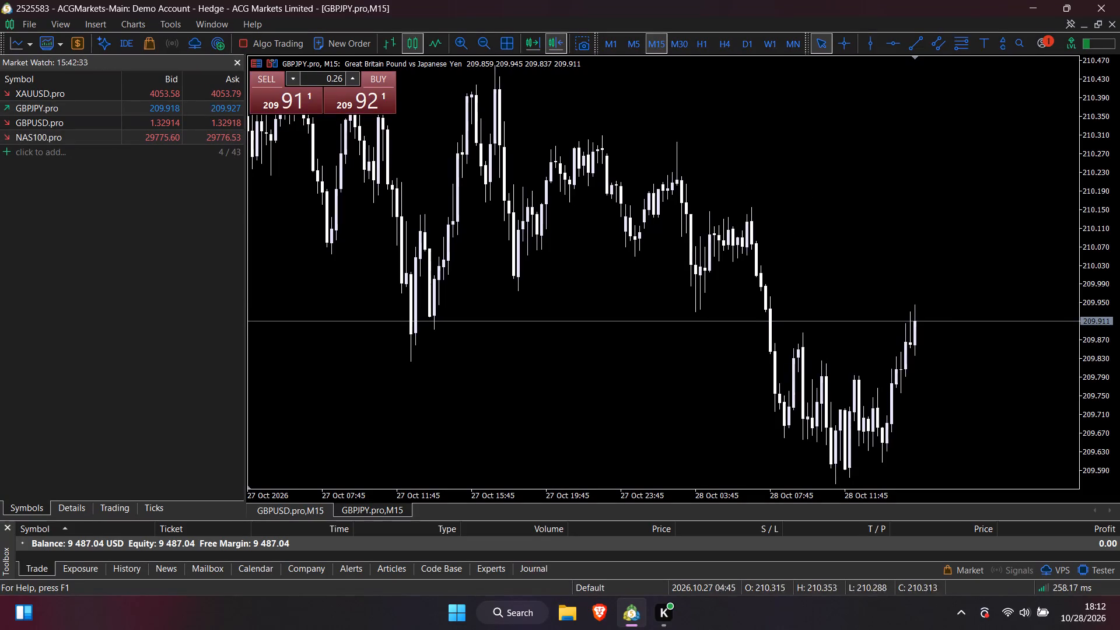
Hide the one-click trading panel on the GBPJPY.pro M15 chart.
{"action": "left_click", "coordinate": [271, 60]}
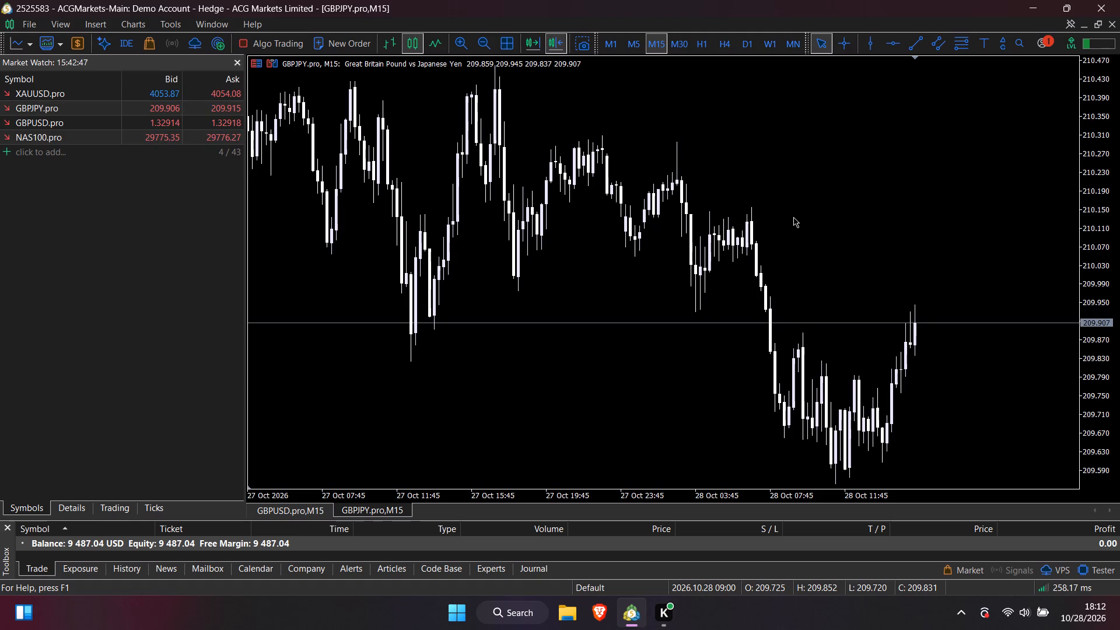
{"action": "left_click_drag", "start_coordinate": [790, 217], "coordinate": [729, 203]}
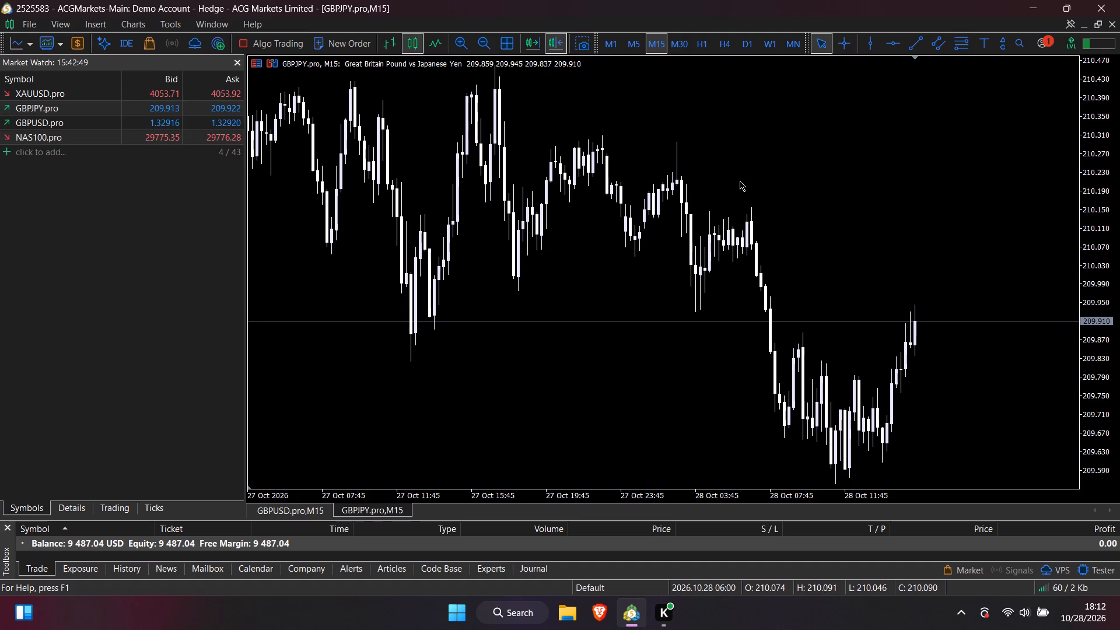
{"action": "scroll", "coordinate": [928, 402], "scroll_direction": "down", "scroll_amount": 1}
{"action": "scroll", "coordinate": [928, 402], "scroll_direction": "up", "scroll_amount": 3}
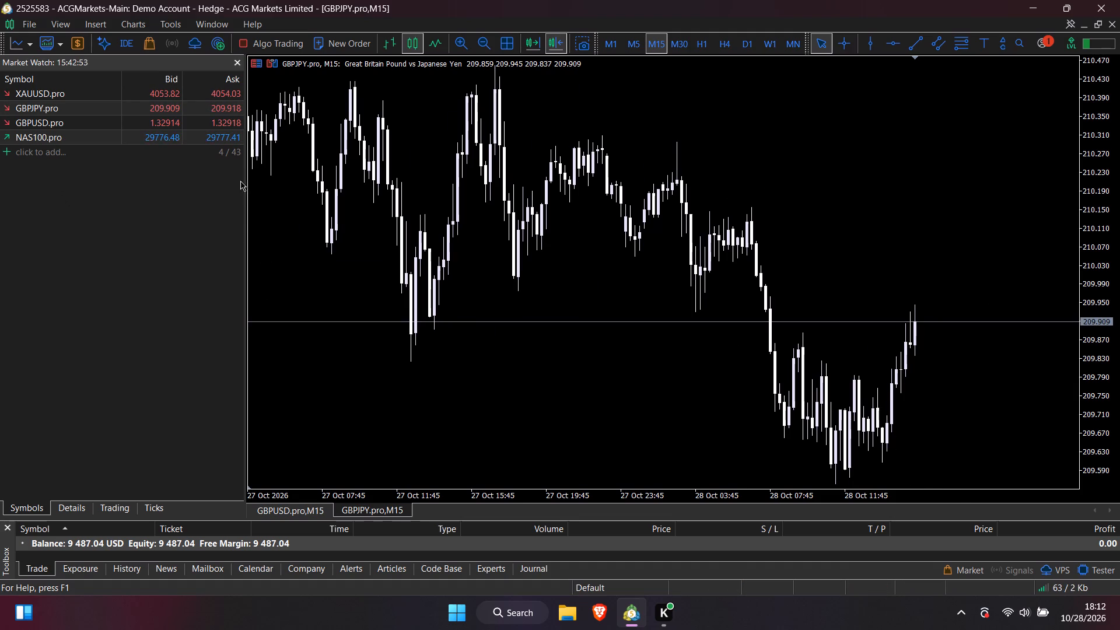
Narrow the Market Watch pane to give the chart area more width.
{"action": "left_click_drag", "start_coordinate": [246, 192], "coordinate": [106, 194]}
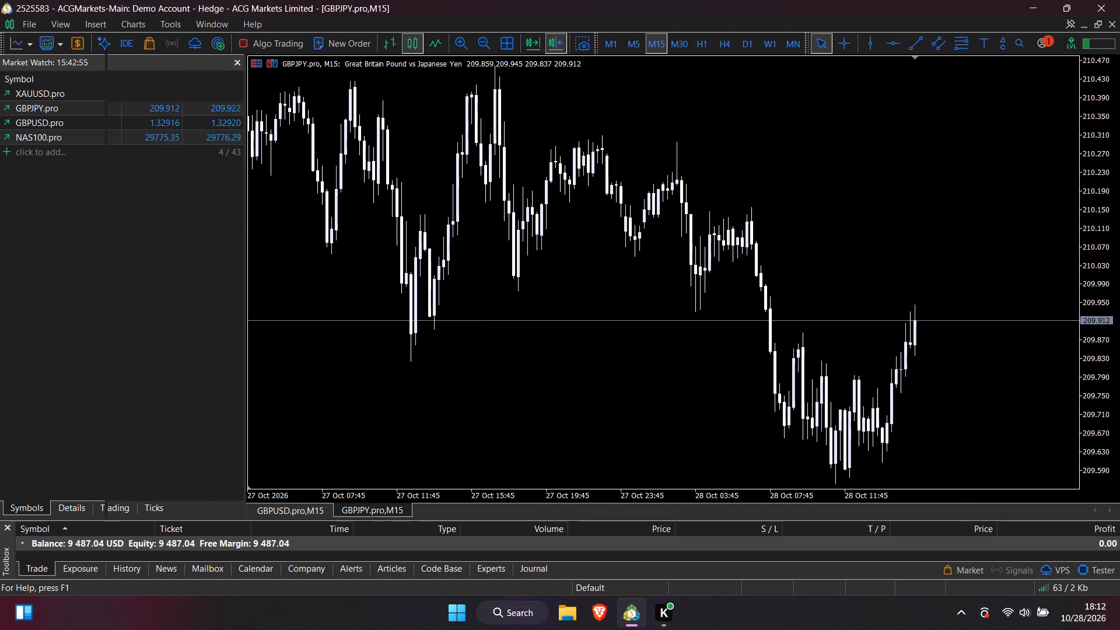
Restore the maximized chart and resize and move the GBPJPY.pro and GBPUSD.pro windows so both fit side by side.
{"action": "left_click", "coordinate": [1100, 27]}
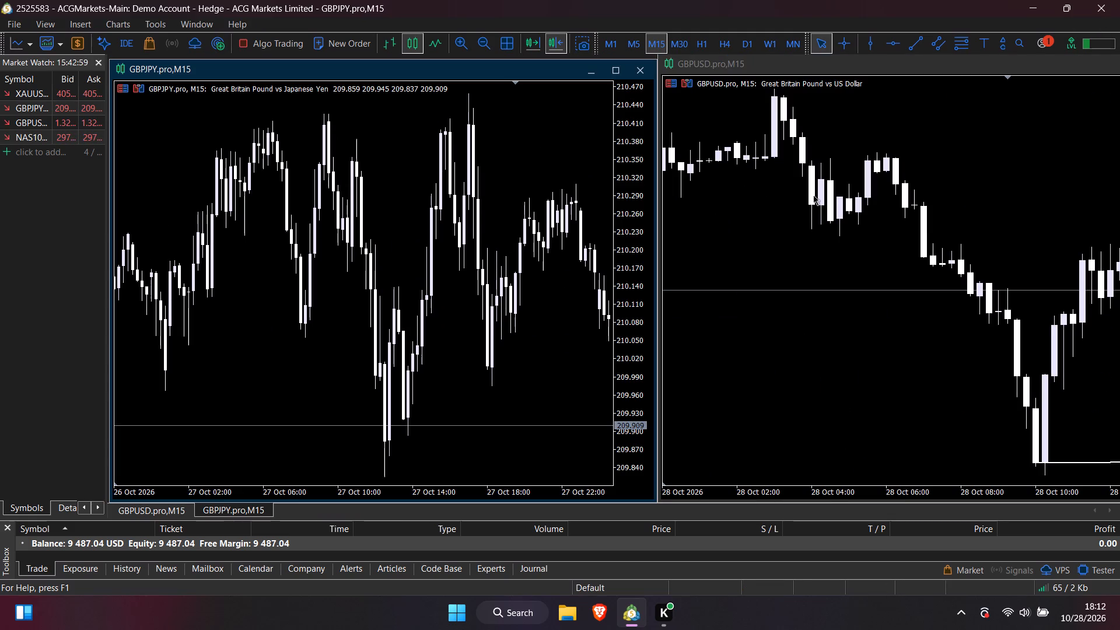
{"action": "left_click_drag", "start_coordinate": [813, 195], "coordinate": [763, 192]}
{"action": "scroll", "coordinate": [875, 222], "scroll_direction": "up", "scroll_amount": 5}
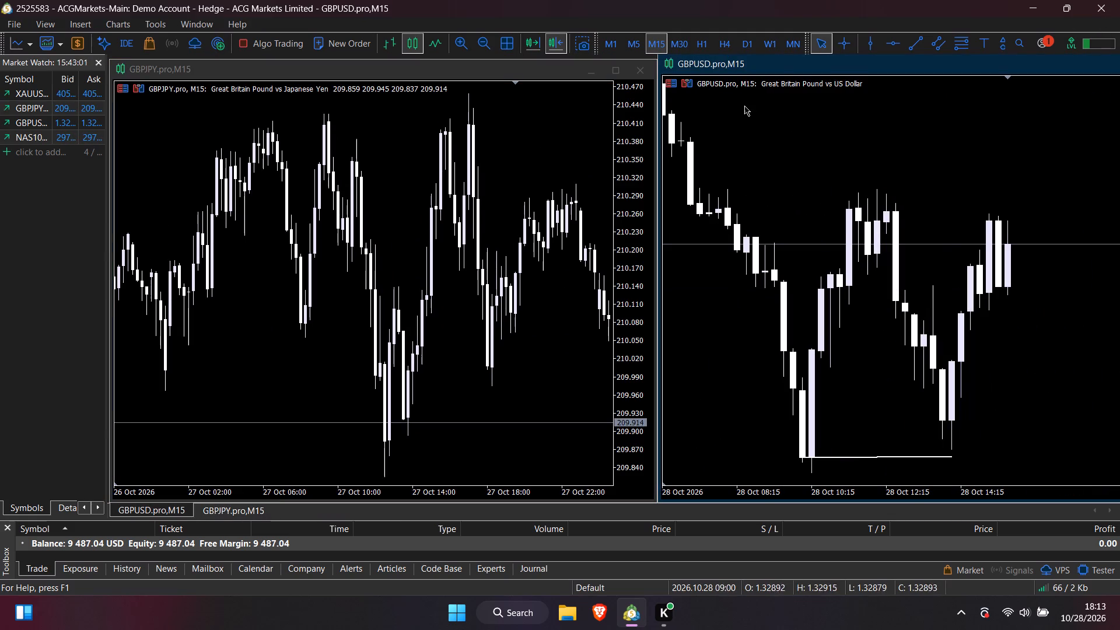
{"action": "left_click_drag", "start_coordinate": [658, 167], "coordinate": [646, 166]}
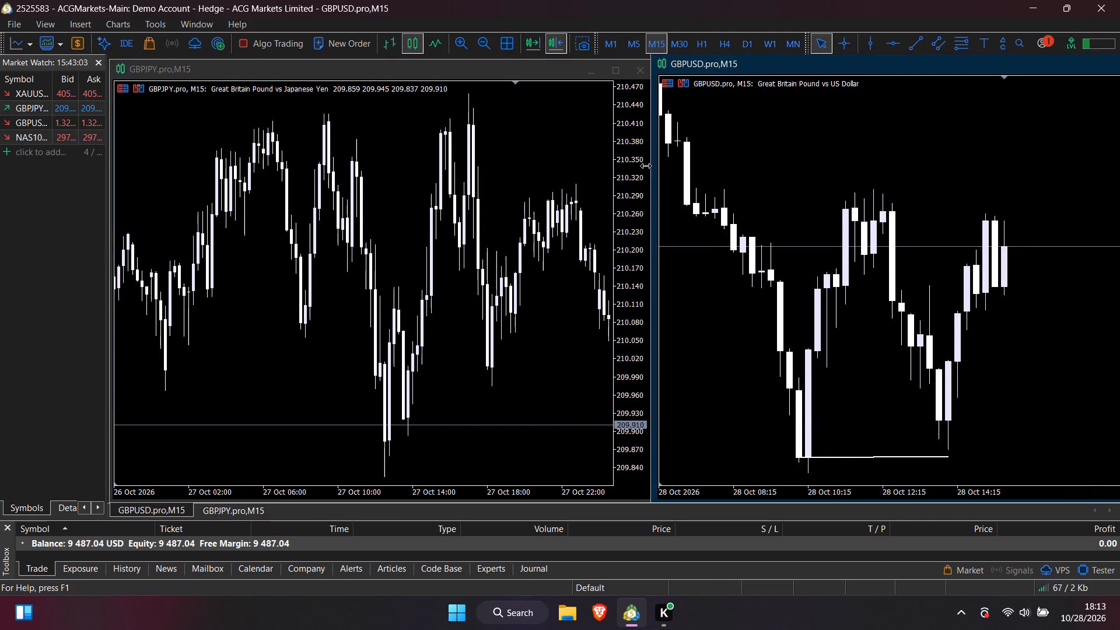
{"action": "left_click_drag", "start_coordinate": [646, 166], "coordinate": [672, 166]}
{"action": "left_click_drag", "start_coordinate": [655, 173], "coordinate": [633, 168]}
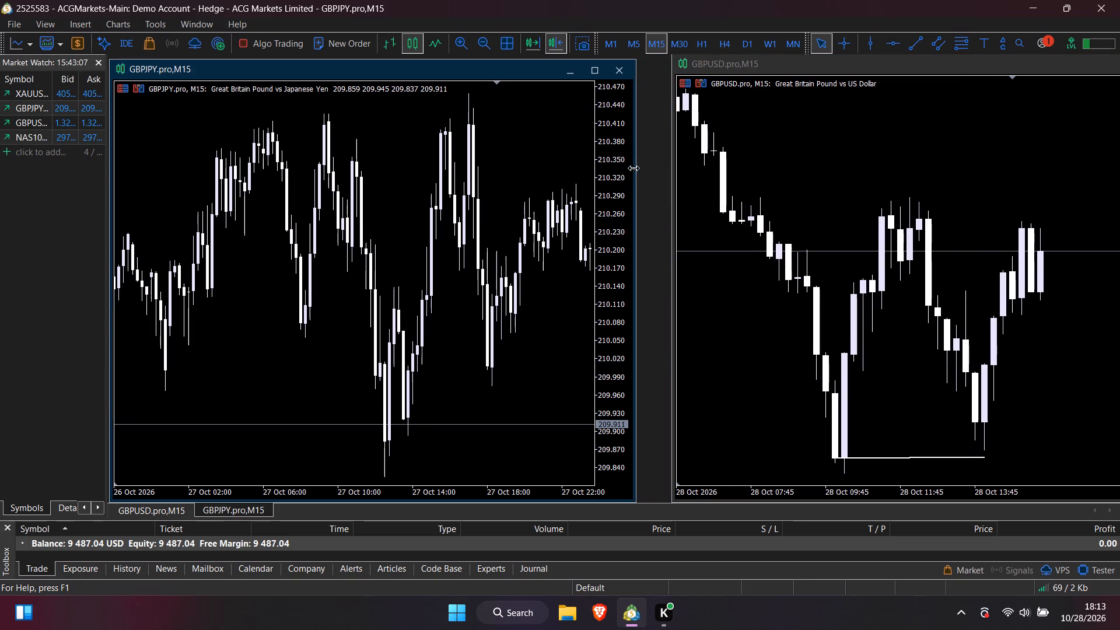
{"action": "left_click_drag", "start_coordinate": [633, 168], "coordinate": [629, 167]}
{"action": "scroll", "coordinate": [471, 243], "scroll_direction": "up", "scroll_amount": 7}
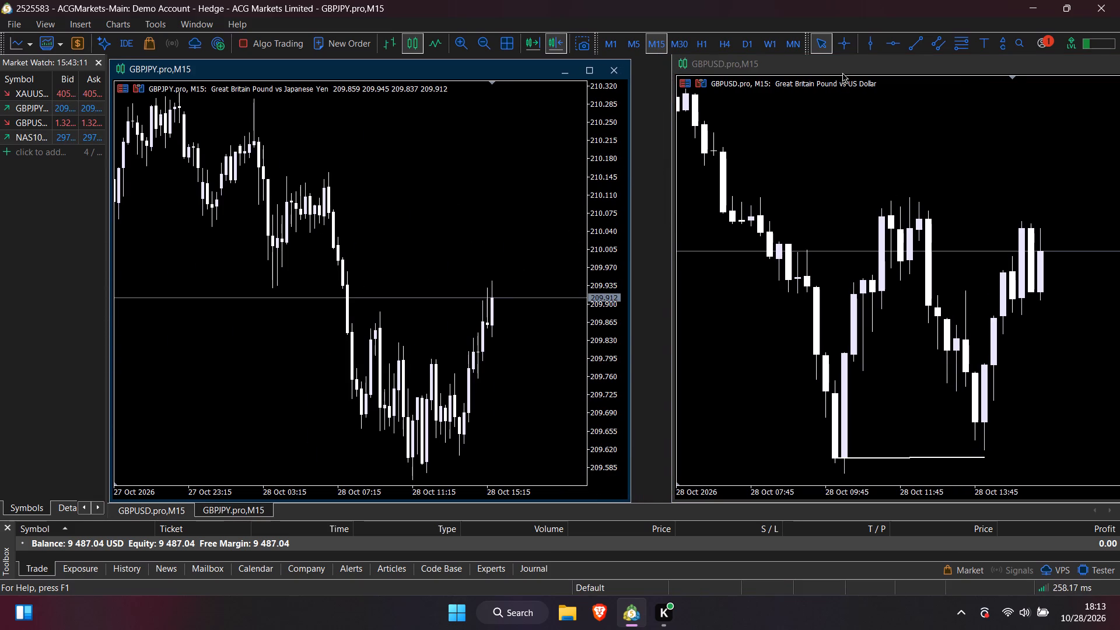
{"action": "left_click_drag", "start_coordinate": [851, 67], "coordinate": [814, 74]}
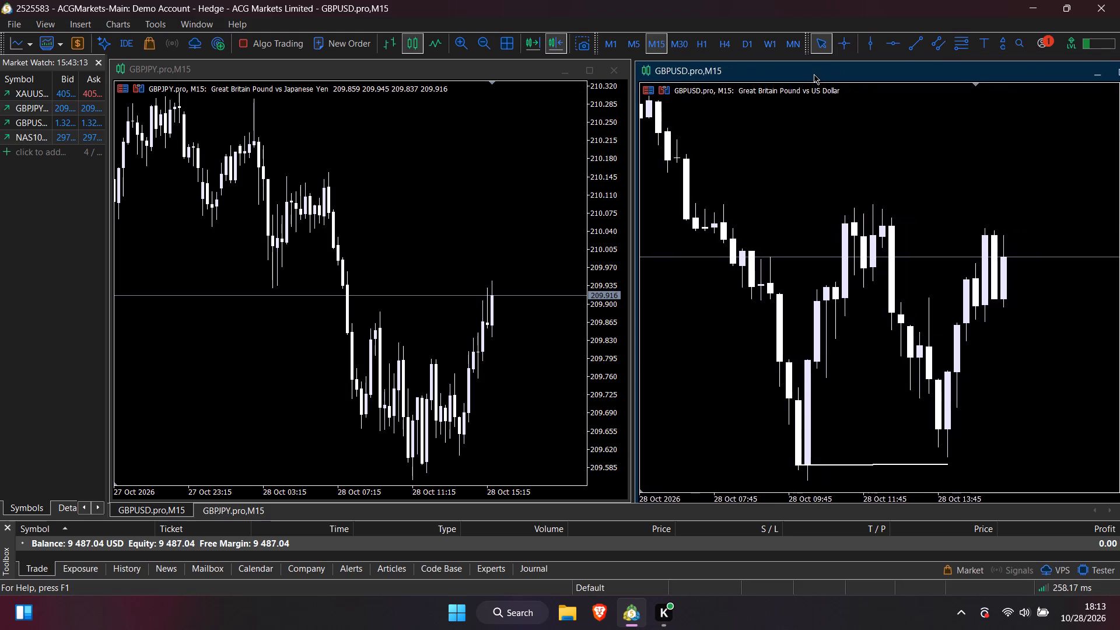
{"action": "left_click_drag", "start_coordinate": [814, 74], "coordinate": [825, 75]}
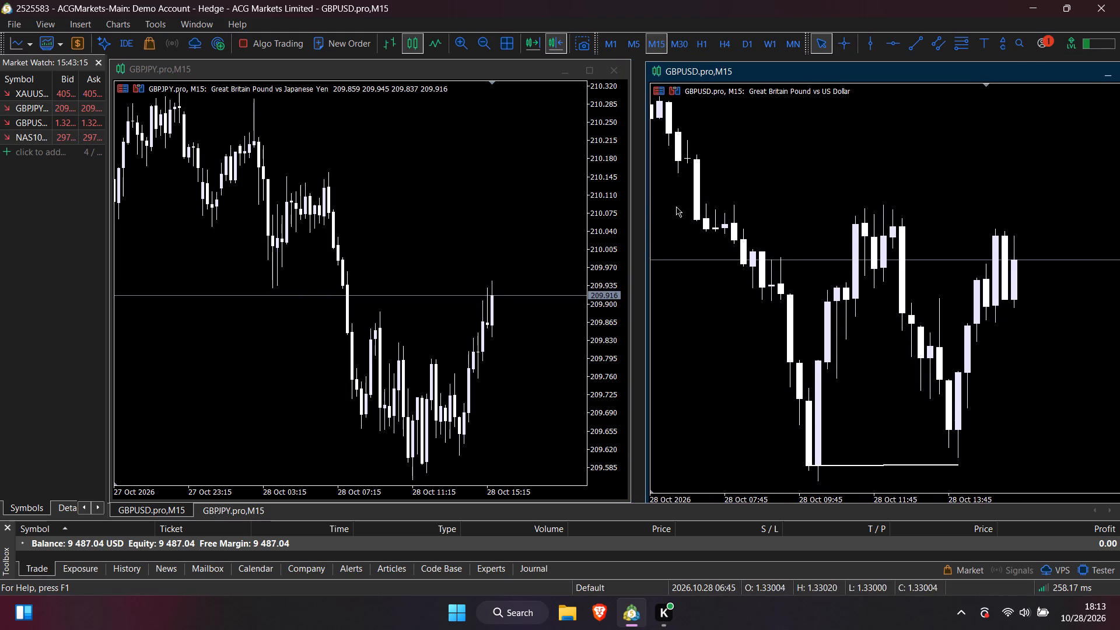
{"action": "left_click_drag", "start_coordinate": [646, 213], "coordinate": [673, 215]}
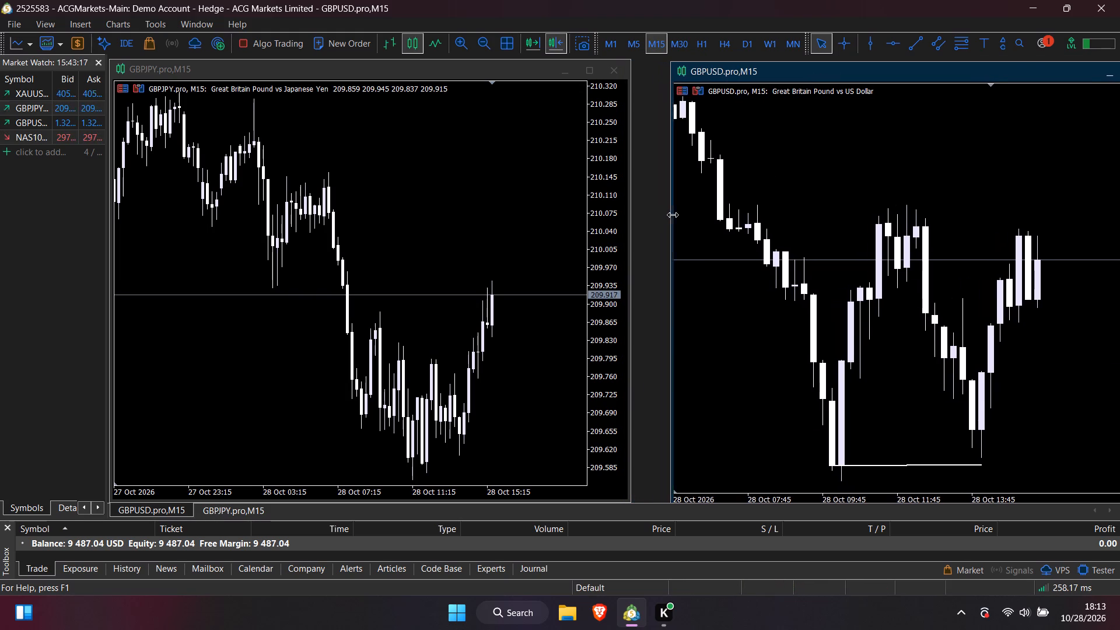
{"action": "left_click_drag", "start_coordinate": [673, 215], "coordinate": [675, 216]}
{"action": "left_click_drag", "start_coordinate": [848, 72], "coordinate": [805, 73]}
{"action": "left_click", "coordinate": [460, 269]}
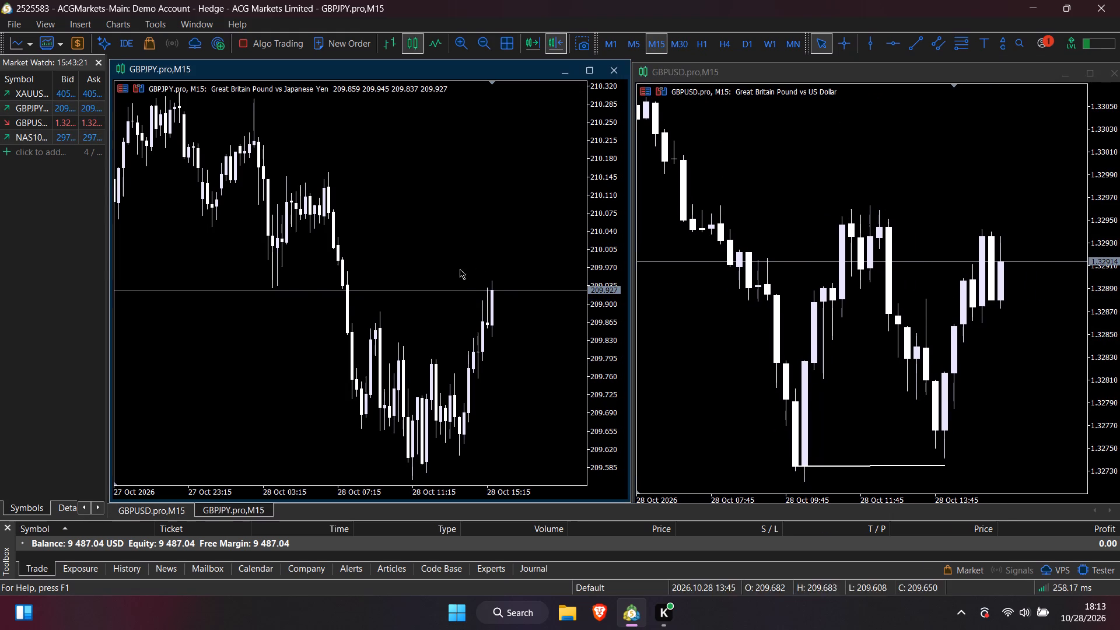
Load XAUUSD.pro into the GBPJPY.pro chart window and switch it to the M1 timeframe.
{"action": "left_click_drag", "start_coordinate": [24, 93], "coordinate": [282, 192]}
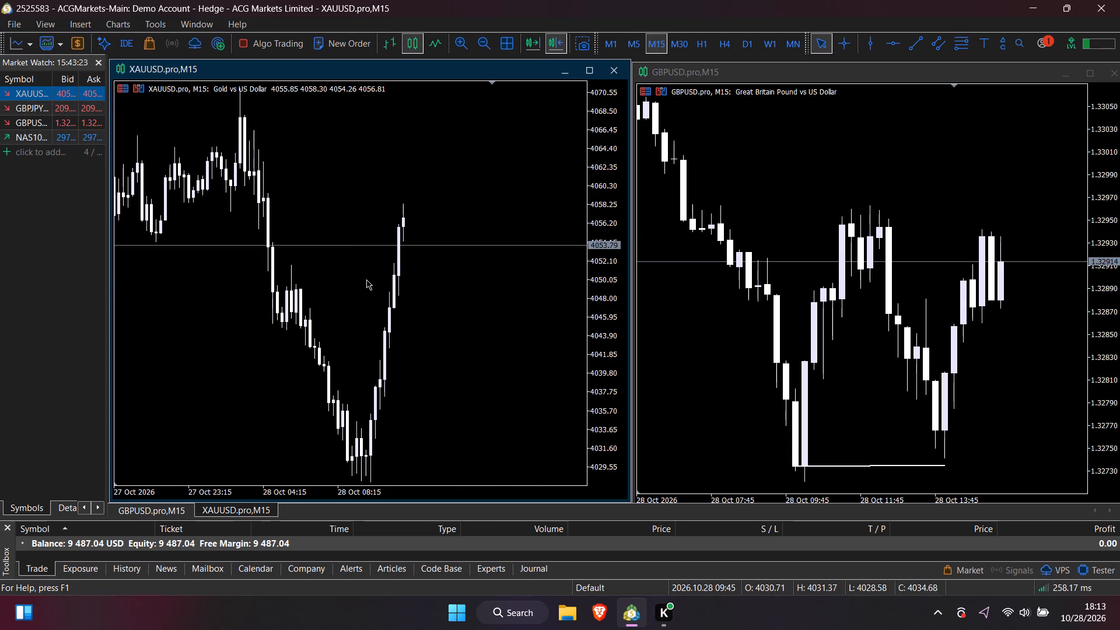
{"action": "left_click_drag", "start_coordinate": [367, 279], "coordinate": [429, 290]}
{"action": "scroll", "coordinate": [468, 295], "scroll_direction": "up", "scroll_amount": 6}
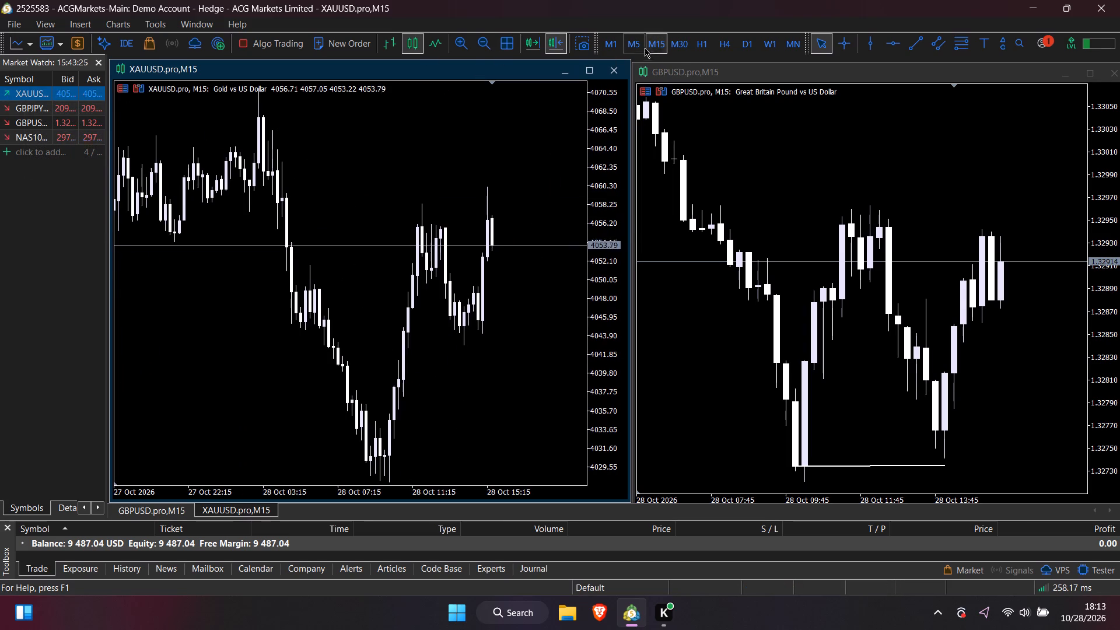
{"action": "left_click", "coordinate": [611, 45]}
{"action": "scroll", "coordinate": [521, 194], "scroll_direction": "up", "scroll_amount": 1}
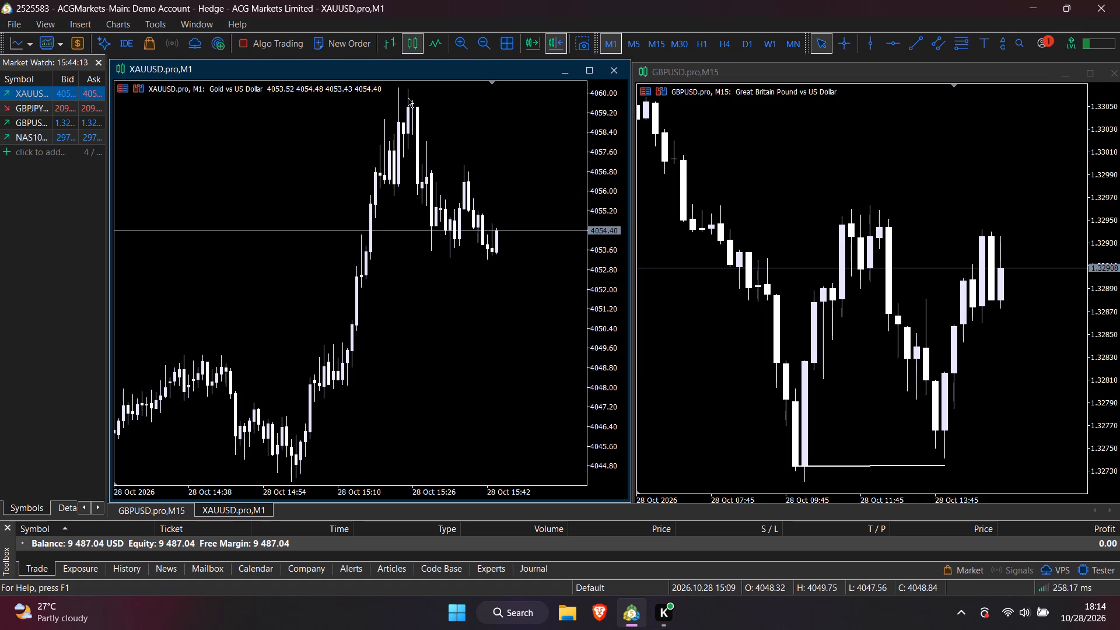
Measure the distance from about 4050 down to about 4047 on the XAUUSD.pro M1 chart with the crosshair.
{"action": "middle_click", "coordinate": [383, 350]}
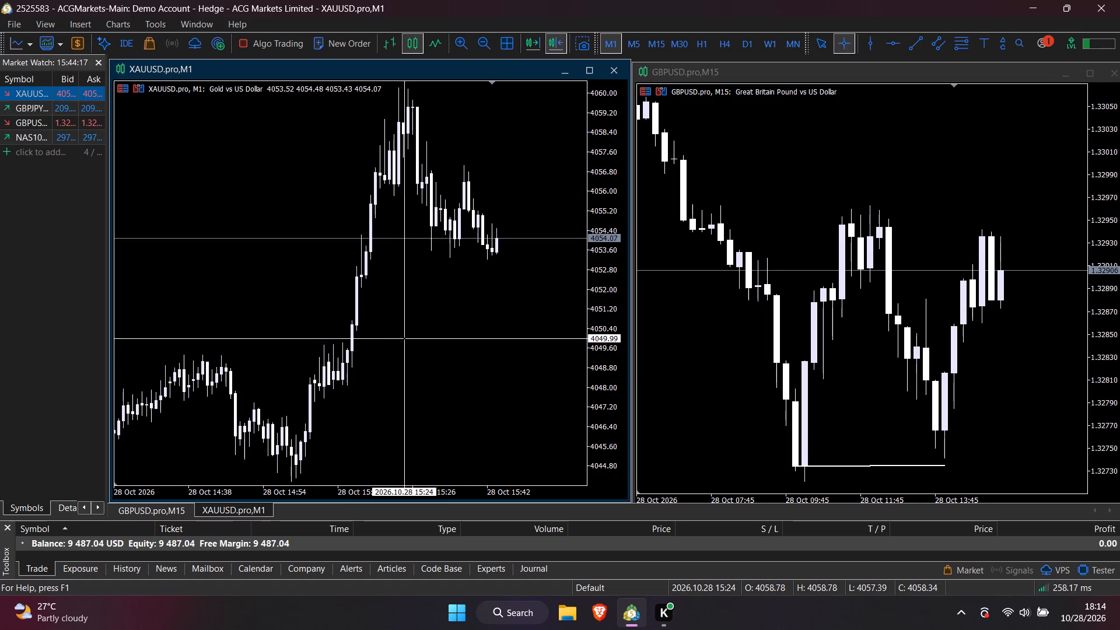
{"action": "left_click_drag", "start_coordinate": [408, 336], "coordinate": [388, 404]}
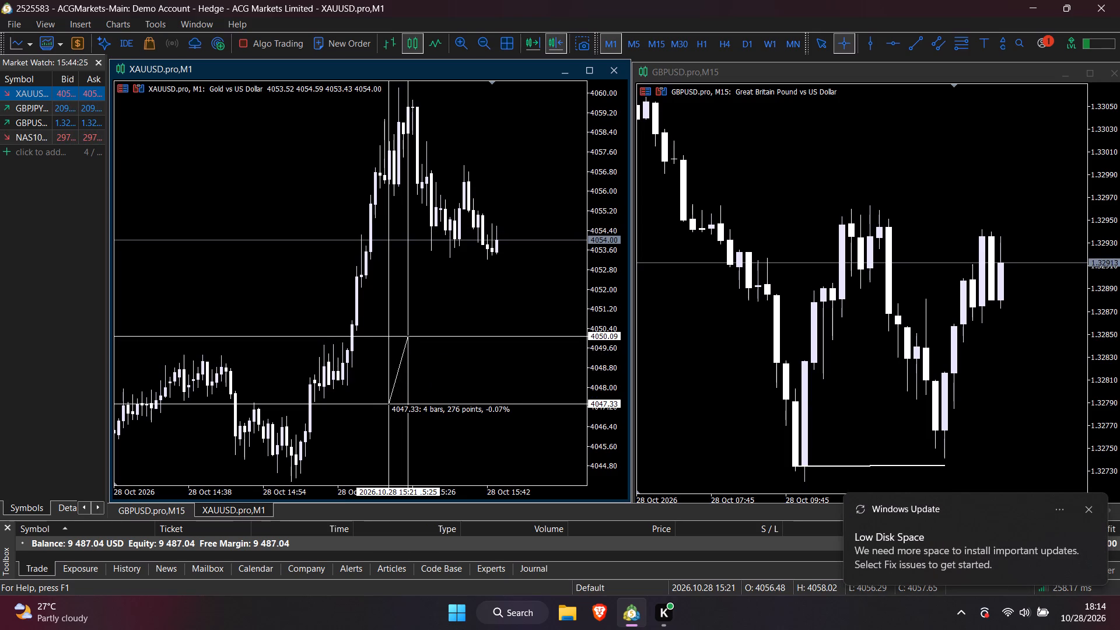
{"action": "left_click_drag", "start_coordinate": [388, 404], "coordinate": [400, 411]}
{"action": "right_click", "coordinate": [400, 411]}
{"action": "left_click", "coordinate": [377, 395]}
{"action": "left_click", "coordinate": [381, 387]}
{"action": "right_click", "coordinate": [381, 369]}
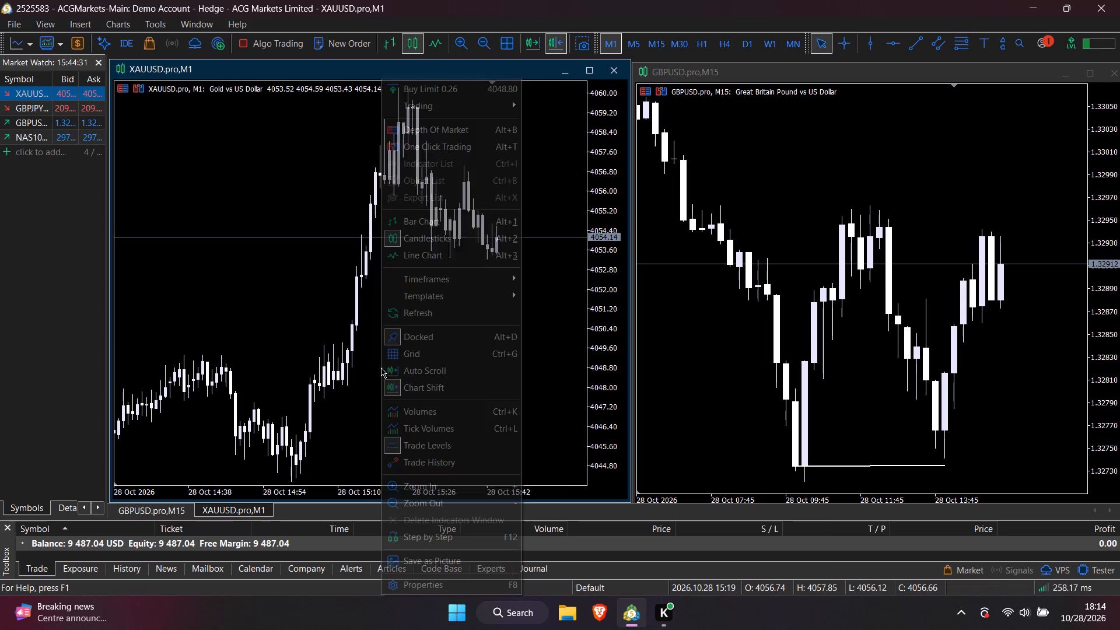
{"action": "left_click", "coordinate": [334, 328]}
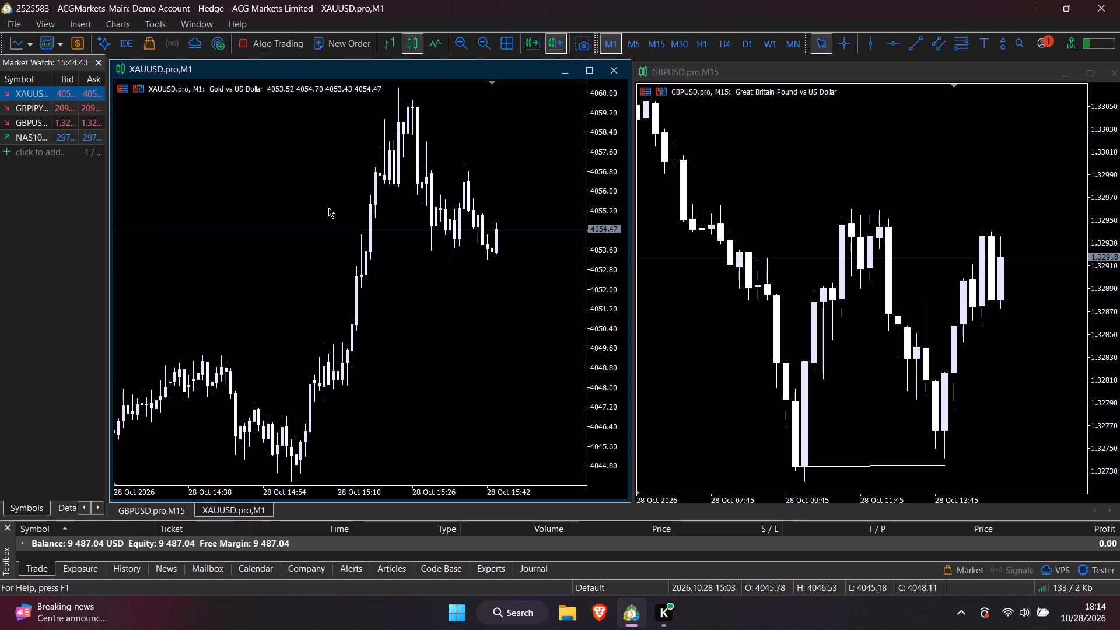
Show the one-click trading panel on the XAUUSD.pro chart and enter 0.00 as its volume.
{"action": "left_click", "coordinate": [135, 89]}
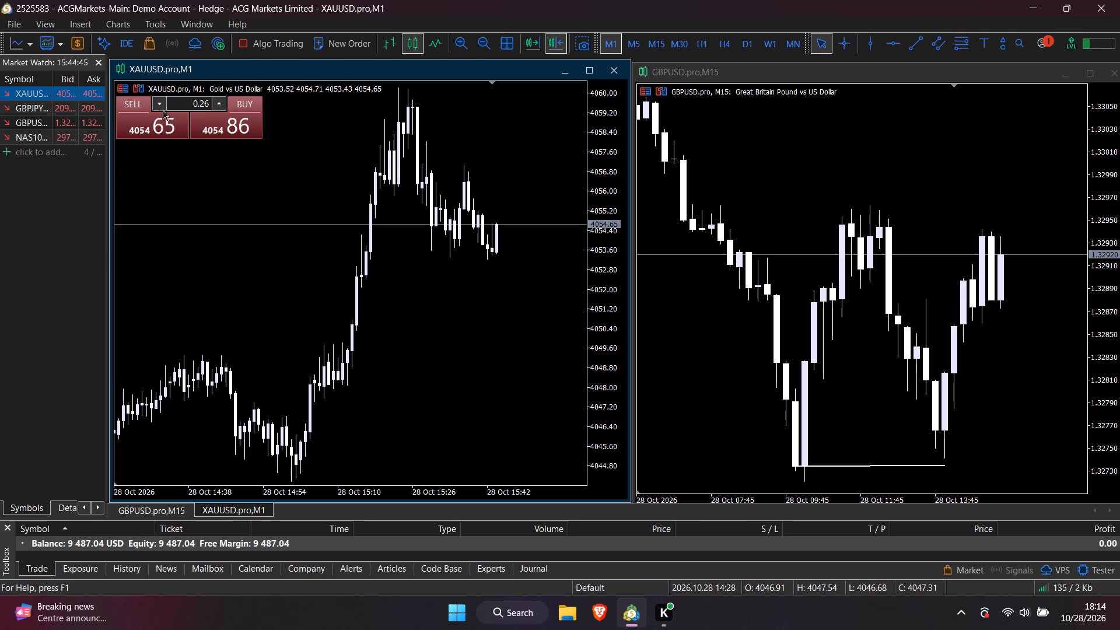
{"action": "left_click", "coordinate": [181, 104]}
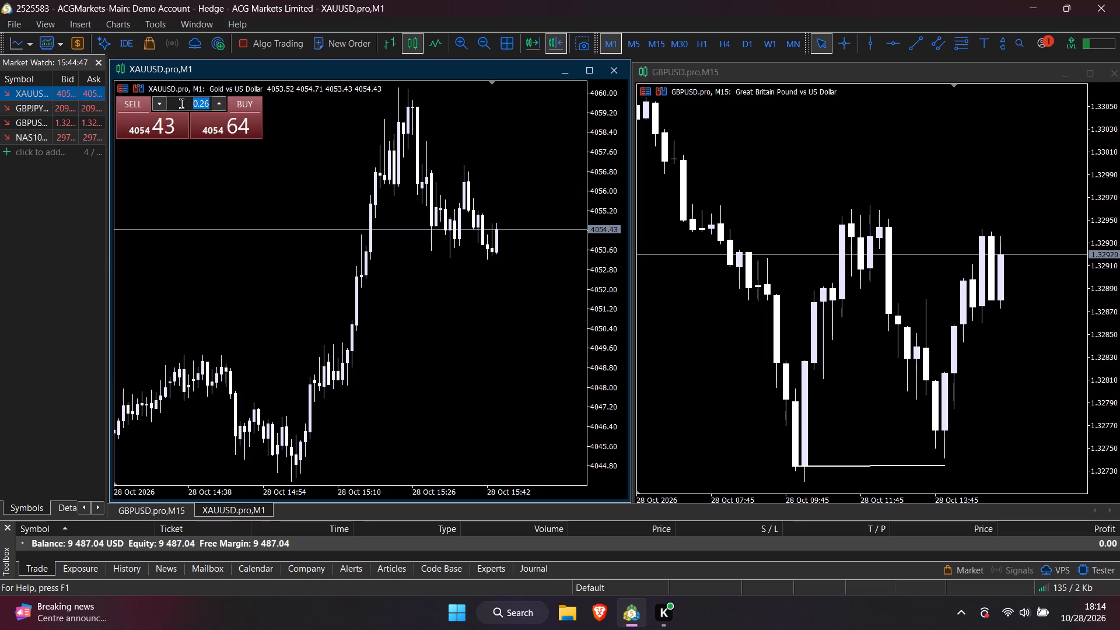
{"action": "type", "text": "0."}
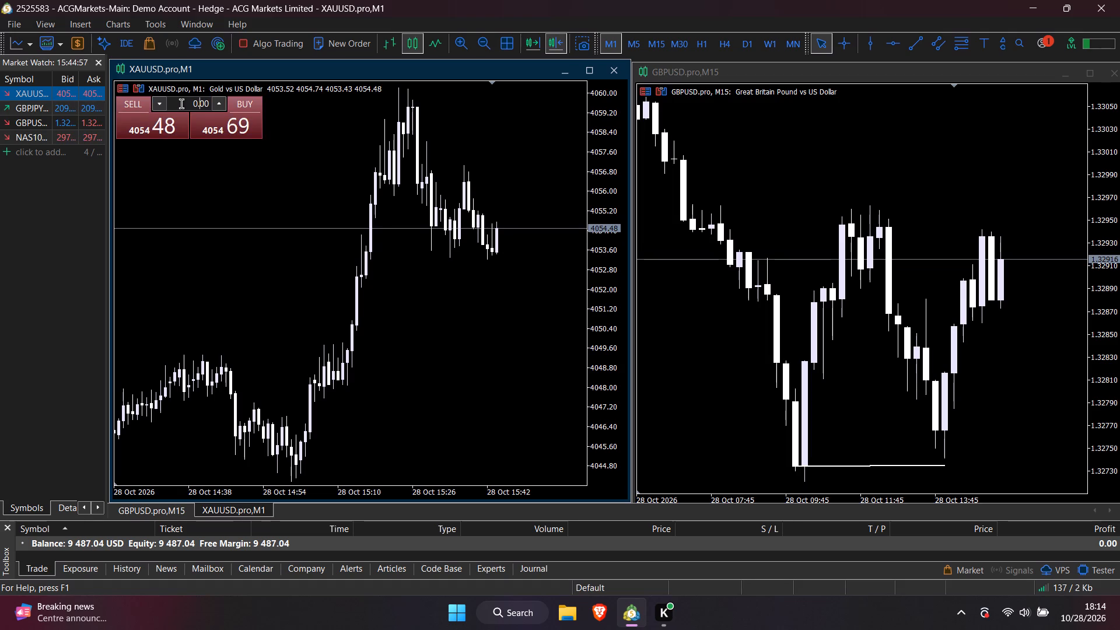
Activate the crosshair on the XAUUSD.pro M1 chart.
{"action": "middle_click", "coordinate": [327, 325]}
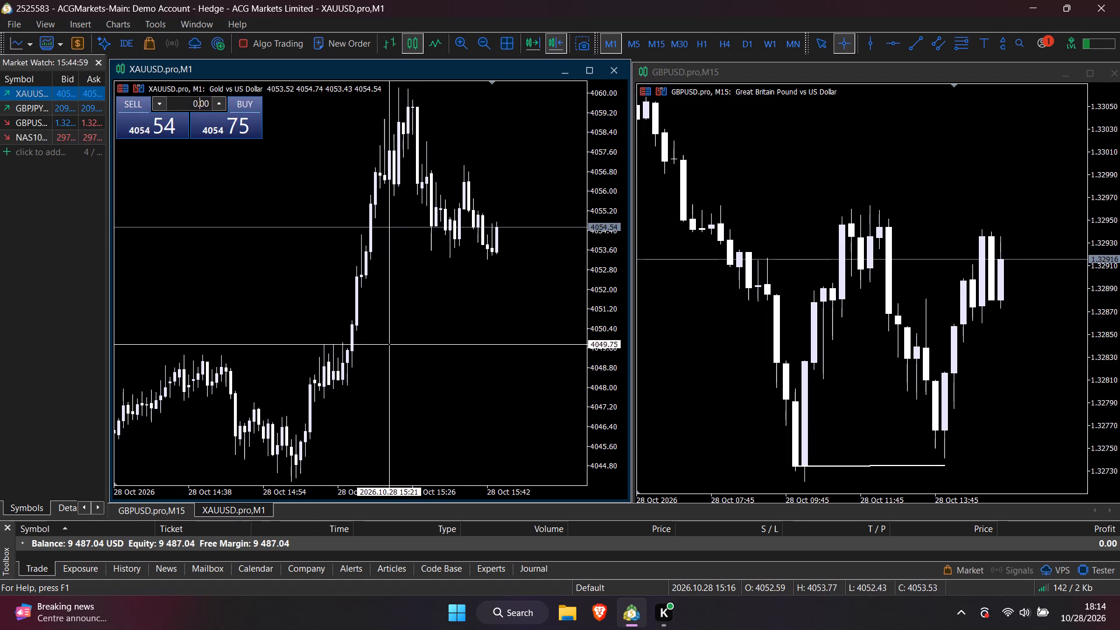
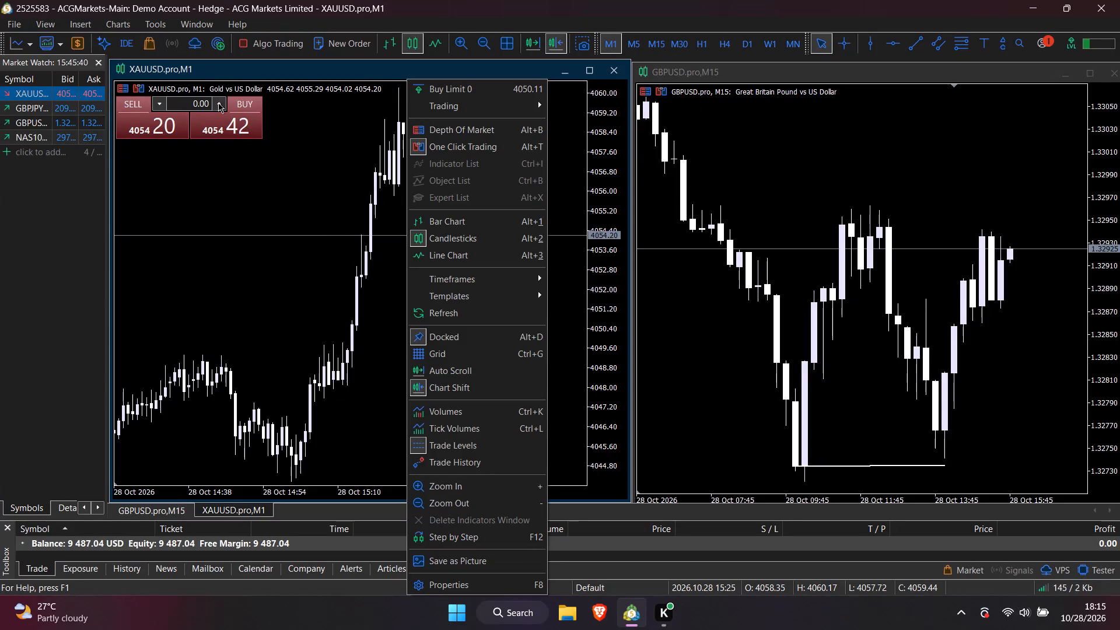
Place a buy limit order for XAUUSD.pro at 4050.02 with a volume of 0.17 from the M1 chart.
{"action": "left_click", "coordinate": [184, 96]}
{"action": "left_click", "coordinate": [187, 100]}
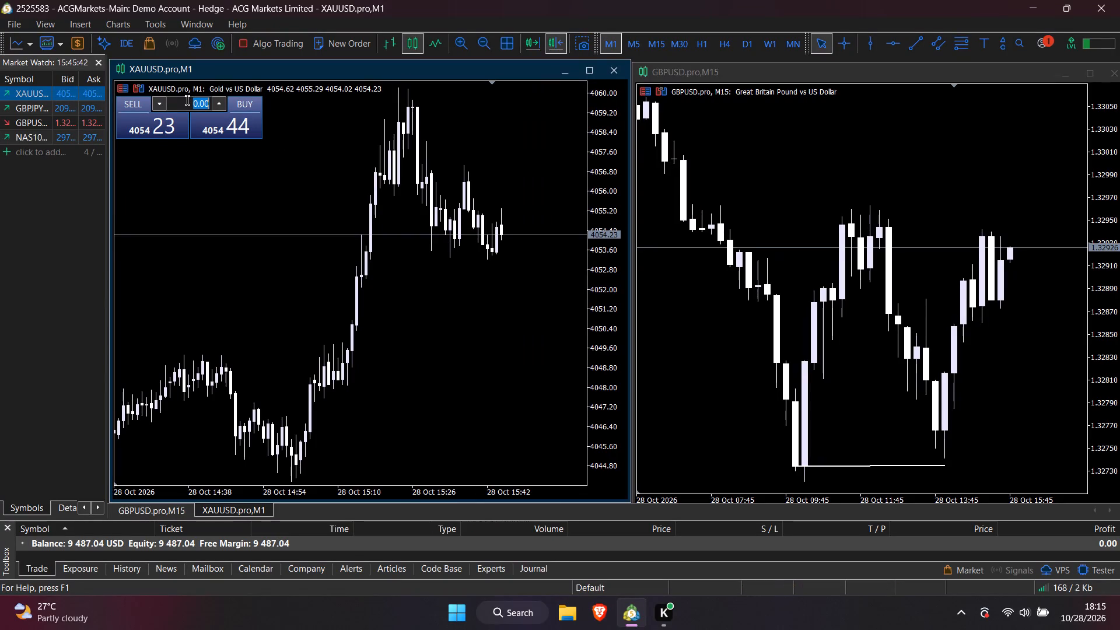
{"action": "type", "text": "0.17"}
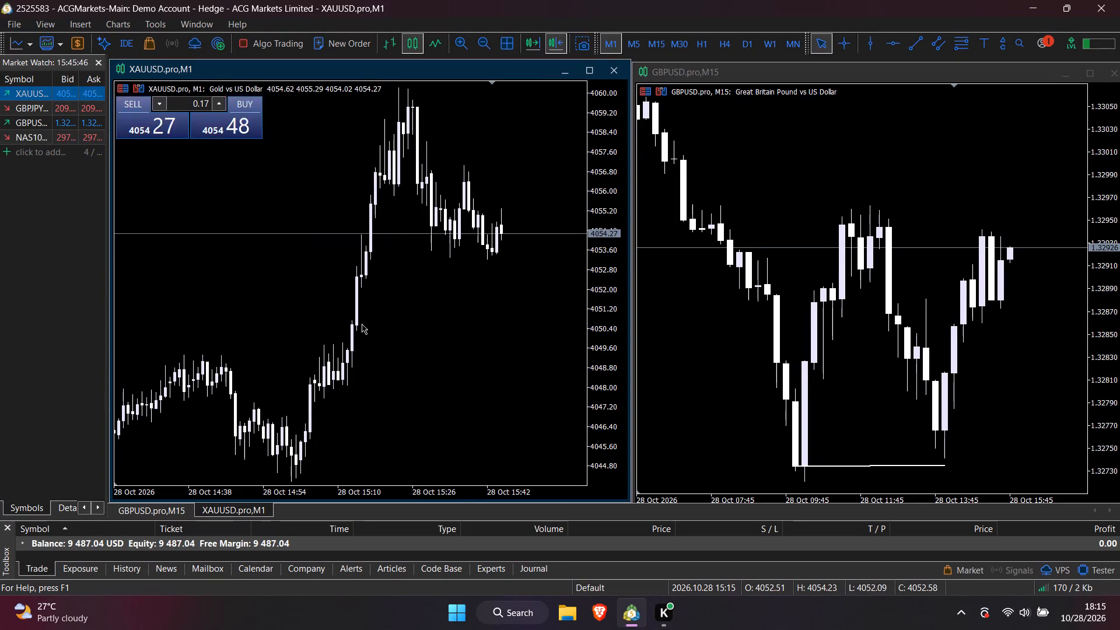
{"action": "right_click", "coordinate": [356, 338]}
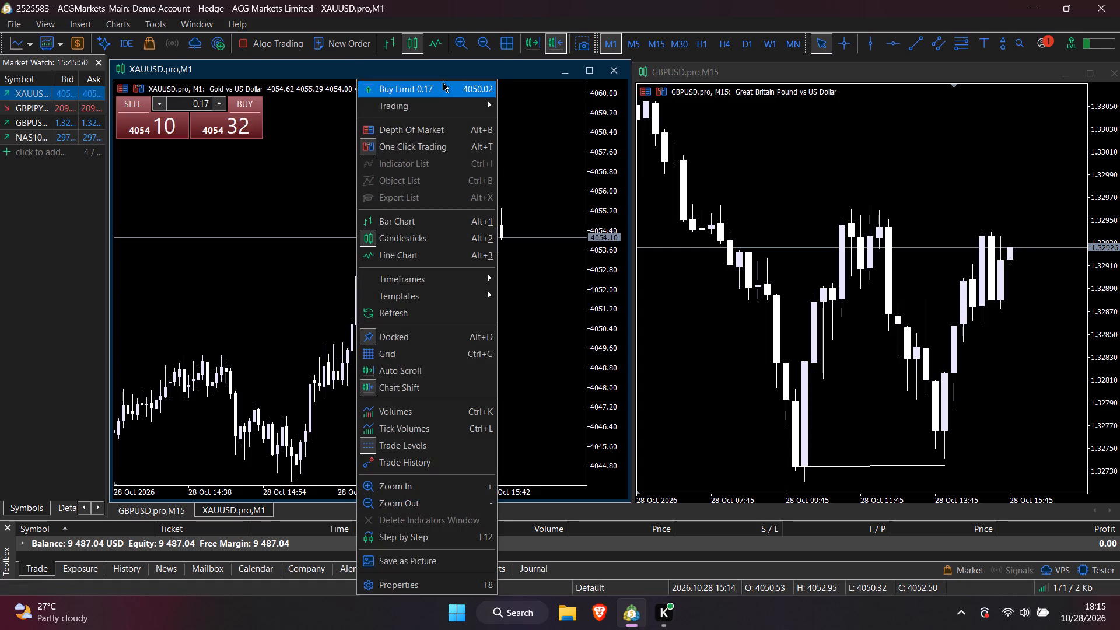
{"action": "left_click", "coordinate": [443, 81]}
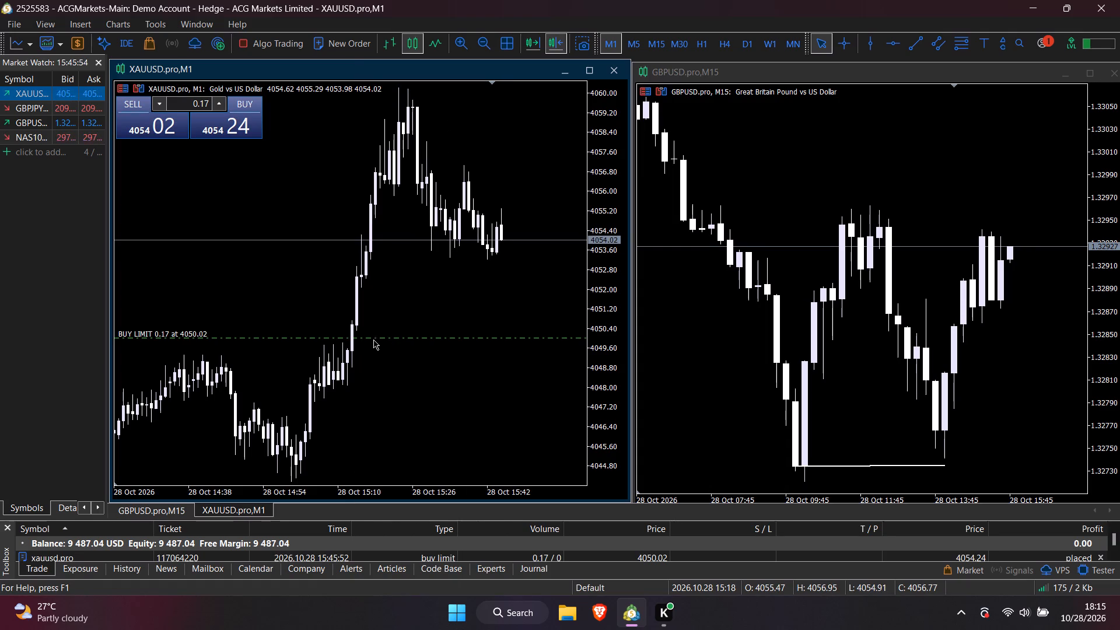
Pick a stop level below the buy limit with the crosshair and set the pending XAUUSD.pro order's stop loss to 4047.33.
{"action": "middle_click", "coordinate": [369, 396]}
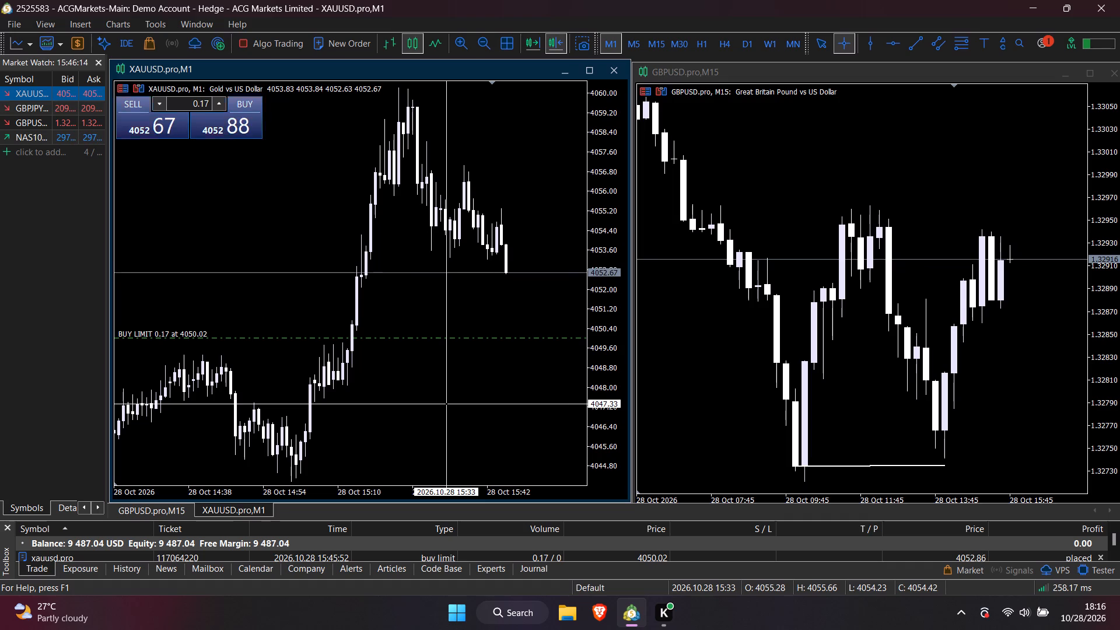
{"action": "right_click", "coordinate": [446, 404]}
{"action": "right_click", "coordinate": [446, 404]}
{"action": "left_click", "coordinate": [414, 411]}
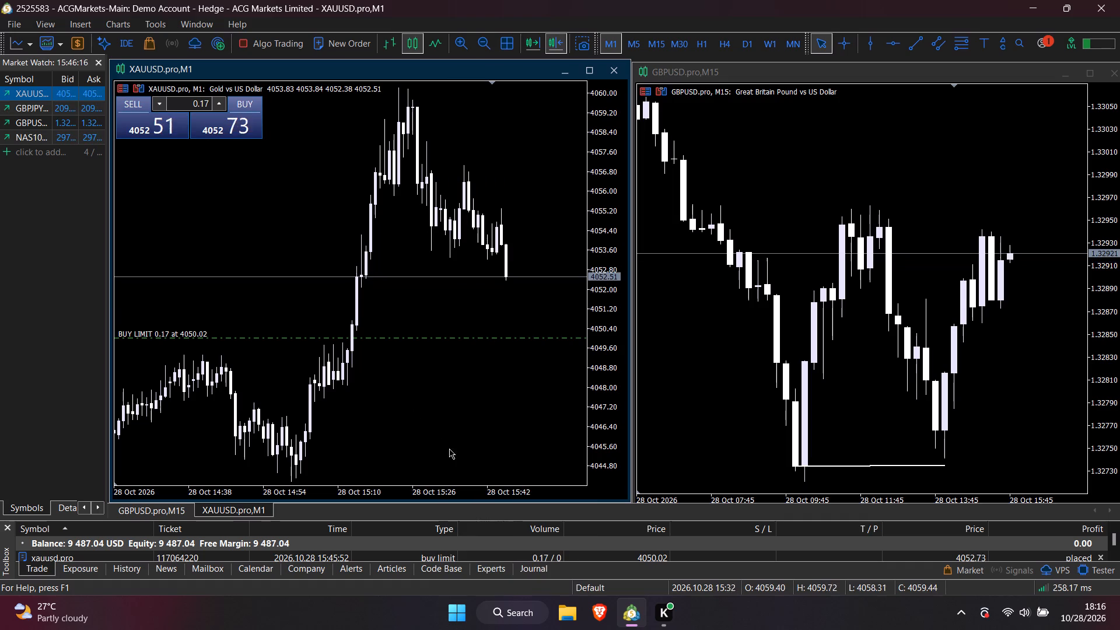
{"action": "right_click", "coordinate": [718, 552]}
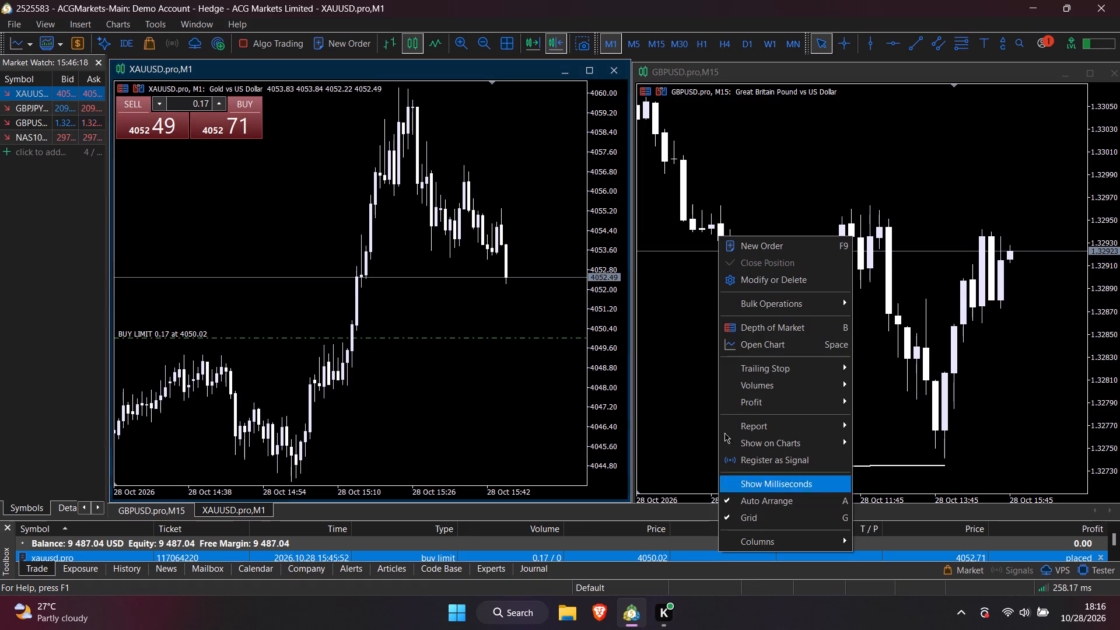
{"action": "left_click", "coordinate": [769, 282]}
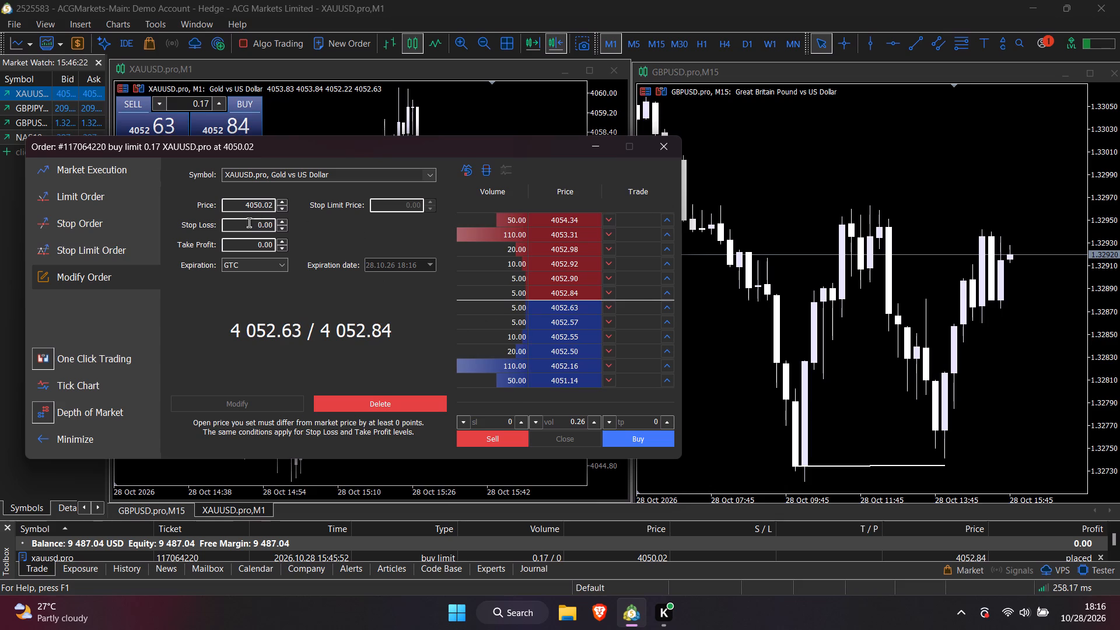
{"action": "left_click", "coordinate": [244, 226]}
{"action": "type", "text": "4047.33"}
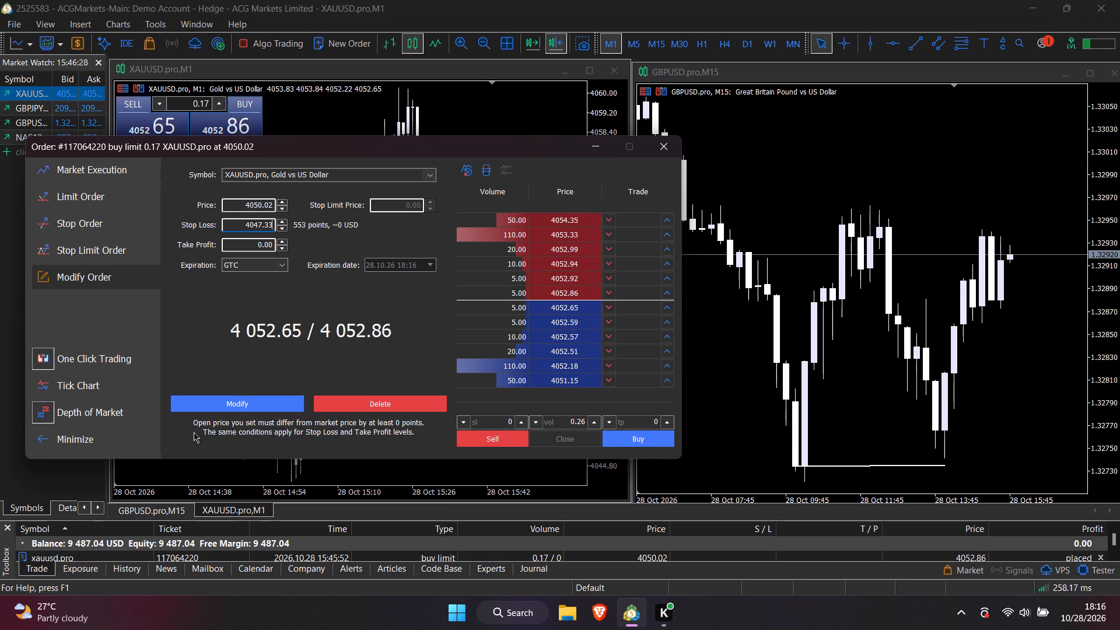
{"action": "left_click", "coordinate": [243, 406]}
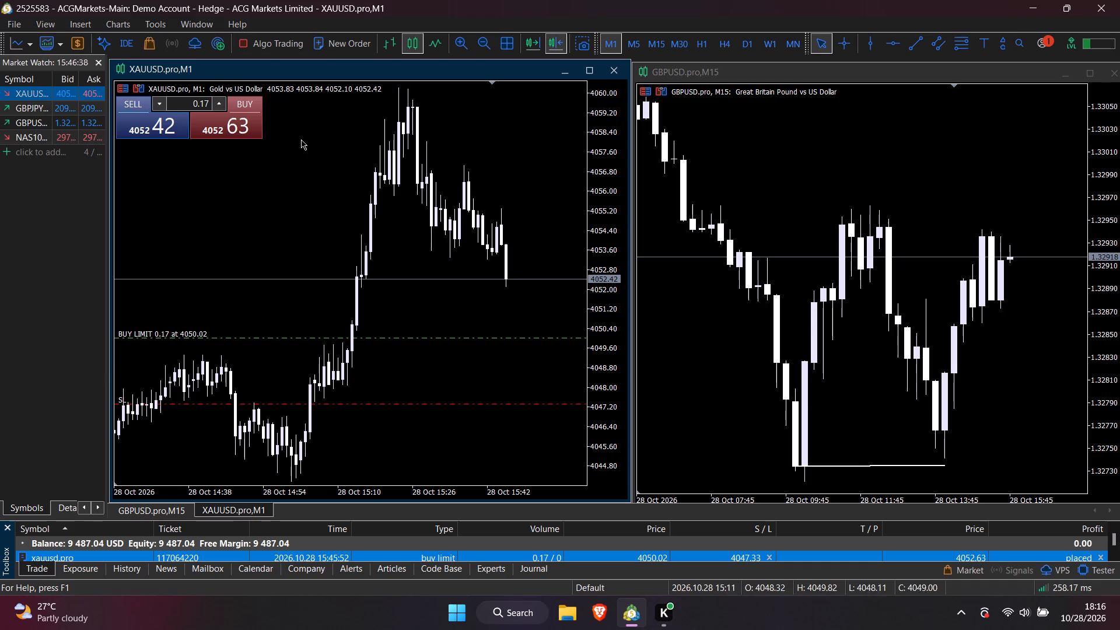
Hide the one-click trading panel on the XAUUSD.pro M1 chart.
{"action": "left_click", "coordinate": [141, 90]}
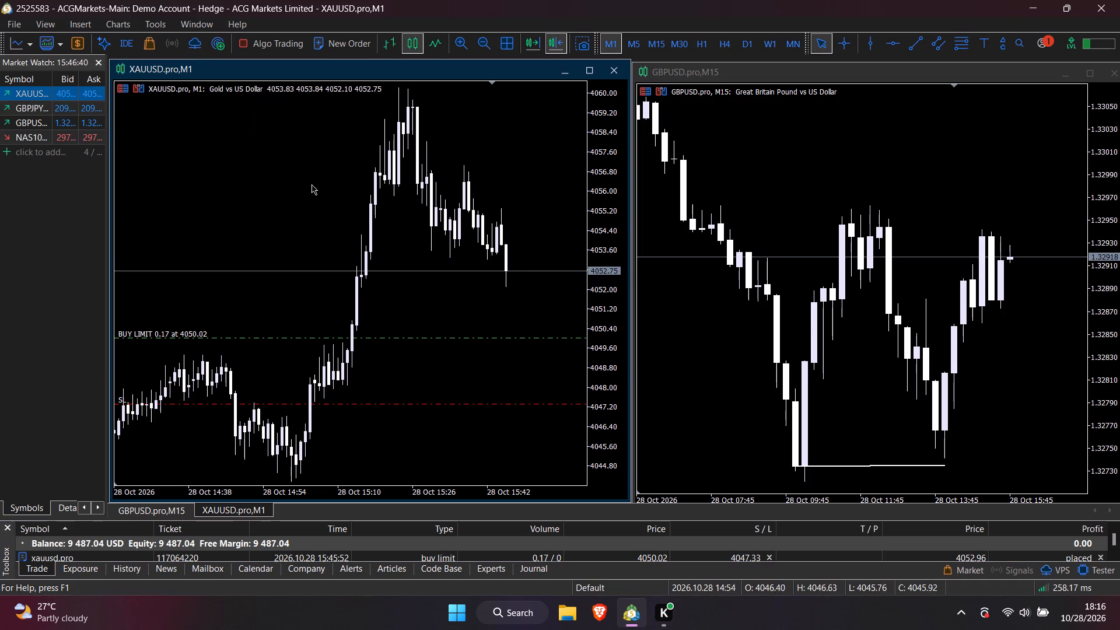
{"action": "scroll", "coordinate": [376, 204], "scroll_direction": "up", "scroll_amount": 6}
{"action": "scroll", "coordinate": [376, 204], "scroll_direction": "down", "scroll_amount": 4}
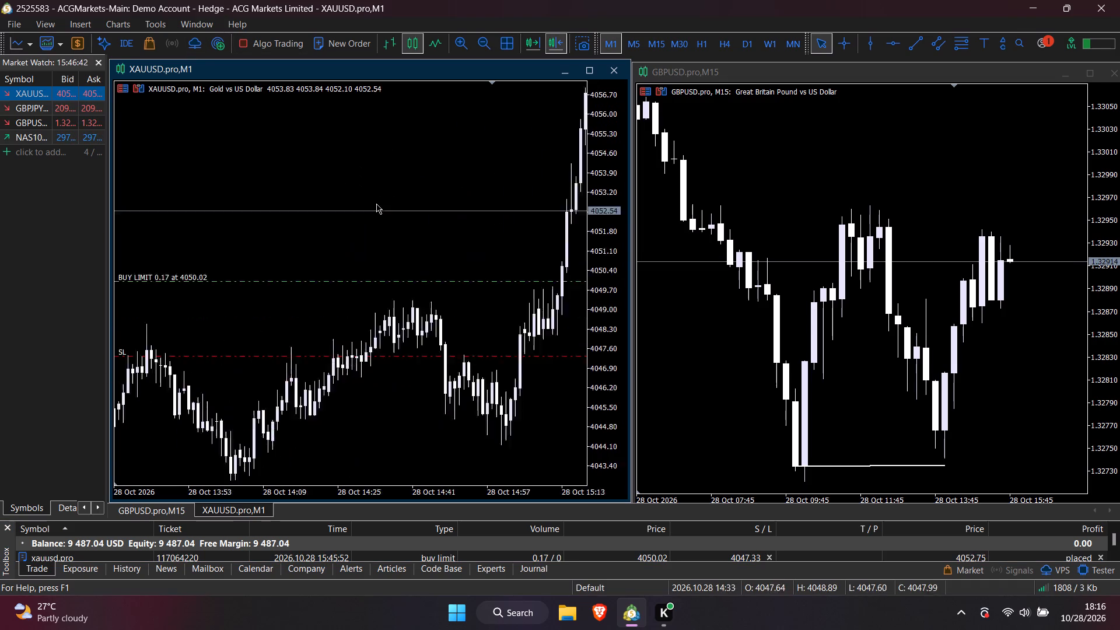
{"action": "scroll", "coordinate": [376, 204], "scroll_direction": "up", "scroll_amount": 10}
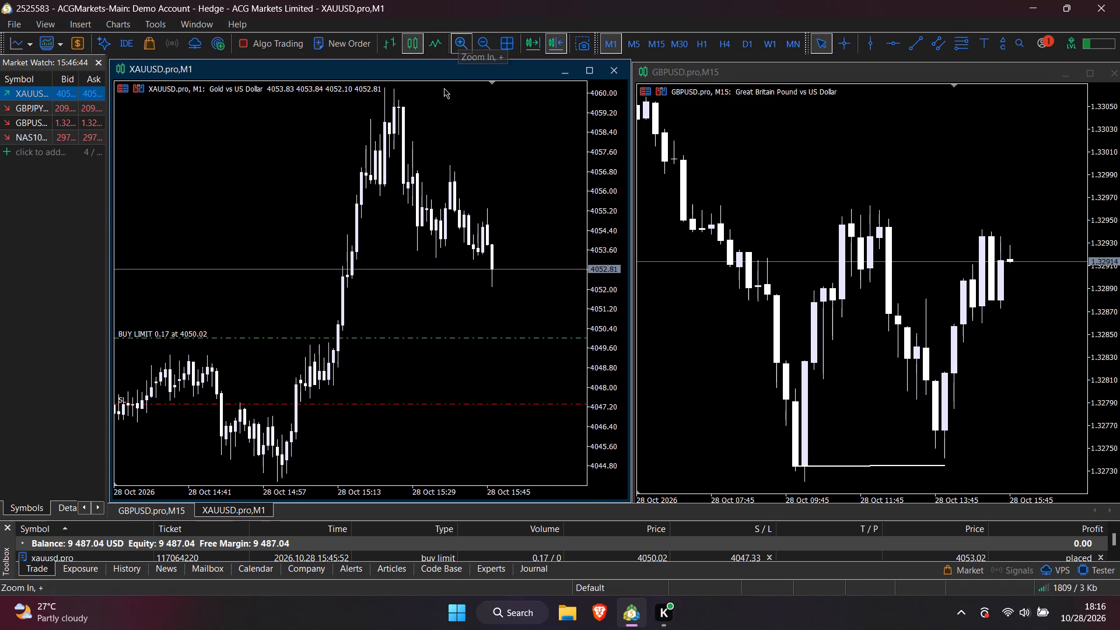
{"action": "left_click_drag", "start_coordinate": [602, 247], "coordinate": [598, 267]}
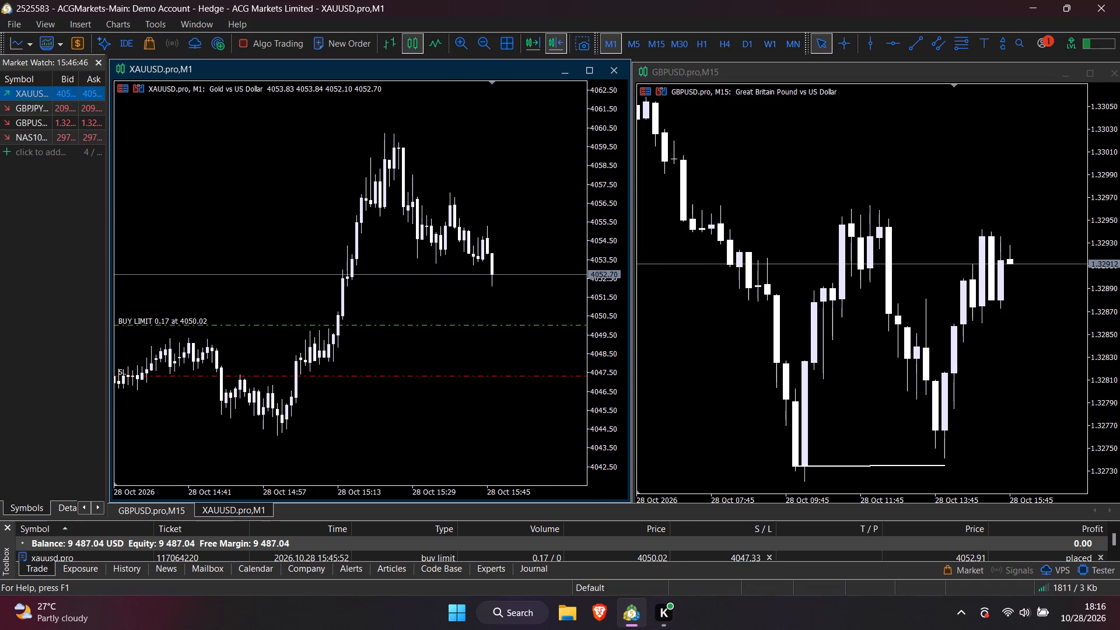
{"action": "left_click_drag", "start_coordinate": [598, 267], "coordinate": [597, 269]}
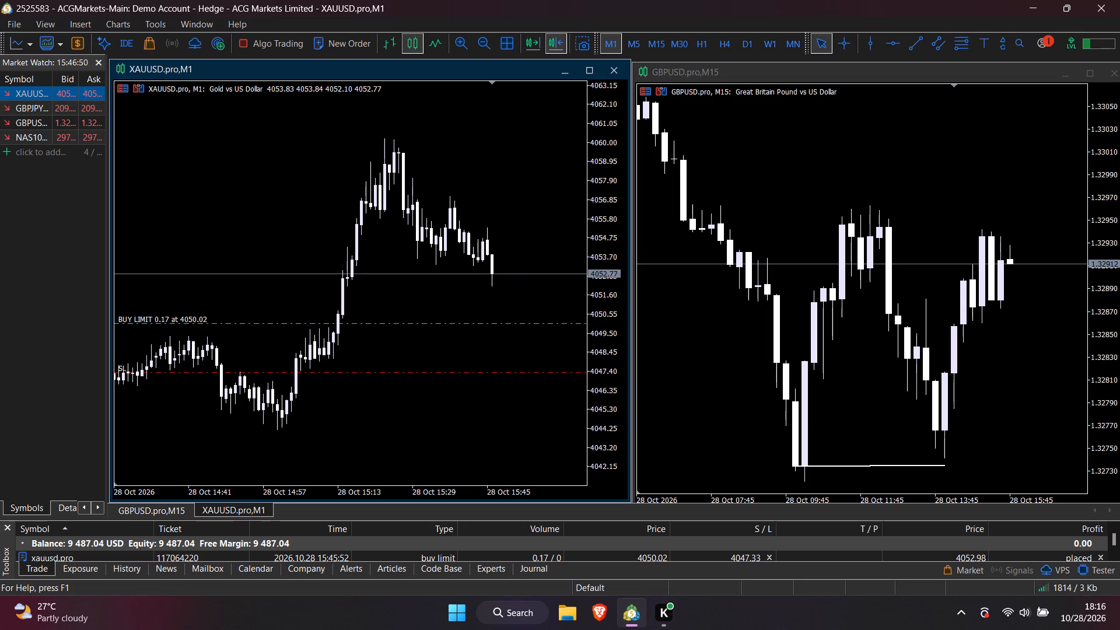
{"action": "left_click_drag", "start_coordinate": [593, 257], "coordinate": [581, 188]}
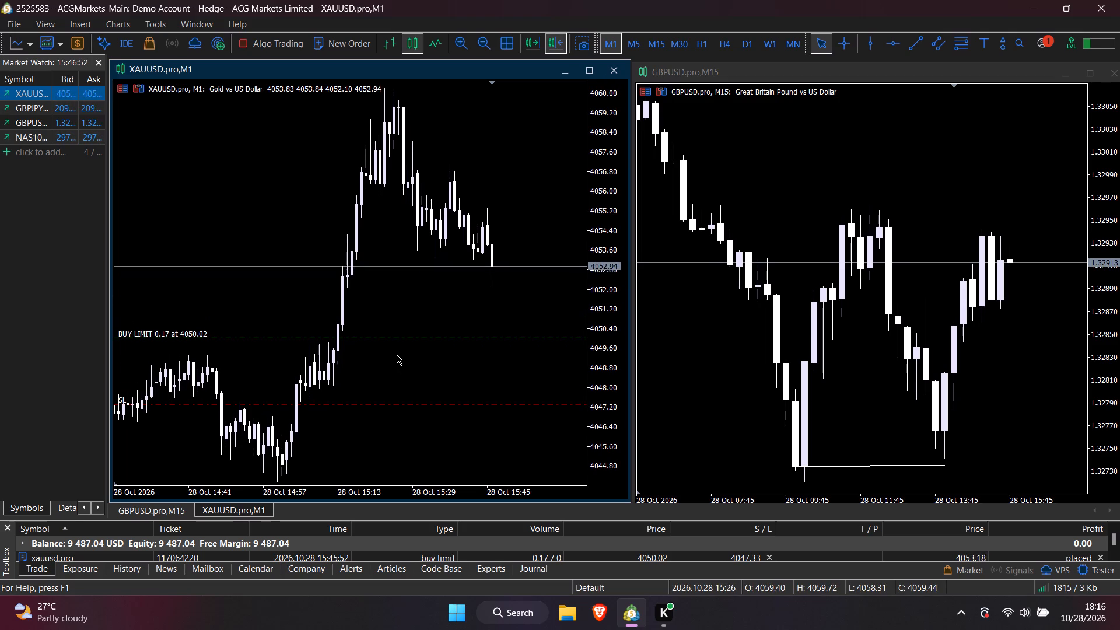
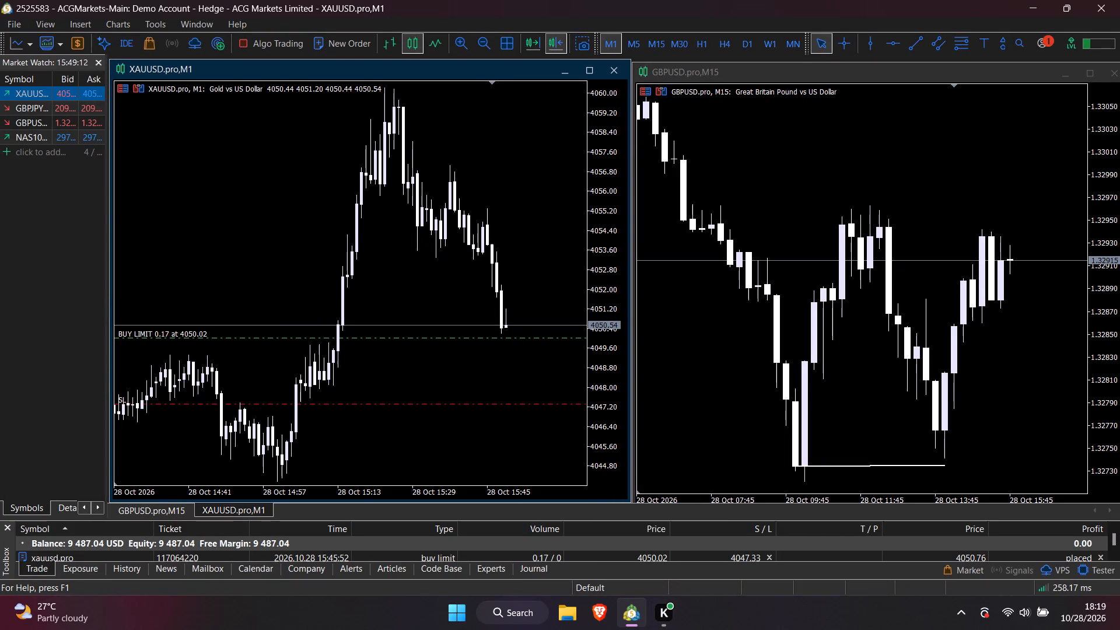
Maximize the XAUUSD.pro M1 chart and rescale its price axis to span about 4041 to 4061.
{"action": "left_click", "coordinate": [591, 75]}
{"action": "scroll", "coordinate": [762, 204], "scroll_direction": "up", "scroll_amount": 1}
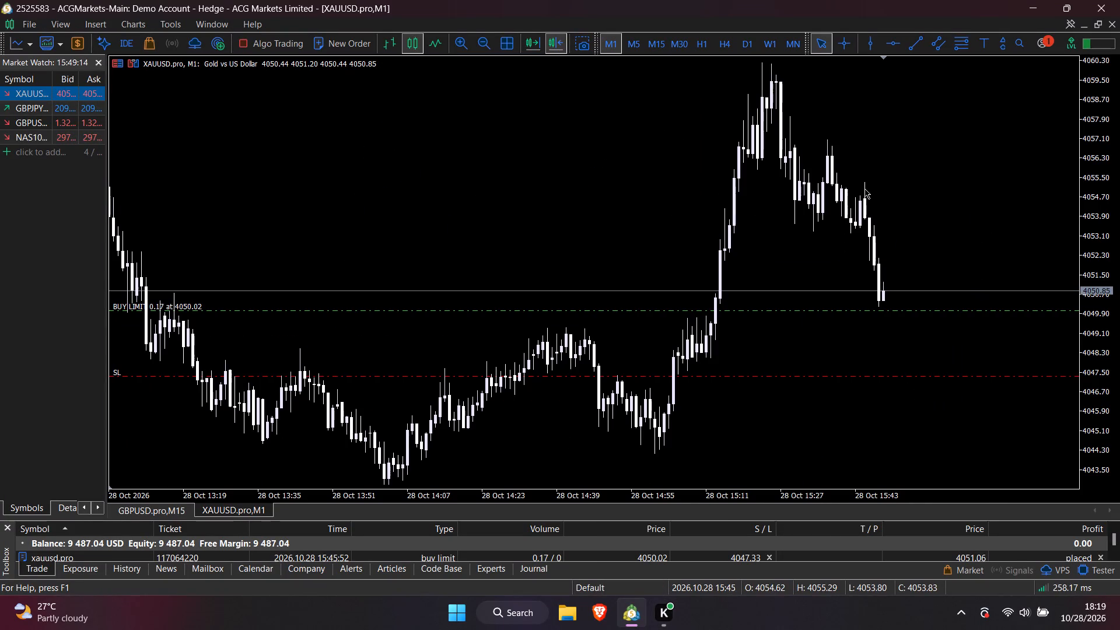
{"action": "left_click_drag", "start_coordinate": [1088, 149], "coordinate": [1082, 228]}
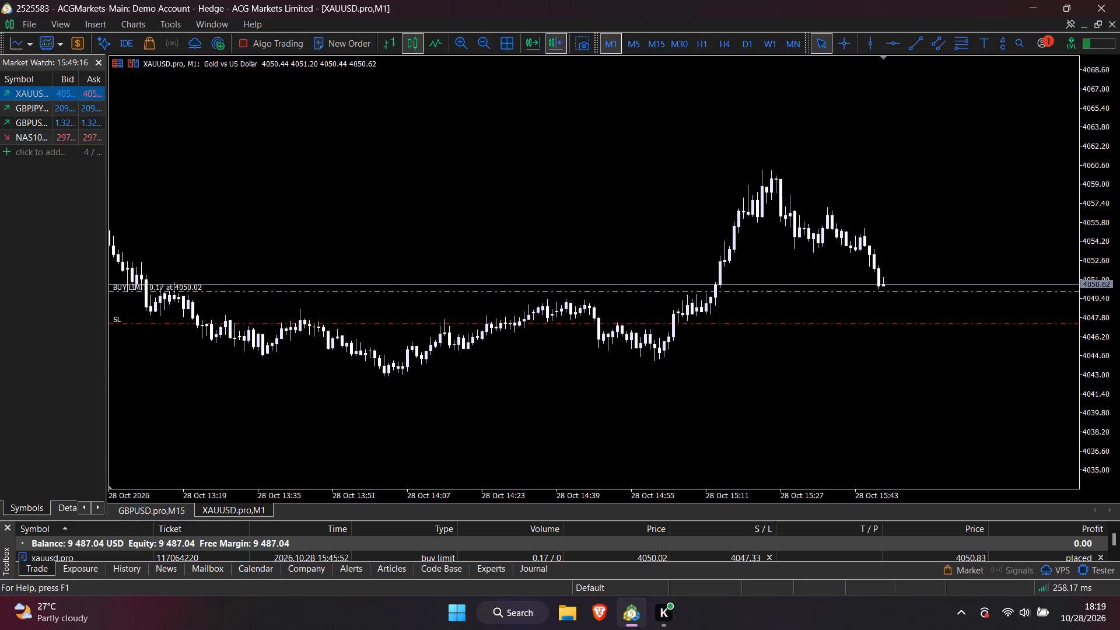
{"action": "left_click_drag", "start_coordinate": [1082, 228], "coordinate": [1072, 145]}
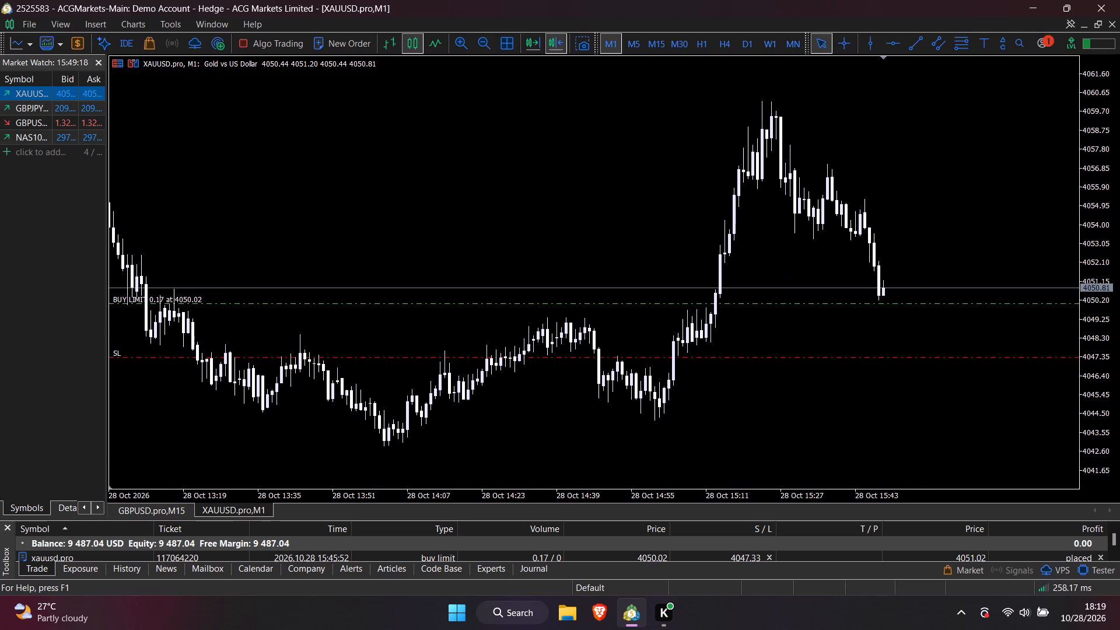
{"action": "left_click_drag", "start_coordinate": [1072, 145], "coordinate": [1072, 145]}
Move the pending XAUUSD.pro buy limit order's stop loss level on the chart down to 4047.01.
{"action": "middle_click", "coordinate": [887, 139]}
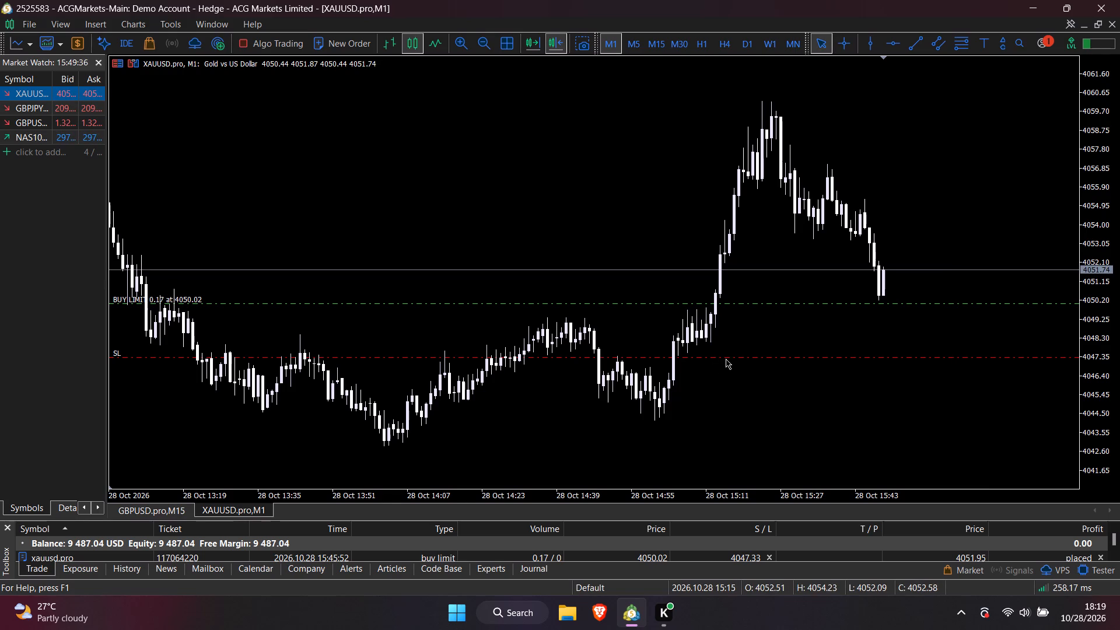
{"action": "left_click_drag", "start_coordinate": [721, 358], "coordinate": [726, 359]}
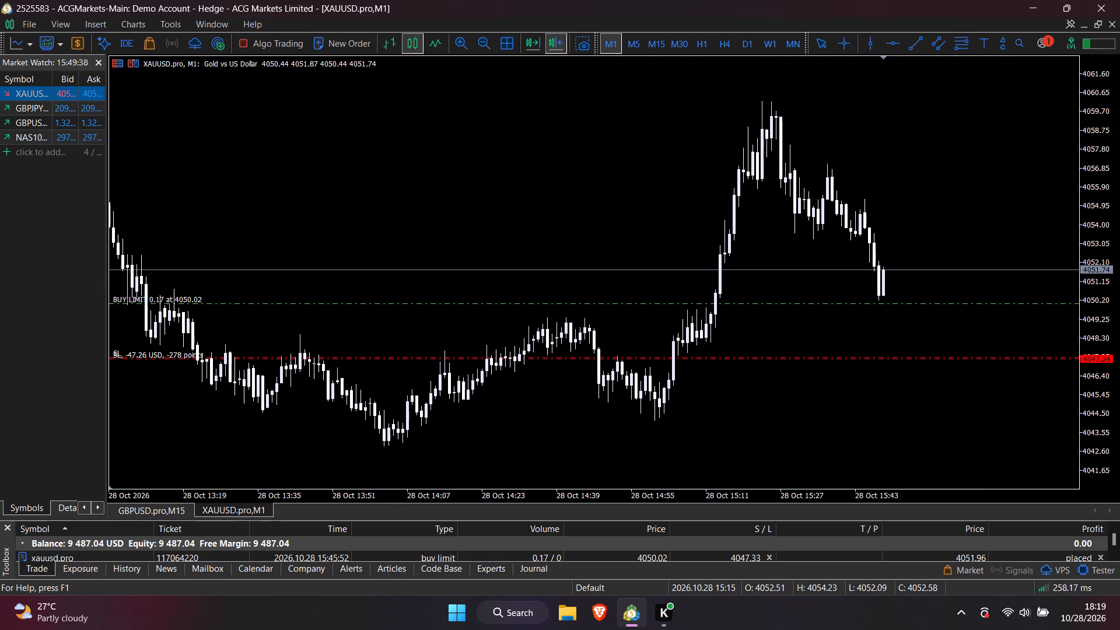
{"action": "left_click_drag", "start_coordinate": [726, 359], "coordinate": [735, 363]}
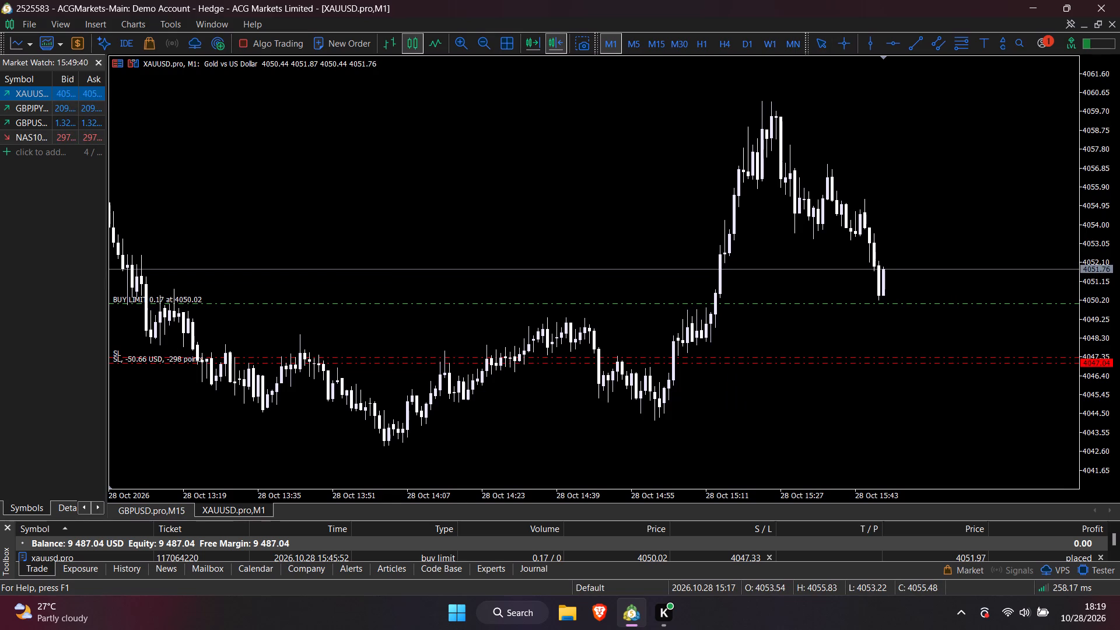
{"action": "left_click_drag", "start_coordinate": [735, 363], "coordinate": [737, 363]}
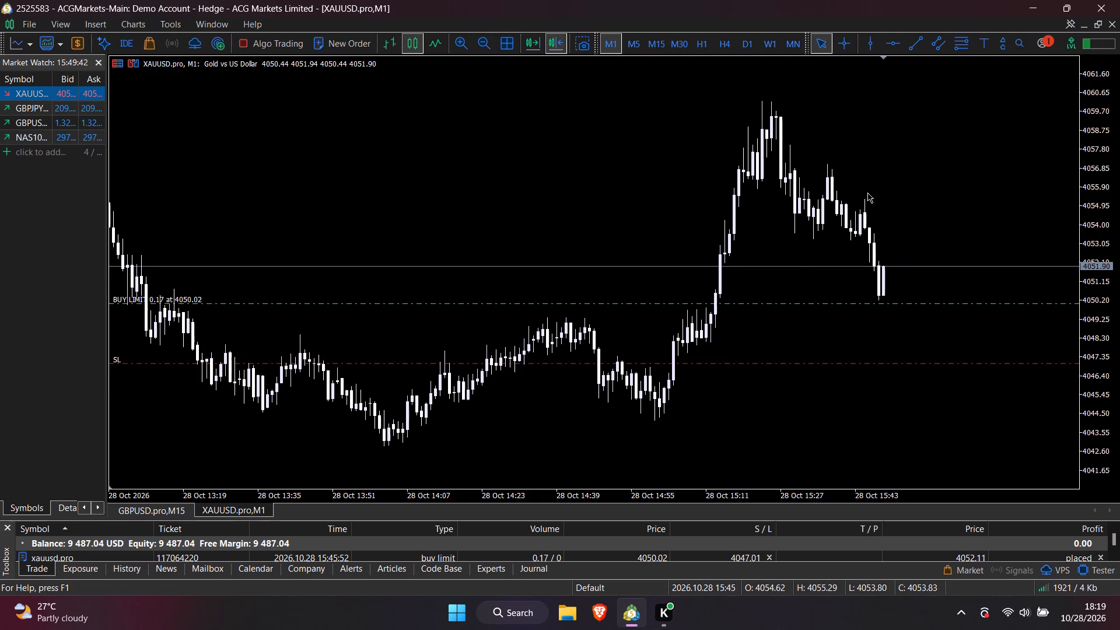
Enable the ask price line in the XAUUSD.pro M1 chart properties.
{"action": "right_click", "coordinate": [922, 175]}
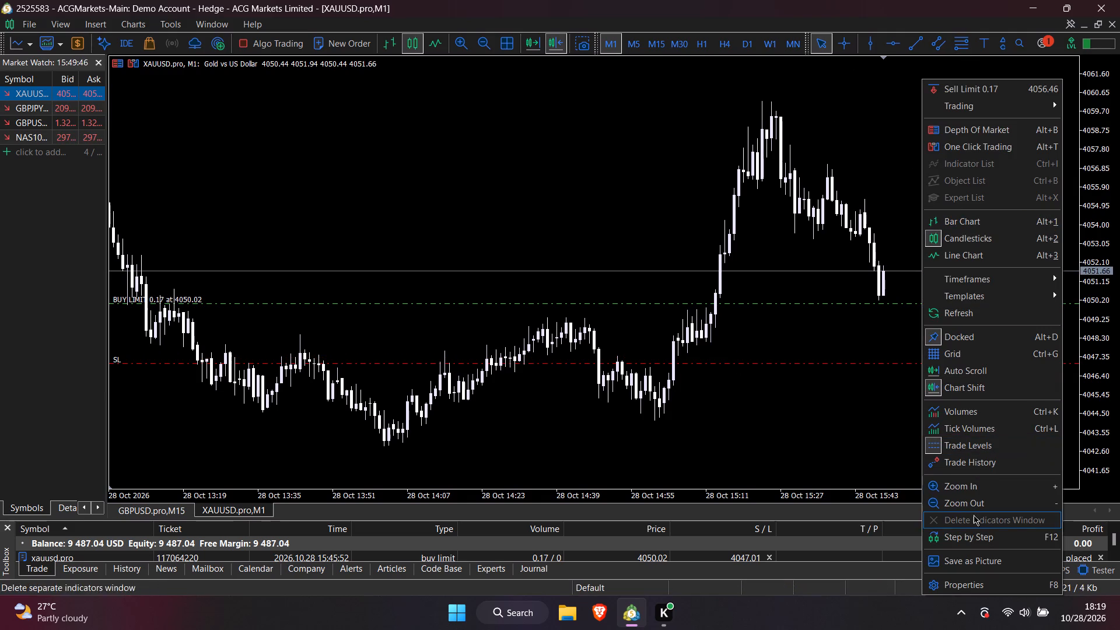
{"action": "left_click", "coordinate": [977, 579]}
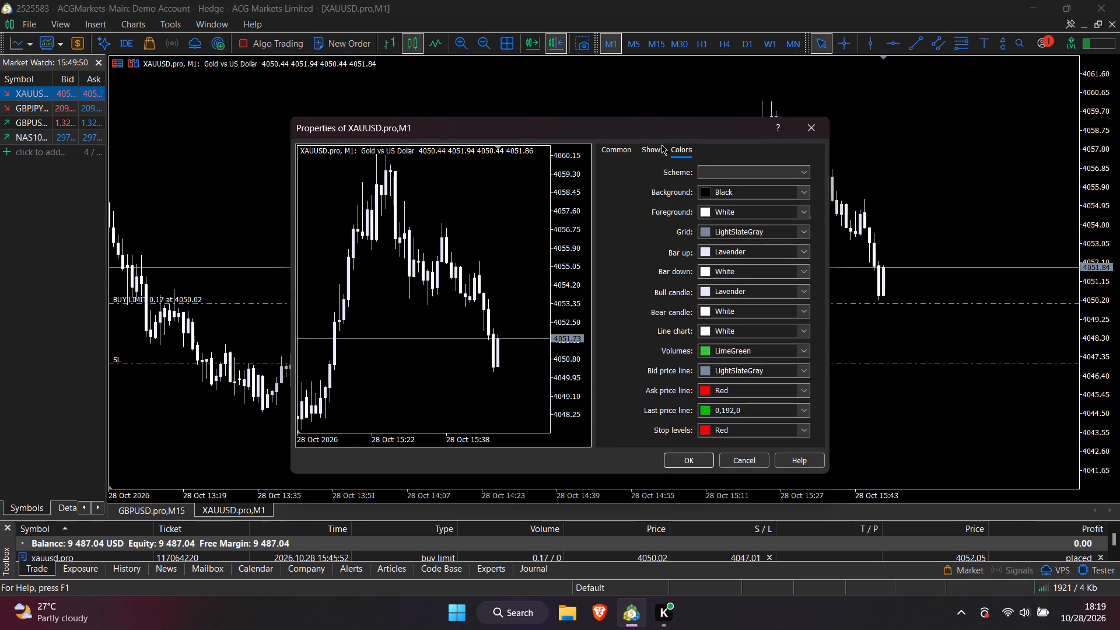
{"action": "left_click", "coordinate": [655, 146]}
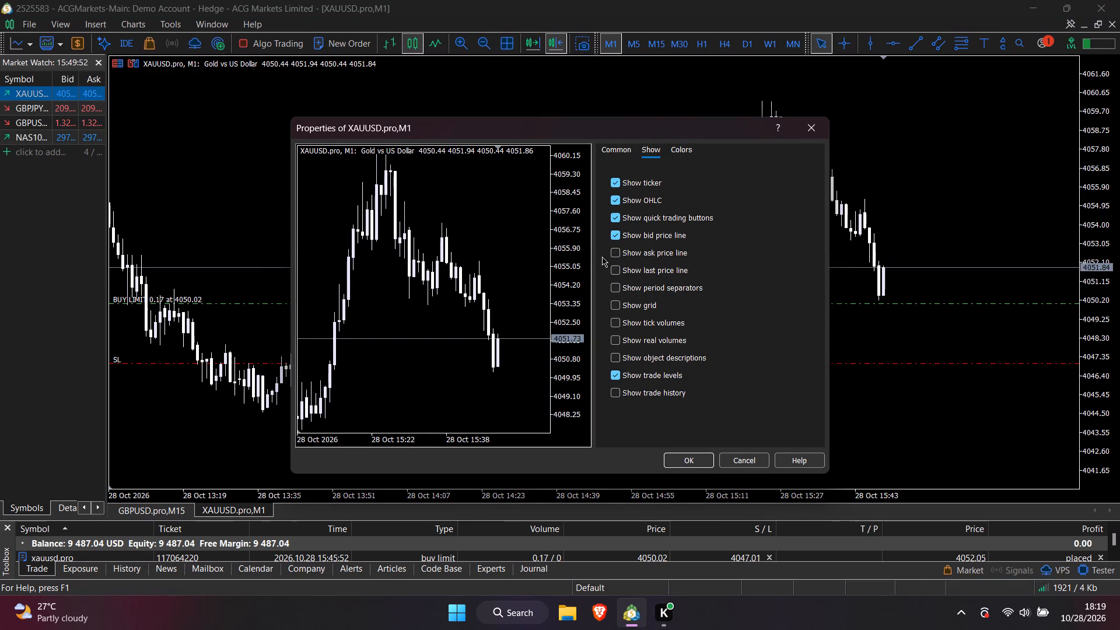
{"action": "left_click", "coordinate": [616, 253]}
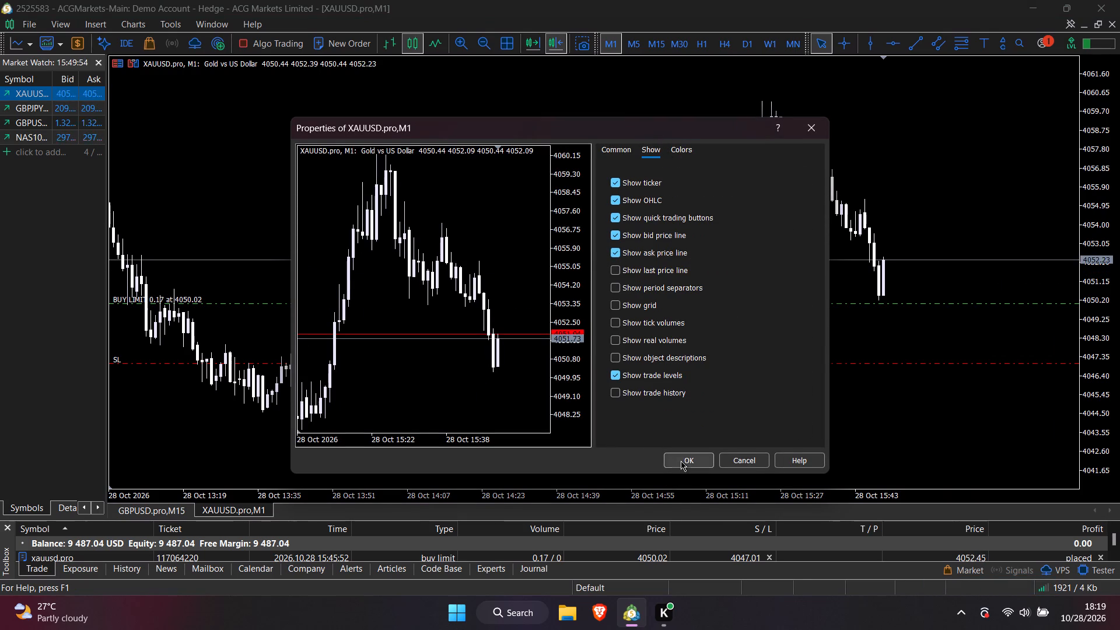
{"action": "left_click", "coordinate": [681, 461]}
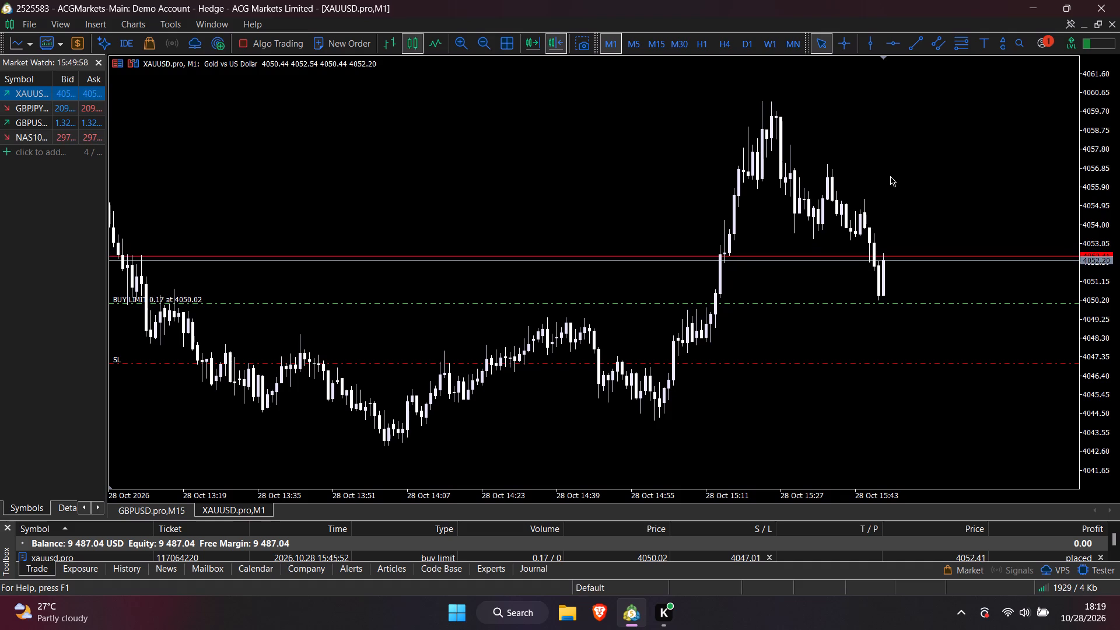
Pick a target level above the recent high with the crosshair and modify the pending buy limit order with a take profit of 4061.00.
{"action": "scroll", "coordinate": [810, 232], "scroll_direction": "up", "scroll_amount": 3}
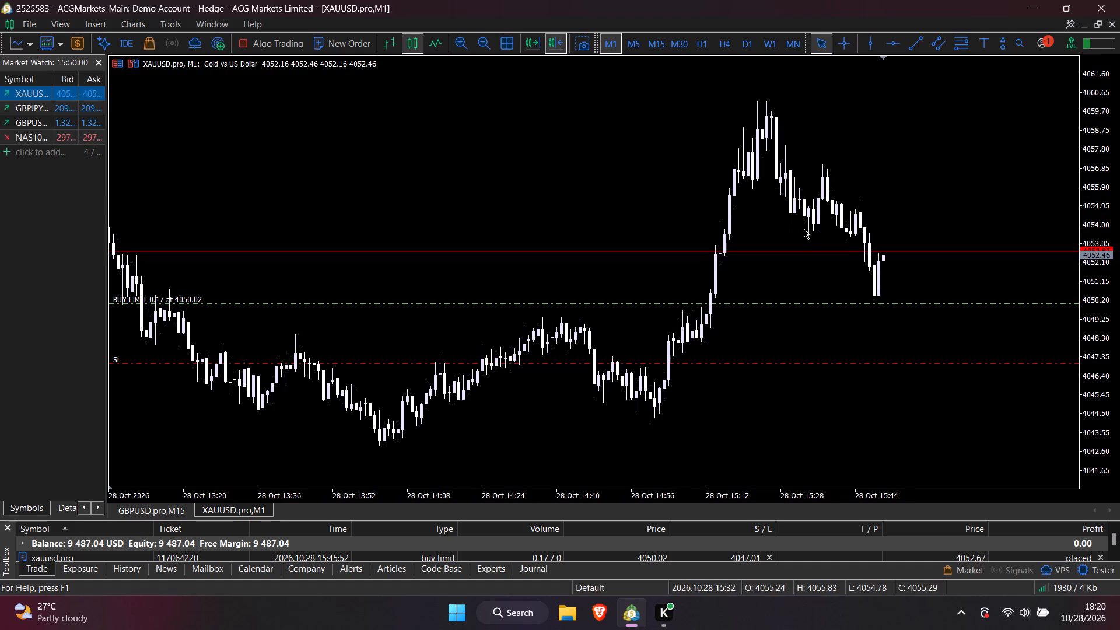
{"action": "middle_click", "coordinate": [868, 167]}
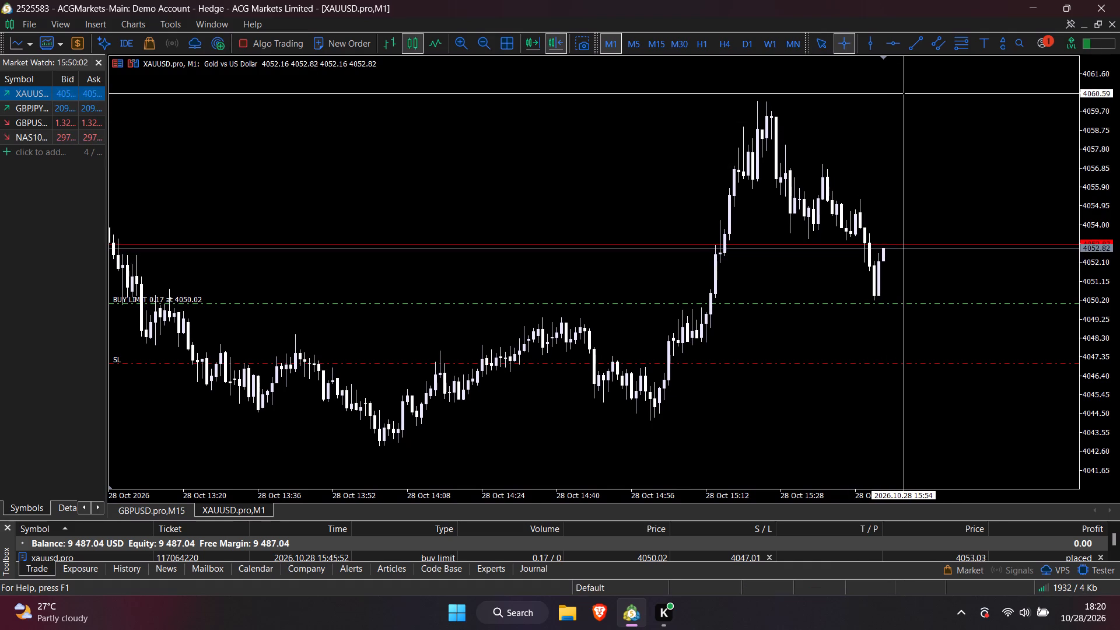
{"action": "left_click", "coordinate": [904, 93]}
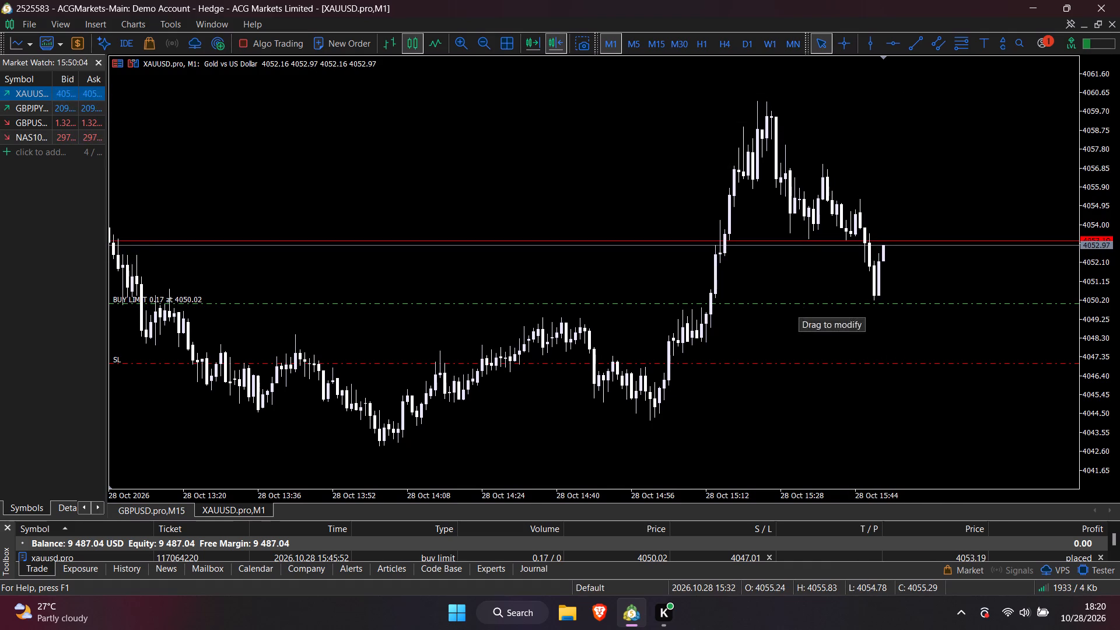
{"action": "right_click", "coordinate": [799, 303]}
{"action": "left_click", "coordinate": [828, 308]}
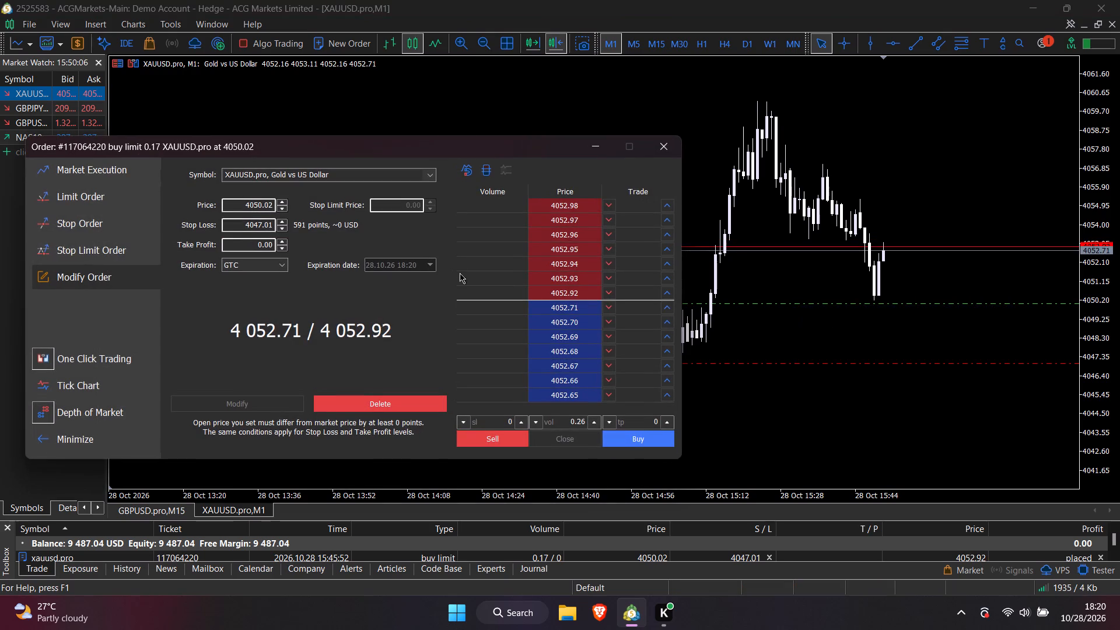
{"action": "left_click", "coordinate": [238, 248]}
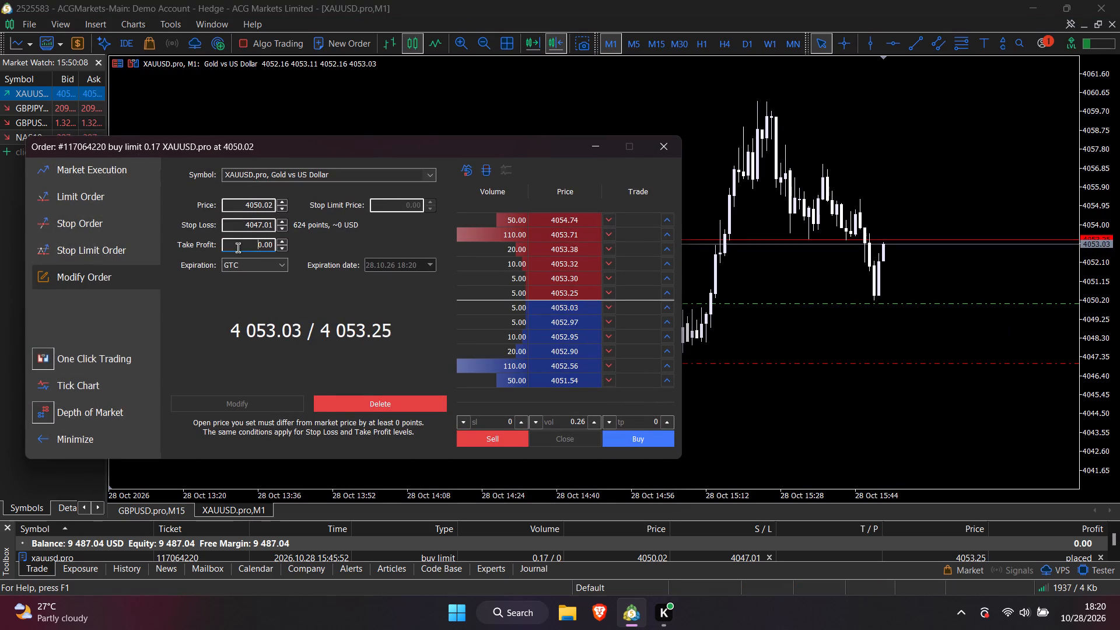
{"action": "type", "text": "4061"}
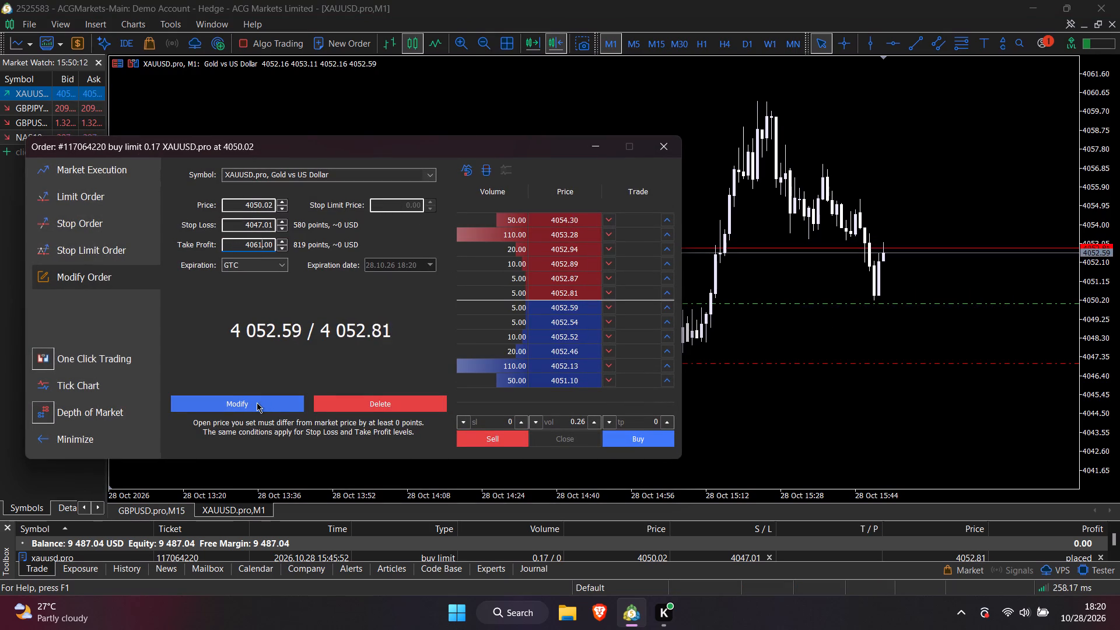
{"action": "left_click", "coordinate": [257, 402]}
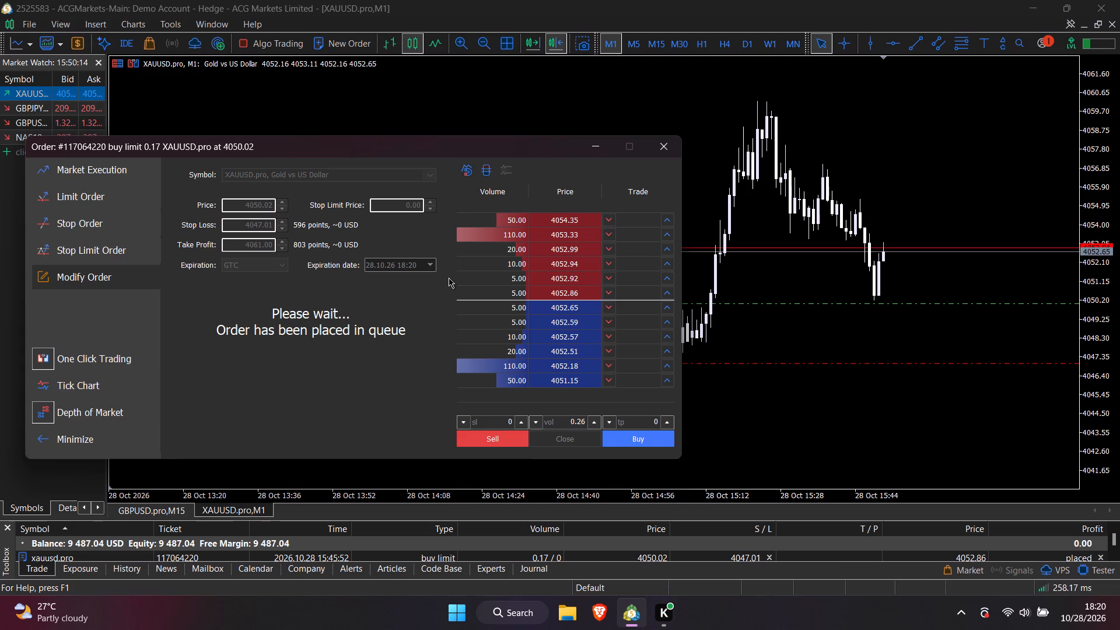
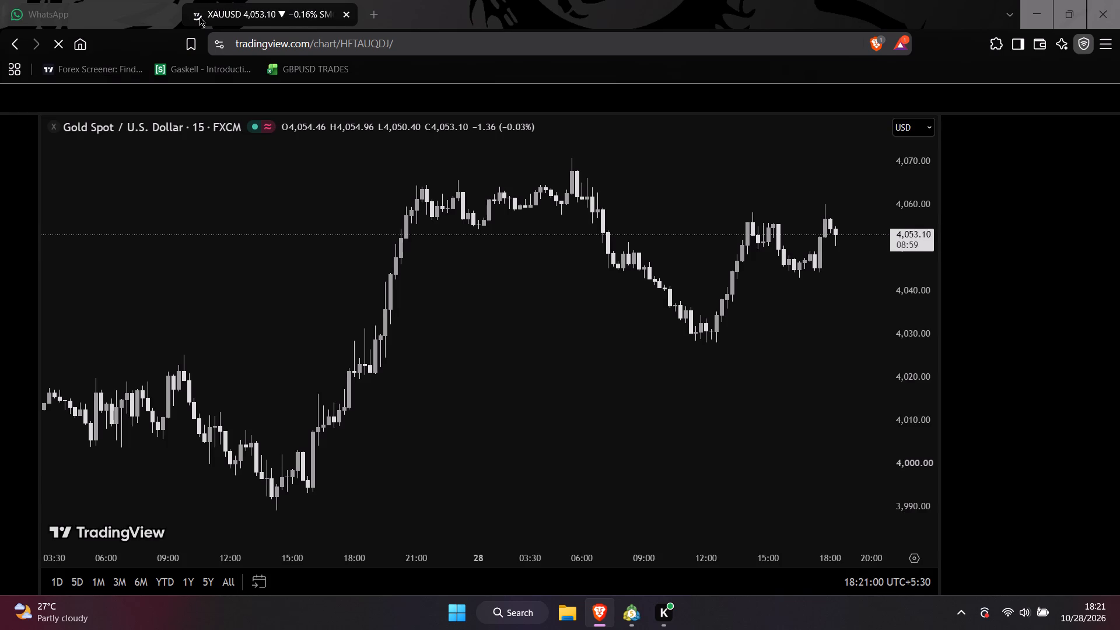
Inspect the recent candles on the 15-minute XAUUSD chart in TradingView and switch it to the 1-minute timeframe.
{"action": "scroll", "coordinate": [902, 419], "scroll_direction": "down", "scroll_amount": 3}
{"action": "scroll", "coordinate": [892, 358], "scroll_direction": "up", "scroll_amount": 4}
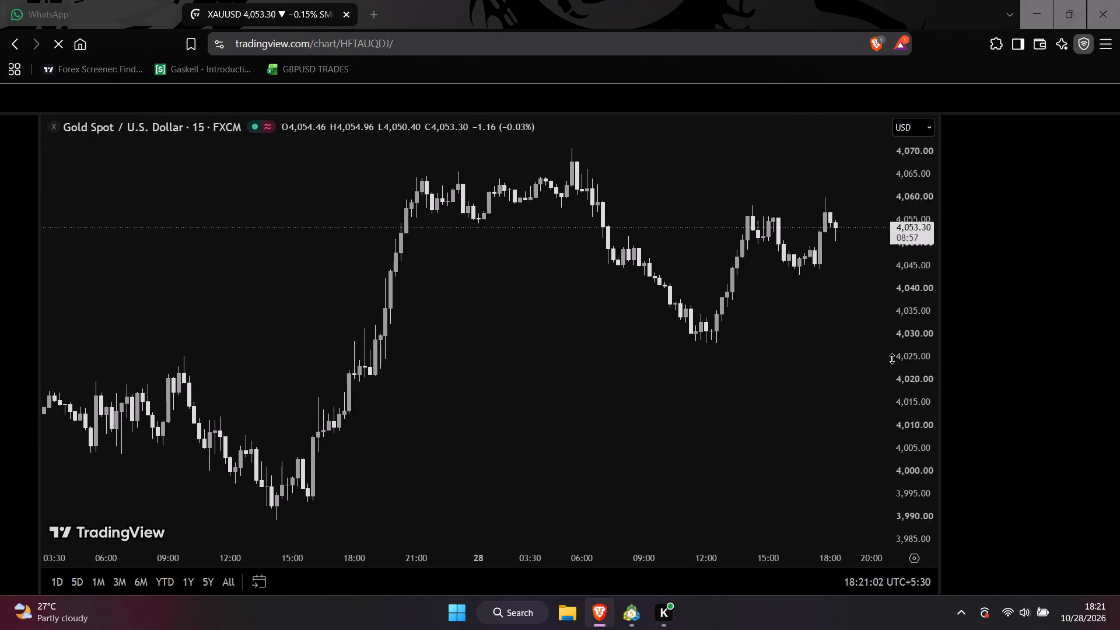
{"action": "scroll", "coordinate": [892, 358], "scroll_direction": "up", "scroll_amount": 12}
{"action": "left_click_drag", "start_coordinate": [786, 266], "coordinate": [579, 454]}
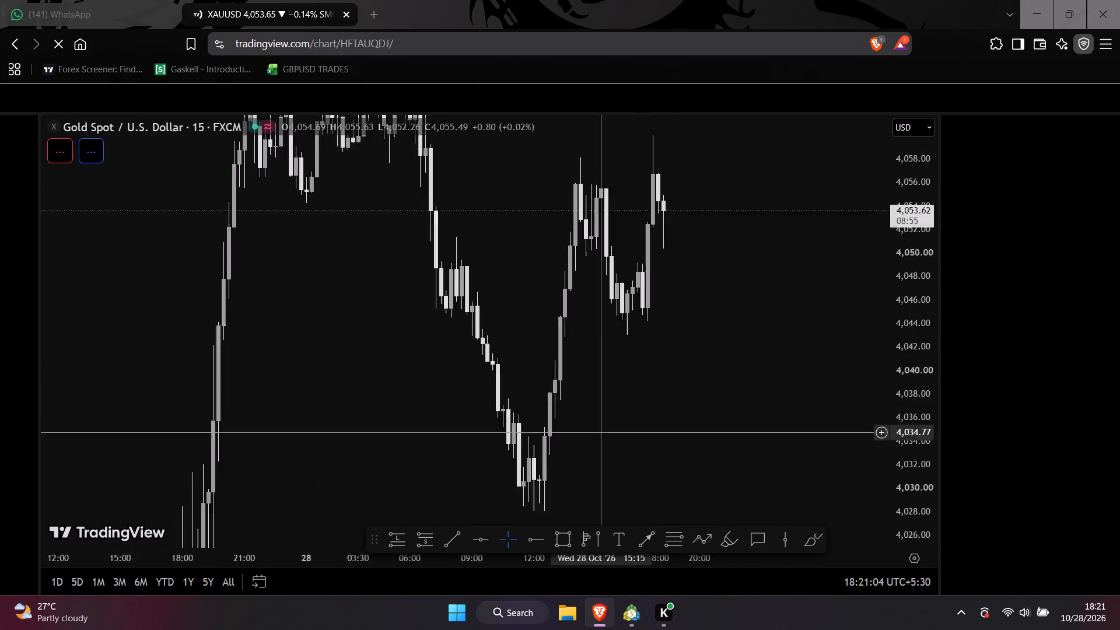
{"action": "left_click_drag", "start_coordinate": [579, 454], "coordinate": [566, 470]}
{"action": "scroll", "coordinate": [684, 375], "scroll_direction": "up", "scroll_amount": 2}
{"action": "left_click_drag", "start_coordinate": [653, 321], "coordinate": [647, 366]}
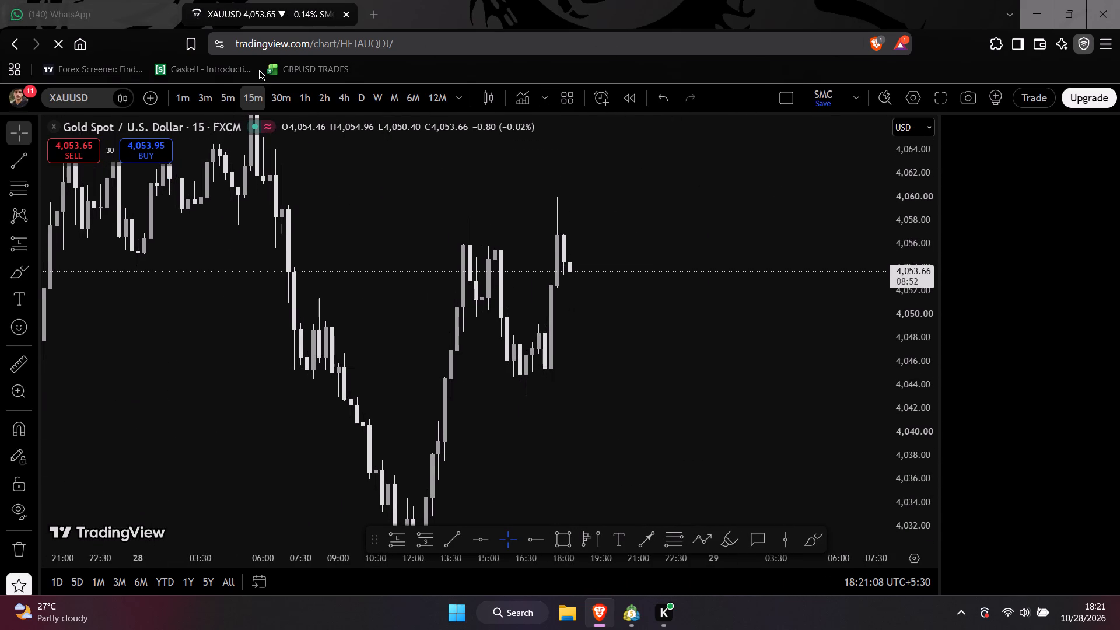
{"action": "left_click", "coordinate": [185, 99]}
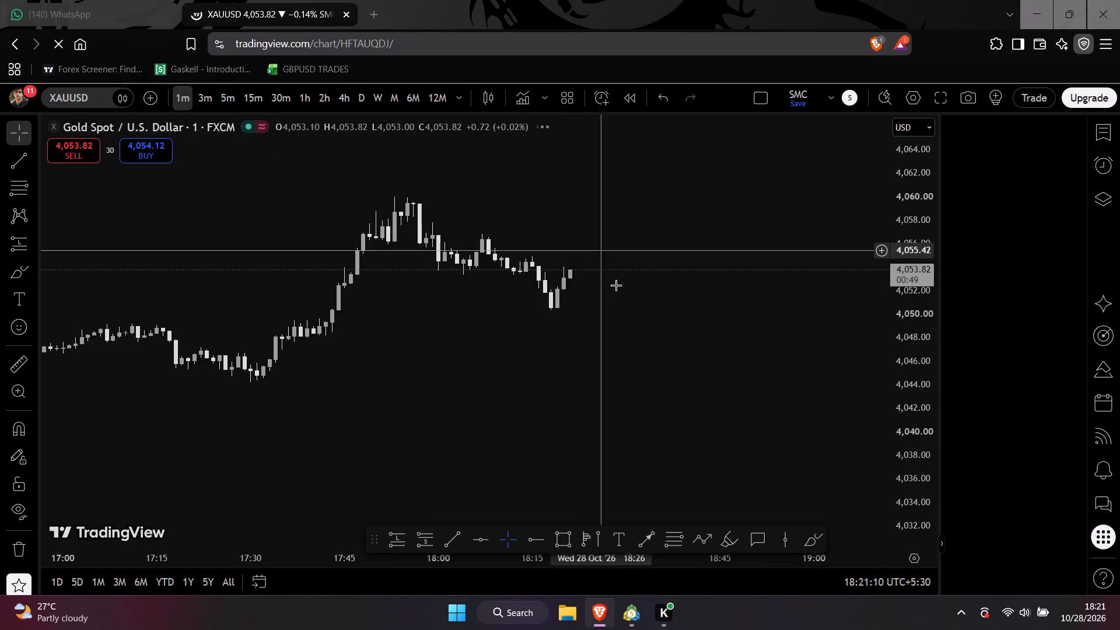
Place a long position drawing on the XAUUSD 1-minute chart with its entry at about 4,049.99, just below the latest swing low.
{"action": "scroll", "coordinate": [657, 286], "scroll_direction": "down", "scroll_amount": 5}
{"action": "scroll", "coordinate": [908, 419], "scroll_direction": "up", "scroll_amount": 6}
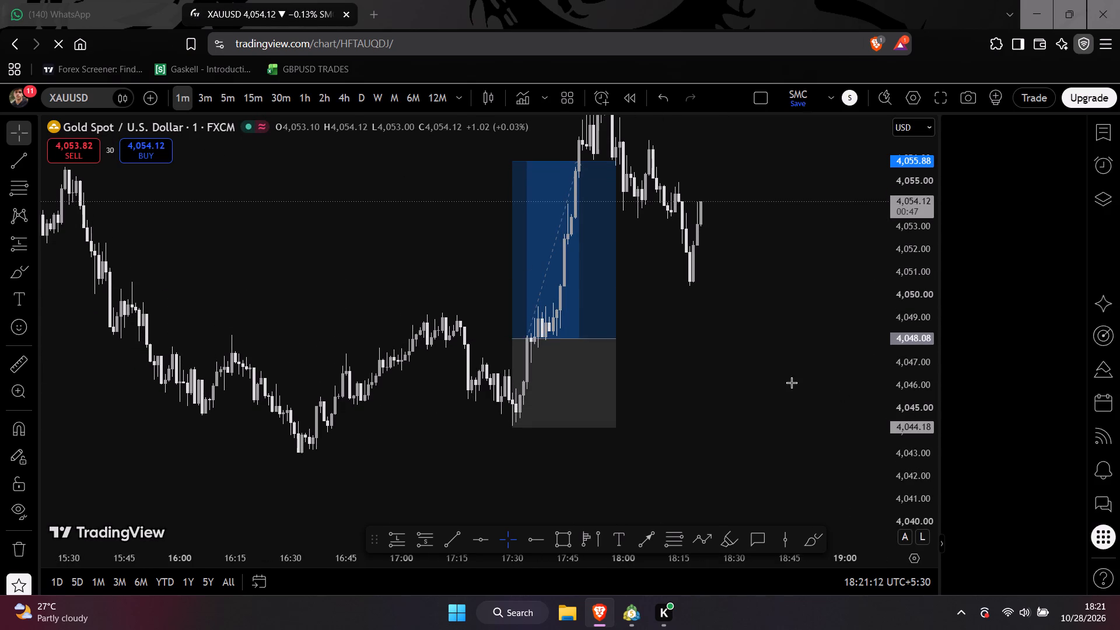
{"action": "scroll", "coordinate": [761, 345], "scroll_direction": "down", "scroll_amount": 2}
{"action": "middle_click", "coordinate": [636, 311]}
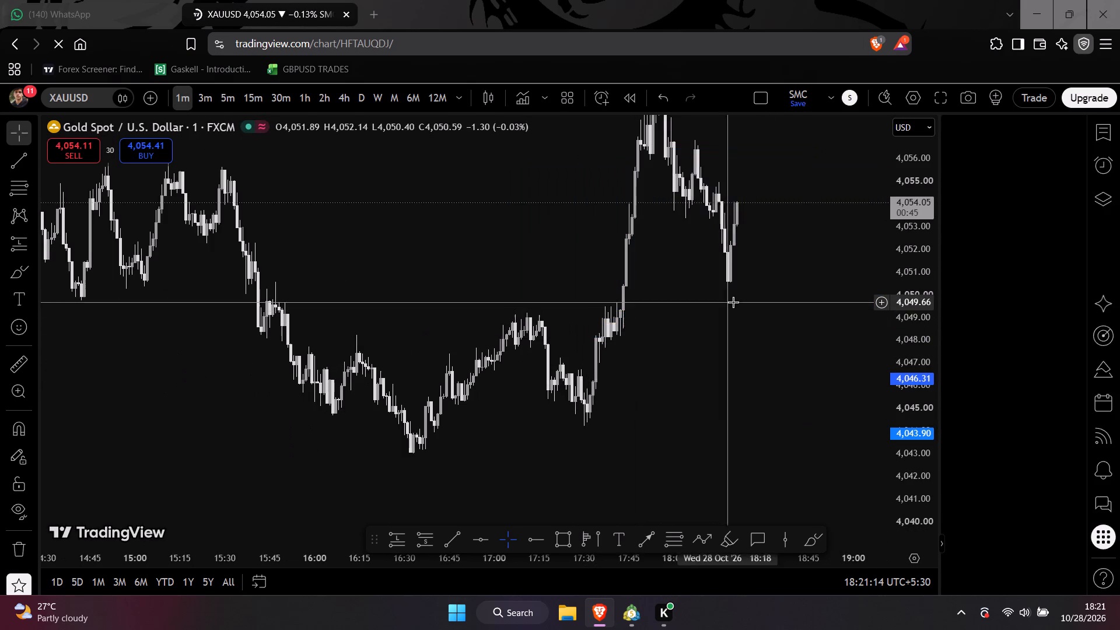
{"action": "left_click_drag", "start_coordinate": [734, 303], "coordinate": [541, 338]}
{"action": "left_click", "coordinate": [409, 546]}
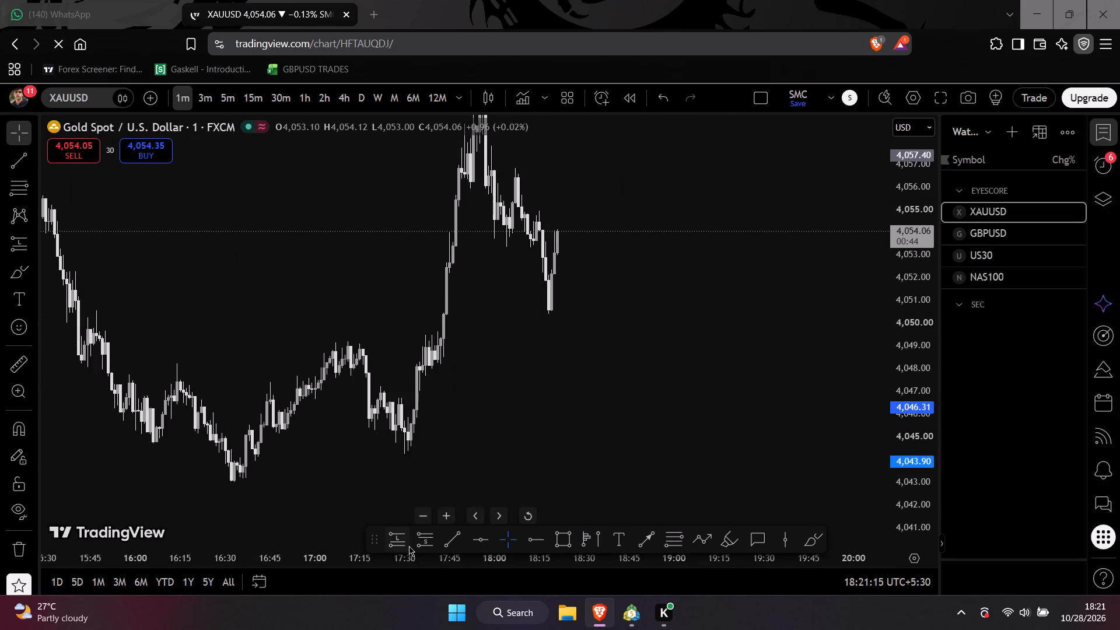
{"action": "left_click", "coordinate": [551, 323]}
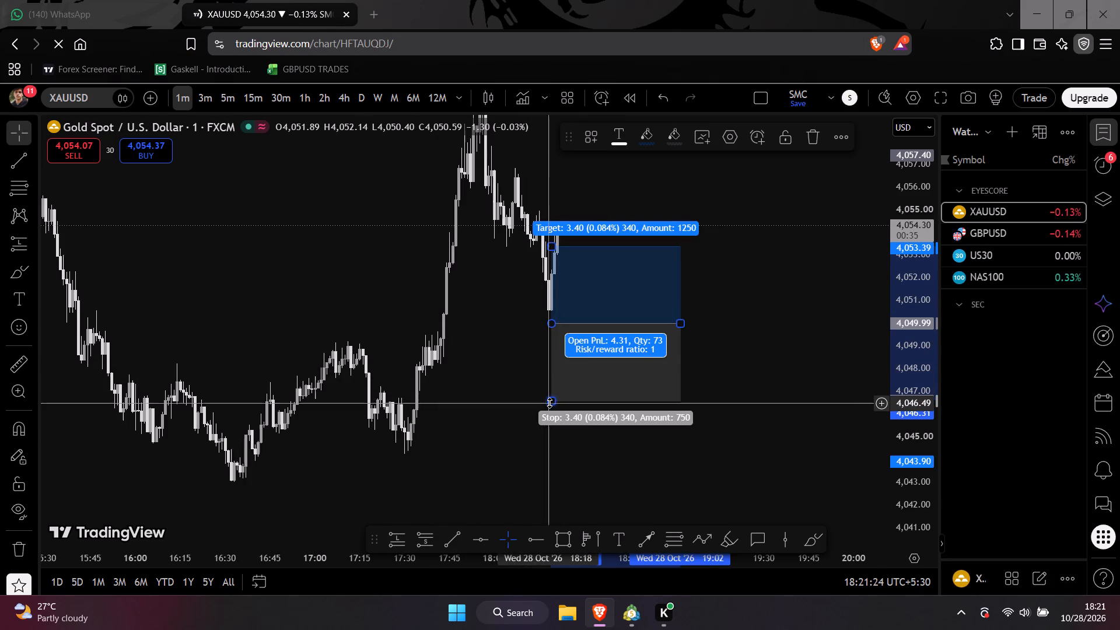
Adjust the long position's stop level to about 4,046.97.
{"action": "left_click_drag", "start_coordinate": [549, 402], "coordinate": [557, 400]}
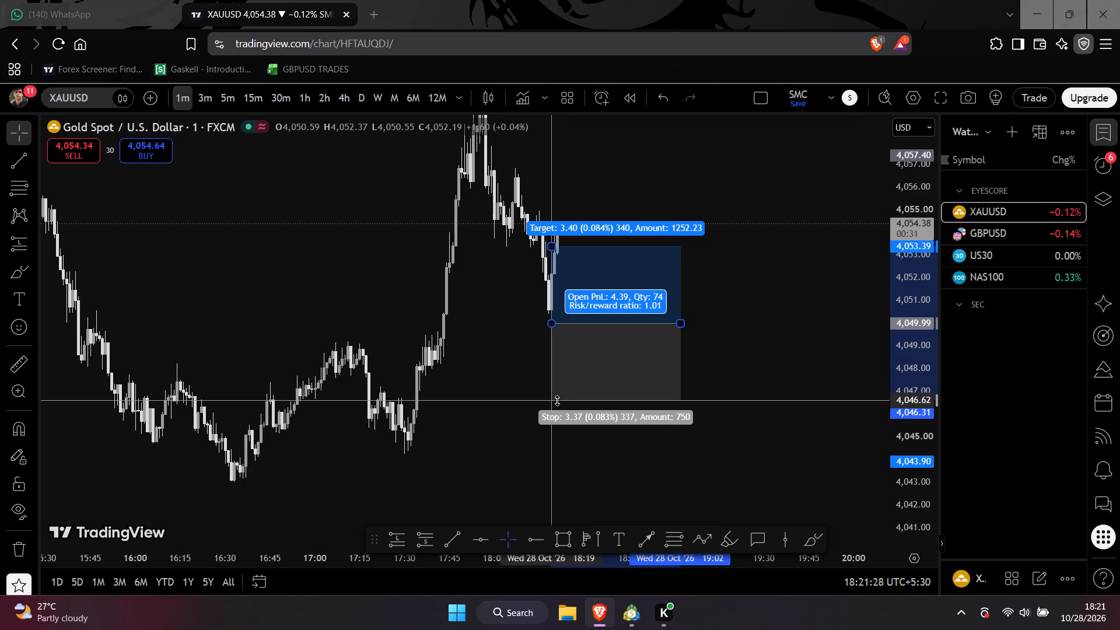
{"action": "left_click_drag", "start_coordinate": [557, 400], "coordinate": [561, 396]}
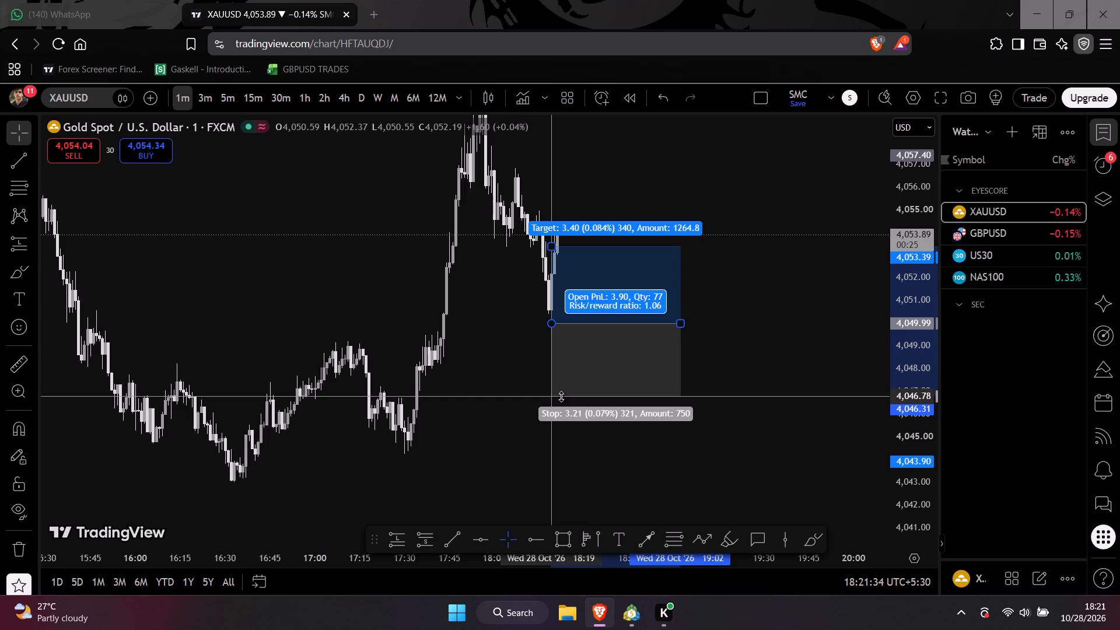
{"action": "left_click_drag", "start_coordinate": [561, 396], "coordinate": [573, 394]}
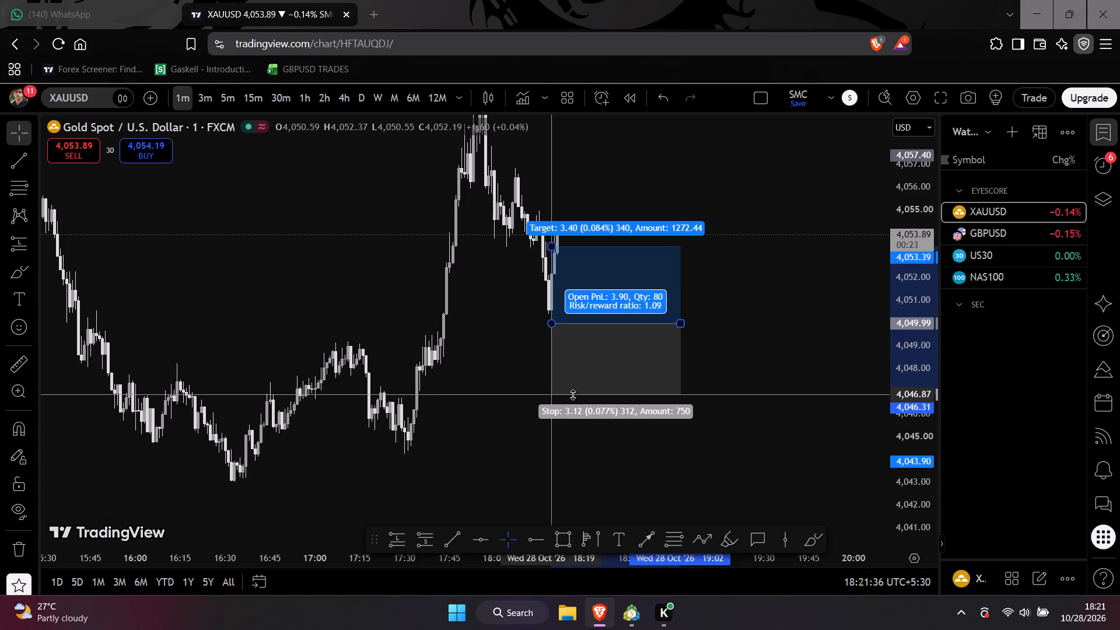
{"action": "left_click_drag", "start_coordinate": [573, 394], "coordinate": [584, 392]}
{"action": "left_click", "coordinate": [500, 342]}
Raise the long position's target to about 4,060.06, at the recent swing high.
{"action": "left_click_drag", "start_coordinate": [500, 342], "coordinate": [468, 430]}
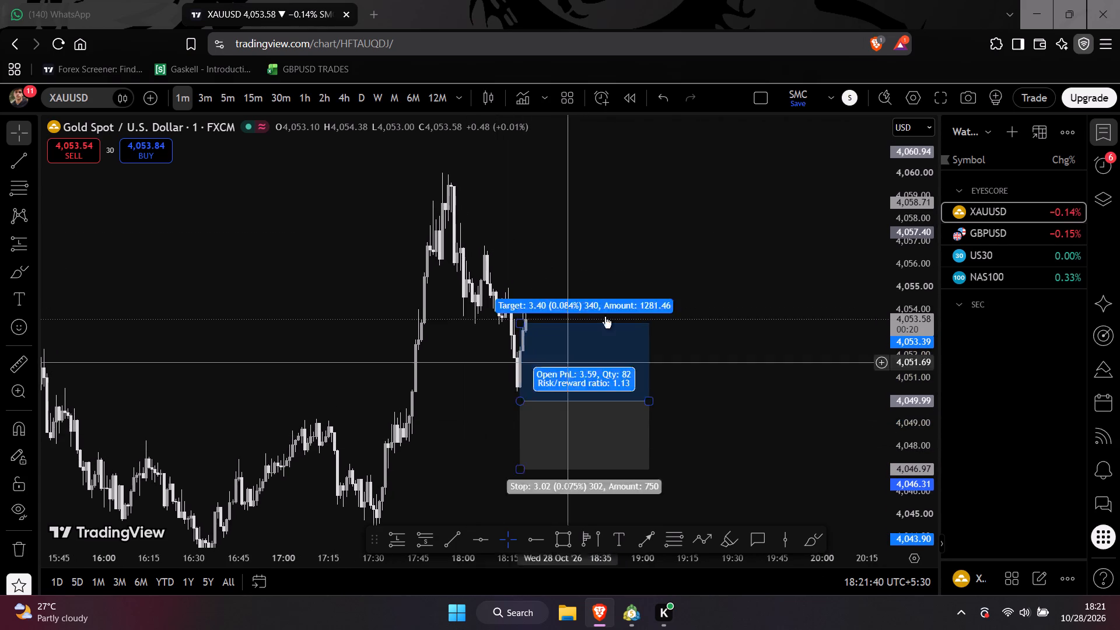
{"action": "left_click_drag", "start_coordinate": [519, 324], "coordinate": [693, 185]}
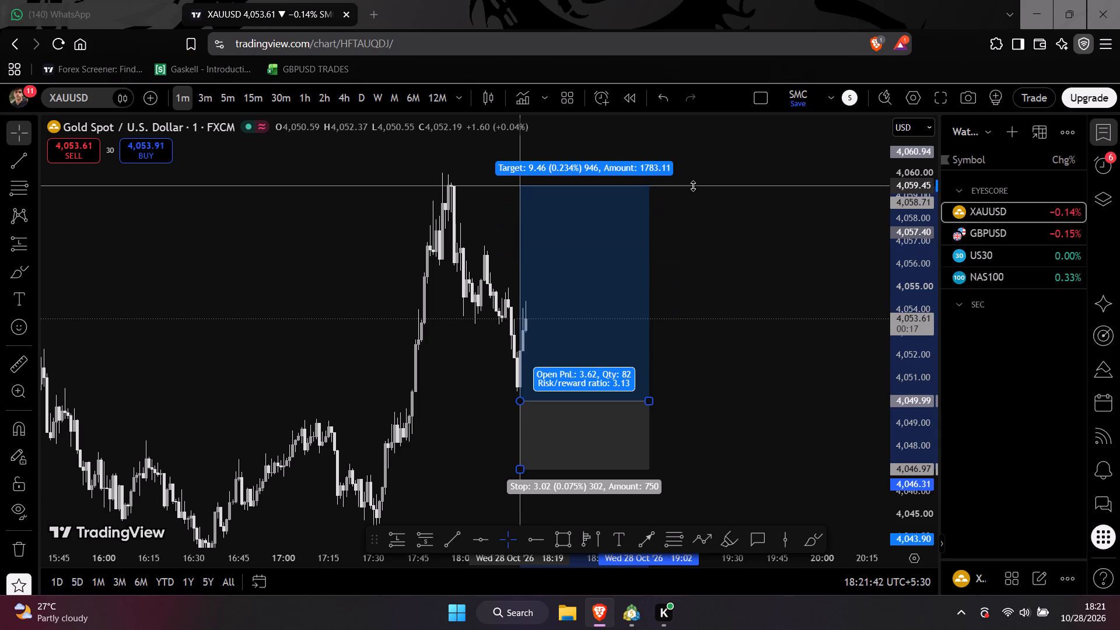
{"action": "left_click_drag", "start_coordinate": [693, 185], "coordinate": [727, 171]}
{"action": "left_click", "coordinate": [731, 208]}
Review the long position against price on the 1-minute, 5-minute and 3-minute timeframes, ending back on 1-minute.
{"action": "scroll", "coordinate": [736, 219], "scroll_direction": "down", "scroll_amount": 4}
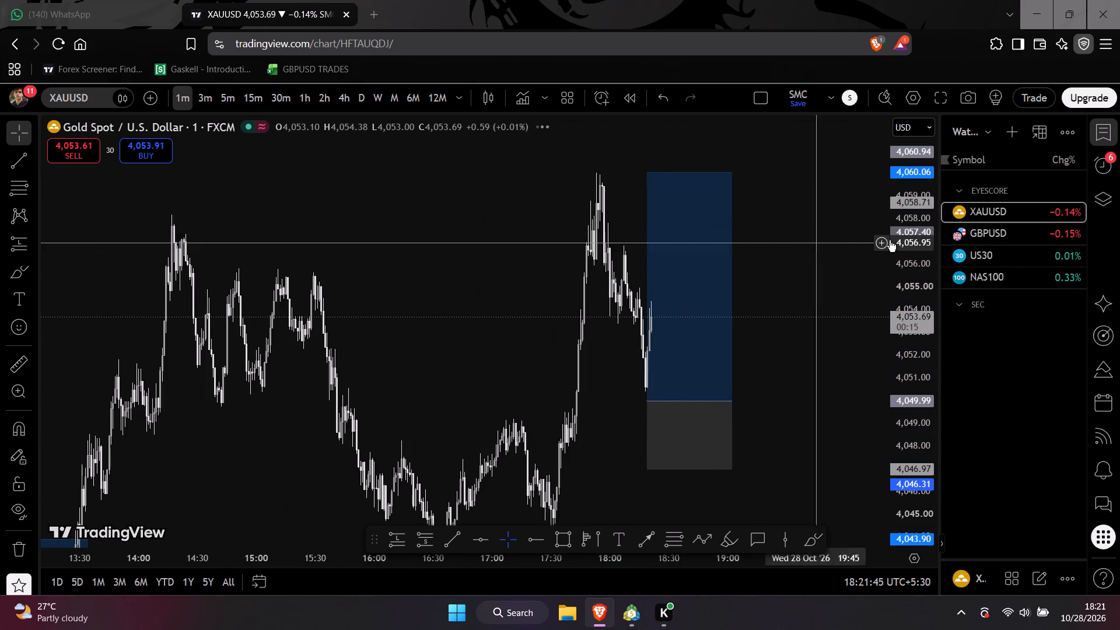
{"action": "left_click_drag", "start_coordinate": [910, 231], "coordinate": [903, 302]}
{"action": "left_click_drag", "start_coordinate": [784, 258], "coordinate": [868, 244]}
{"action": "scroll", "coordinate": [840, 254], "scroll_direction": "up", "scroll_amount": 2}
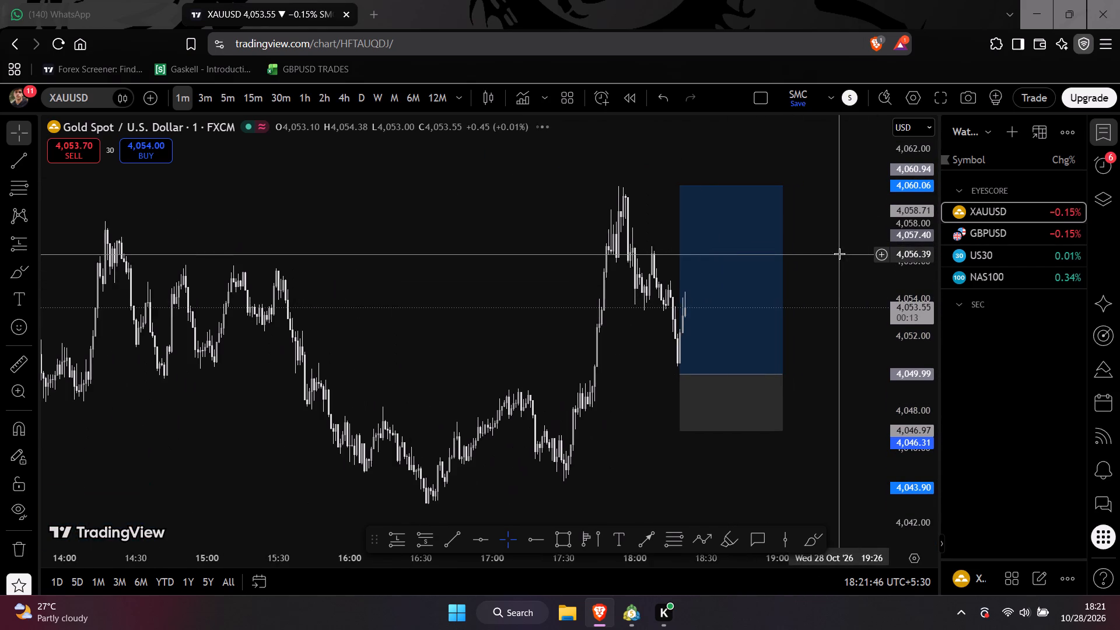
{"action": "left_click", "coordinate": [225, 99]}
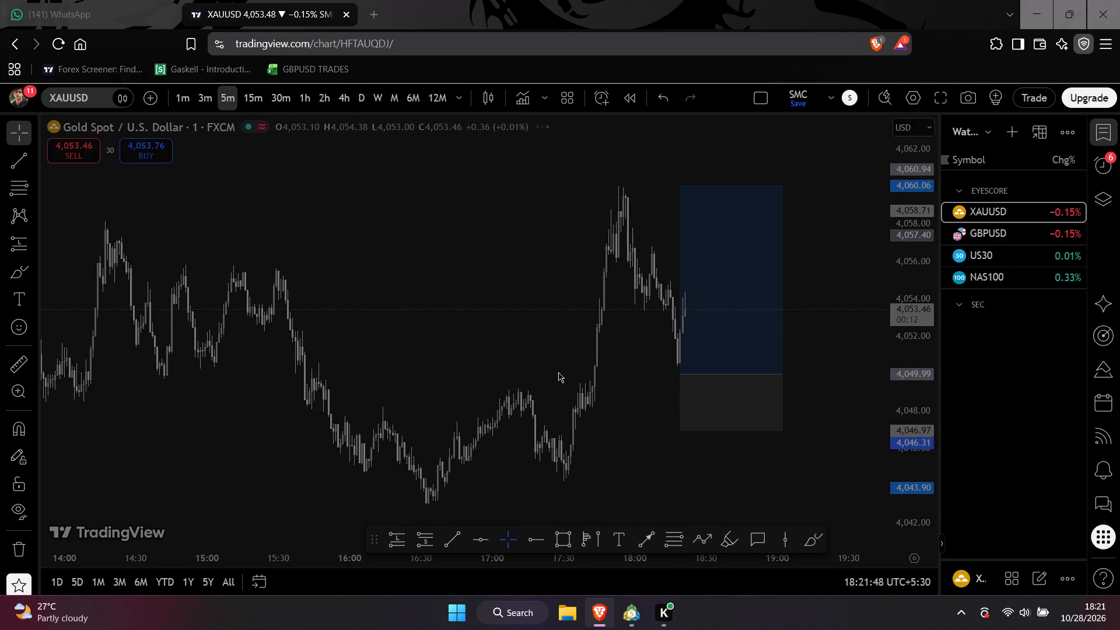
{"action": "scroll", "coordinate": [635, 391], "scroll_direction": "up", "scroll_amount": 4}
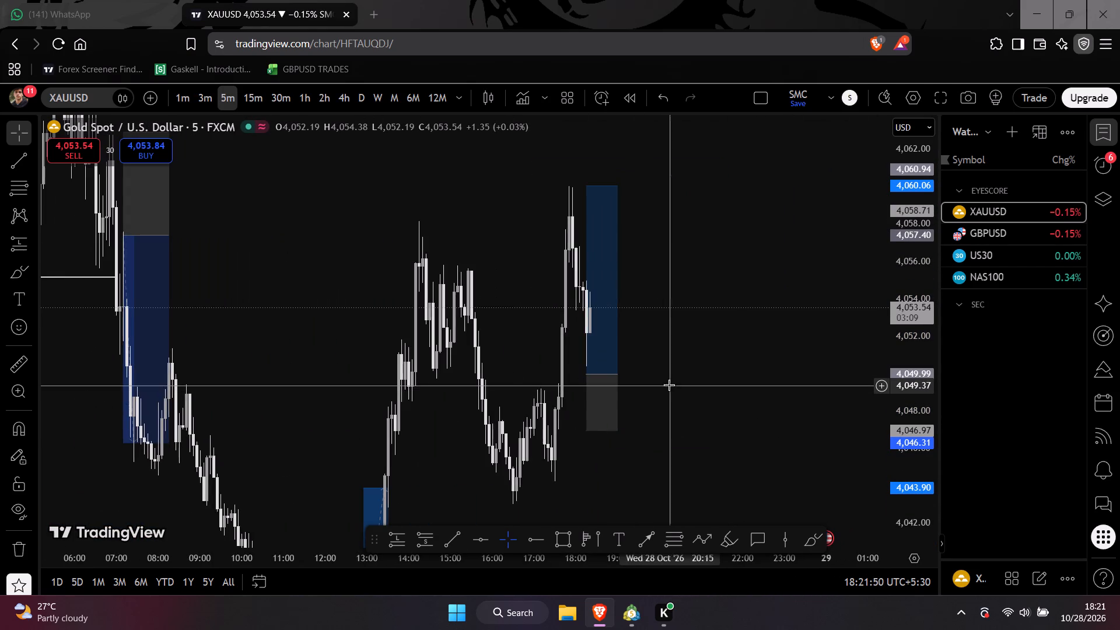
{"action": "scroll", "coordinate": [689, 380], "scroll_direction": "up", "scroll_amount": 1}
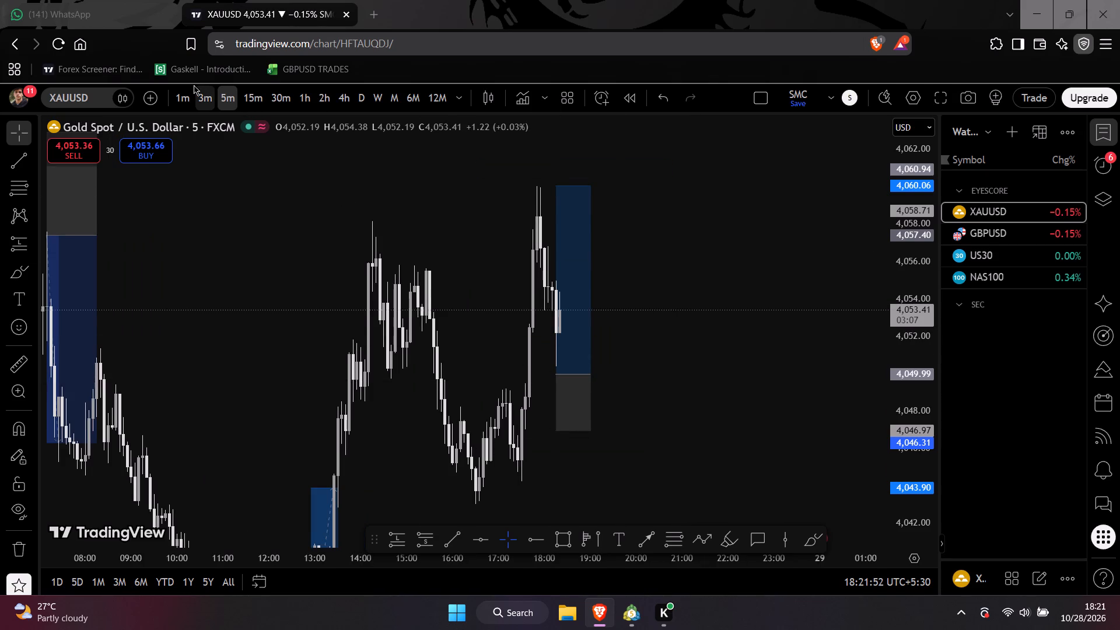
{"action": "left_click", "coordinate": [195, 91]}
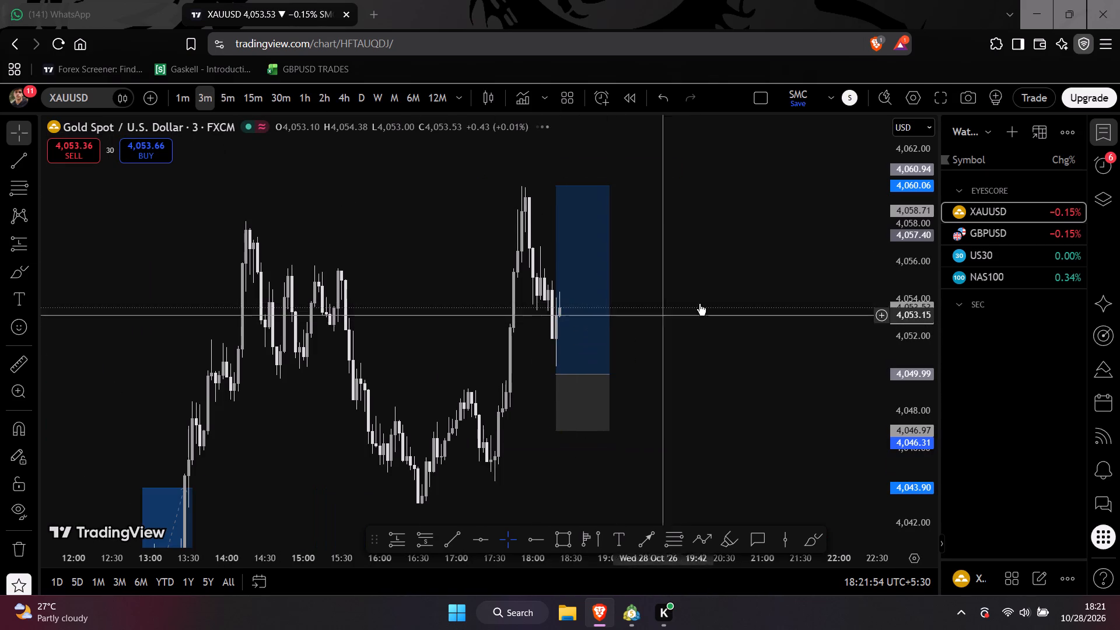
{"action": "left_click", "coordinate": [175, 102]}
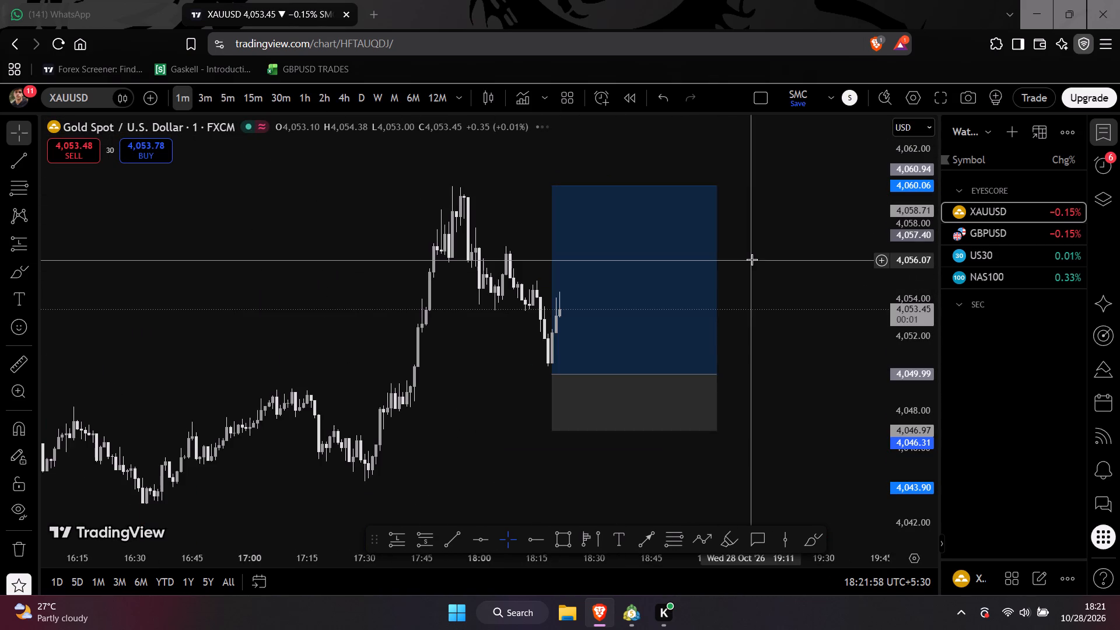
Examine the 1-minute XAUUSD price action around the long position's entry, stop and target levels.
{"action": "scroll", "coordinate": [752, 260], "scroll_direction": "down", "scroll_amount": 3}
{"action": "scroll", "coordinate": [922, 305], "scroll_direction": "up", "scroll_amount": 4}
{"action": "left_click_drag", "start_coordinate": [816, 251], "coordinate": [773, 284]}
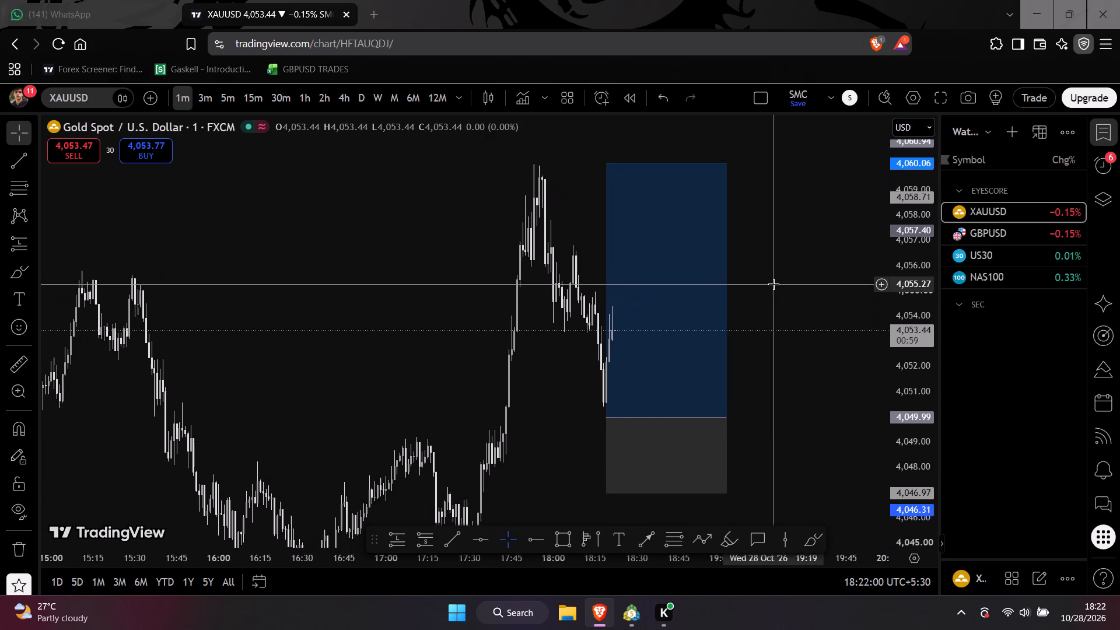
{"action": "left_click_drag", "start_coordinate": [915, 252], "coordinate": [910, 323]}
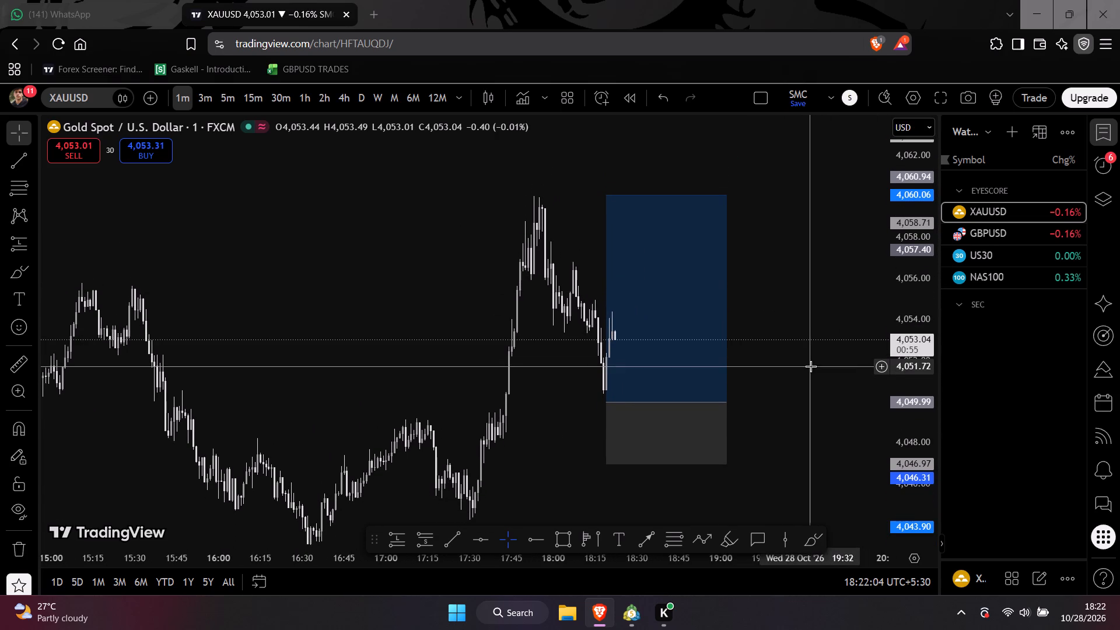
{"action": "left_click_drag", "start_coordinate": [804, 381], "coordinate": [744, 331]}
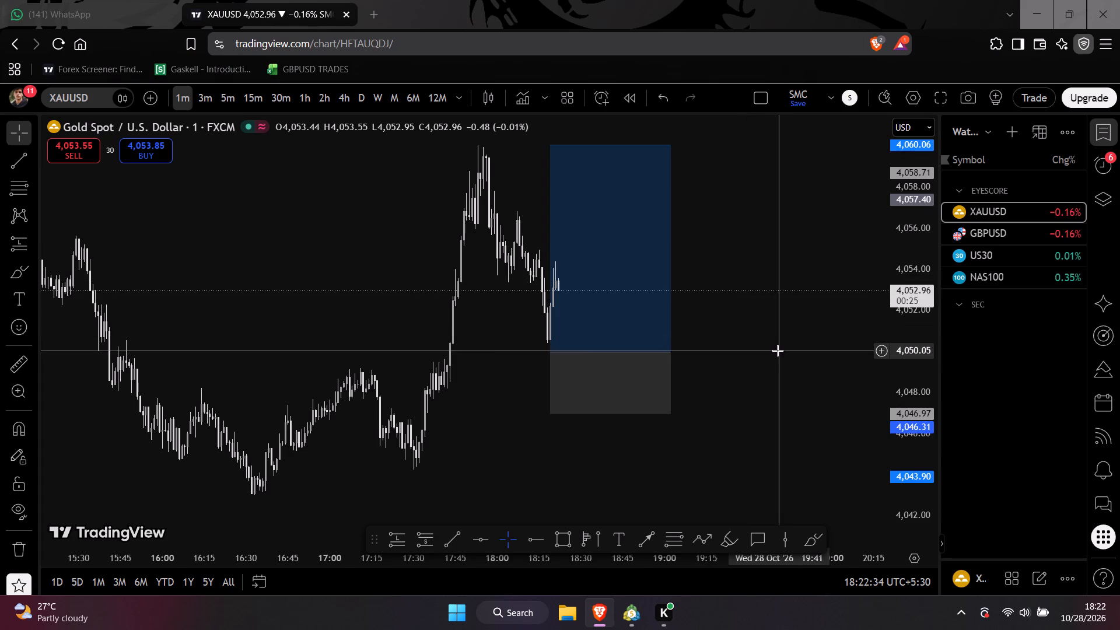
{"action": "scroll", "coordinate": [778, 351], "scroll_direction": "down", "scroll_amount": 1}
{"action": "scroll", "coordinate": [777, 351], "scroll_direction": "up", "scroll_amount": 1}
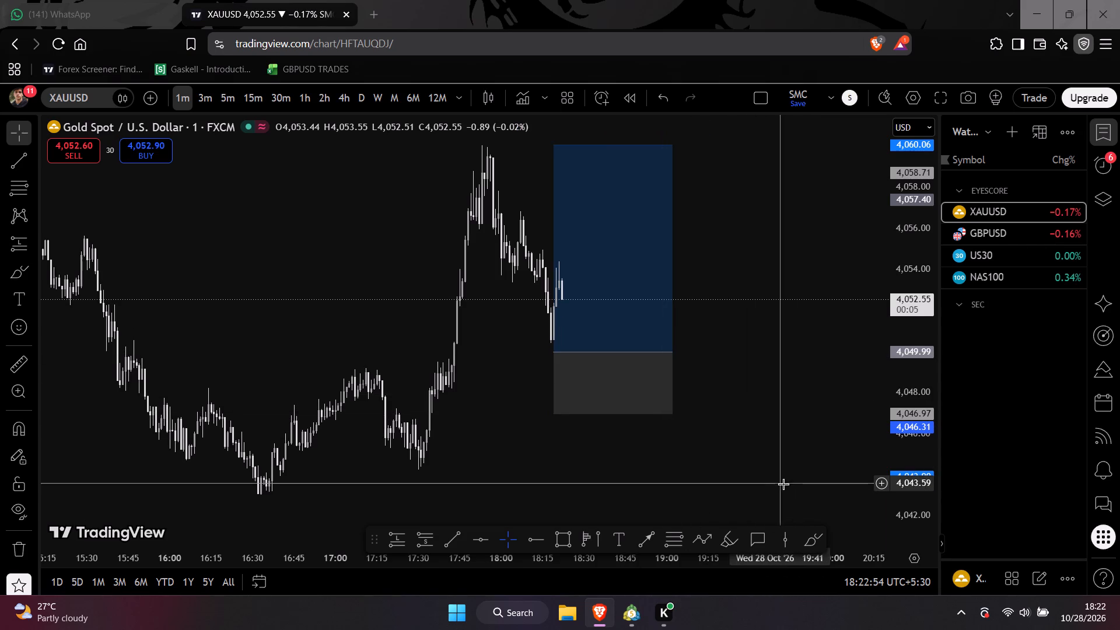
{"action": "left_click_drag", "start_coordinate": [766, 436], "coordinate": [768, 492]}
{"action": "scroll", "coordinate": [757, 429], "scroll_direction": "up", "scroll_amount": 2}
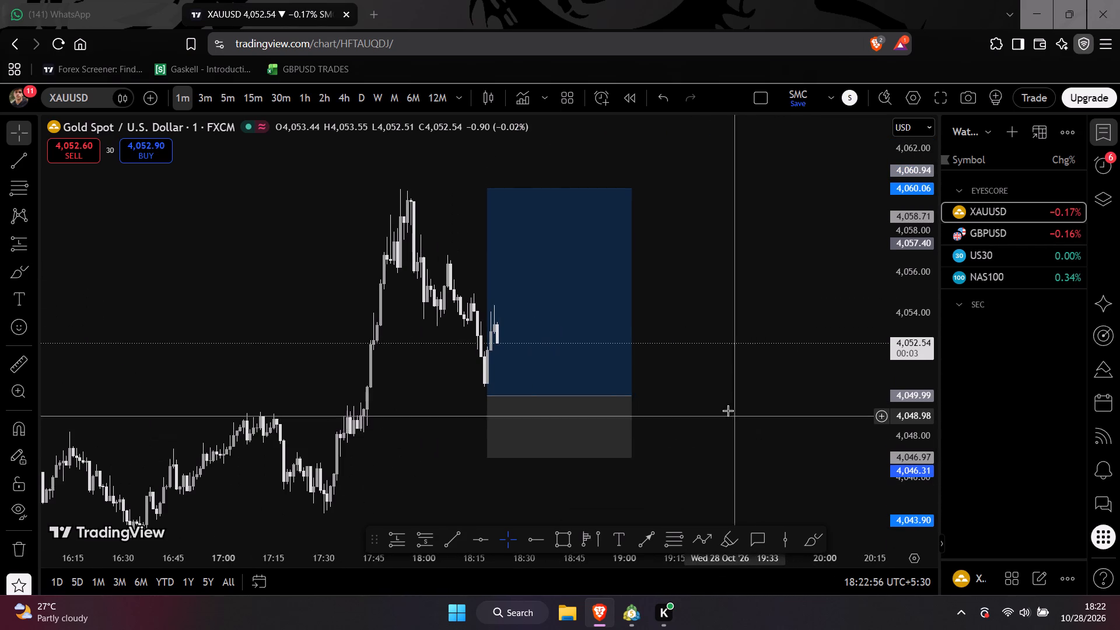
{"action": "left_click_drag", "start_coordinate": [728, 411], "coordinate": [696, 383]}
{"action": "scroll", "coordinate": [894, 349], "scroll_direction": "up", "scroll_amount": 2}
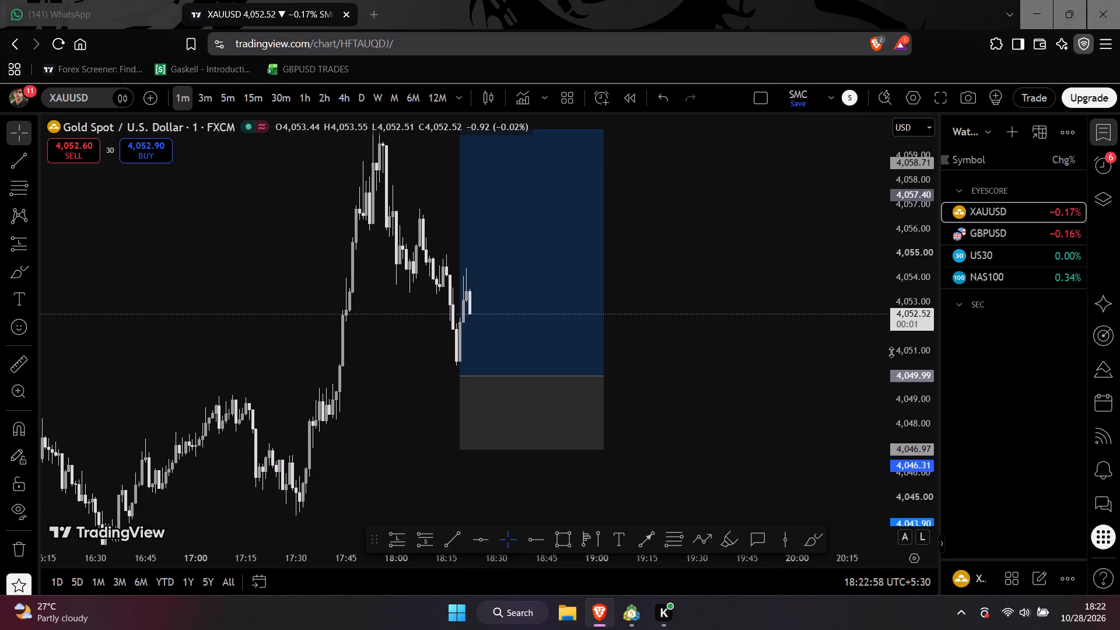
{"action": "scroll", "coordinate": [785, 370], "scroll_direction": "down", "scroll_amount": 1}
{"action": "scroll", "coordinate": [785, 370], "scroll_direction": "up", "scroll_amount": 1}
Check the pending buy limit order on MetaTrader 5's XAUUSD.pro M1 chart, and return to the TradingView chart to review the long position.
{"action": "left_click", "coordinate": [636, 610]}
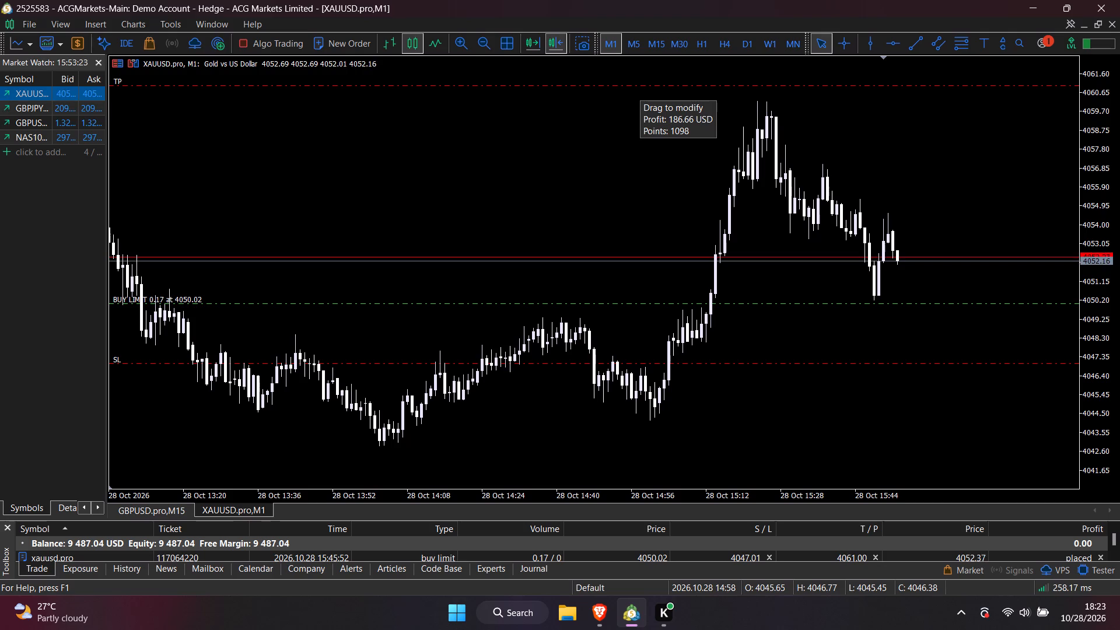
{"action": "left_click", "coordinate": [1028, 1]}
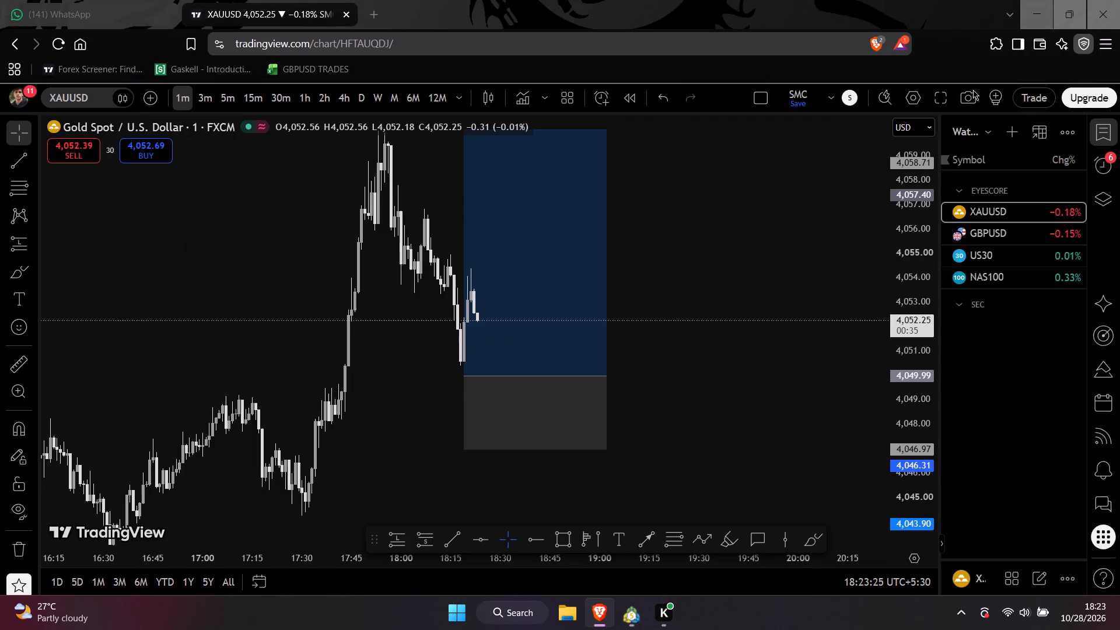
{"action": "scroll", "coordinate": [771, 297], "scroll_direction": "down", "scroll_amount": 2}
{"action": "left_click_drag", "start_coordinate": [901, 234], "coordinate": [896, 306]}
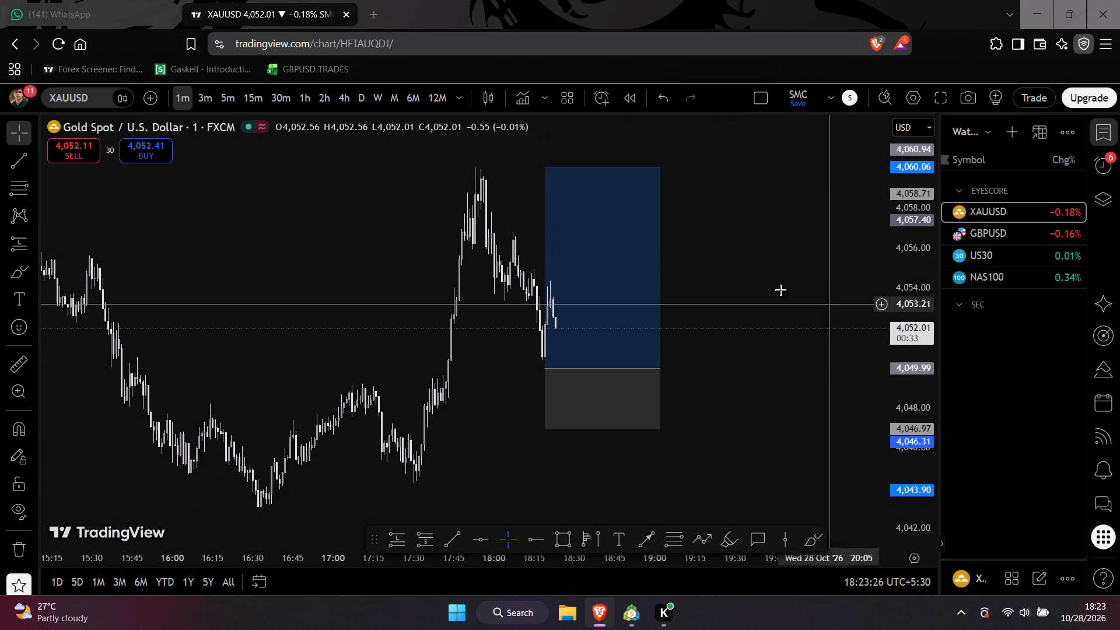
{"action": "left_click_drag", "start_coordinate": [751, 278], "coordinate": [774, 324]}
{"action": "scroll", "coordinate": [774, 324], "scroll_direction": "up", "scroll_amount": 2}
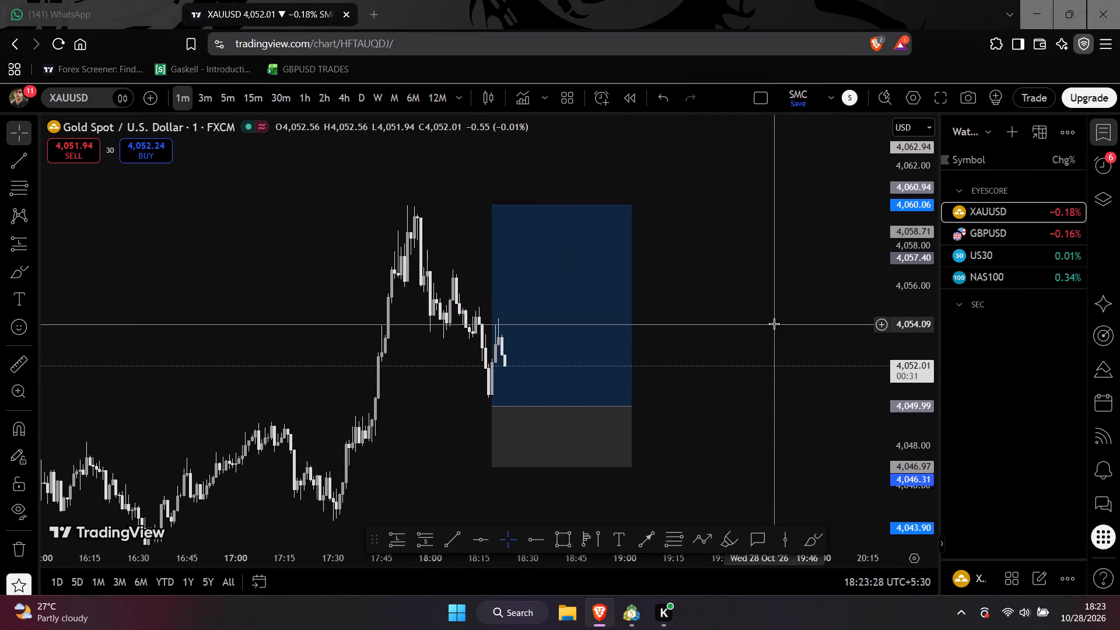
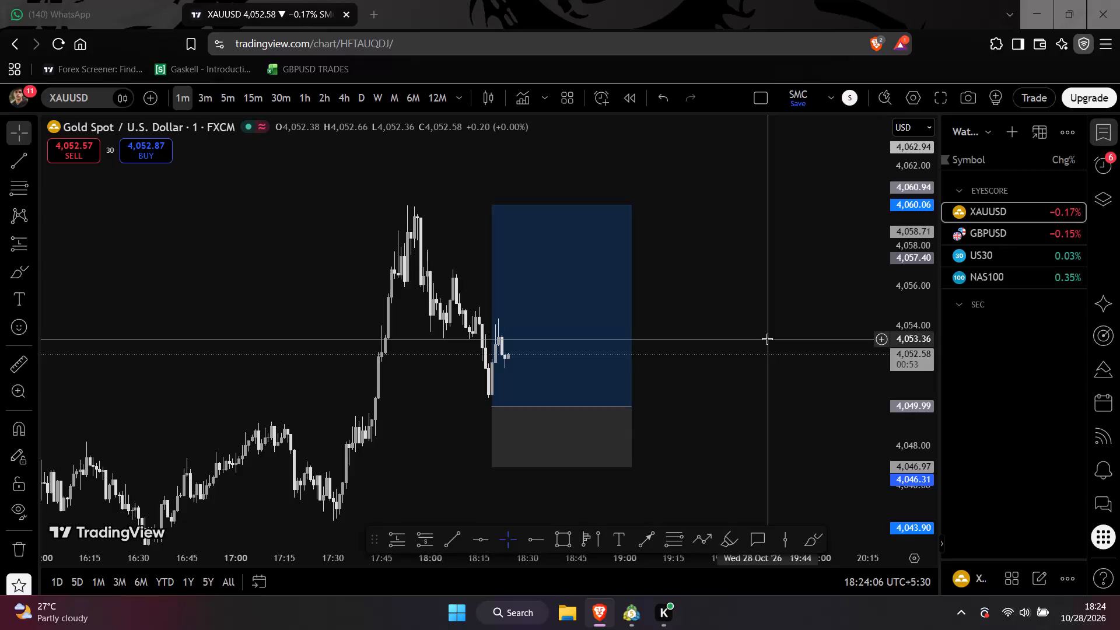
Load the OANDA GBPJPY (British Pound / Japanese Yen) forex chart and look over its 1-minute price action.
{"action": "type", "text": "gbpjpu"}
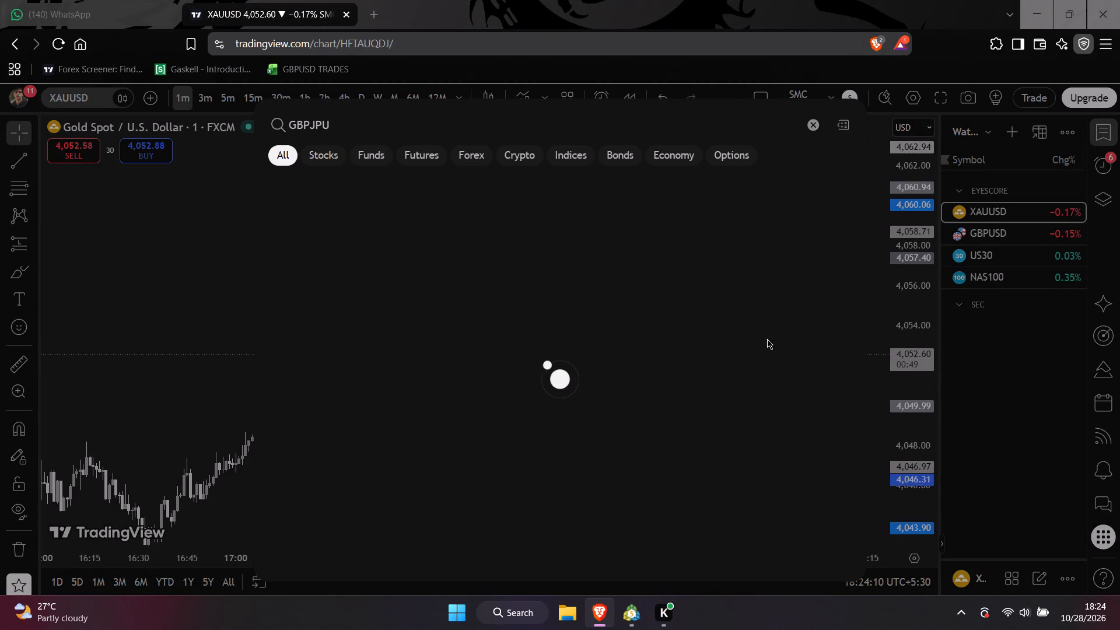
{"action": "key", "text": "BackSpace"}
{"action": "key", "text": "y"}
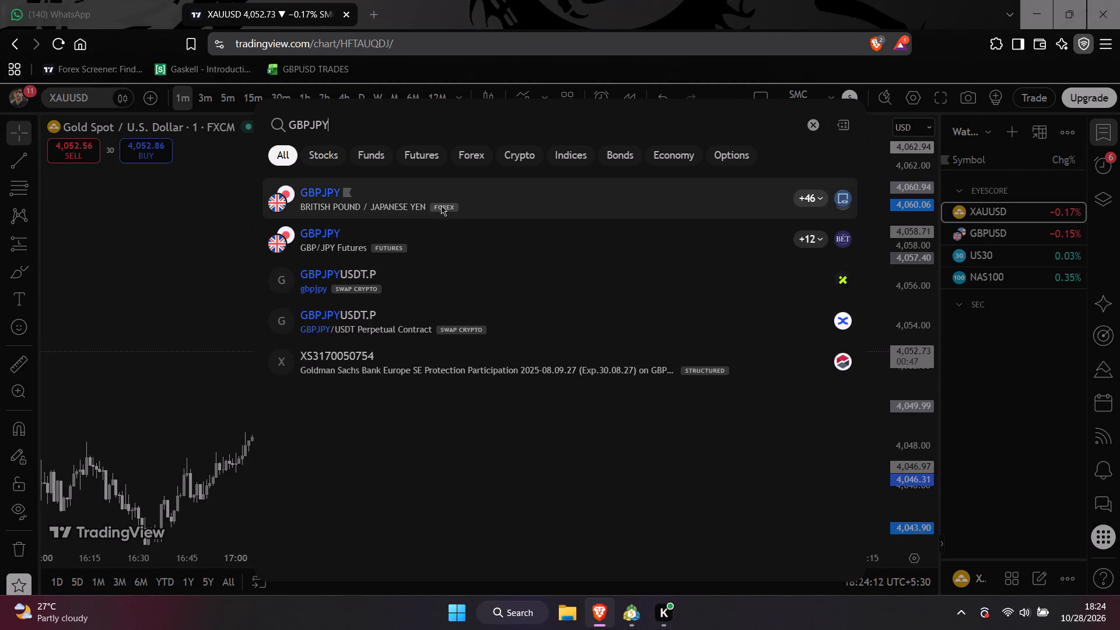
{"action": "left_click", "coordinate": [437, 203]}
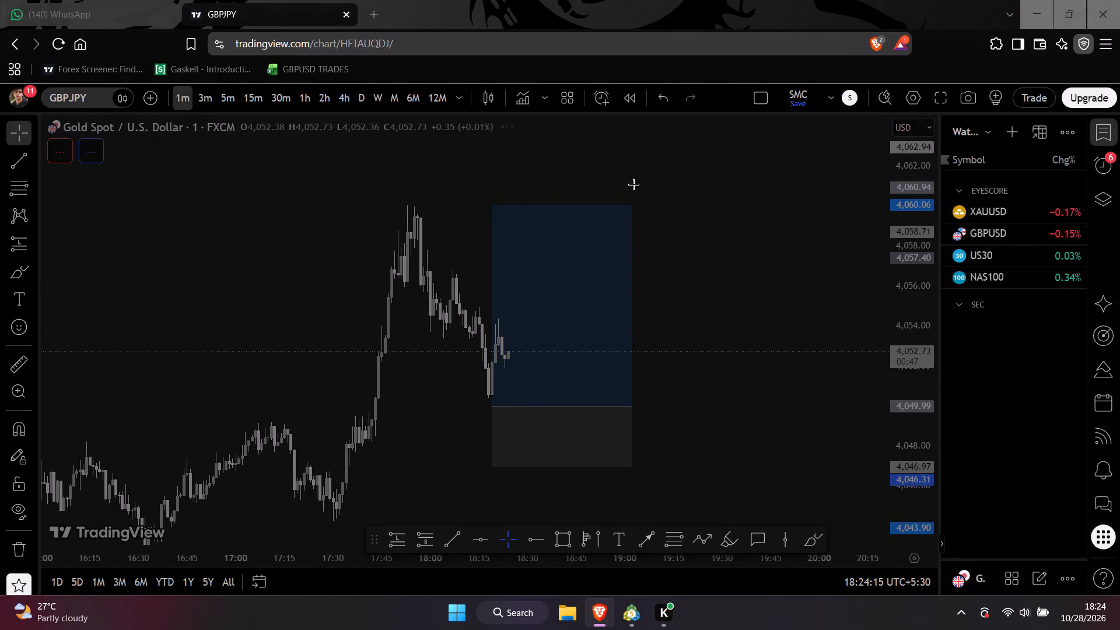
{"action": "type", "text": "gbpjpy"}
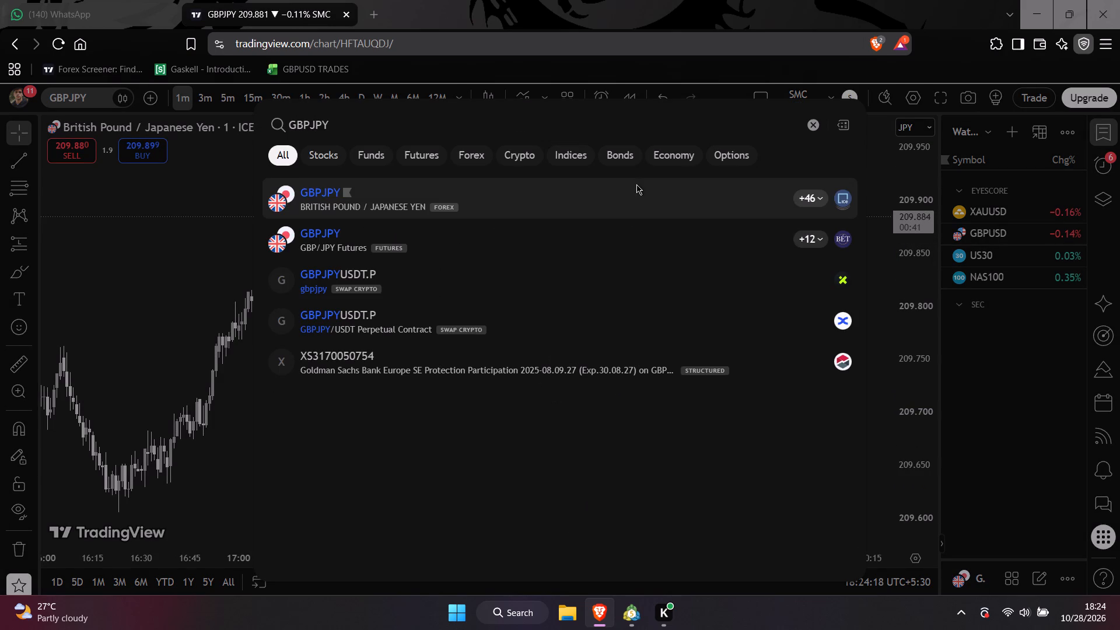
{"action": "key", "text": "Return"}
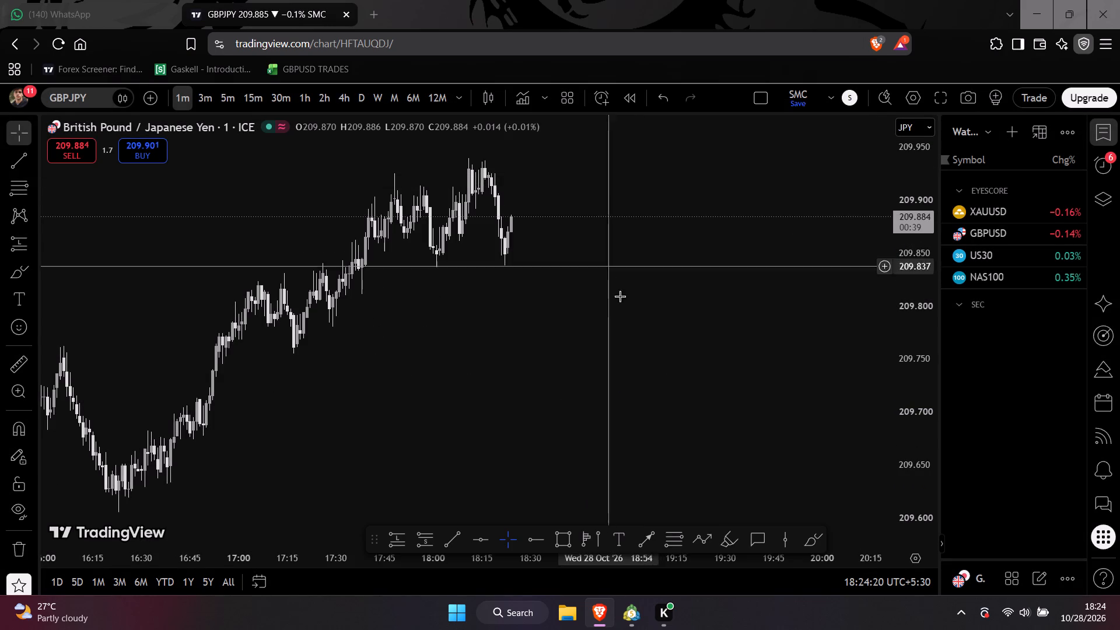
{"action": "scroll", "coordinate": [621, 297], "scroll_direction": "down", "scroll_amount": 3}
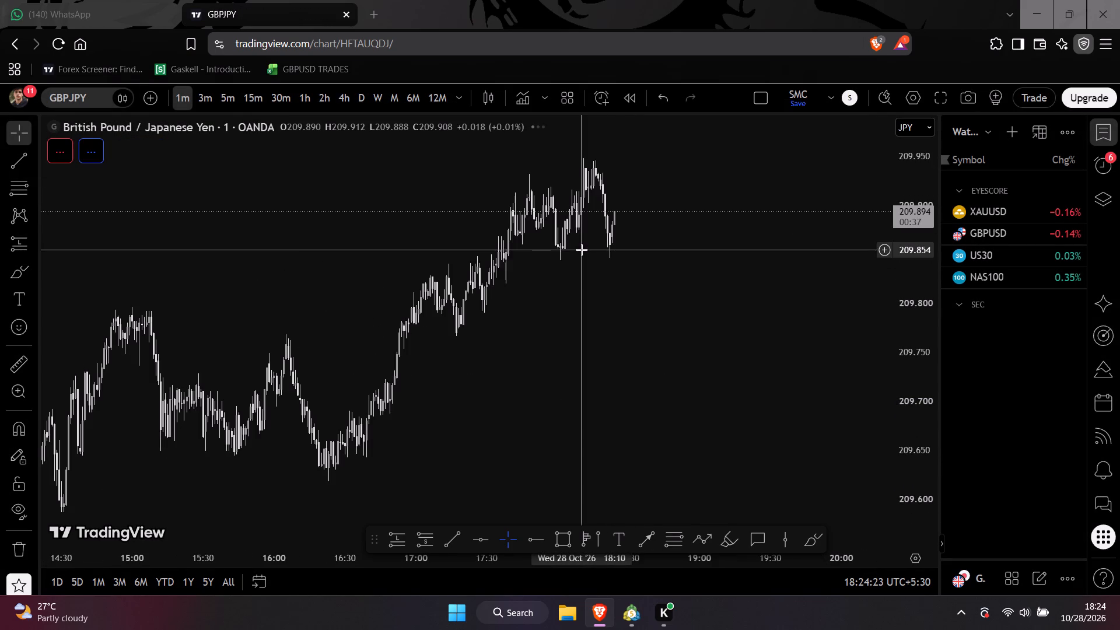
{"action": "scroll", "coordinate": [576, 298], "scroll_direction": "down", "scroll_amount": 1}
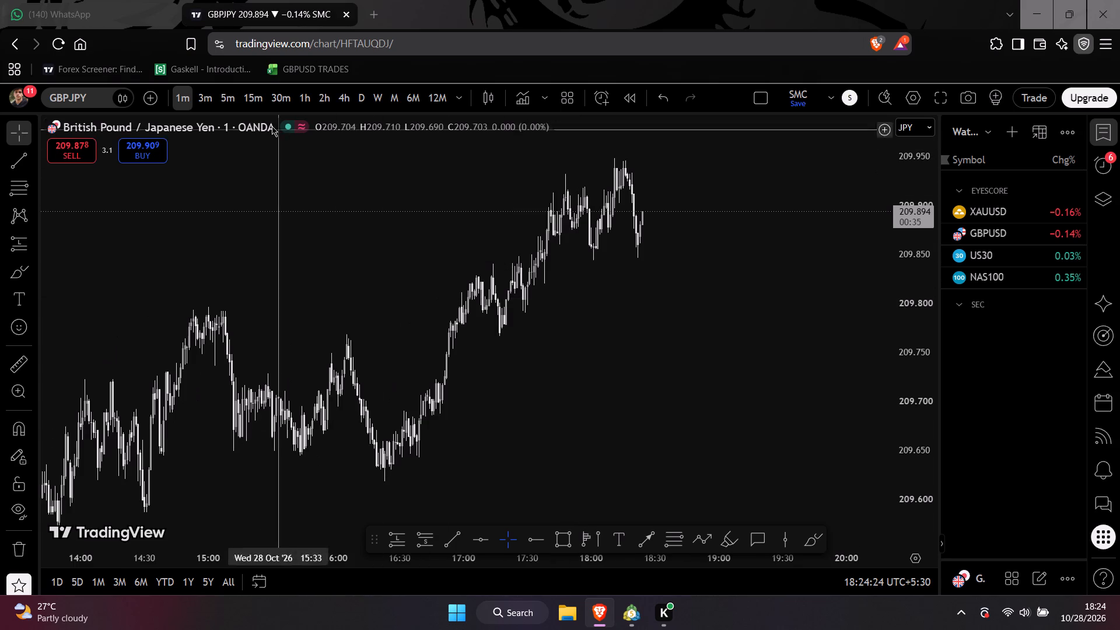
Examine GBPJPY on the 15-minute timeframe, focusing on recent price against the latest short position drawing.
{"action": "left_click", "coordinate": [246, 103]}
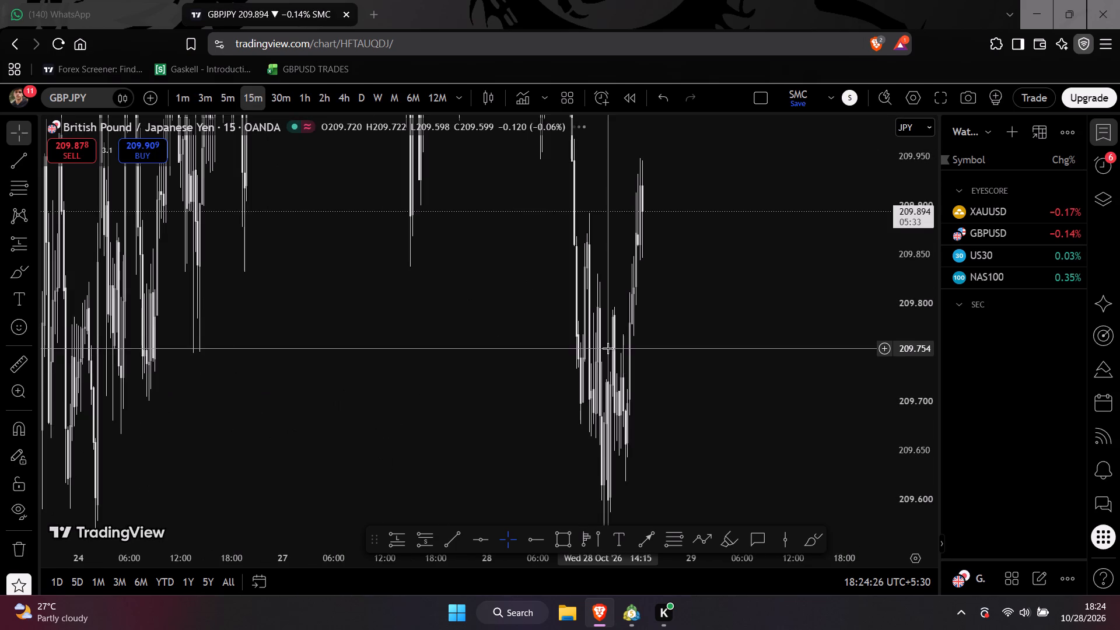
{"action": "double_click", "coordinate": [911, 297]}
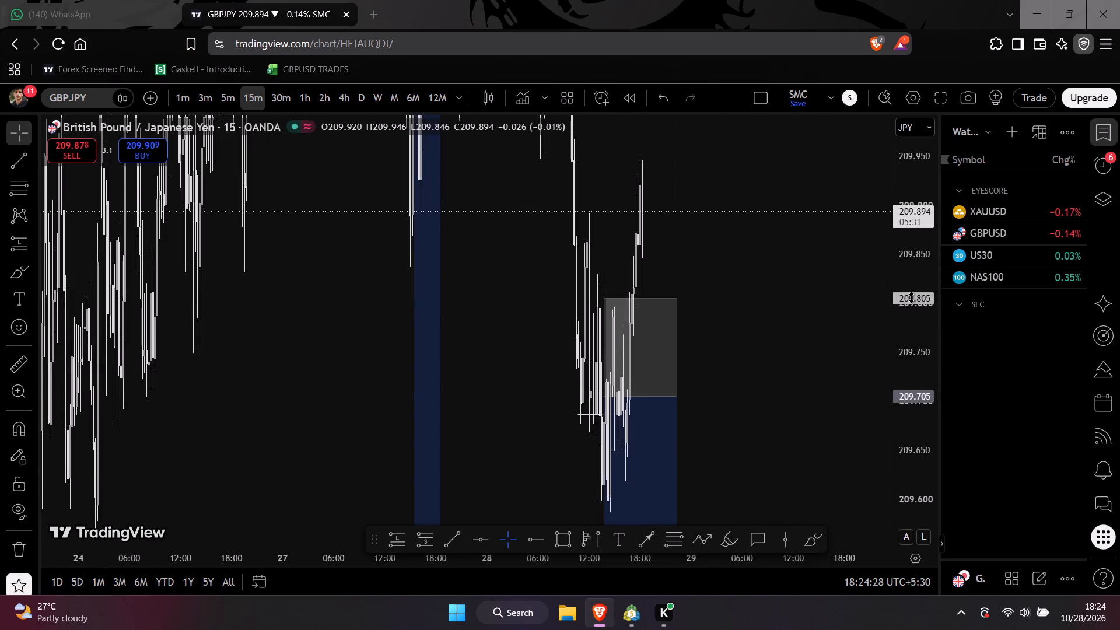
{"action": "left_click_drag", "start_coordinate": [730, 304], "coordinate": [876, 177]}
{"action": "scroll", "coordinate": [915, 283], "scroll_direction": "up", "scroll_amount": 5}
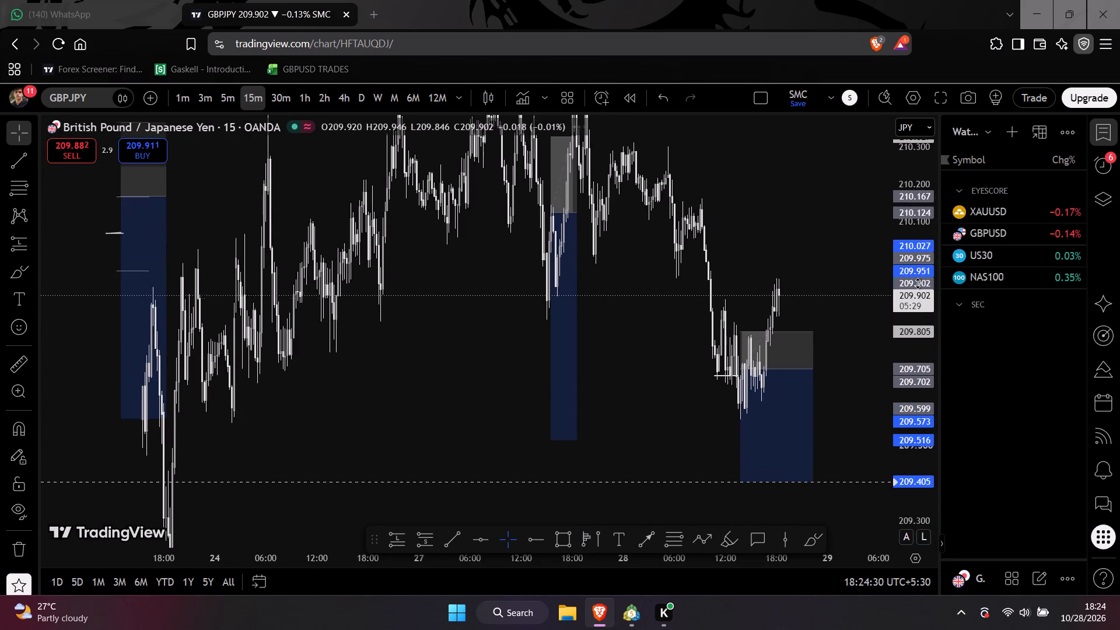
{"action": "scroll", "coordinate": [810, 278], "scroll_direction": "up", "scroll_amount": 6}
{"action": "scroll", "coordinate": [913, 334], "scroll_direction": "up", "scroll_amount": 5}
{"action": "left_click_drag", "start_coordinate": [852, 330], "coordinate": [793, 237]}
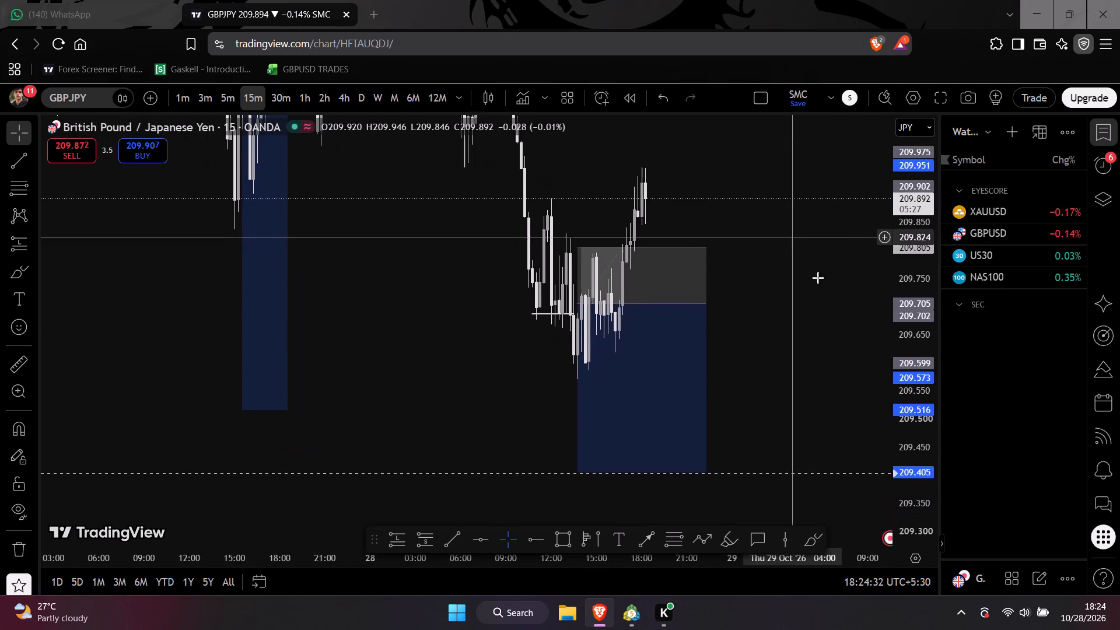
{"action": "scroll", "coordinate": [829, 304], "scroll_direction": "up", "scroll_amount": 3}
{"action": "scroll", "coordinate": [829, 304], "scroll_direction": "down", "scroll_amount": 1}
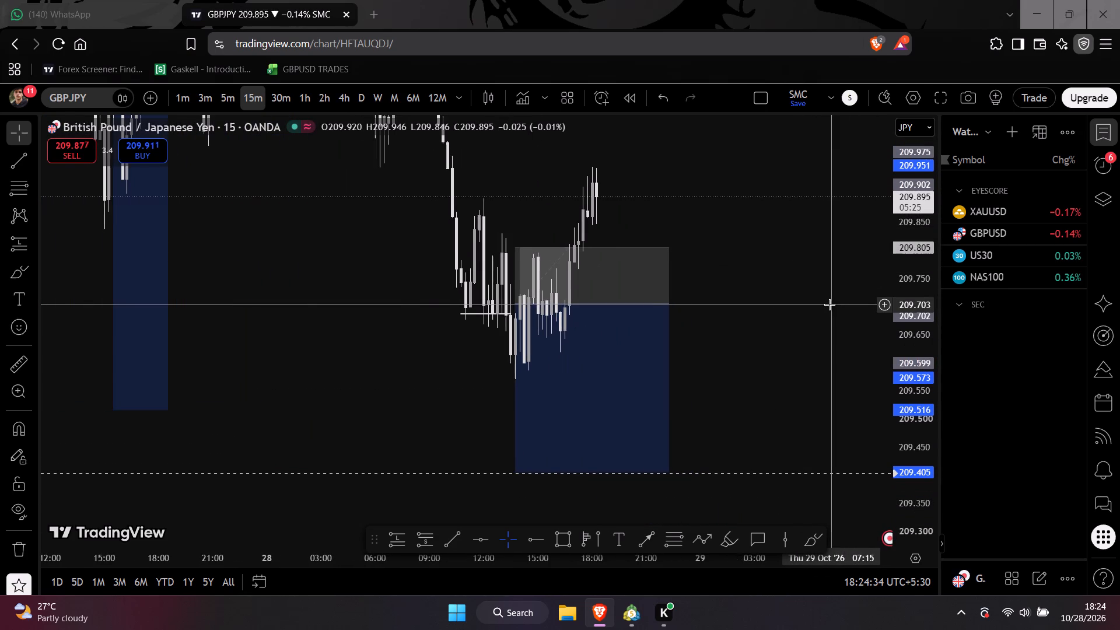
{"action": "scroll", "coordinate": [829, 304], "scroll_direction": "down", "scroll_amount": 4}
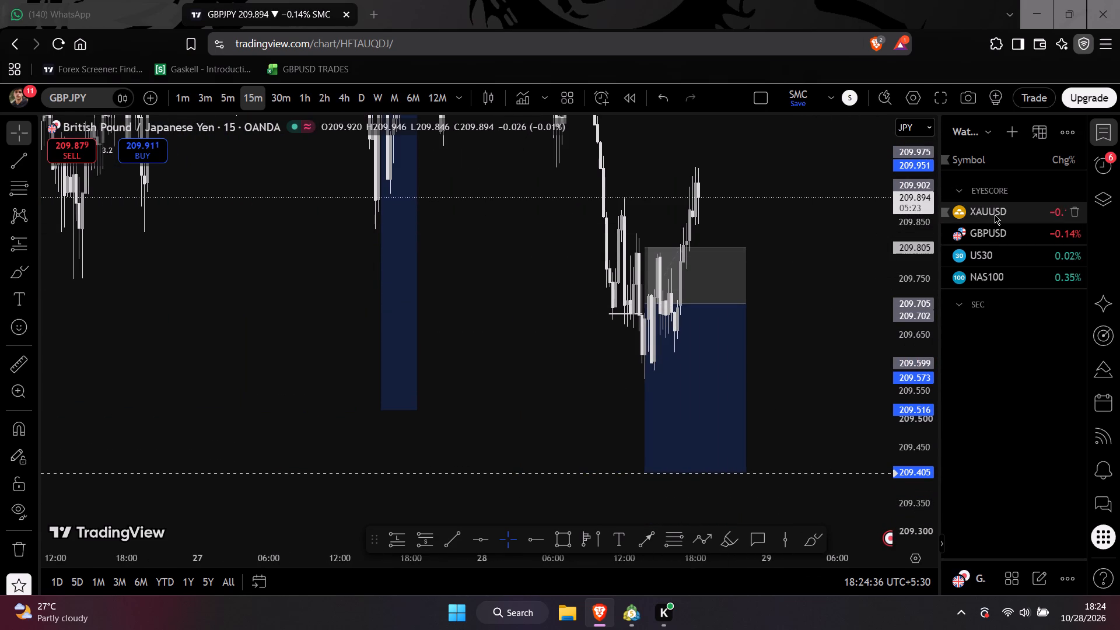
Return to the XAUUSD chart on the 1-minute timeframe and review price against the long position's entry, stop and target.
{"action": "left_click", "coordinate": [995, 215]}
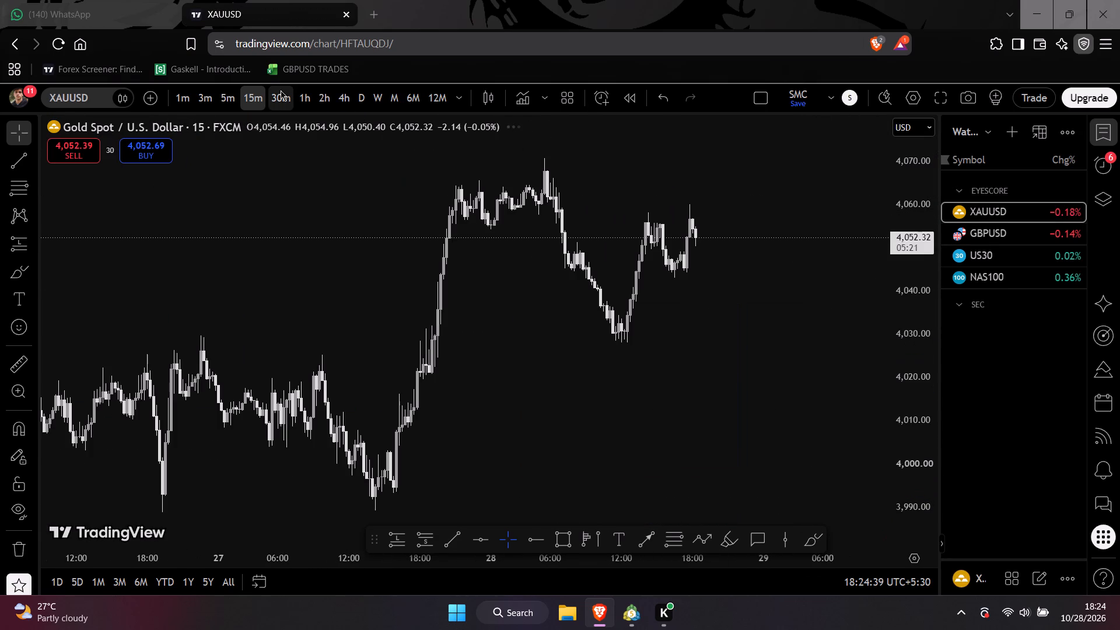
{"action": "left_click", "coordinate": [185, 90]}
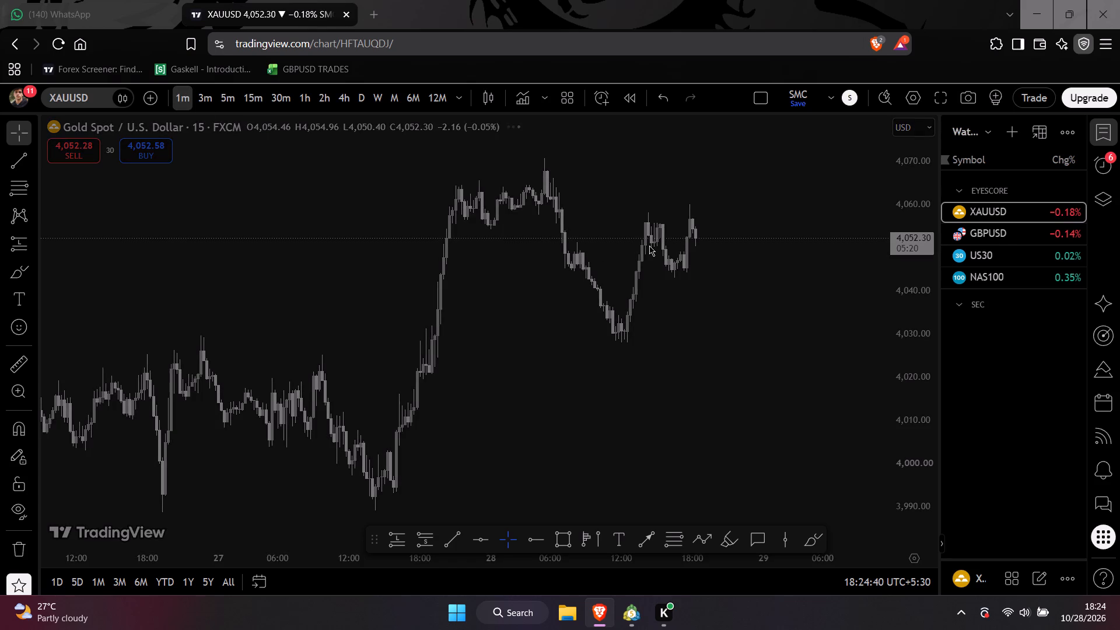
{"action": "triple_click", "coordinate": [912, 278]}
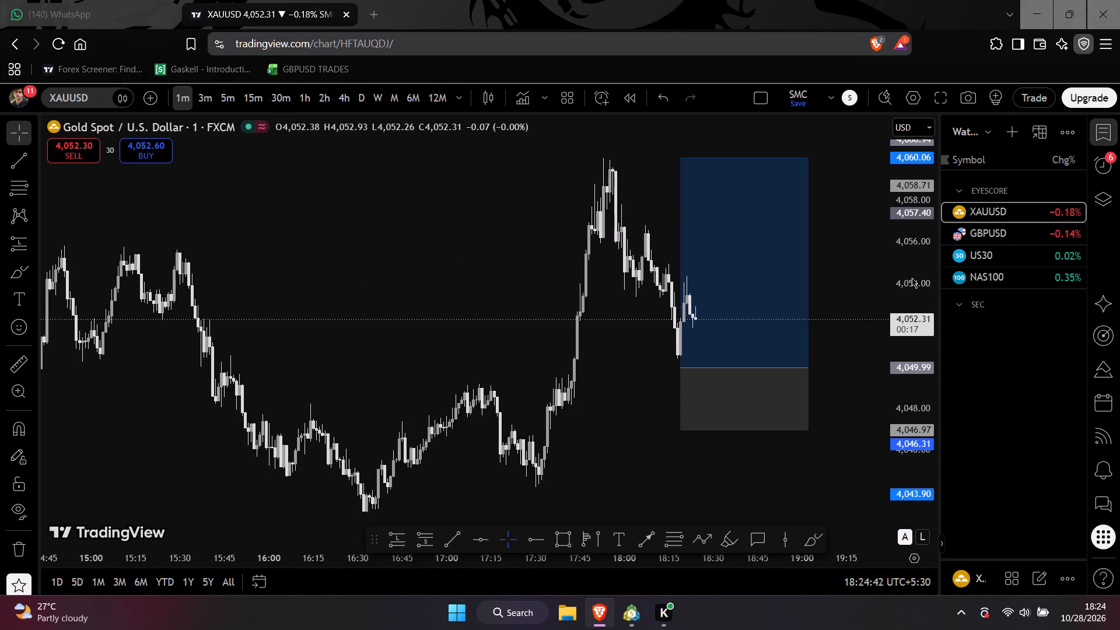
{"action": "scroll", "coordinate": [912, 278], "scroll_direction": "up", "scroll_amount": 4}
{"action": "scroll", "coordinate": [865, 281], "scroll_direction": "up", "scroll_amount": 2}
{"action": "left_click_drag", "start_coordinate": [909, 257], "coordinate": [904, 304]}
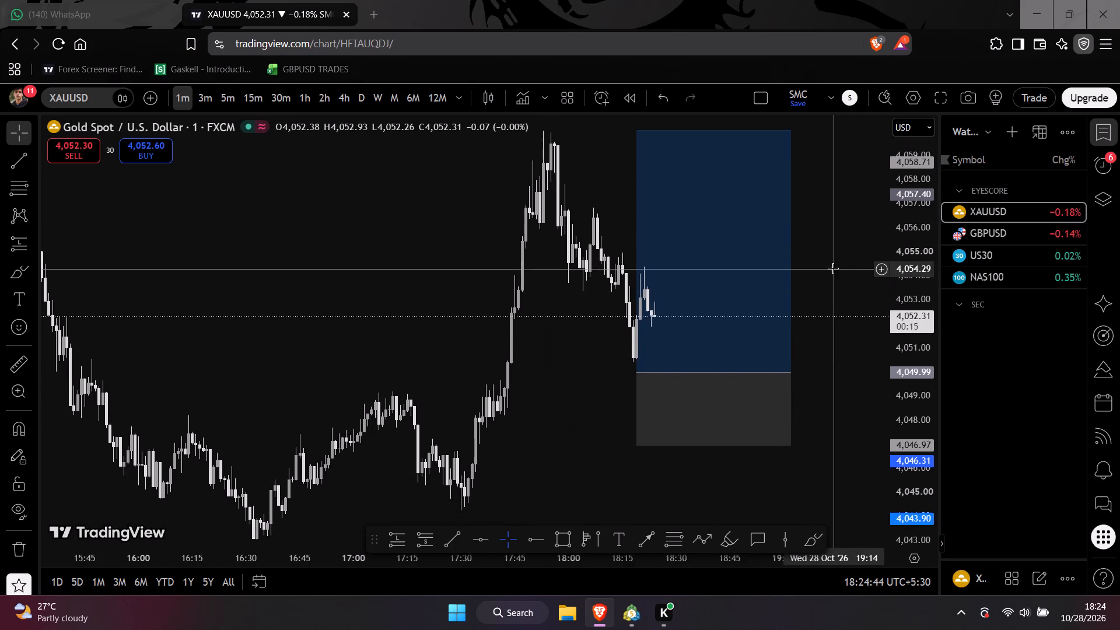
{"action": "left_click_drag", "start_coordinate": [833, 268], "coordinate": [815, 299]}
{"action": "scroll", "coordinate": [912, 268], "scroll_direction": "down", "scroll_amount": 2}
{"action": "left_click_drag", "start_coordinate": [842, 274], "coordinate": [818, 287]}
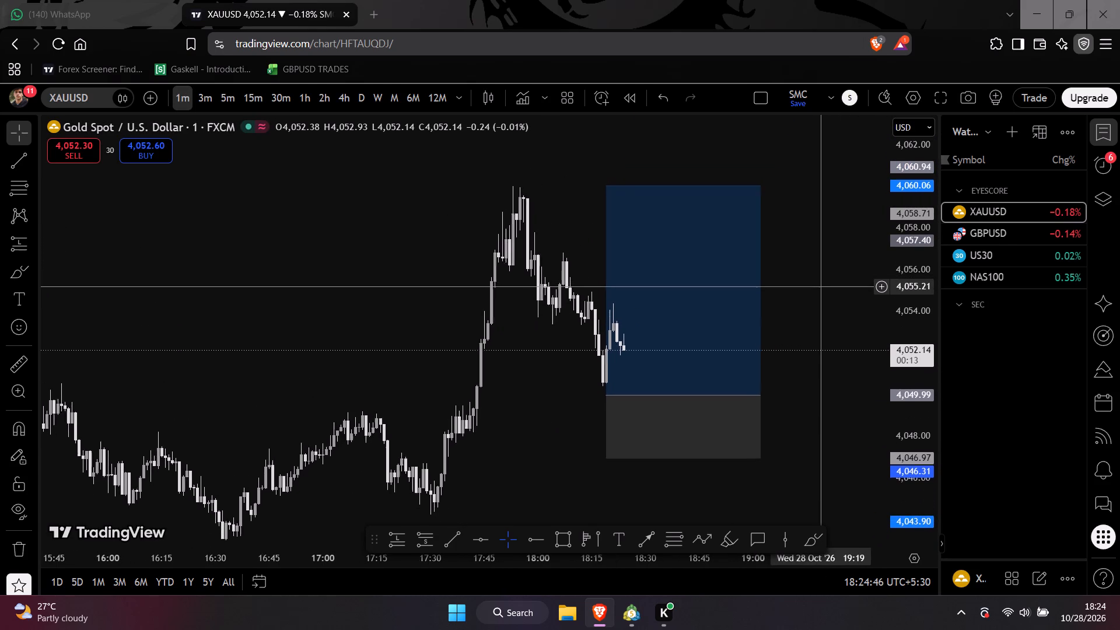
{"action": "left_click_drag", "start_coordinate": [818, 287], "coordinate": [818, 287]}
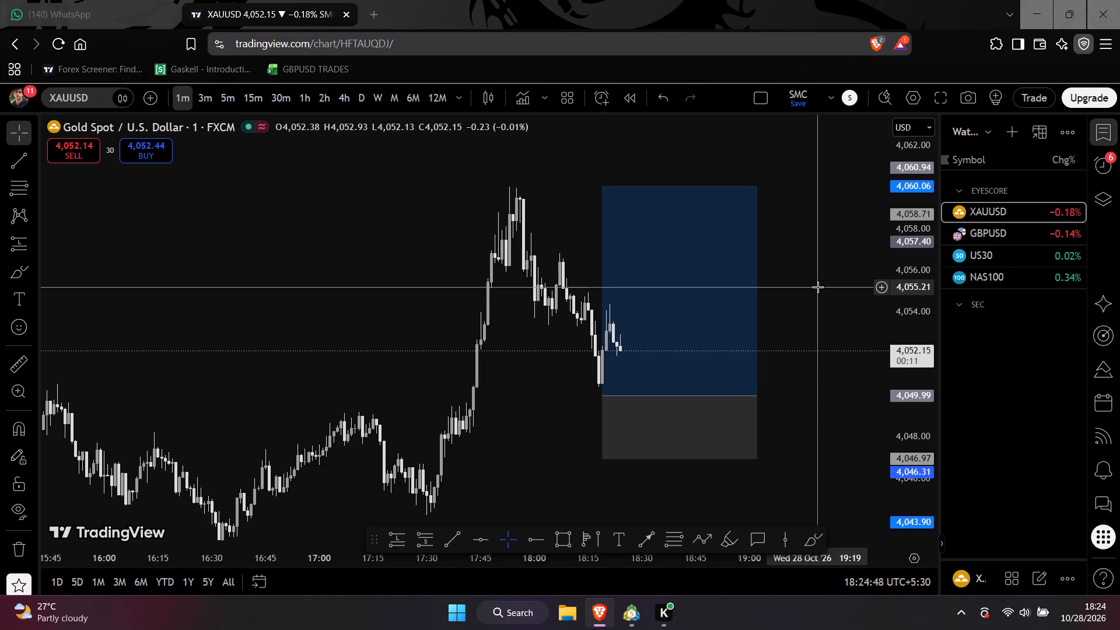
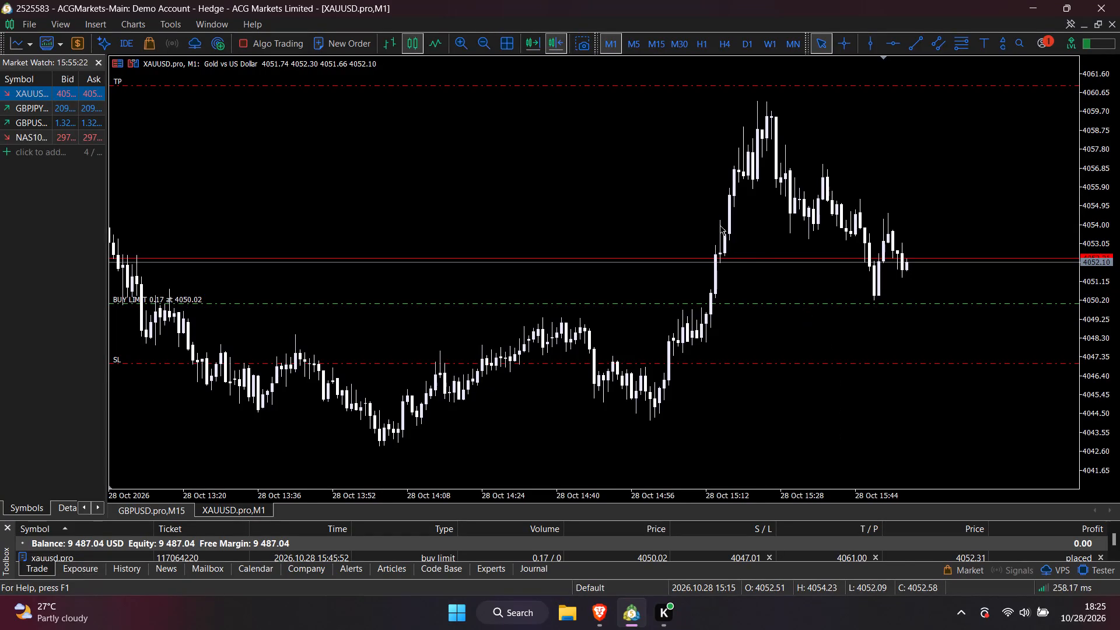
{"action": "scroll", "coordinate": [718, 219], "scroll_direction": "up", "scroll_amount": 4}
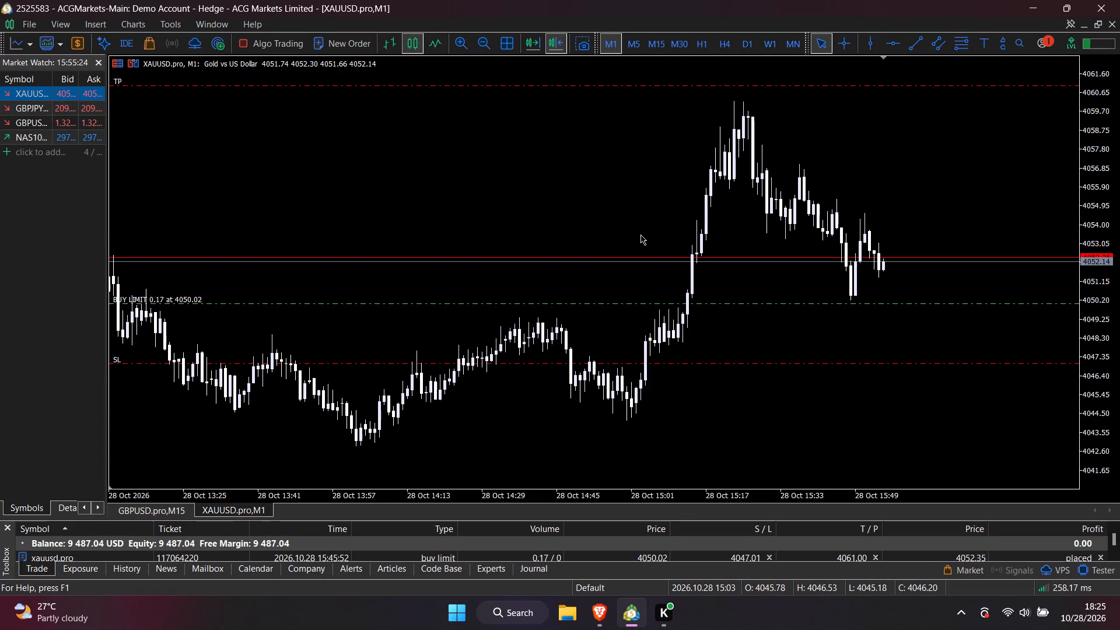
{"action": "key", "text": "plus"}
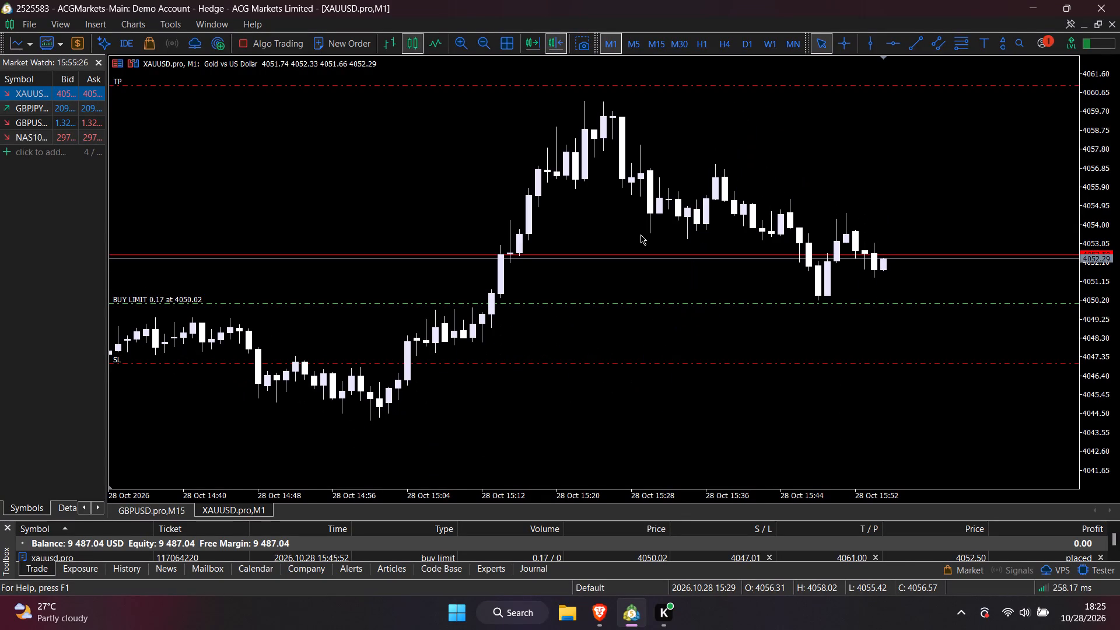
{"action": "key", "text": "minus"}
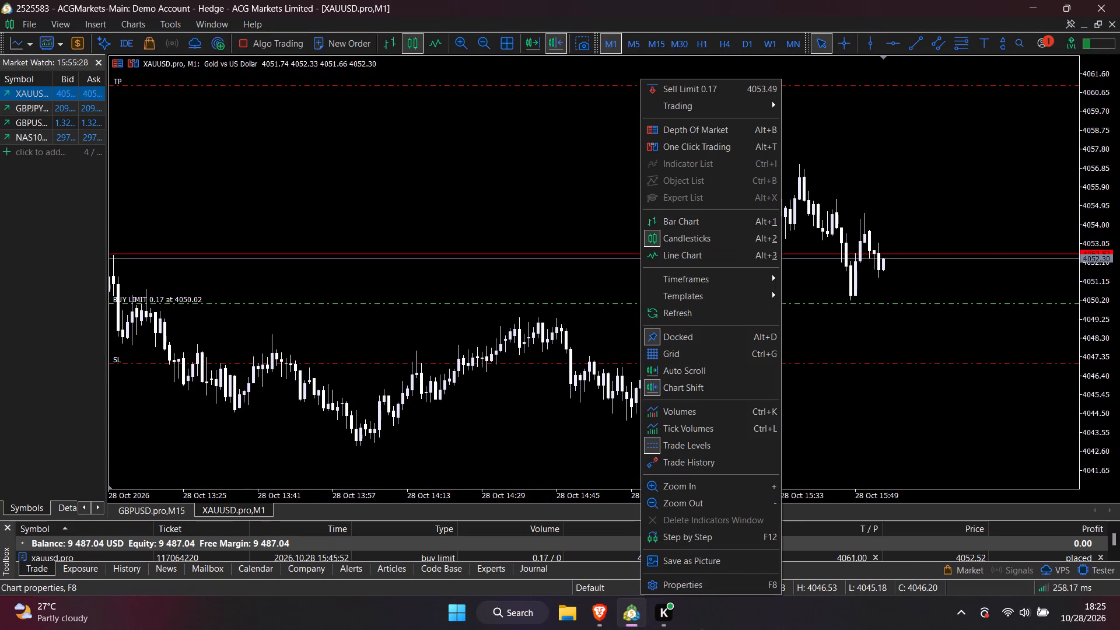
In the XAUUSD.pro M1 chart's colour properties, set both the bar up and bar down colours to Black.
{"action": "left_click", "coordinate": [660, 584]}
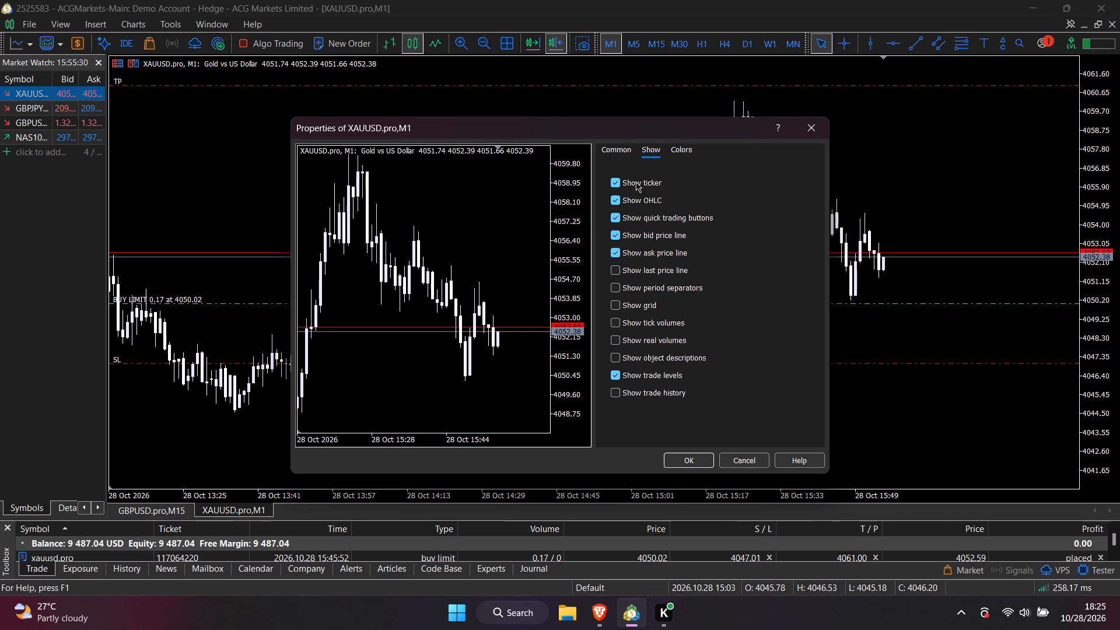
{"action": "left_click", "coordinate": [687, 153]}
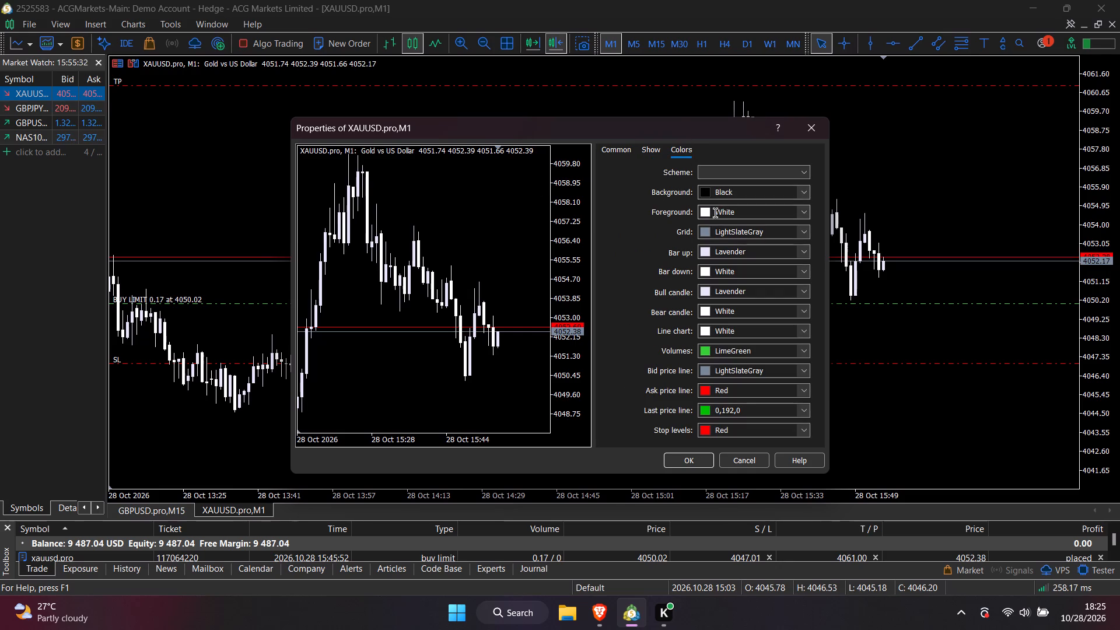
{"action": "left_click", "coordinate": [706, 251]}
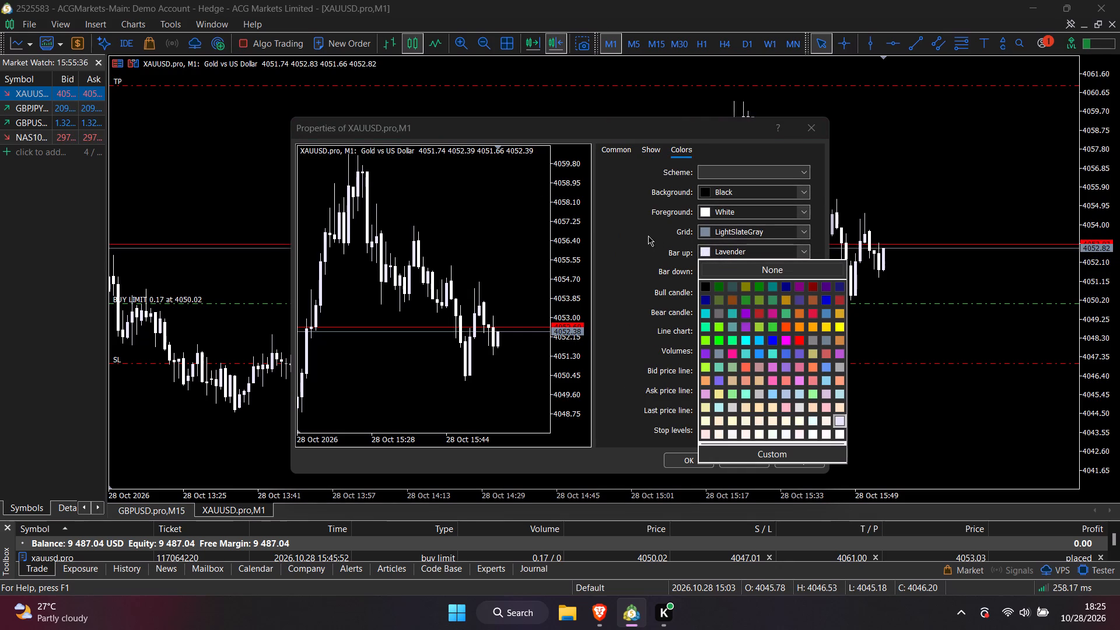
{"action": "left_click", "coordinate": [708, 286]}
{"action": "left_click", "coordinate": [702, 276]}
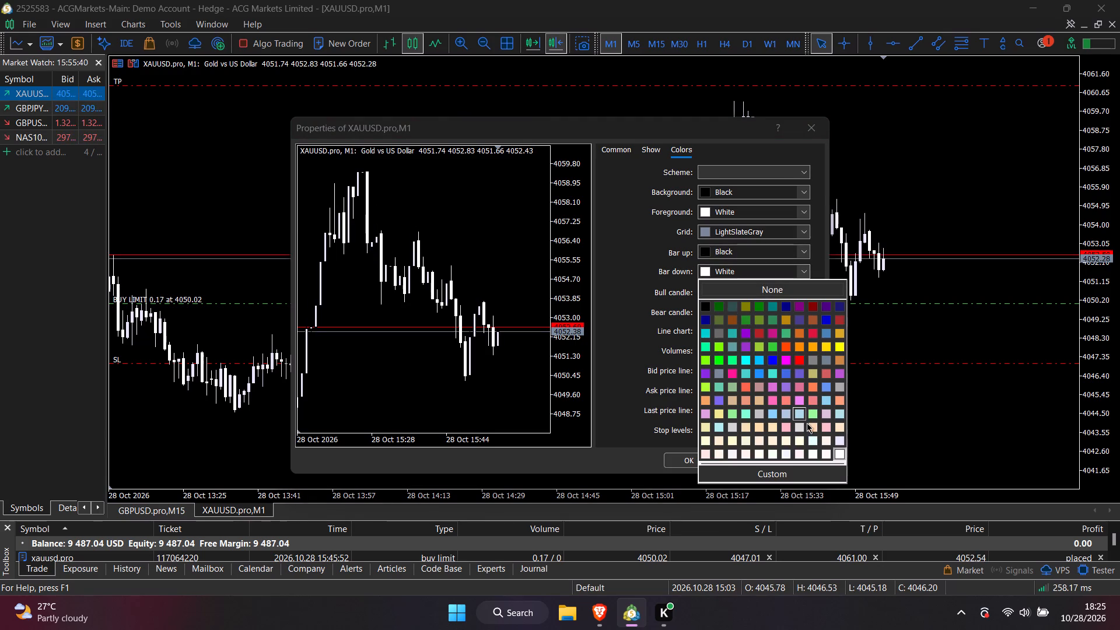
{"action": "left_click", "coordinate": [705, 305]}
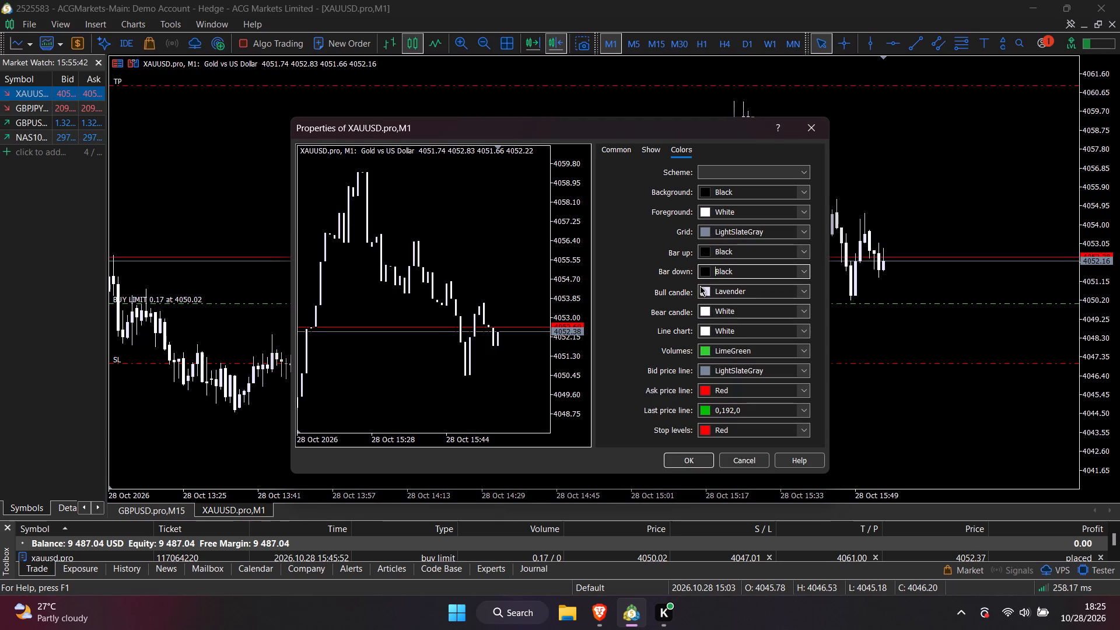
Set the bull candle colour to LimeGreen and the bear candle colour to Black.
{"action": "left_click", "coordinate": [704, 291]}
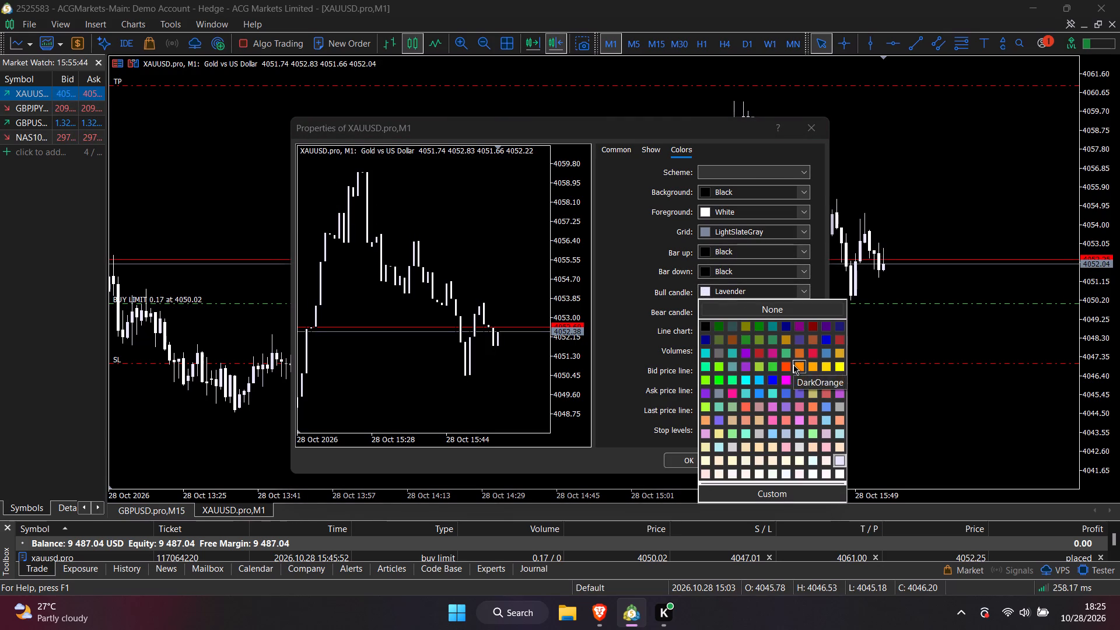
{"action": "left_click", "coordinate": [771, 367]}
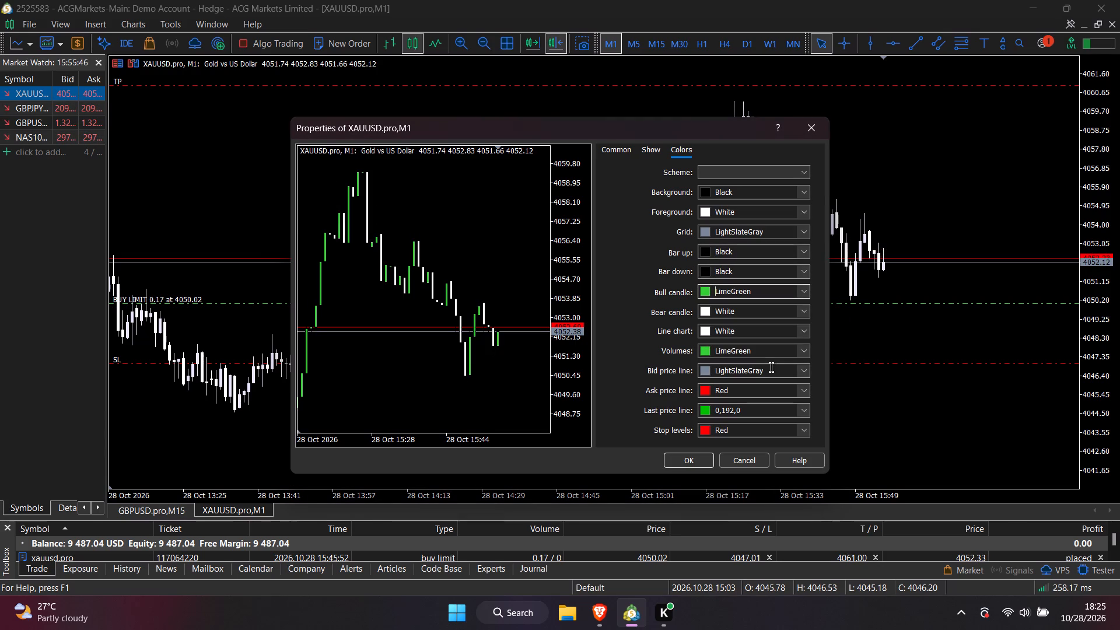
{"action": "left_click", "coordinate": [705, 311]}
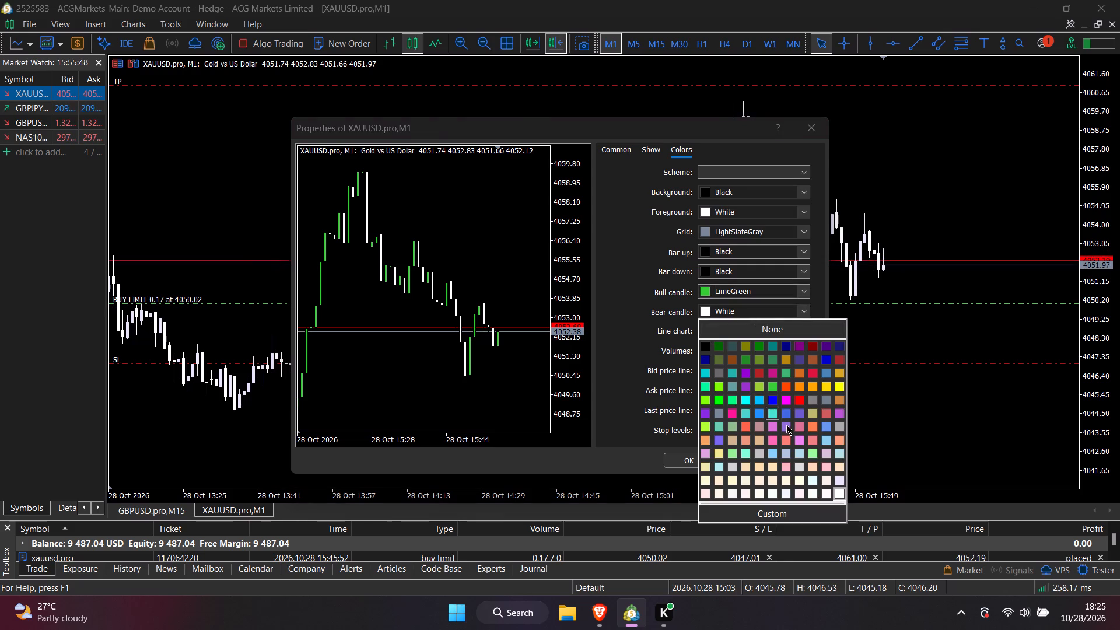
{"action": "left_click", "coordinate": [705, 339]}
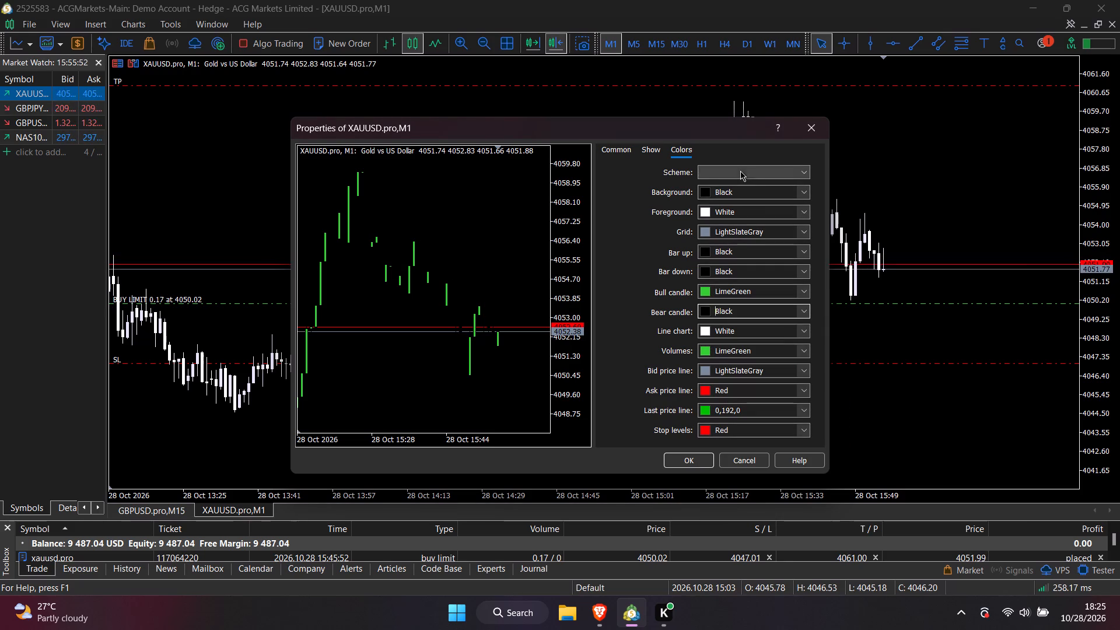
Set the chart background to White and the foreground to Black.
{"action": "left_click", "coordinate": [720, 191]}
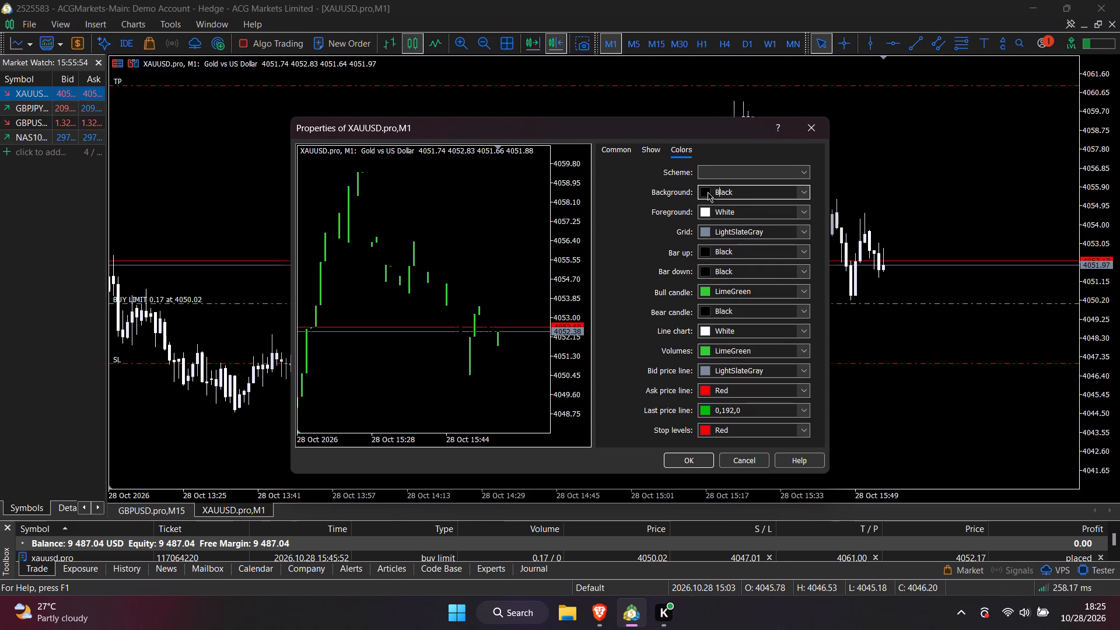
{"action": "left_click", "coordinate": [708, 192]}
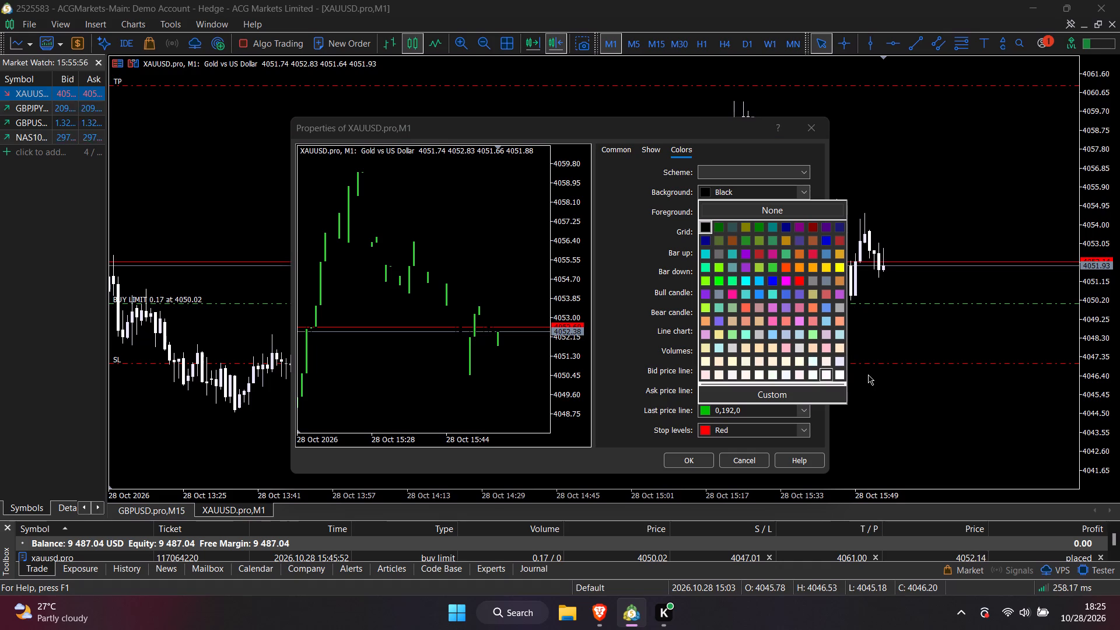
{"action": "left_click", "coordinate": [839, 374]}
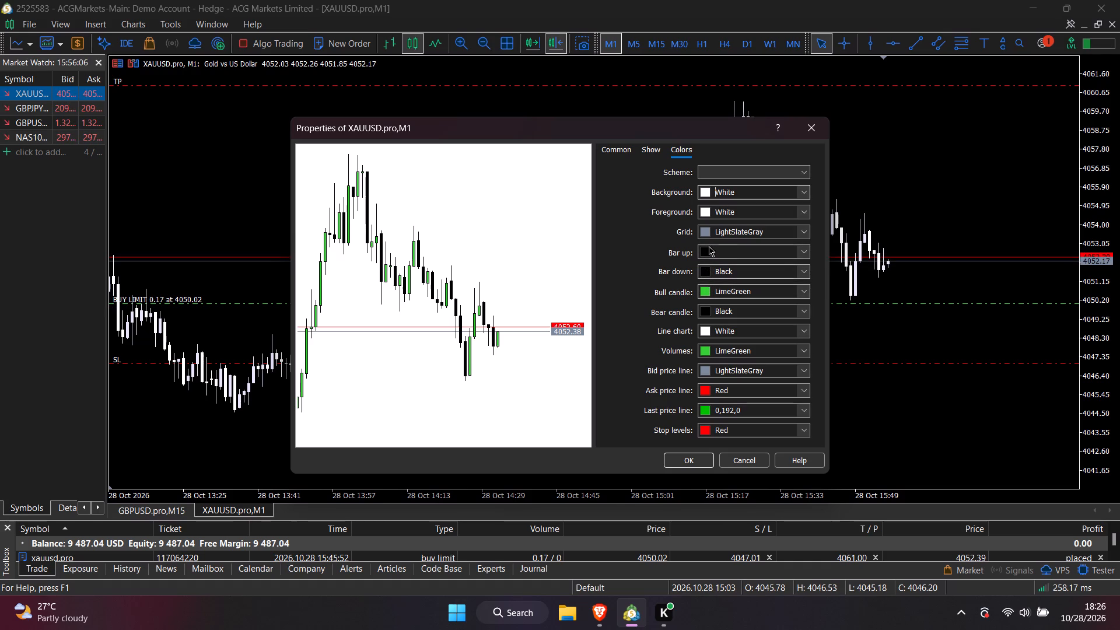
{"action": "left_click", "coordinate": [703, 212]}
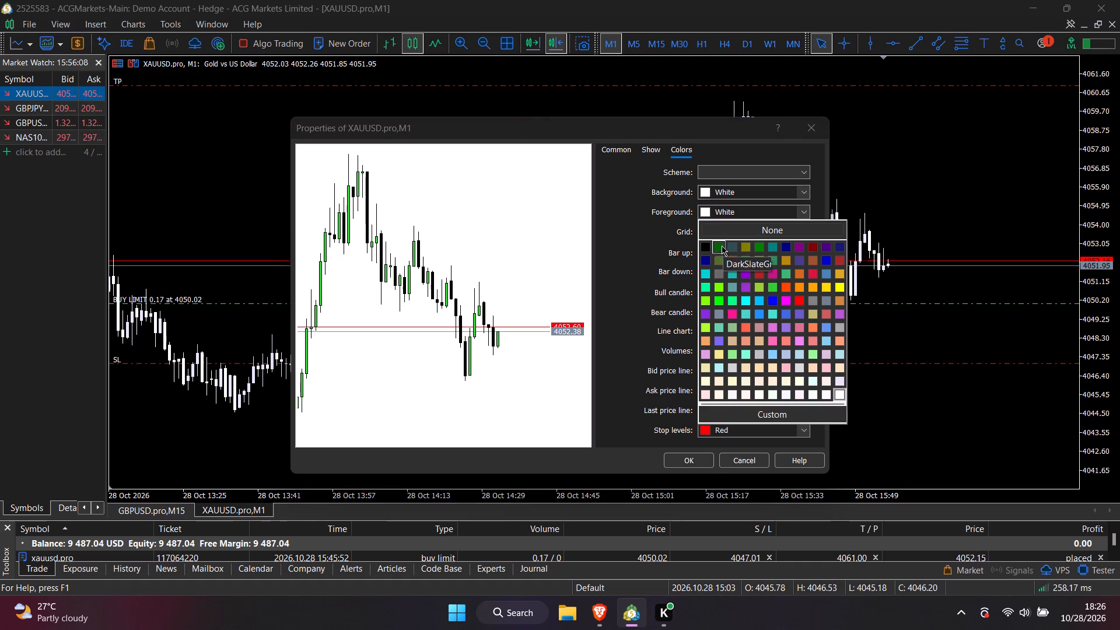
{"action": "left_click", "coordinate": [709, 246]}
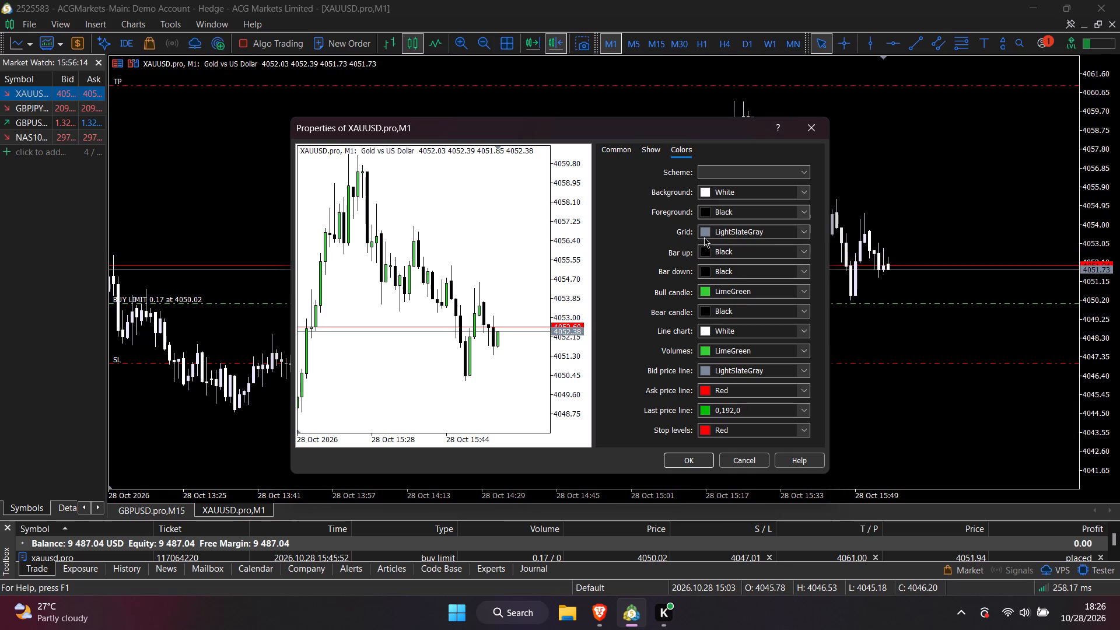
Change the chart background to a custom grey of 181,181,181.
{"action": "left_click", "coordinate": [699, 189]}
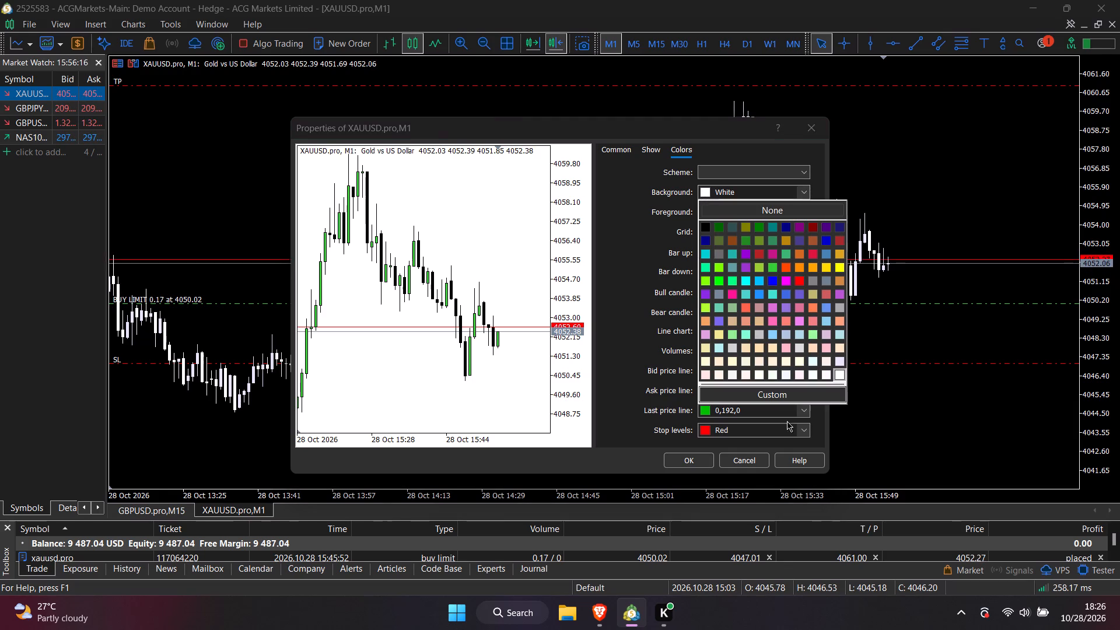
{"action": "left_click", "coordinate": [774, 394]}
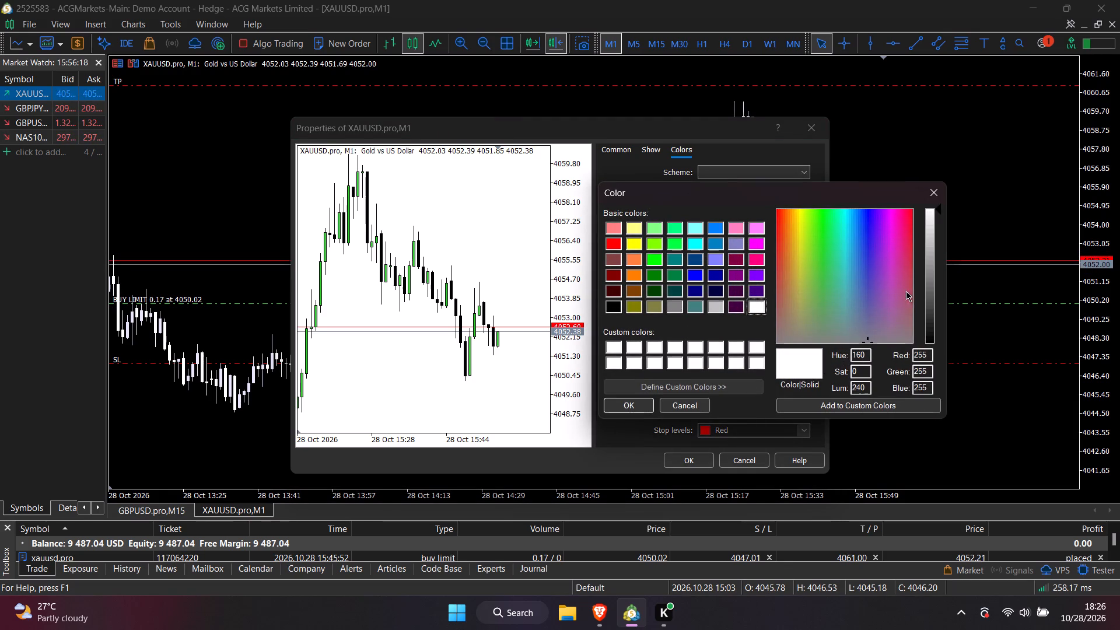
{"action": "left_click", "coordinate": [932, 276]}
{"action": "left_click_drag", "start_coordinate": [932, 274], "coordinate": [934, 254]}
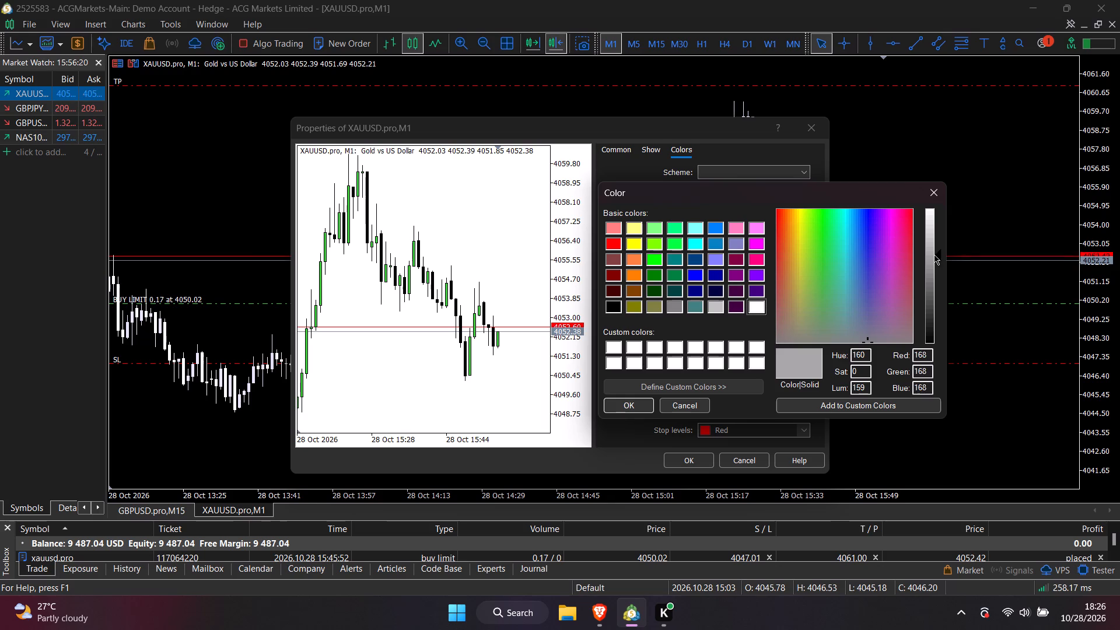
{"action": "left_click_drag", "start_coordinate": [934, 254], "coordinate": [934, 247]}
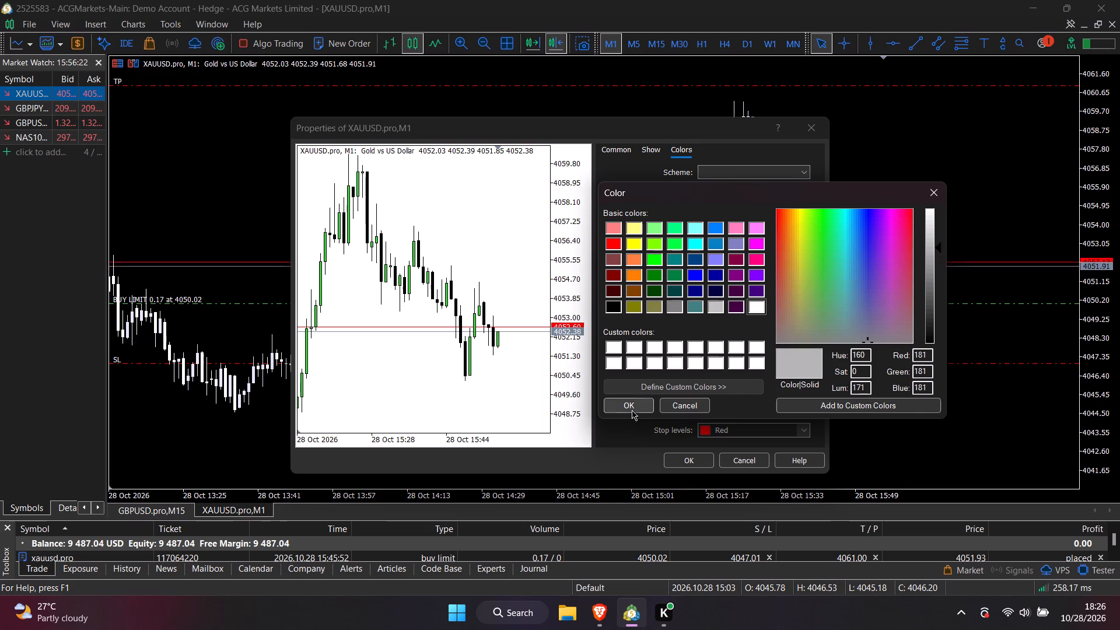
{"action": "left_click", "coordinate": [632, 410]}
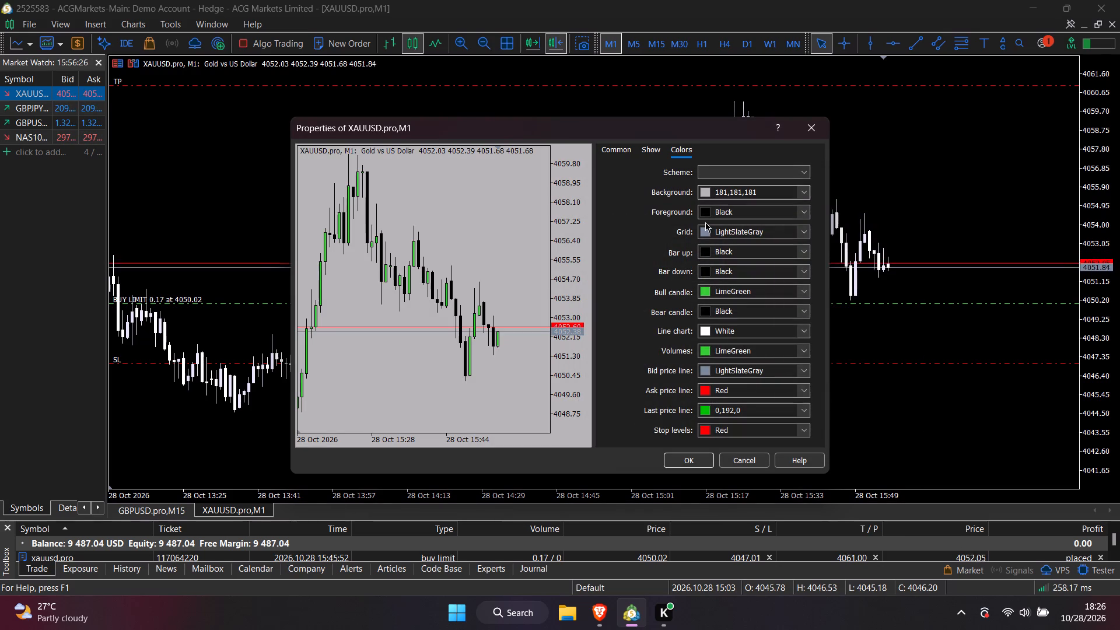
Set the chart background to a custom lighter grey of 193,193,193 and apply the colour settings to the chart.
{"action": "left_click", "coordinate": [705, 191]}
{"action": "left_click", "coordinate": [757, 393]}
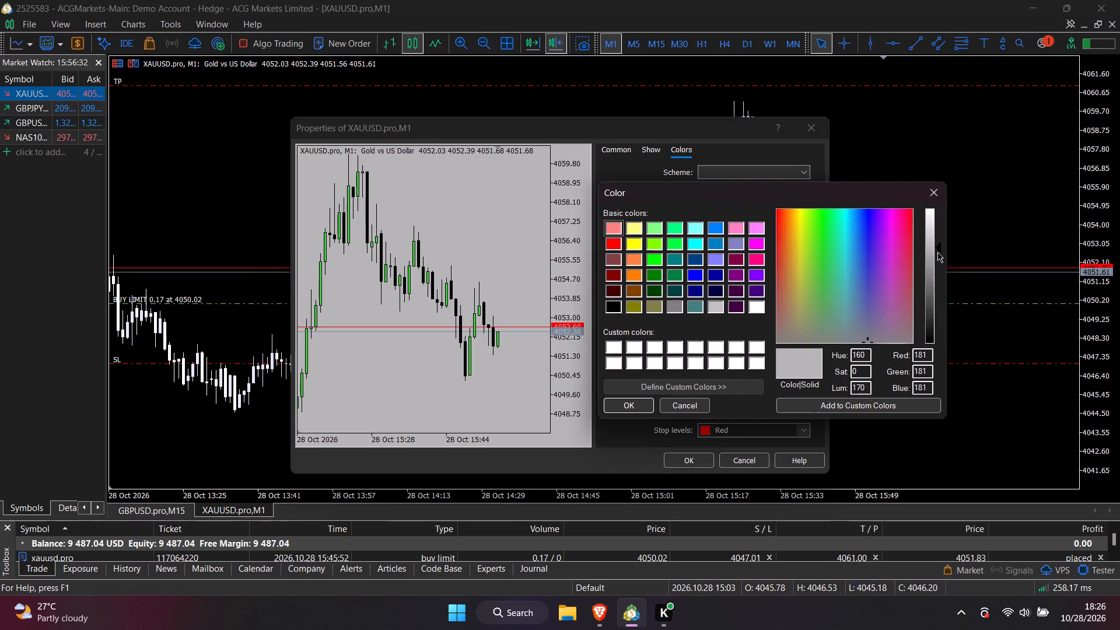
{"action": "left_click_drag", "start_coordinate": [939, 249], "coordinate": [934, 242]}
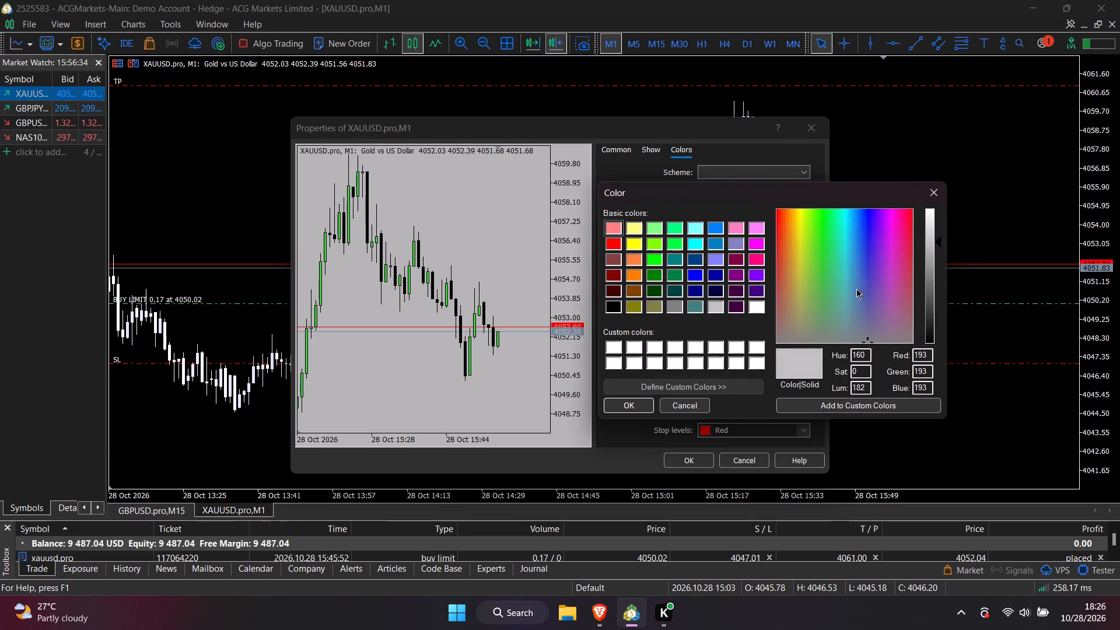
{"action": "left_click", "coordinate": [626, 408]}
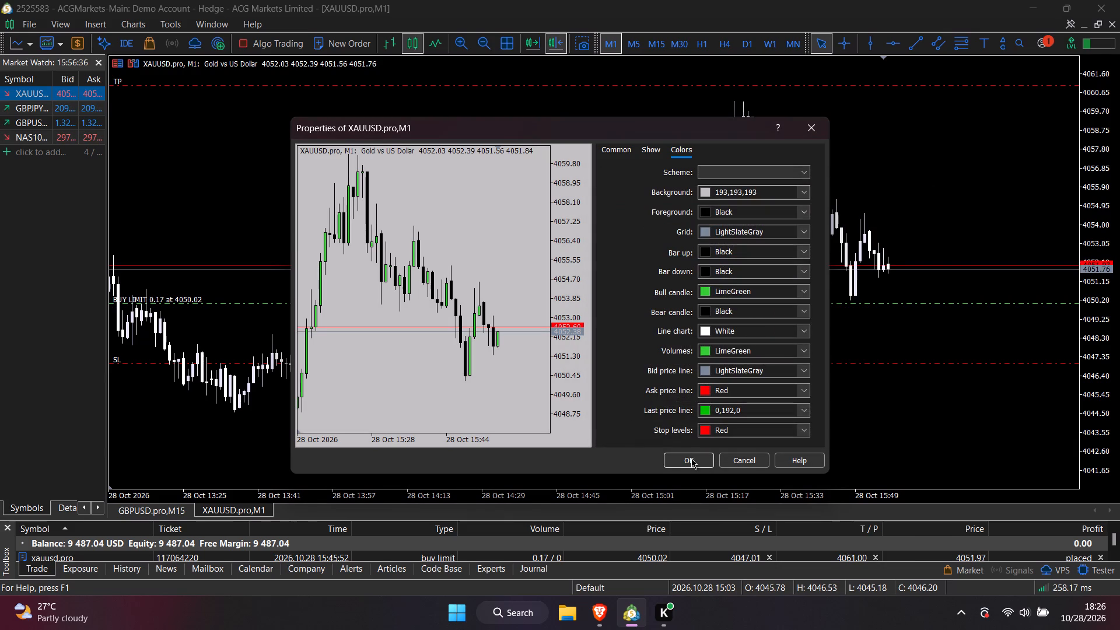
{"action": "left_click", "coordinate": [694, 460]}
{"action": "scroll", "coordinate": [794, 261], "scroll_direction": "up", "scroll_amount": 5}
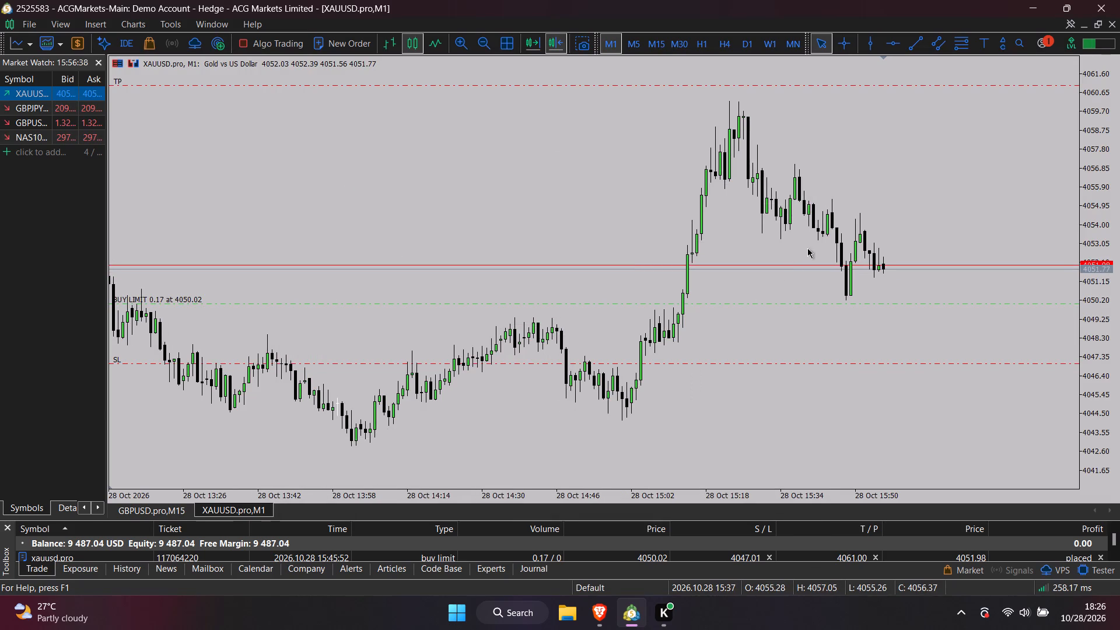
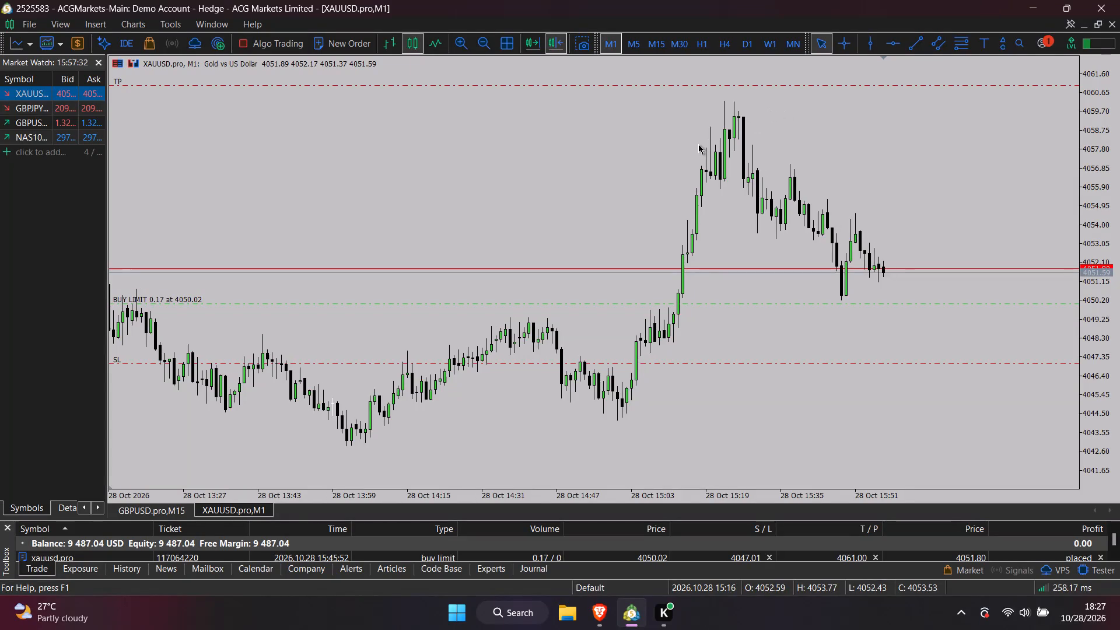
Narrow the Market Watch pane so the XAUUSD.pro M1 chart gets more width.
{"action": "scroll", "coordinate": [698, 144], "scroll_direction": "up", "scroll_amount": 2}
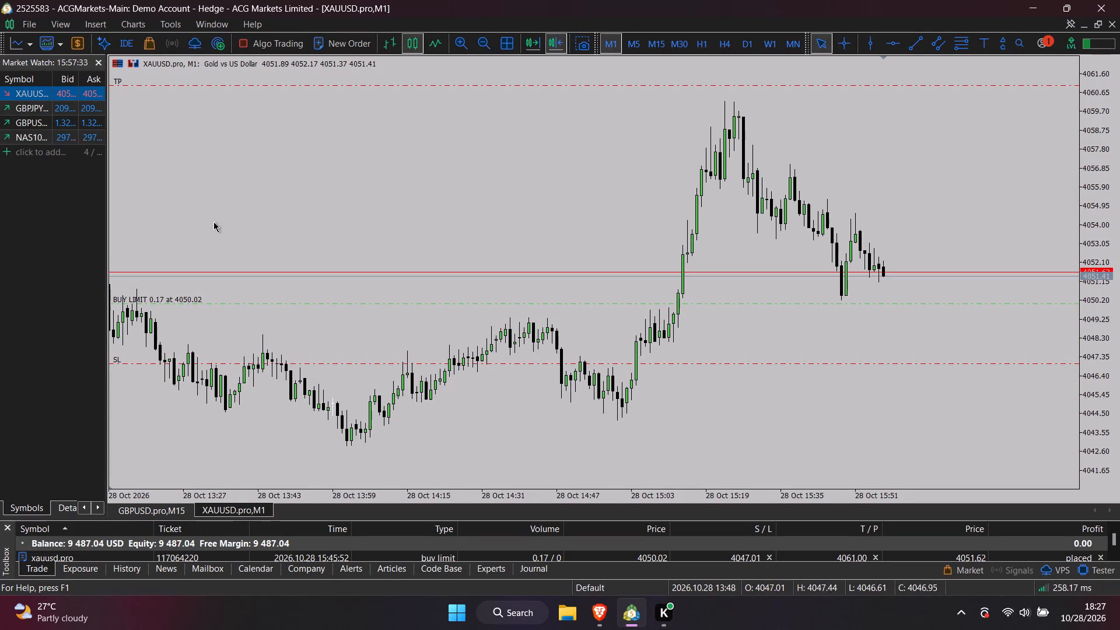
{"action": "left_click_drag", "start_coordinate": [106, 220], "coordinate": [100, 220]}
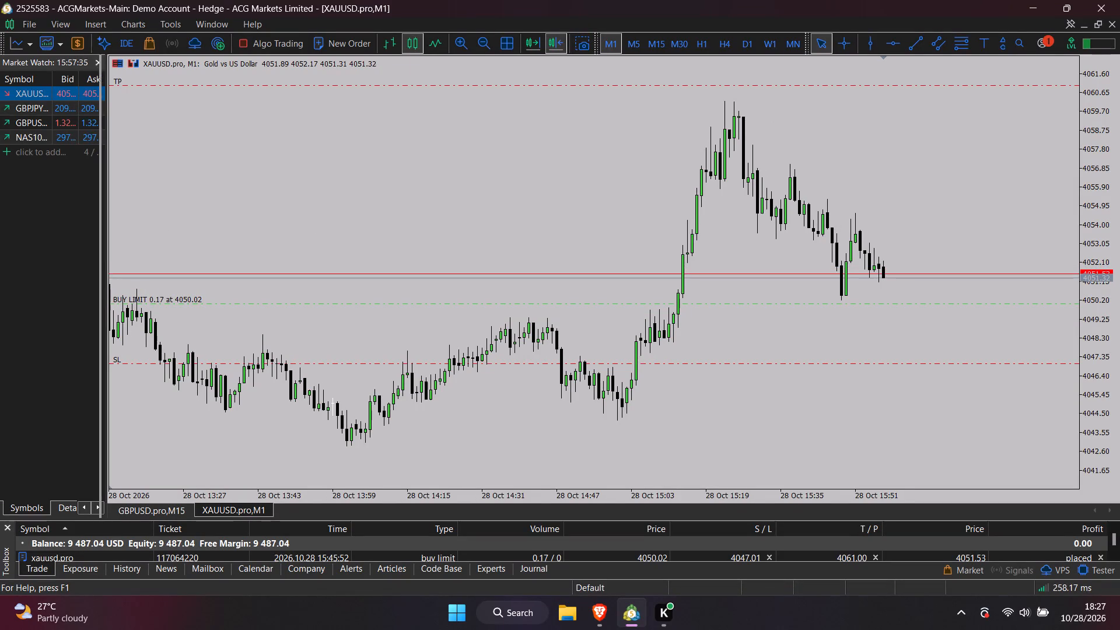
{"action": "left_click_drag", "start_coordinate": [100, 220], "coordinate": [66, 216]}
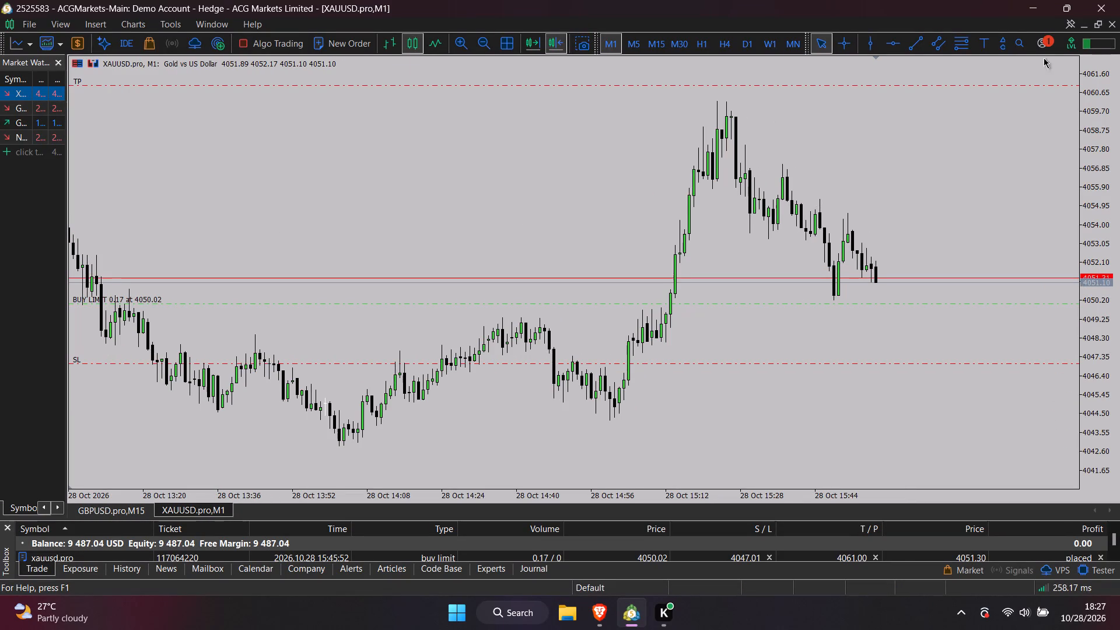
Close the GBPUSD.pro M15 chart and maximize the XAUUSD.pro M1 chart to fill the workspace.
{"action": "left_click", "coordinate": [1099, 23]}
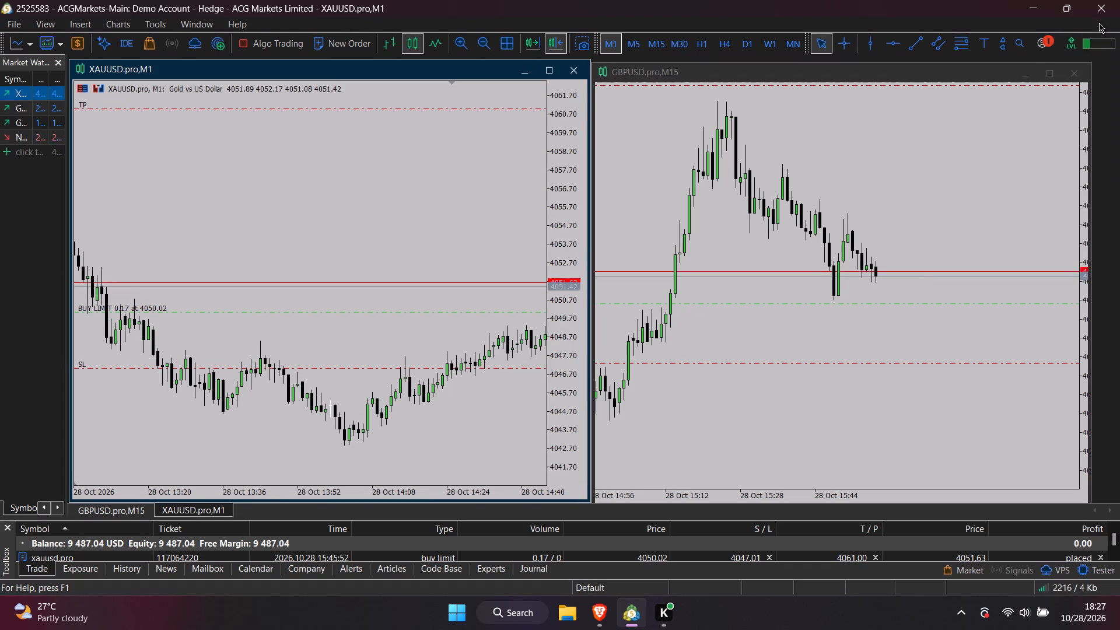
{"action": "left_click", "coordinate": [1066, 69]}
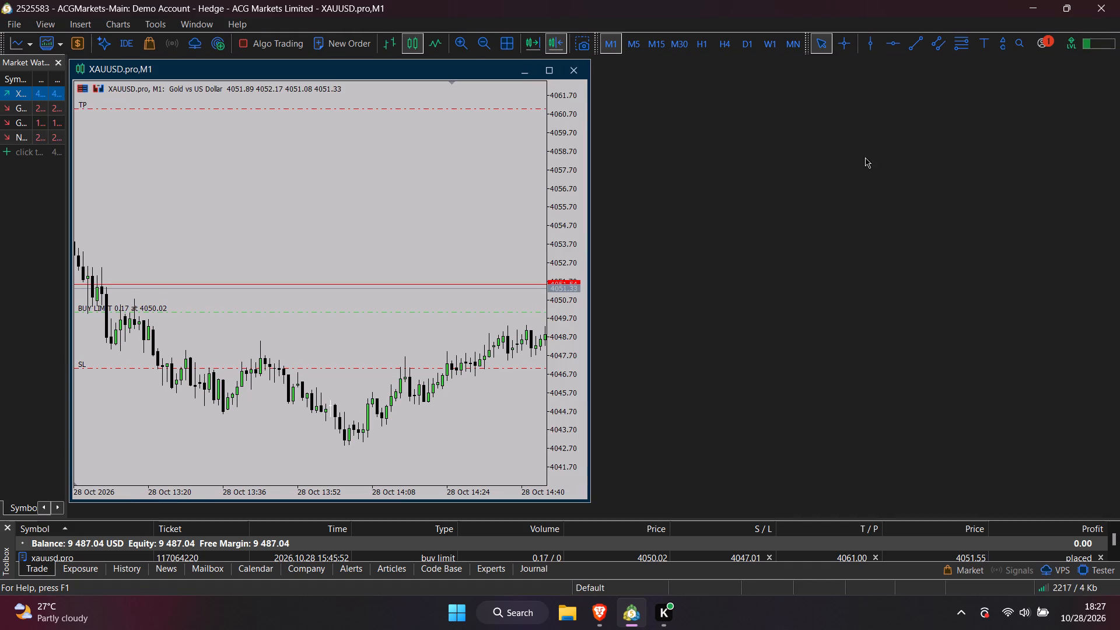
{"action": "left_click", "coordinate": [548, 71]}
{"action": "scroll", "coordinate": [565, 188], "scroll_direction": "up", "scroll_amount": 3}
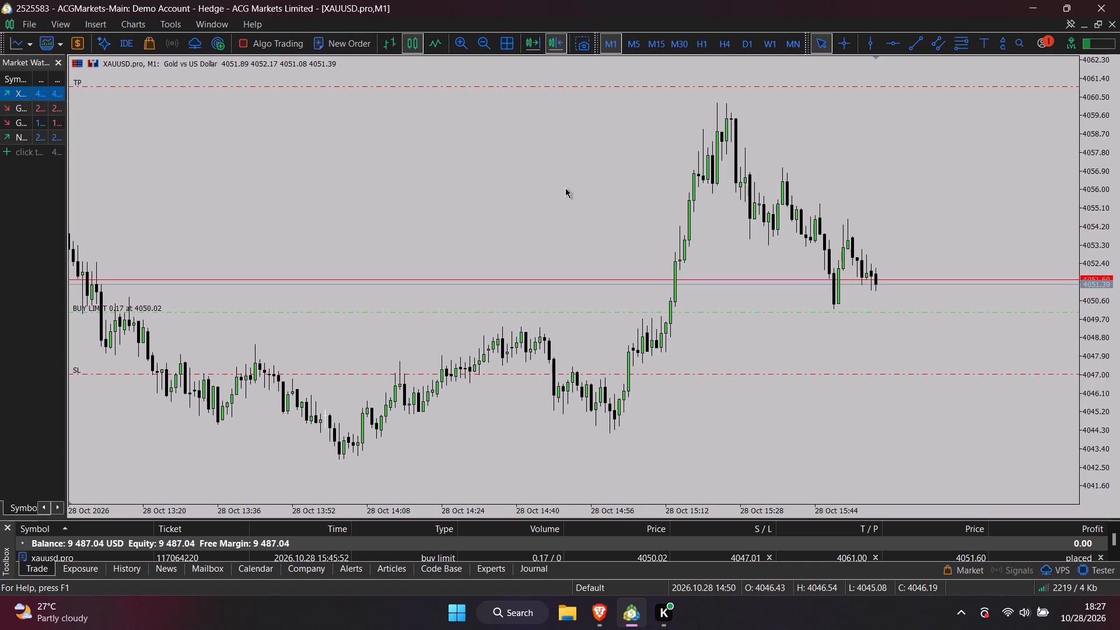
Switch the terminal's color theme to Light.
{"action": "right_click", "coordinate": [4, 231]}
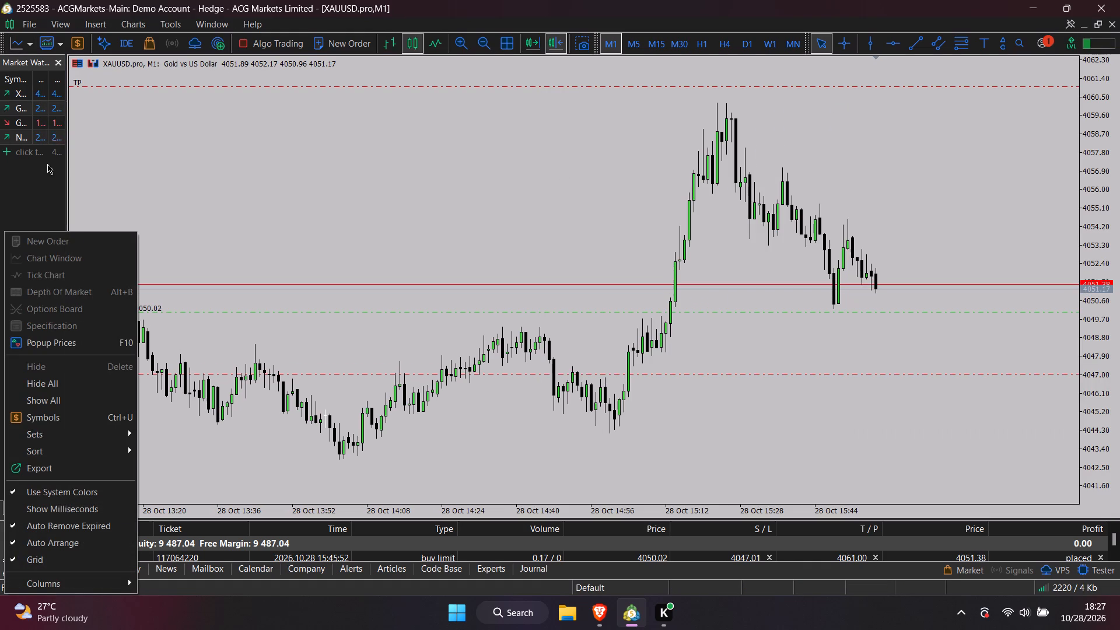
{"action": "left_click", "coordinate": [6, 183]}
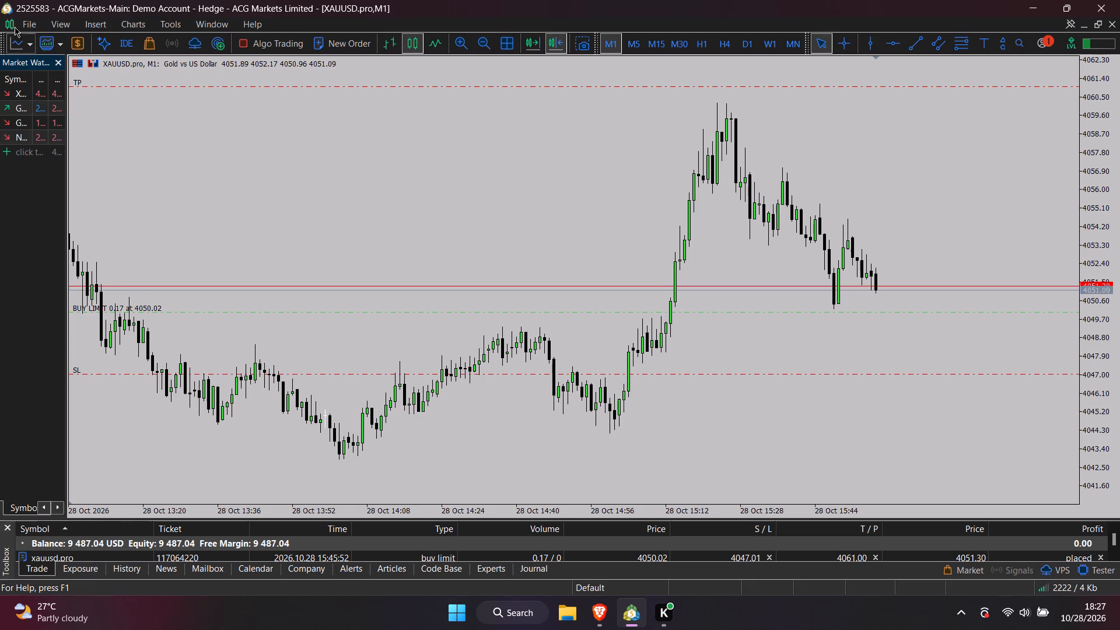
{"action": "left_click", "coordinate": [23, 26]}
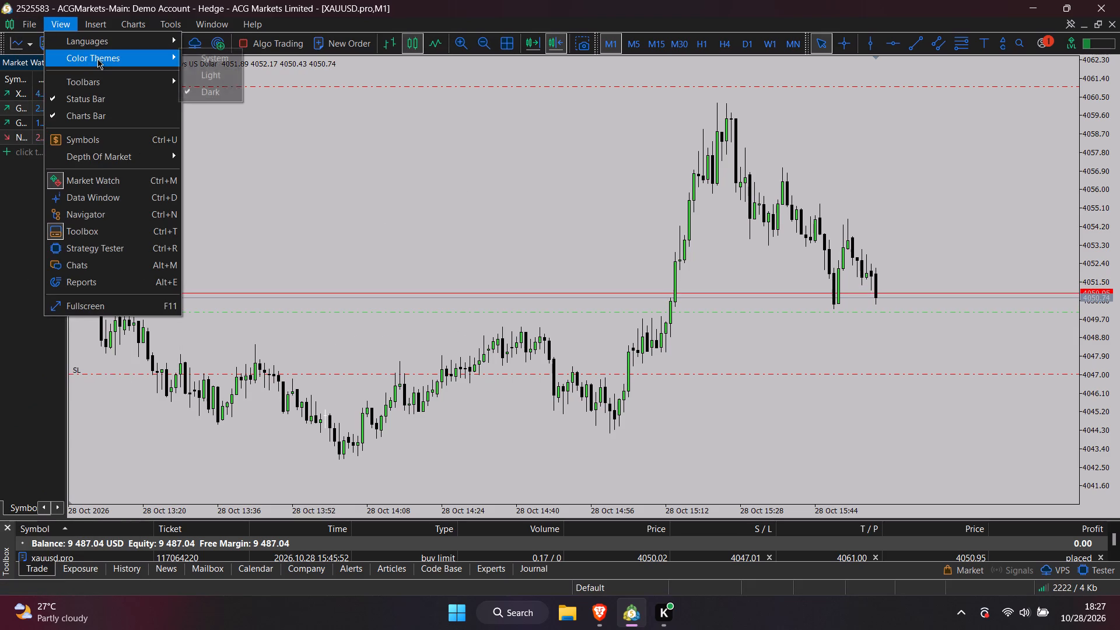
{"action": "left_click", "coordinate": [204, 69]}
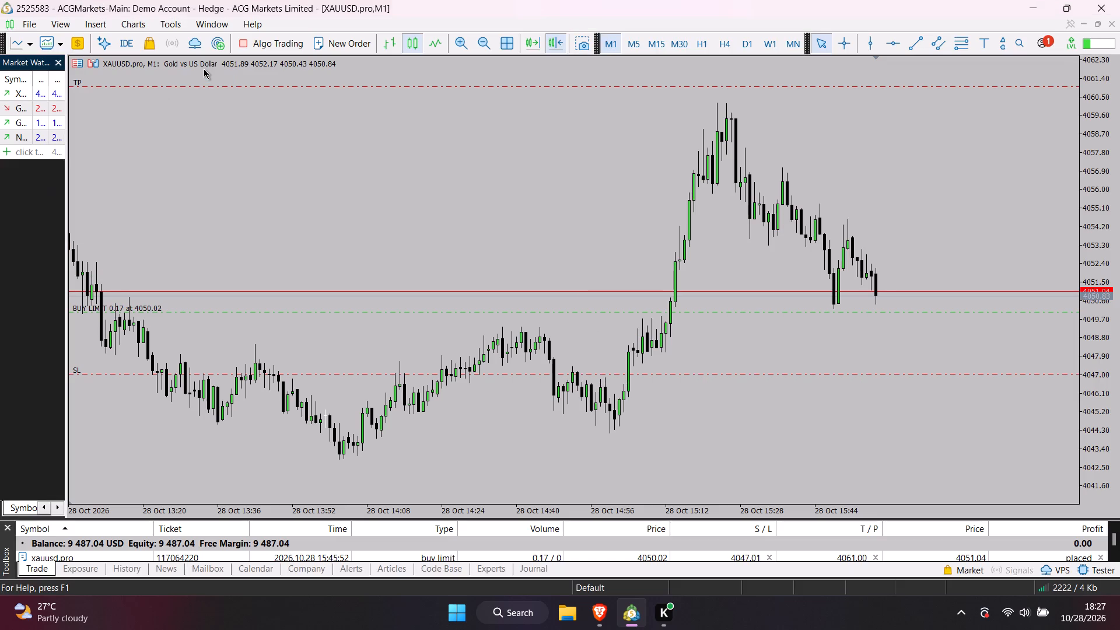
{"action": "scroll", "coordinate": [460, 194], "scroll_direction": "up", "scroll_amount": 4}
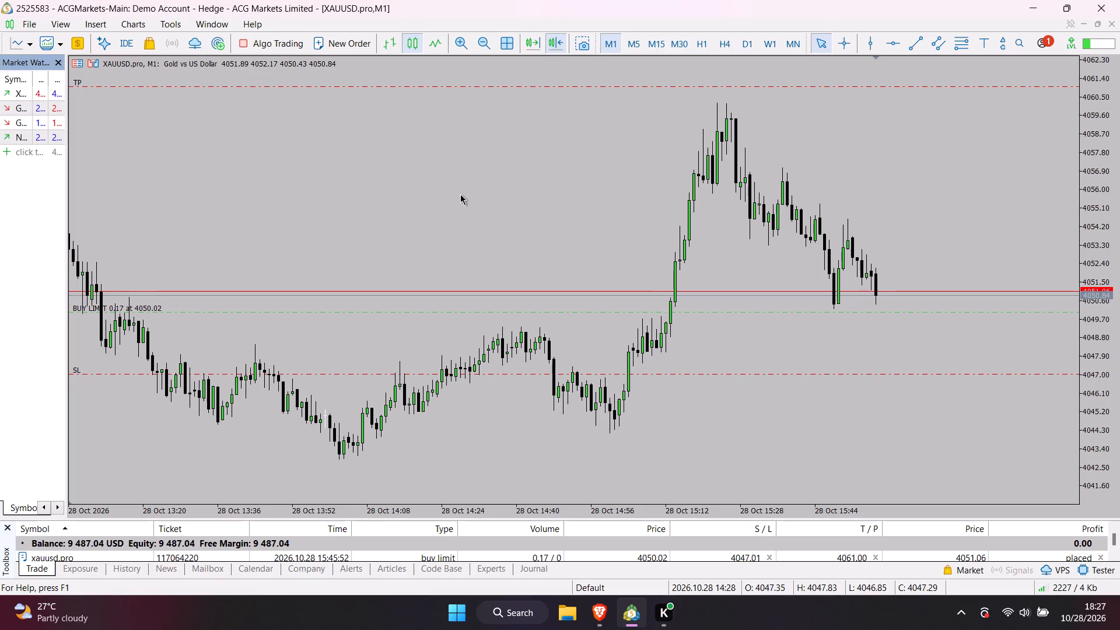
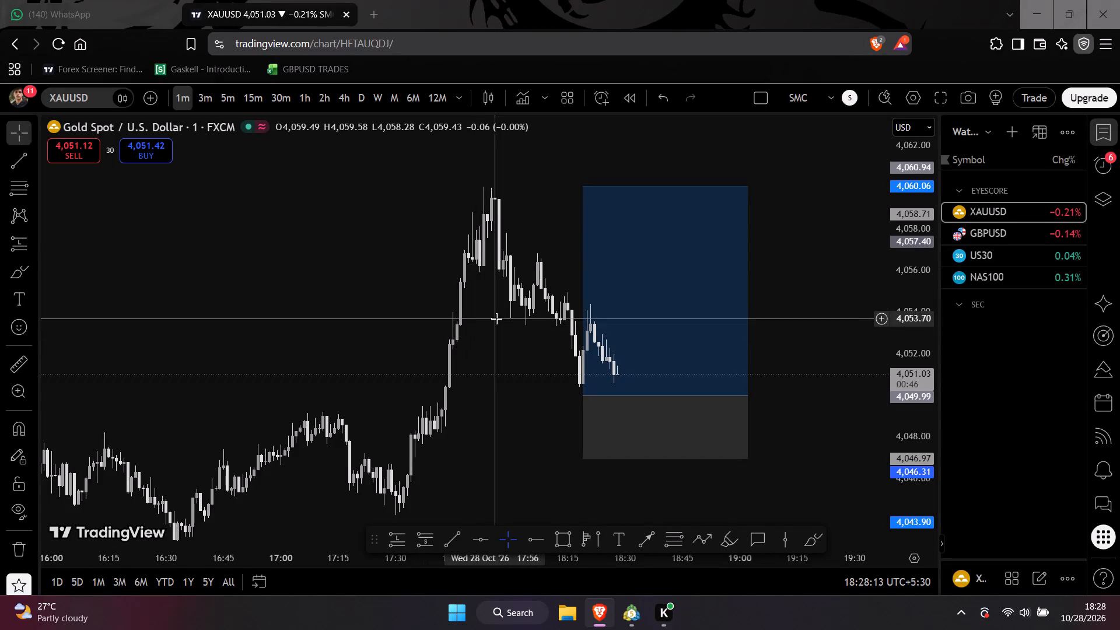
Set the XAUUSD chart's solid background colour to light grey in the canvas settings.
{"action": "double_click", "coordinate": [522, 293]}
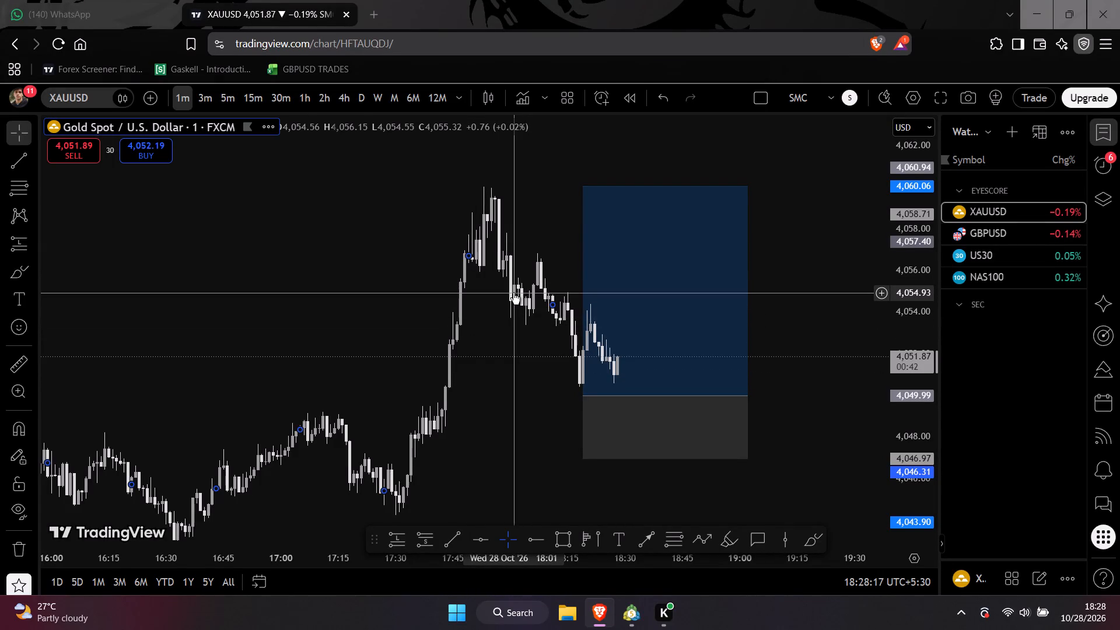
{"action": "double_click", "coordinate": [514, 295]}
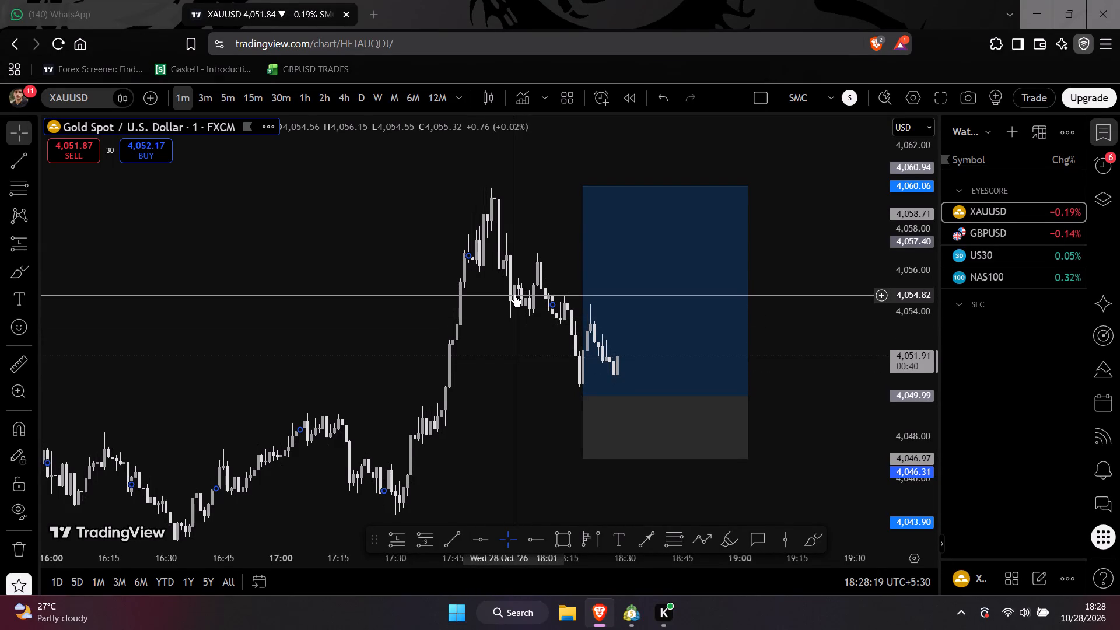
{"action": "scroll", "coordinate": [514, 295], "scroll_direction": "down", "scroll_amount": 2}
{"action": "scroll", "coordinate": [514, 295], "scroll_direction": "up", "scroll_amount": 2}
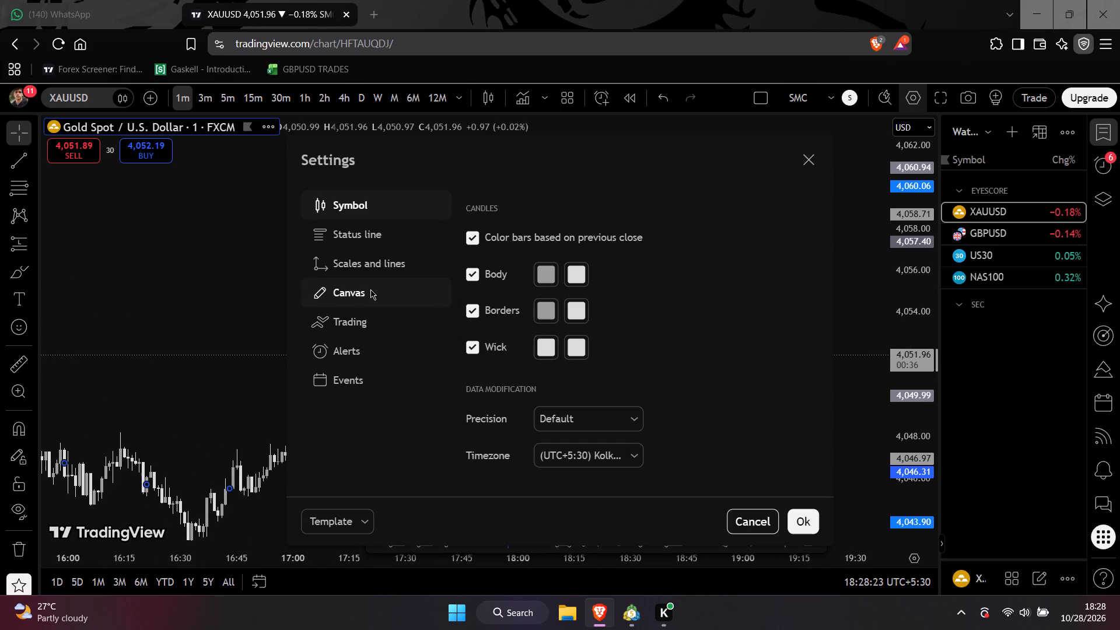
{"action": "left_click", "coordinate": [370, 289]}
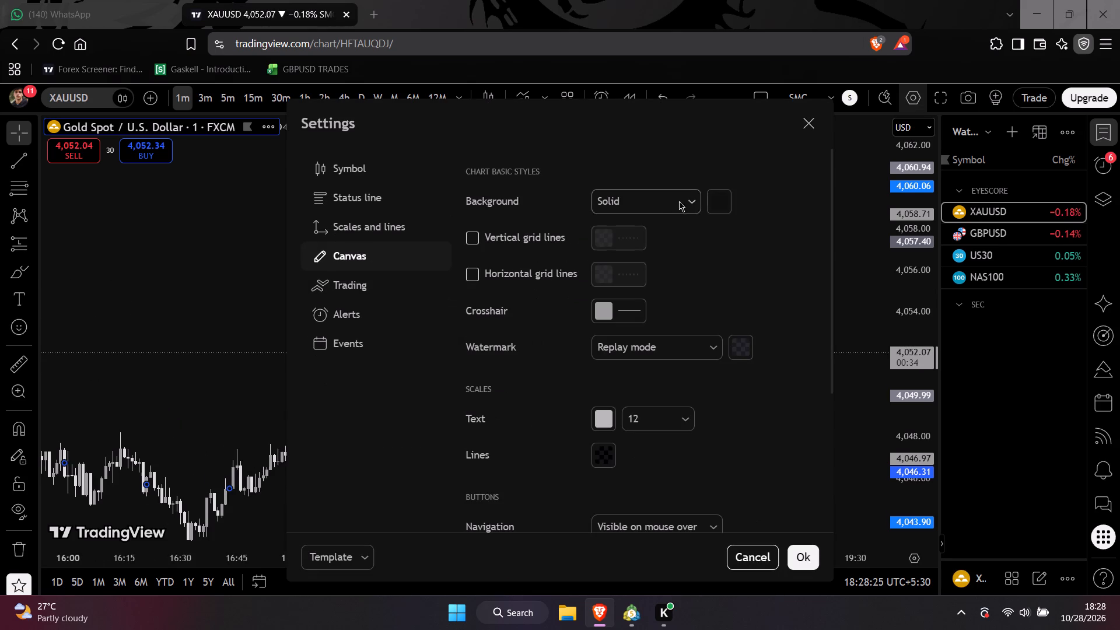
{"action": "left_click", "coordinate": [711, 205]}
{"action": "left_click", "coordinate": [733, 225]}
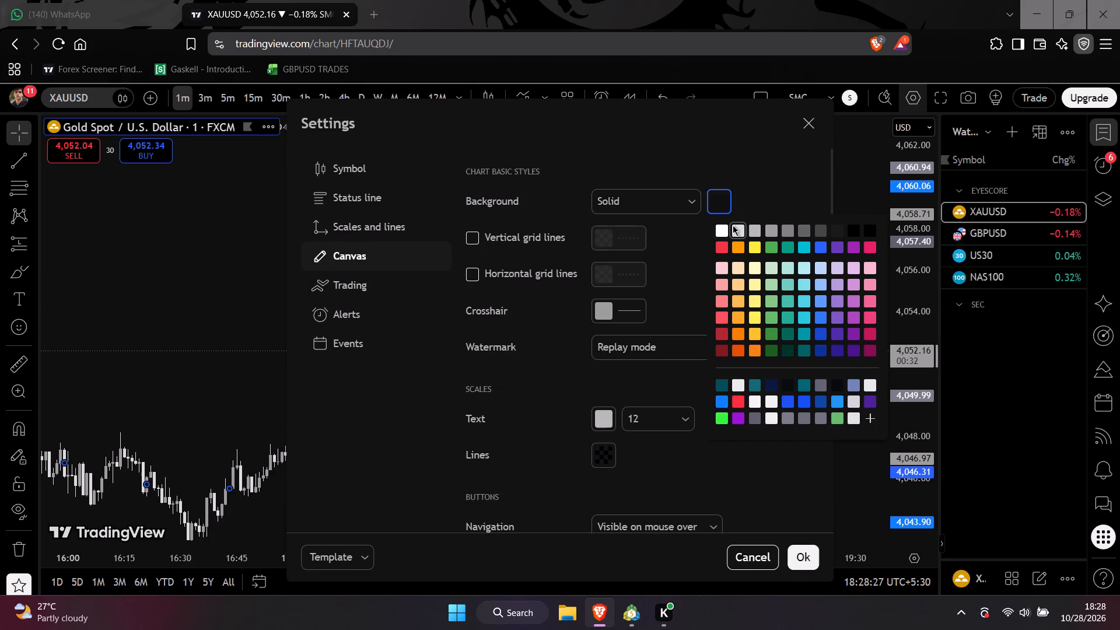
{"action": "left_click", "coordinate": [762, 185]}
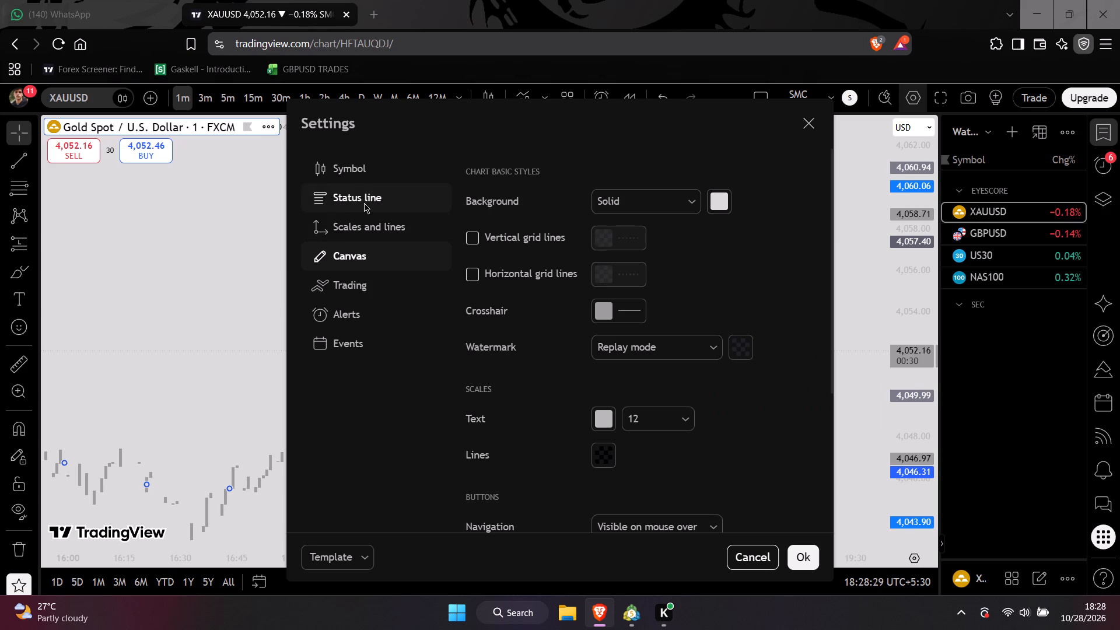
Colour rising candle bodies green and falling candle bodies black, with black borders on both.
{"action": "left_click", "coordinate": [352, 172]}
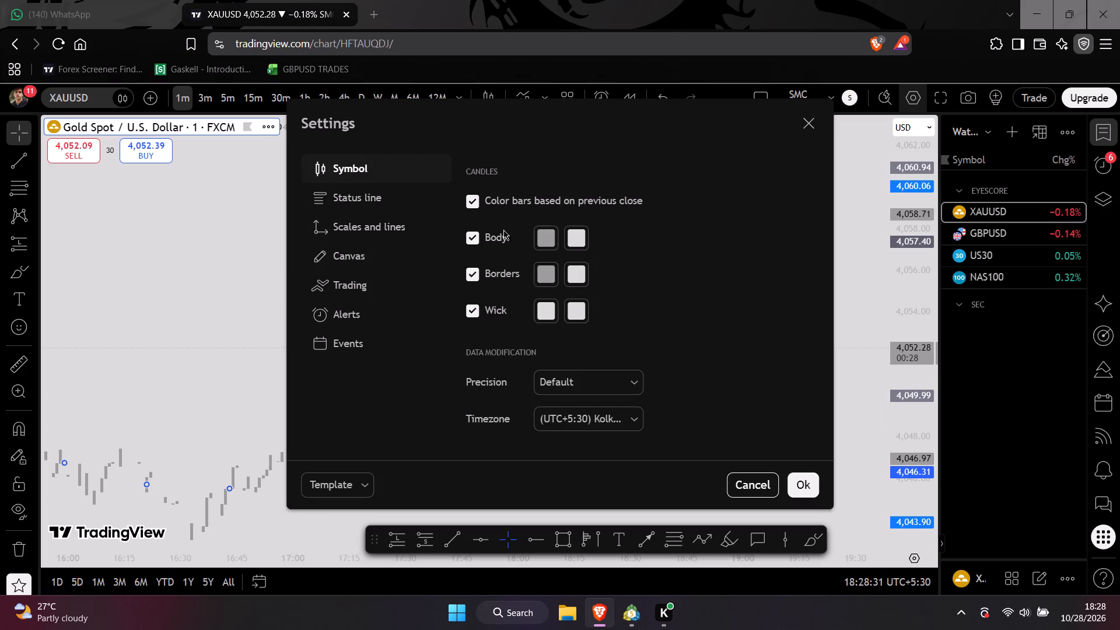
{"action": "left_click", "coordinate": [540, 237]}
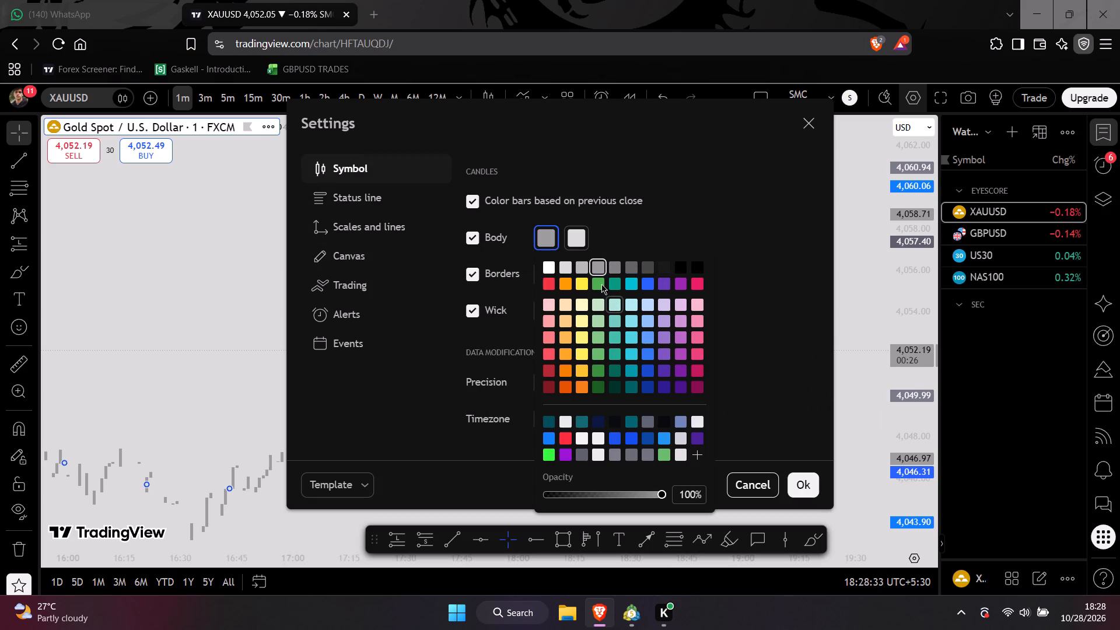
{"action": "left_click", "coordinate": [601, 284]}
{"action": "left_click", "coordinate": [657, 208]}
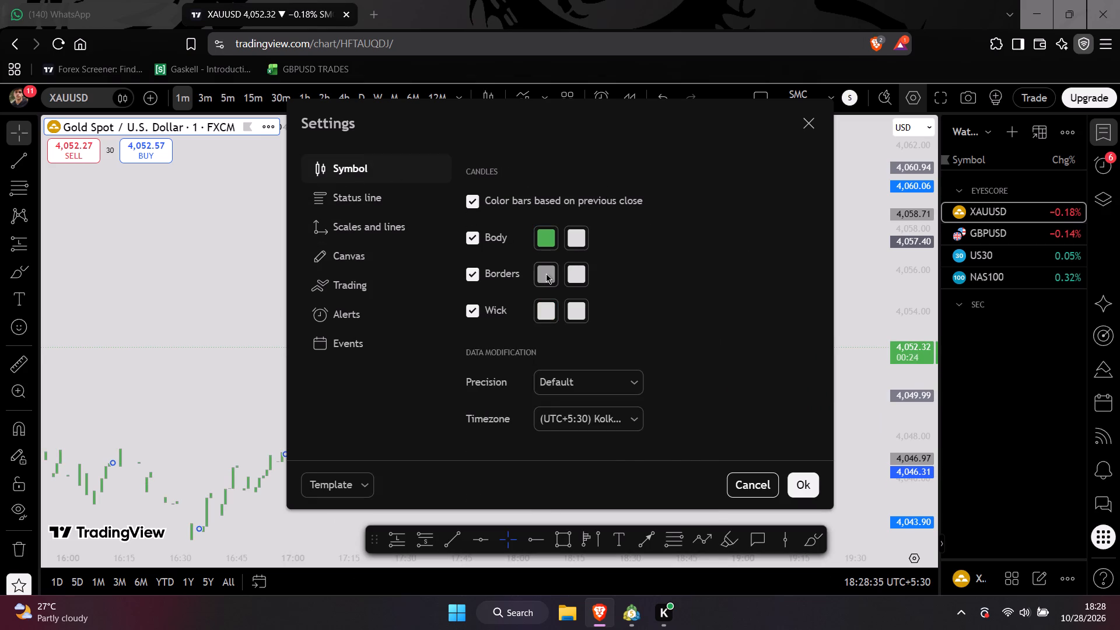
{"action": "left_click", "coordinate": [546, 274]}
{"action": "left_click", "coordinate": [695, 303]}
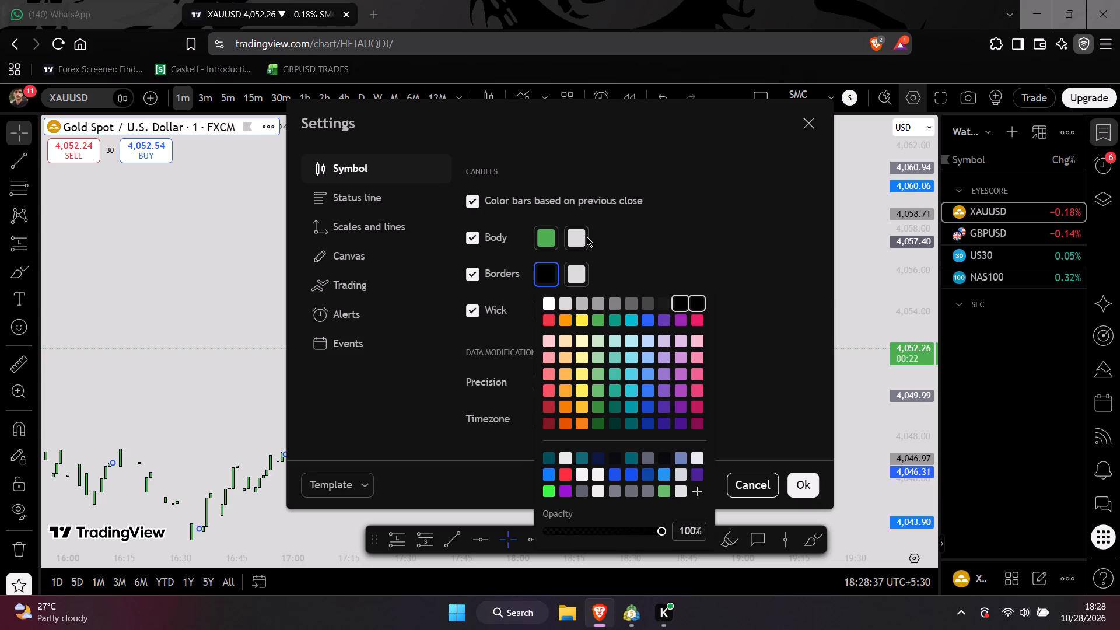
{"action": "left_click_drag", "start_coordinate": [579, 235], "coordinate": [596, 241]}
{"action": "left_click", "coordinate": [583, 237]}
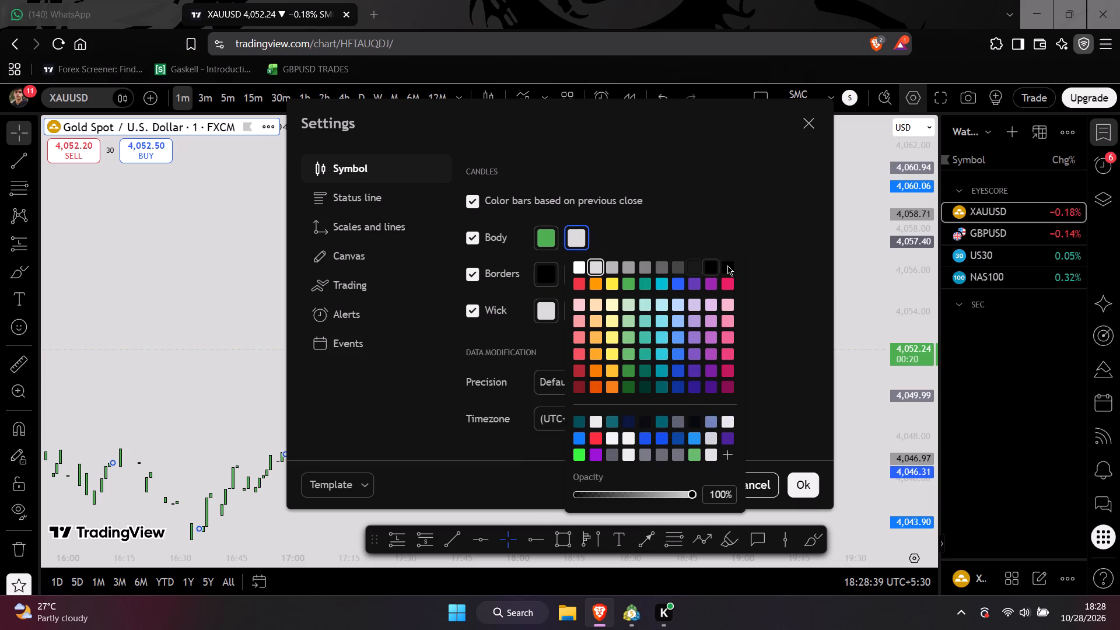
{"action": "left_click", "coordinate": [732, 267]}
{"action": "left_click", "coordinate": [690, 232]}
{"action": "left_click", "coordinate": [569, 272]}
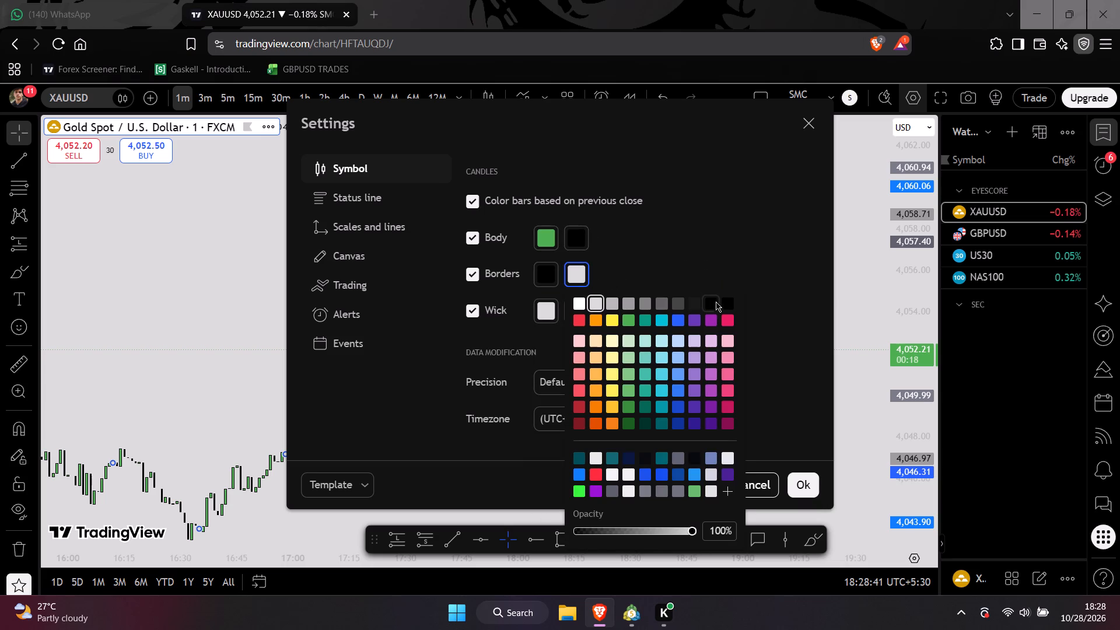
{"action": "left_click", "coordinate": [723, 303]}
{"action": "left_click", "coordinate": [659, 264]}
Set both the rising and falling candle wicks to black and apply the chart settings.
{"action": "left_click", "coordinate": [547, 318]}
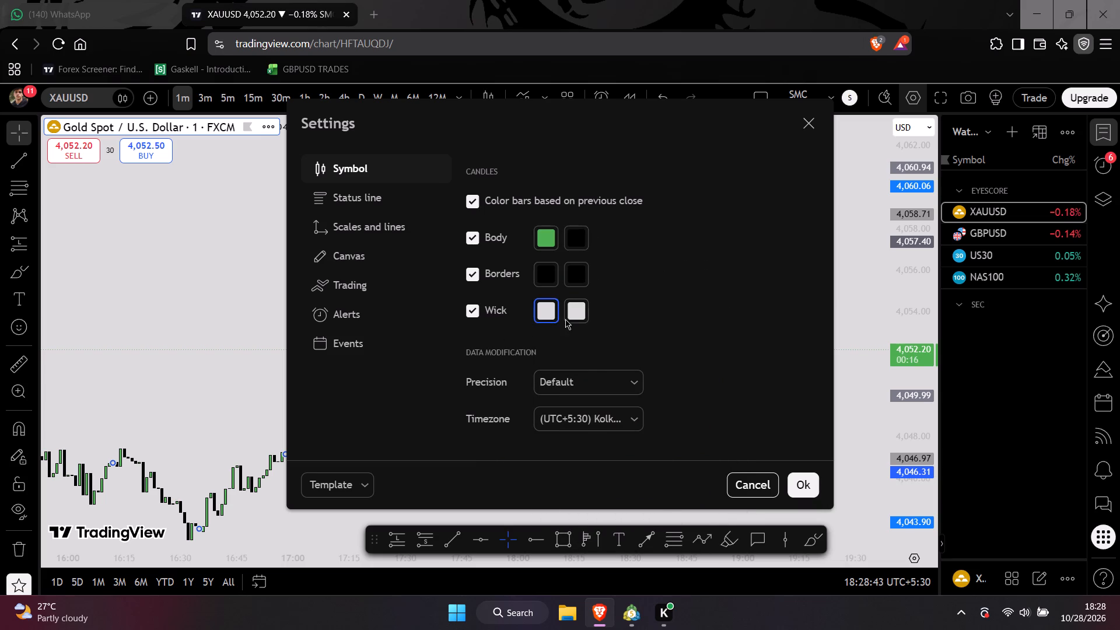
{"action": "left_click", "coordinate": [694, 339]}
{"action": "left_click", "coordinate": [575, 311]}
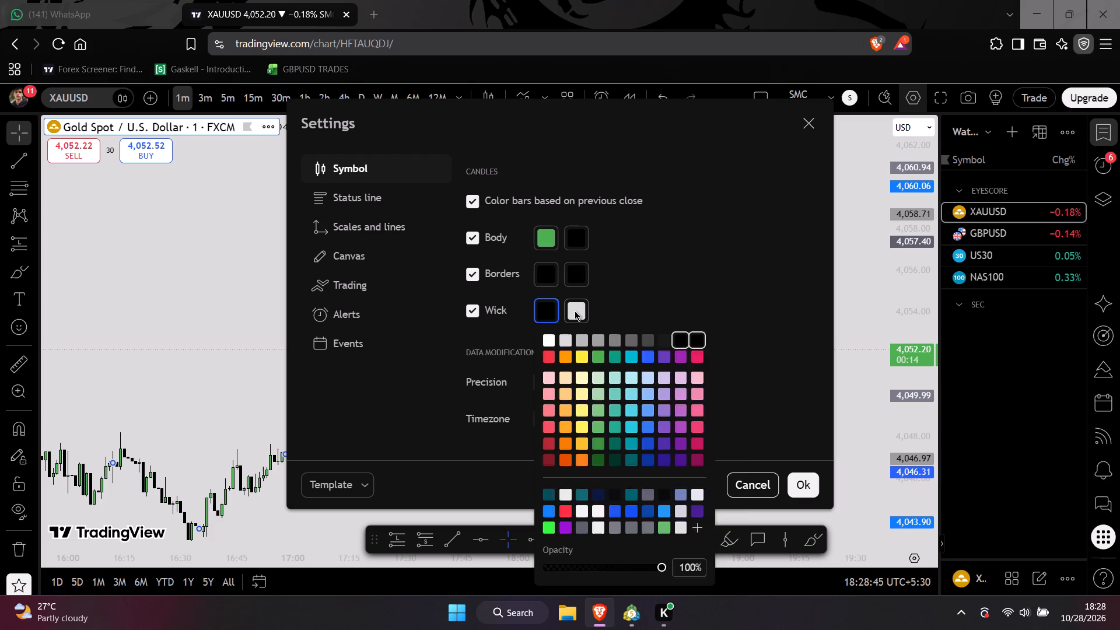
{"action": "left_click", "coordinate": [733, 339]}
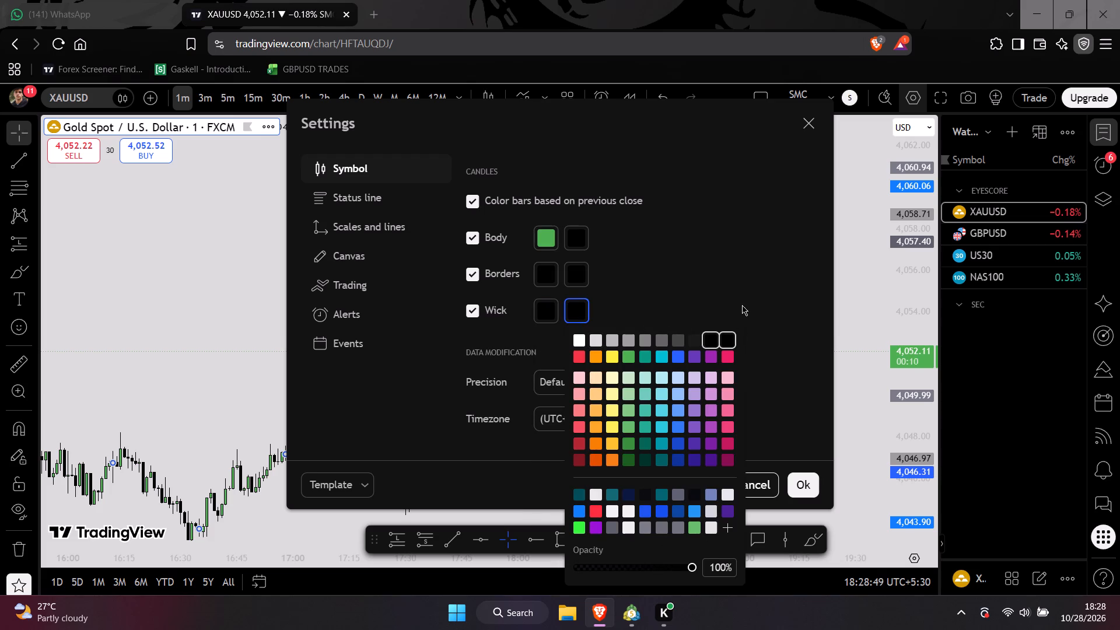
{"action": "left_click", "coordinate": [781, 299]}
{"action": "left_click", "coordinate": [801, 479]}
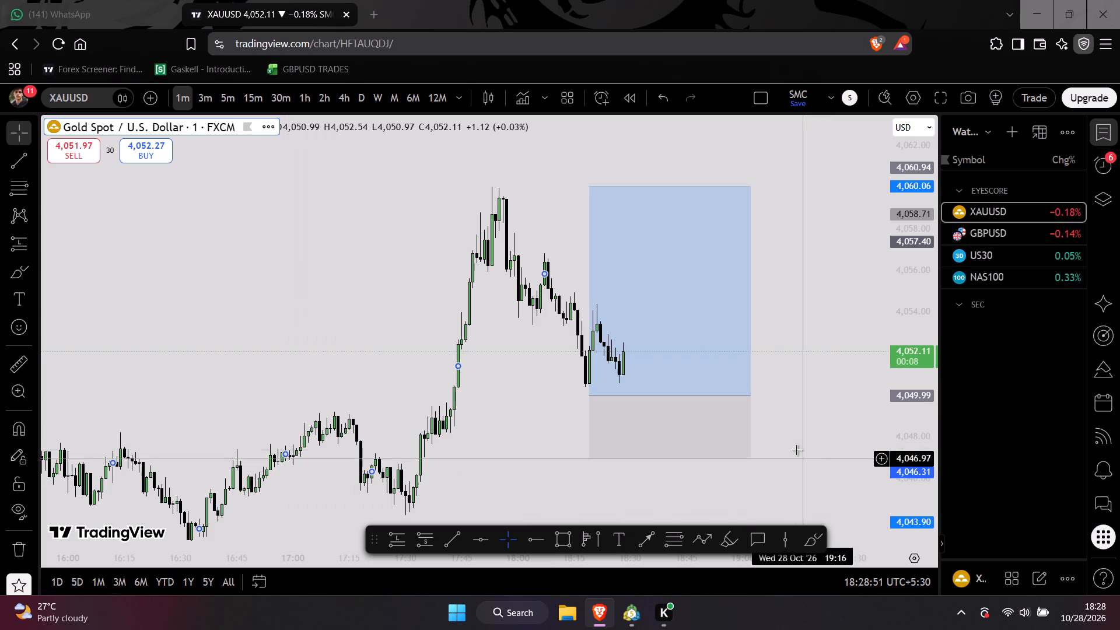
Examine the restyled XAUUSD 1-minute candles and the long position box across the recent price action.
{"action": "scroll", "coordinate": [504, 311], "scroll_direction": "down", "scroll_amount": 4}
{"action": "scroll", "coordinate": [498, 321], "scroll_direction": "up", "scroll_amount": 6}
{"action": "left_click_drag", "start_coordinate": [412, 325], "coordinate": [464, 318]}
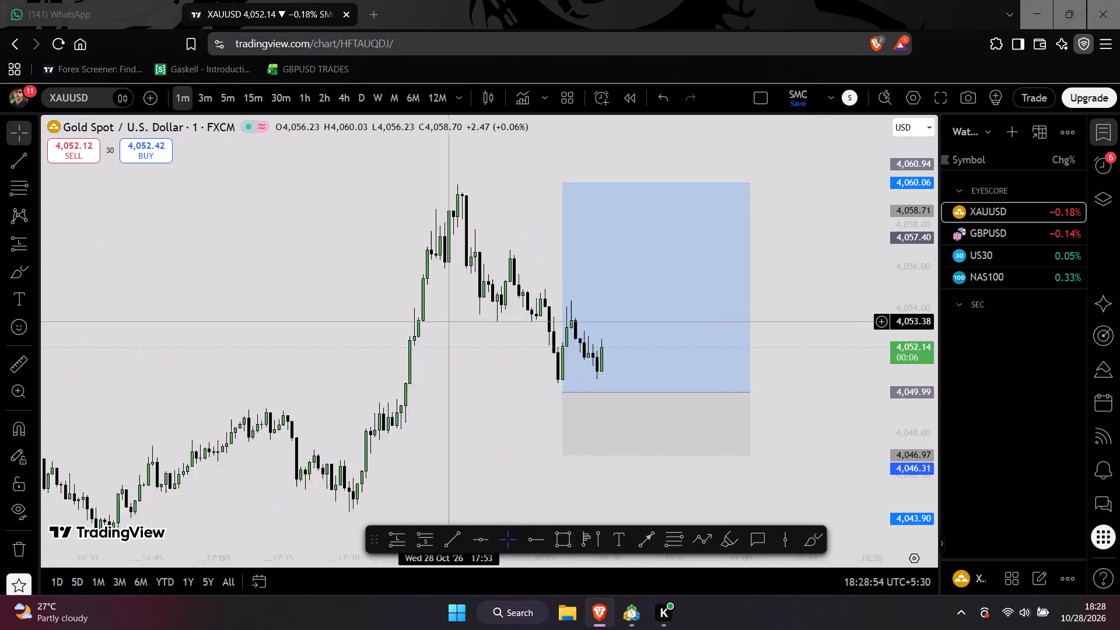
{"action": "left_click_drag", "start_coordinate": [464, 318], "coordinate": [482, 311]}
{"action": "scroll", "coordinate": [423, 367], "scroll_direction": "up", "scroll_amount": 2}
{"action": "left_click_drag", "start_coordinate": [394, 372], "coordinate": [584, 309]}
{"action": "scroll", "coordinate": [577, 310], "scroll_direction": "down", "scroll_amount": 2}
{"action": "left_click_drag", "start_coordinate": [629, 307], "coordinate": [617, 319]}
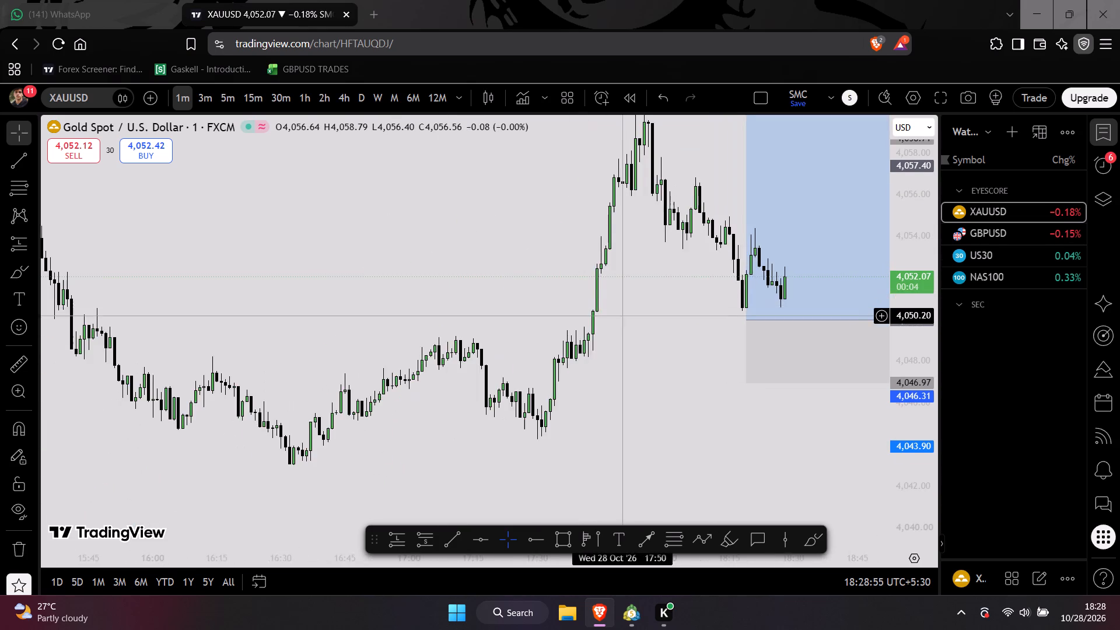
{"action": "left_click_drag", "start_coordinate": [617, 319], "coordinate": [508, 373]}
{"action": "scroll", "coordinate": [527, 348], "scroll_direction": "down", "scroll_amount": 3}
{"action": "scroll", "coordinate": [926, 308], "scroll_direction": "up", "scroll_amount": 4}
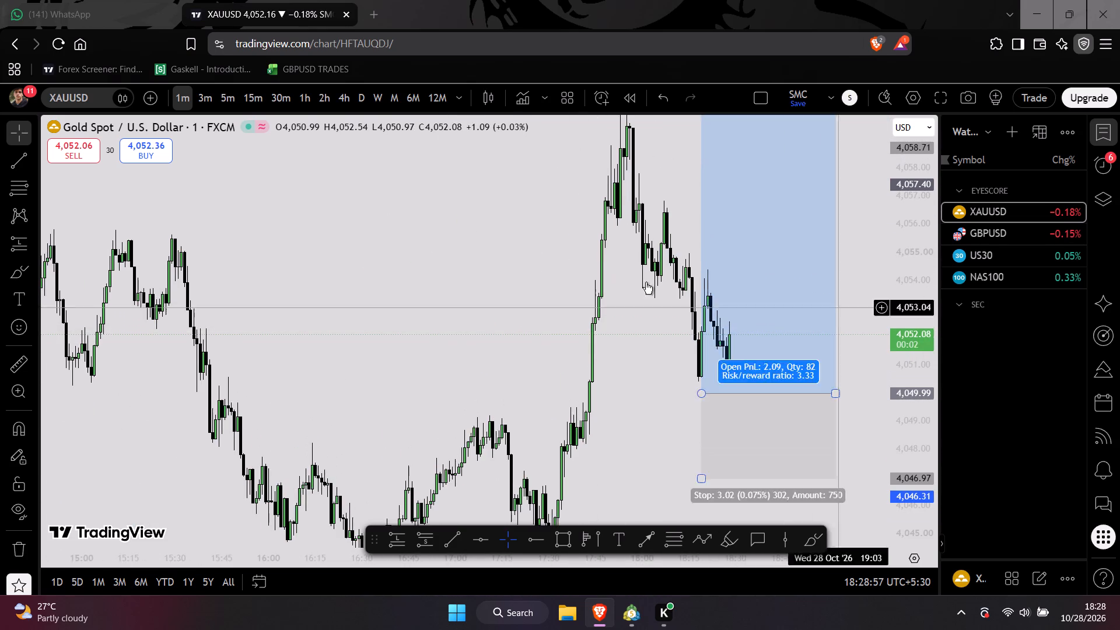
{"action": "scroll", "coordinate": [530, 250], "scroll_direction": "up", "scroll_amount": 4}
{"action": "scroll", "coordinate": [447, 222], "scroll_direction": "up", "scroll_amount": 3}
{"action": "left_click_drag", "start_coordinate": [363, 264], "coordinate": [416, 296]}
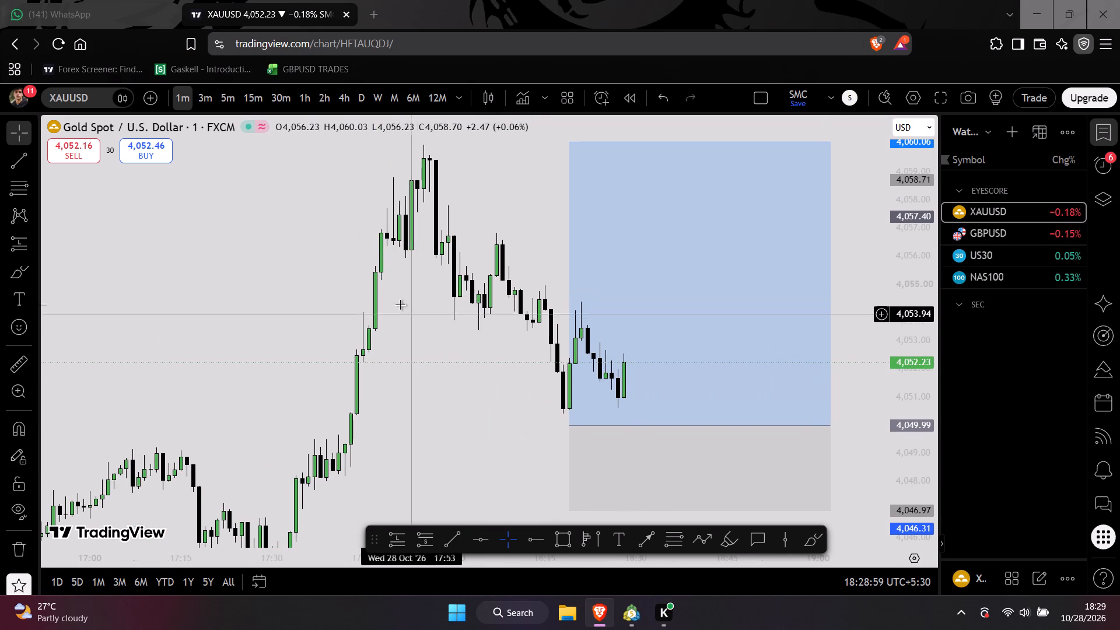
Change the chart's crosshair colour to near-black in the canvas settings.
{"action": "double_click", "coordinate": [457, 278]}
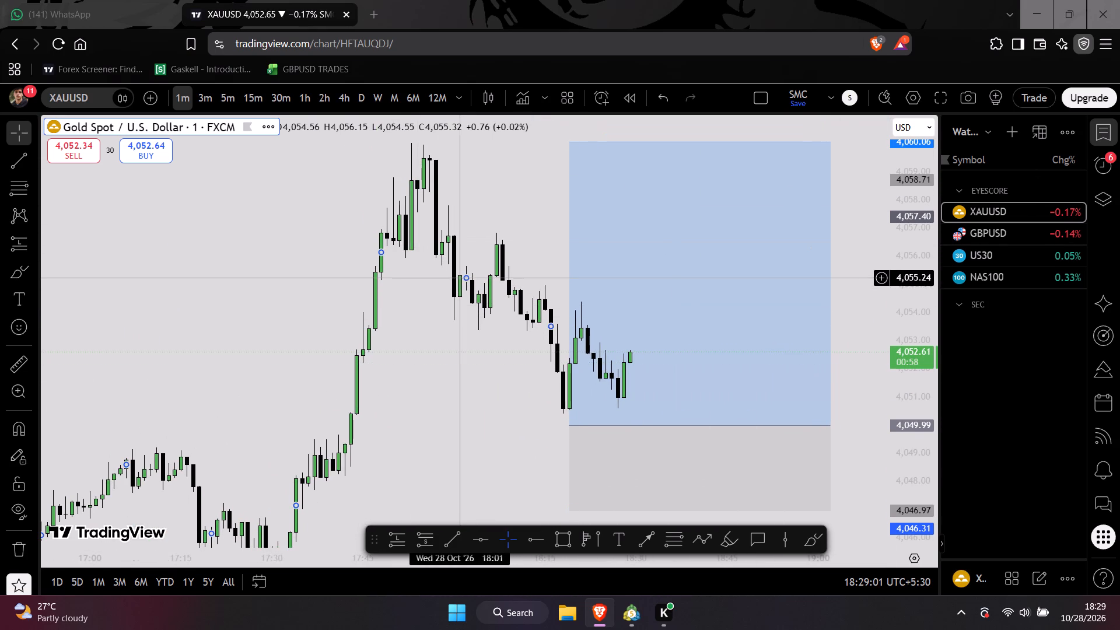
{"action": "triple_click", "coordinate": [457, 278]}
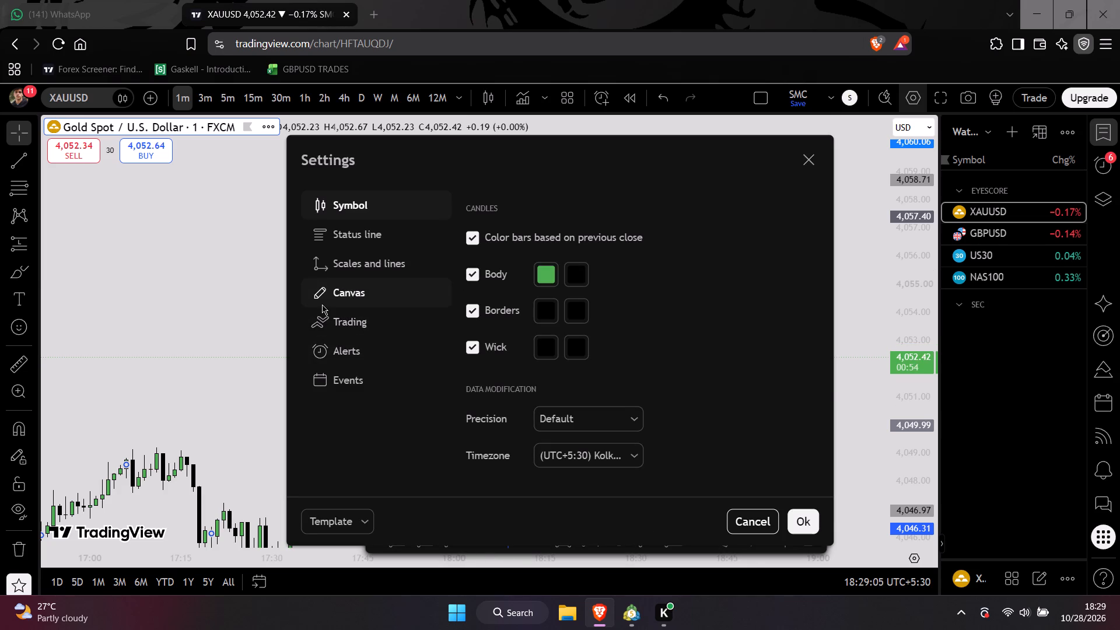
{"action": "left_click", "coordinate": [323, 303]}
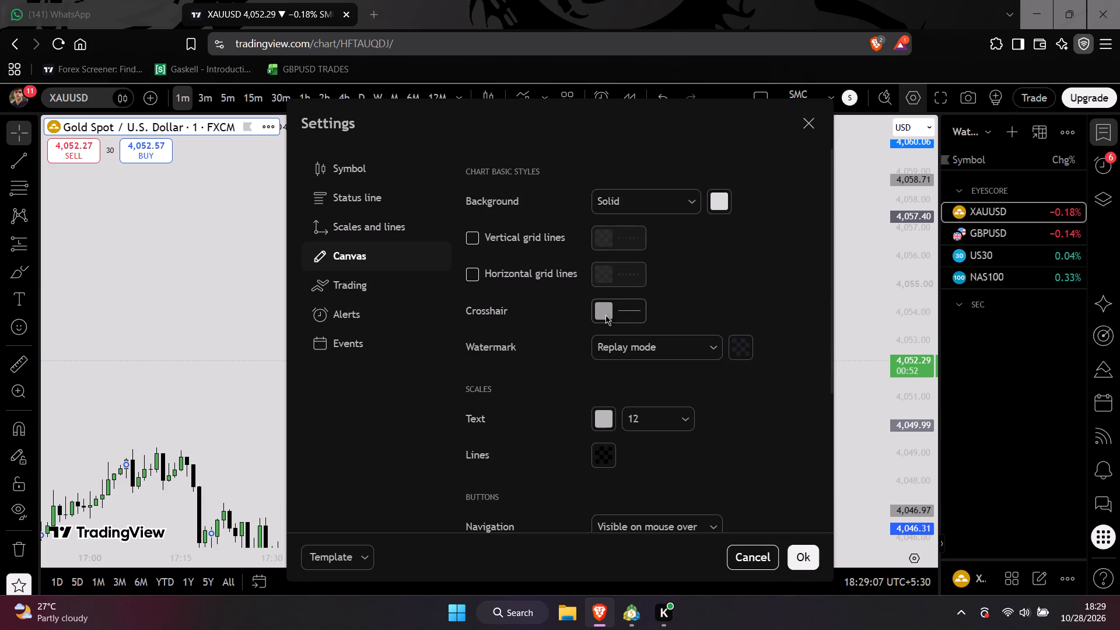
{"action": "left_click", "coordinate": [599, 320]}
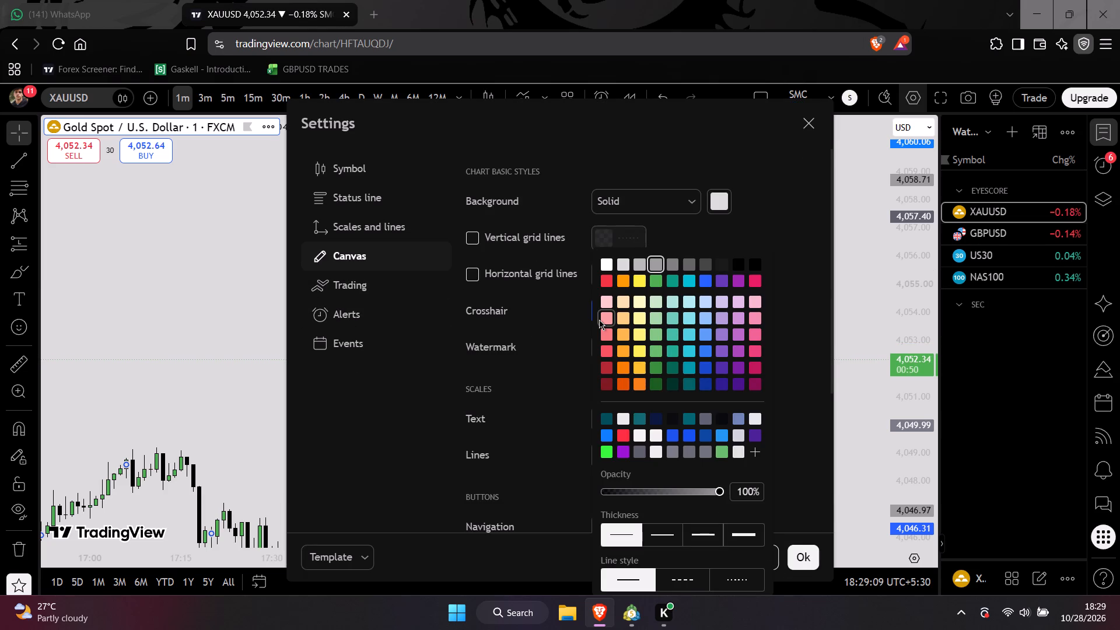
{"action": "left_click", "coordinate": [720, 271]}
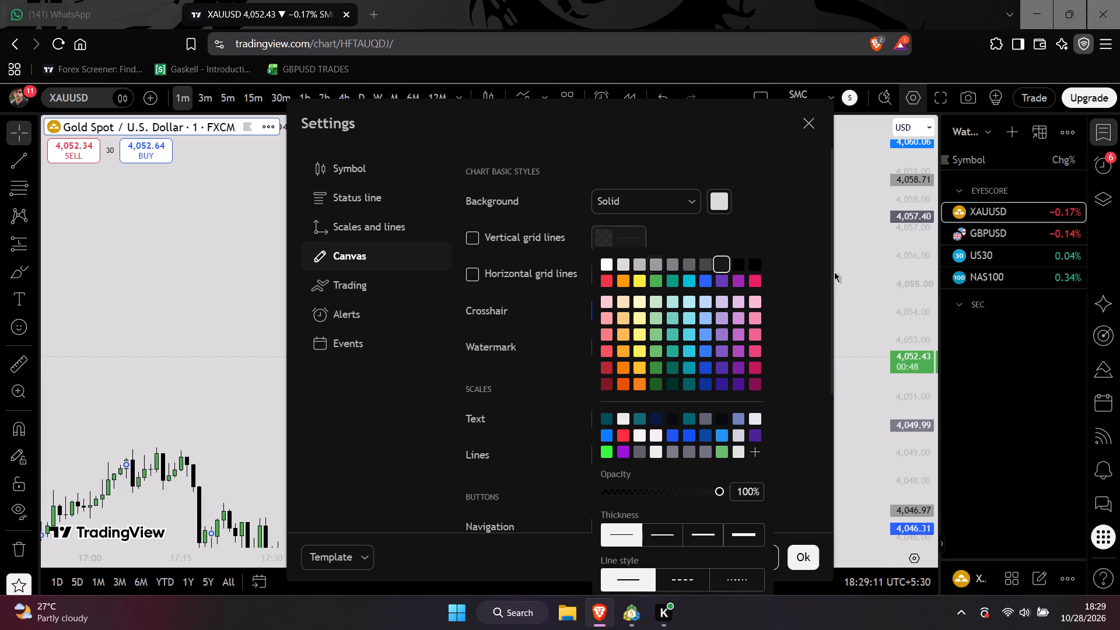
{"action": "left_click", "coordinate": [762, 239]}
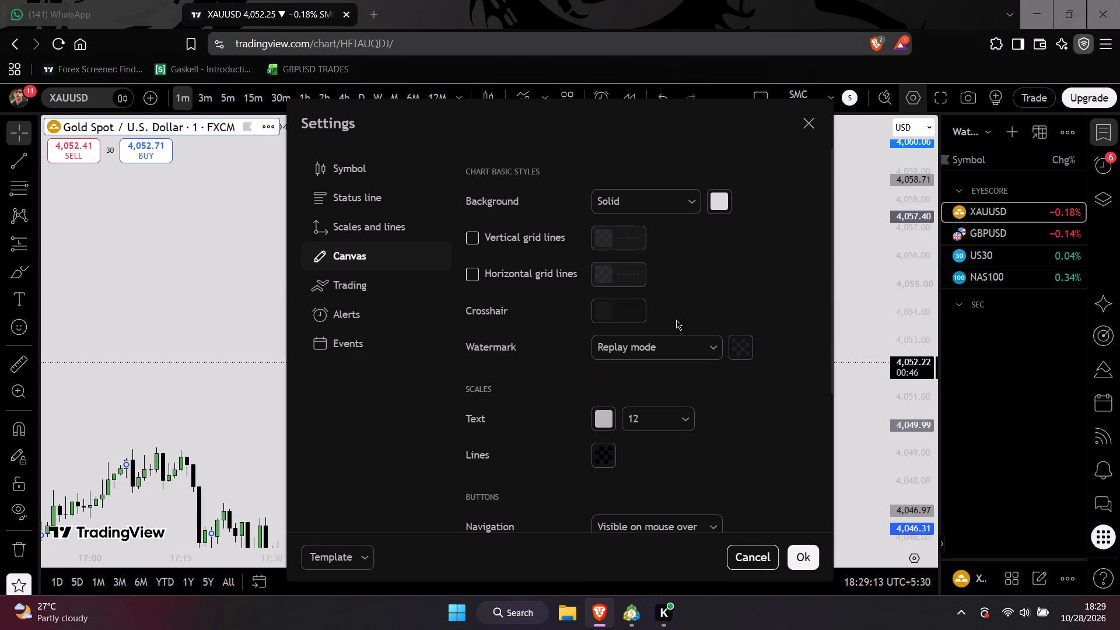
Set the scale text colour to black and apply the canvas settings.
{"action": "left_click", "coordinate": [611, 419]}
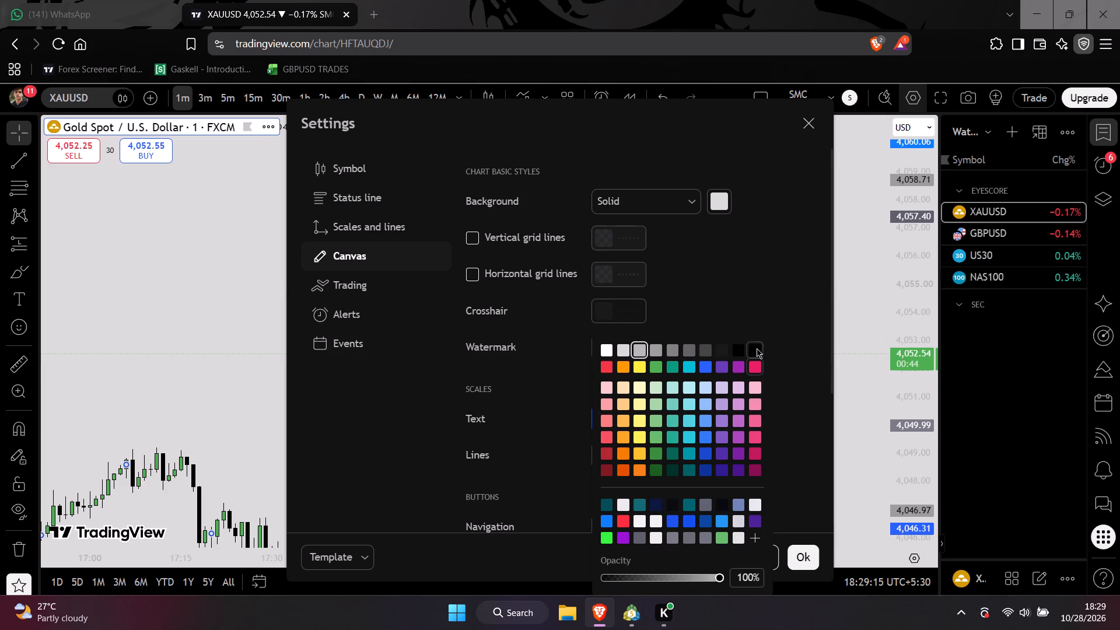
{"action": "left_click", "coordinate": [757, 348]}
{"action": "left_click", "coordinate": [753, 303]}
{"action": "left_click", "coordinate": [808, 556]}
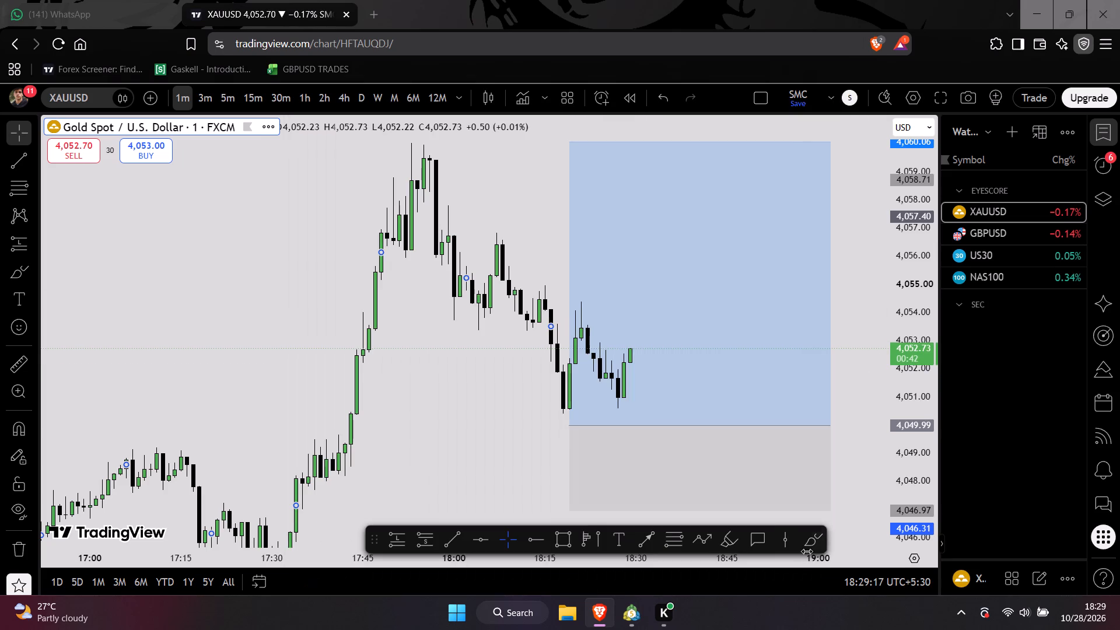
Review the chart's readability at different zoom levels and price scale spacings around the long position.
{"action": "scroll", "coordinate": [518, 336], "scroll_direction": "down", "scroll_amount": 6}
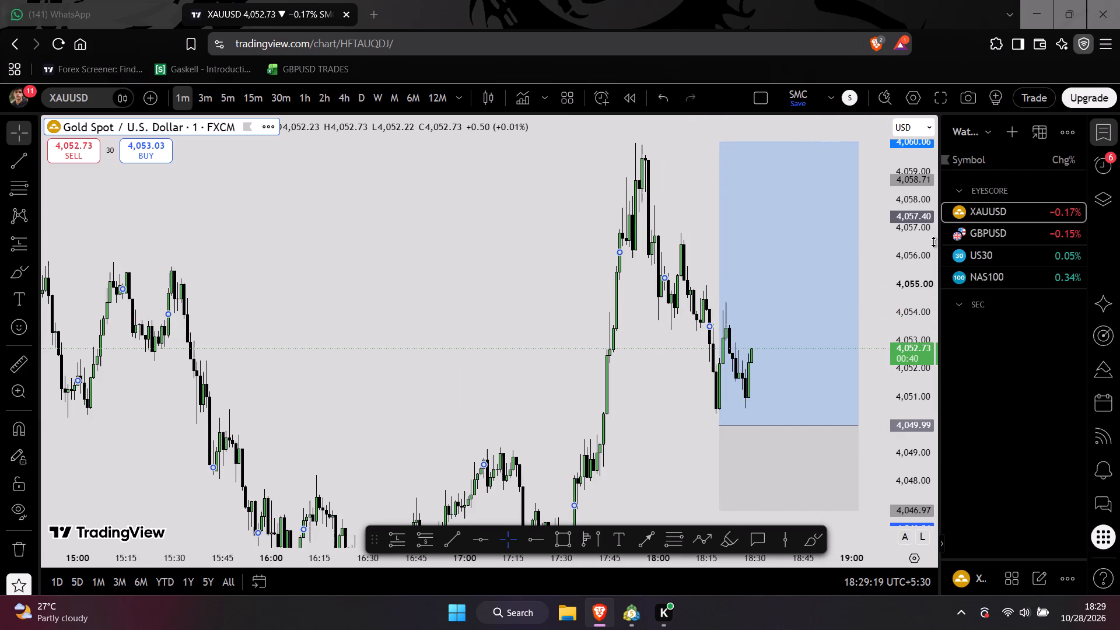
{"action": "left_click_drag", "start_coordinate": [911, 237], "coordinate": [898, 324]}
{"action": "left_click_drag", "start_coordinate": [585, 318], "coordinate": [548, 184]}
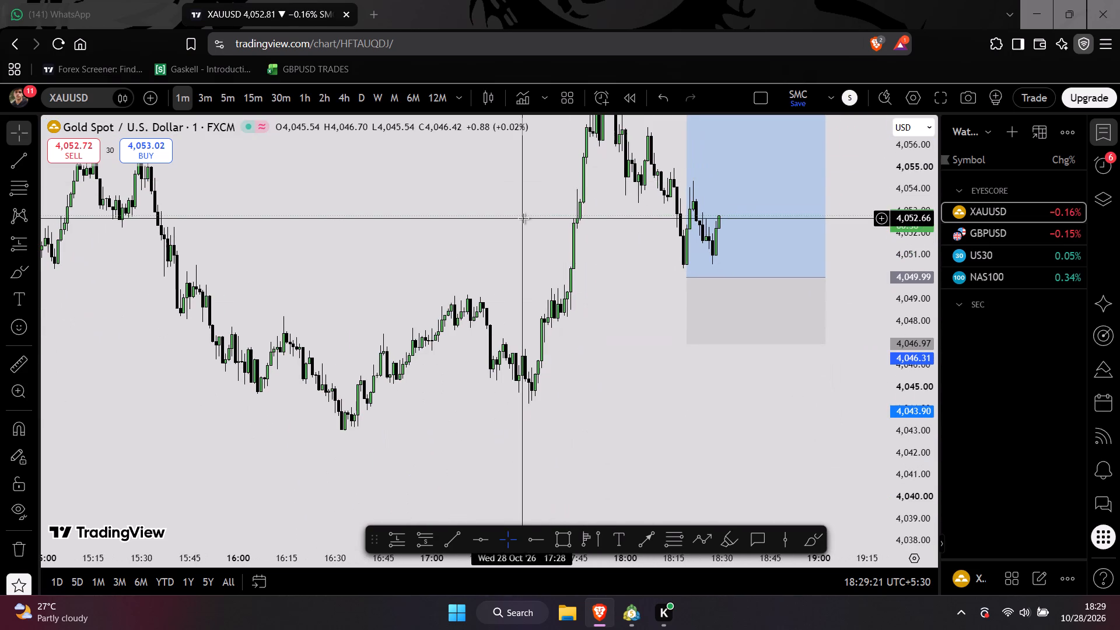
{"action": "scroll", "coordinate": [506, 254], "scroll_direction": "down", "scroll_amount": 5}
{"action": "scroll", "coordinate": [612, 289], "scroll_direction": "up", "scroll_amount": 5}
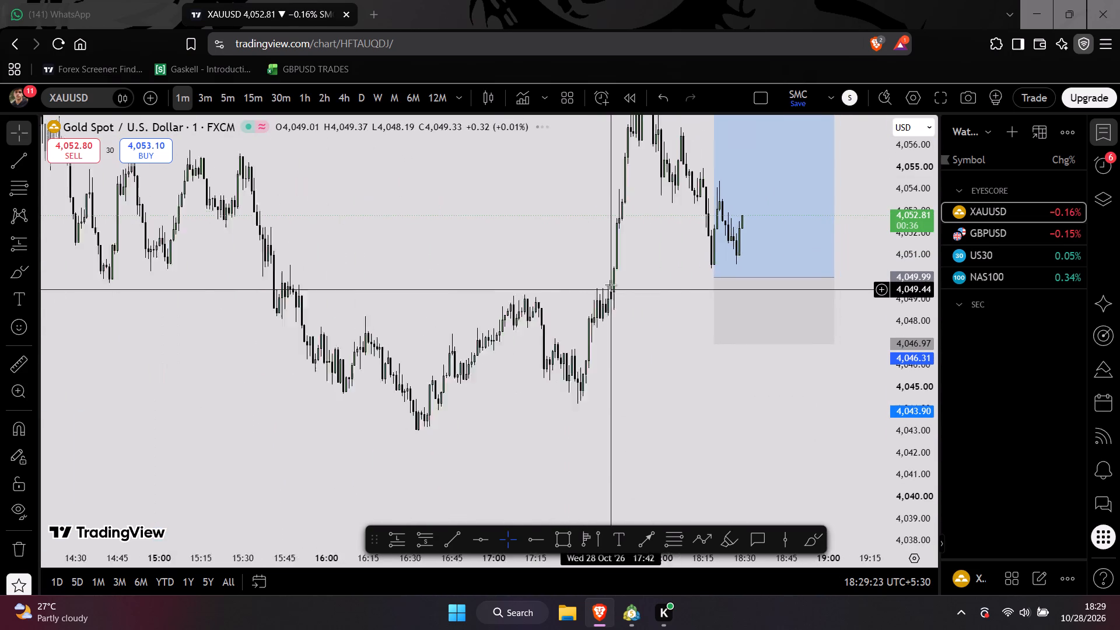
{"action": "scroll", "coordinate": [607, 282], "scroll_direction": "up", "scroll_amount": 2}
{"action": "left_click_drag", "start_coordinate": [587, 280], "coordinate": [505, 355]}
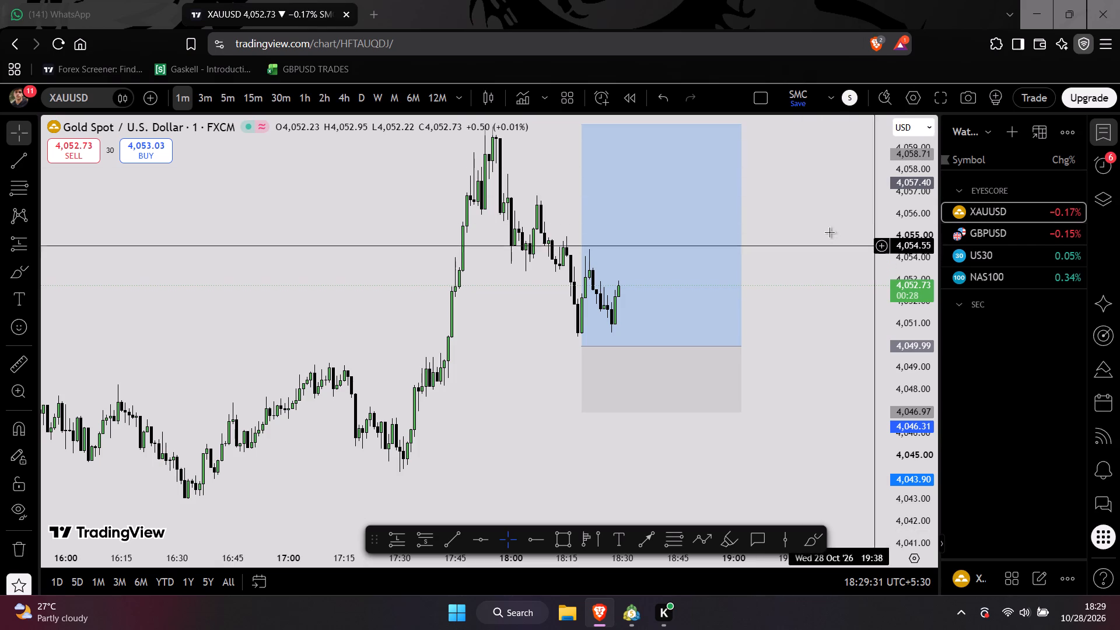
{"action": "left_click_drag", "start_coordinate": [203, 261], "coordinate": [148, 315]}
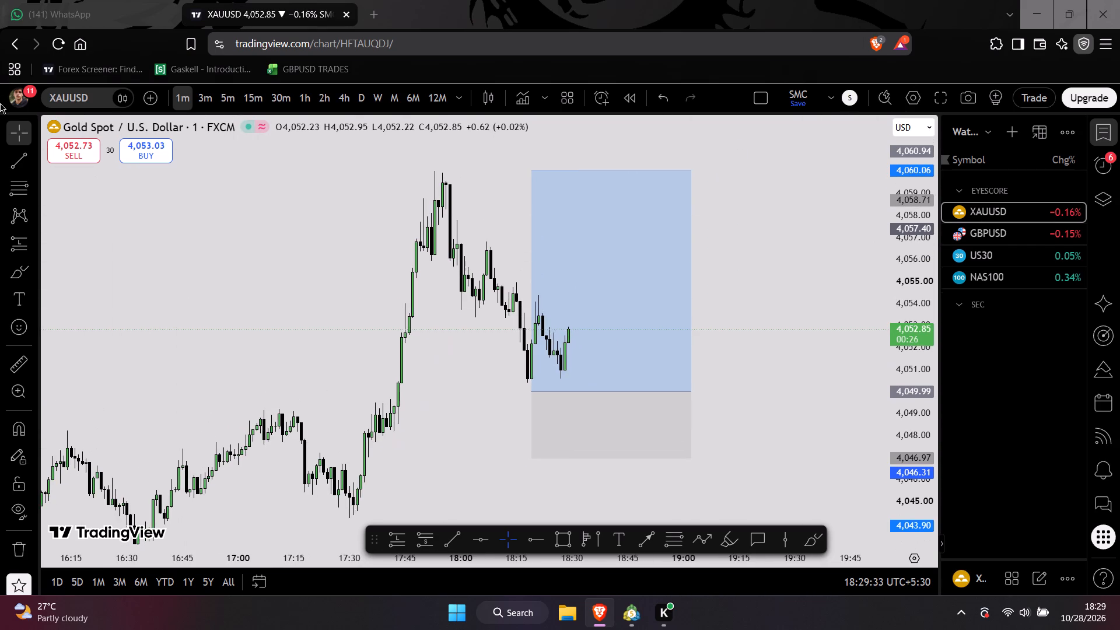
Turn off the Dark theme for the charting interface.
{"action": "left_click", "coordinate": [9, 102]}
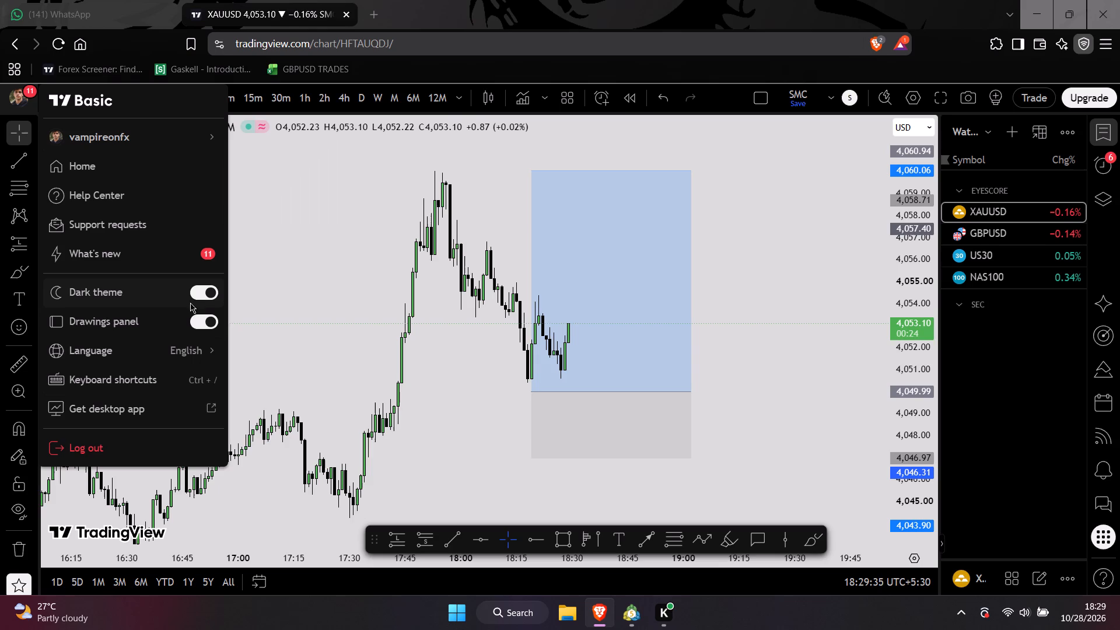
{"action": "left_click", "coordinate": [199, 296]}
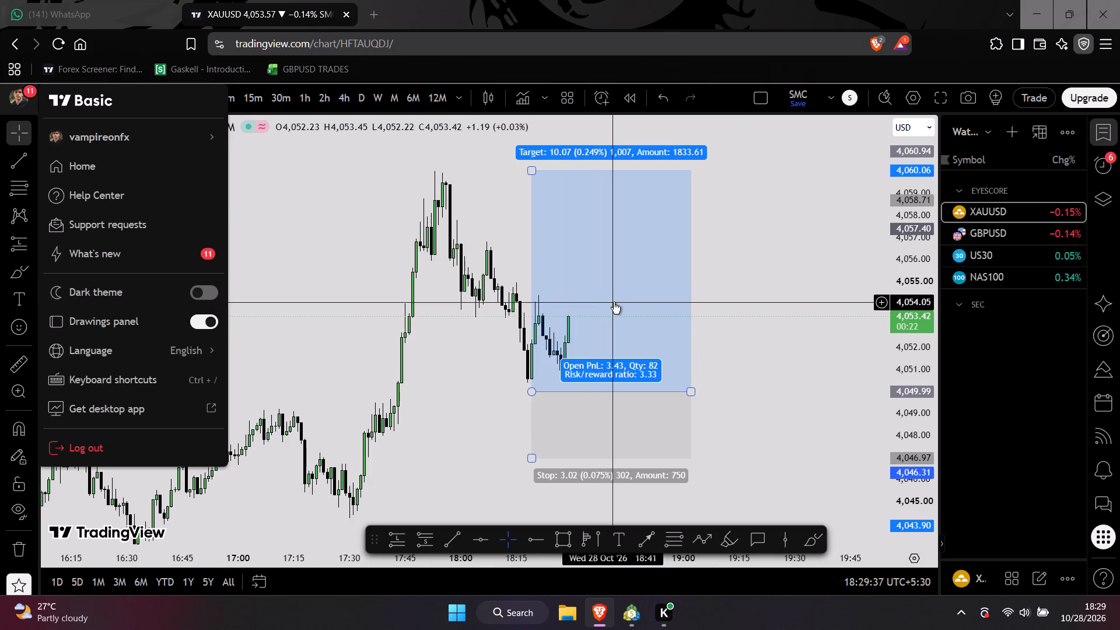
Examine the XAUUSD 1-minute chart around the long position under the light theme, at wider and closer zoom.
{"action": "left_click", "coordinate": [645, 384]}
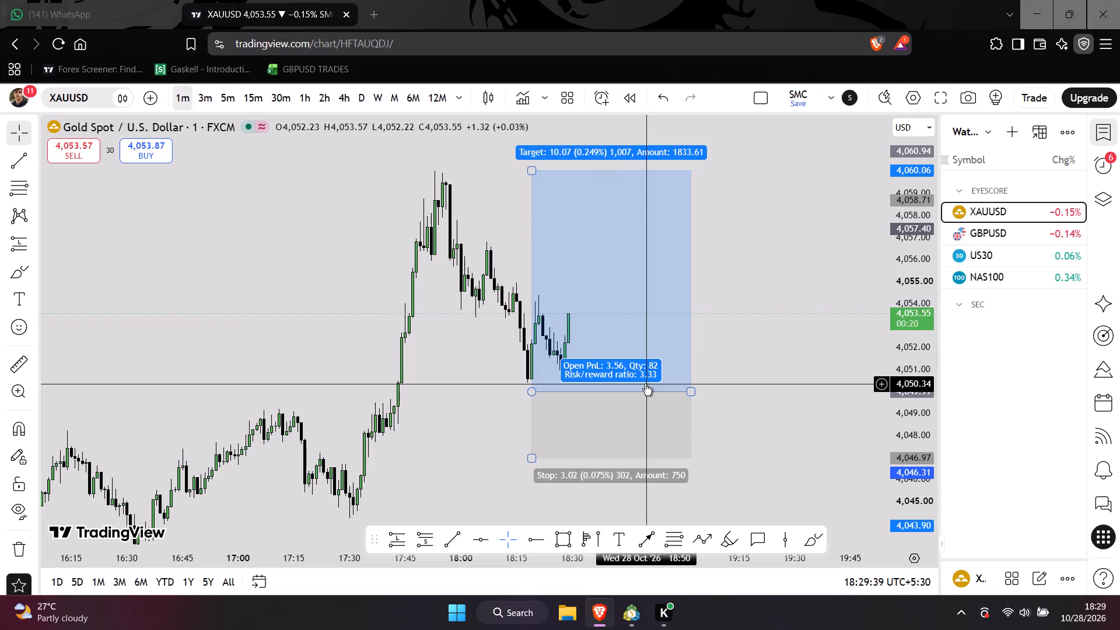
{"action": "scroll", "coordinate": [403, 271], "scroll_direction": "down", "scroll_amount": 5}
{"action": "left_click", "coordinate": [402, 271]}
{"action": "left_click_drag", "start_coordinate": [441, 271], "coordinate": [442, 271]}
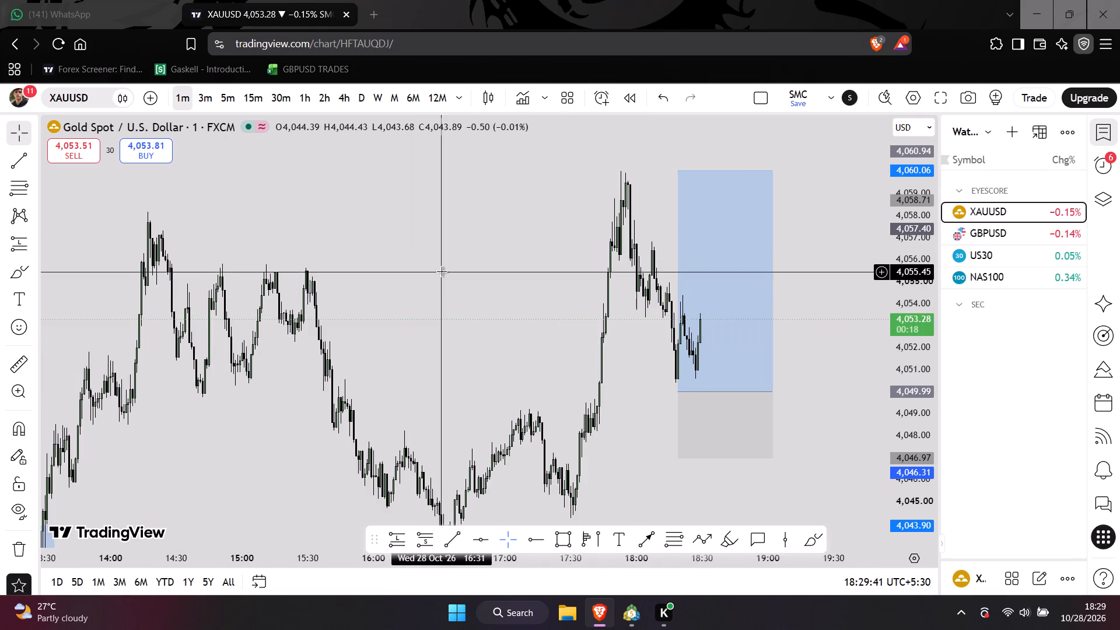
{"action": "left_click_drag", "start_coordinate": [442, 271], "coordinate": [453, 246]}
{"action": "scroll", "coordinate": [452, 249], "scroll_direction": "up", "scroll_amount": 6}
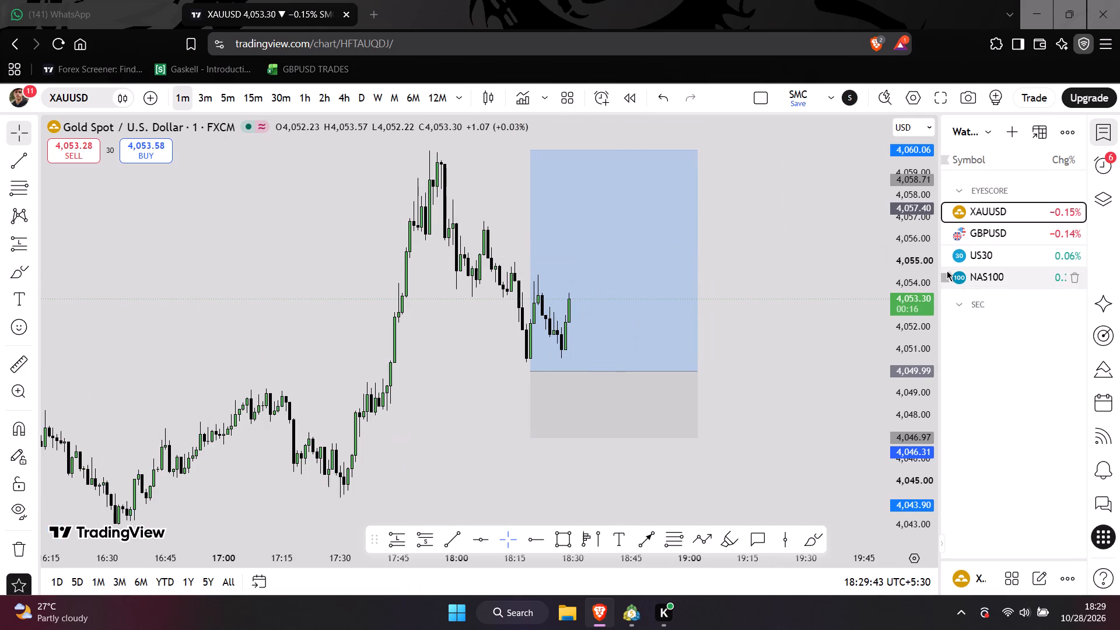
Collapse the watchlist to give the XAUUSD chart the full width.
{"action": "left_click_drag", "start_coordinate": [940, 287], "coordinate": [1025, 291]}
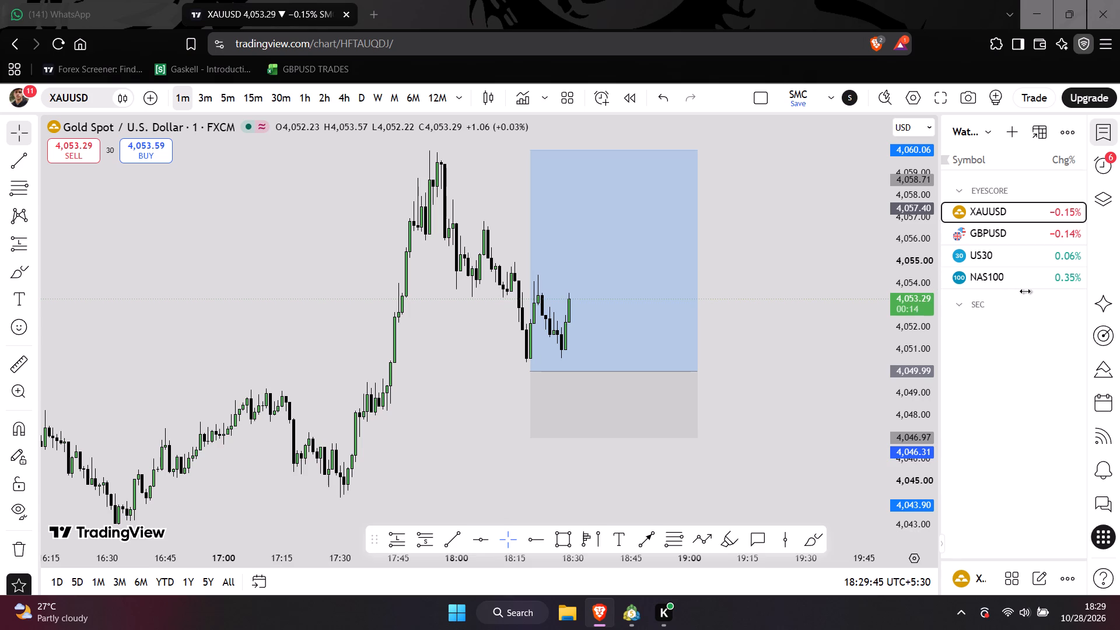
{"action": "left_click_drag", "start_coordinate": [1025, 291], "coordinate": [1071, 286]}
Examine the recent XAUUSD price action leading into the long position on the widened chart.
{"action": "scroll", "coordinate": [912, 292], "scroll_direction": "up", "scroll_amount": 1}
{"action": "scroll", "coordinate": [912, 292], "scroll_direction": "down", "scroll_amount": 1}
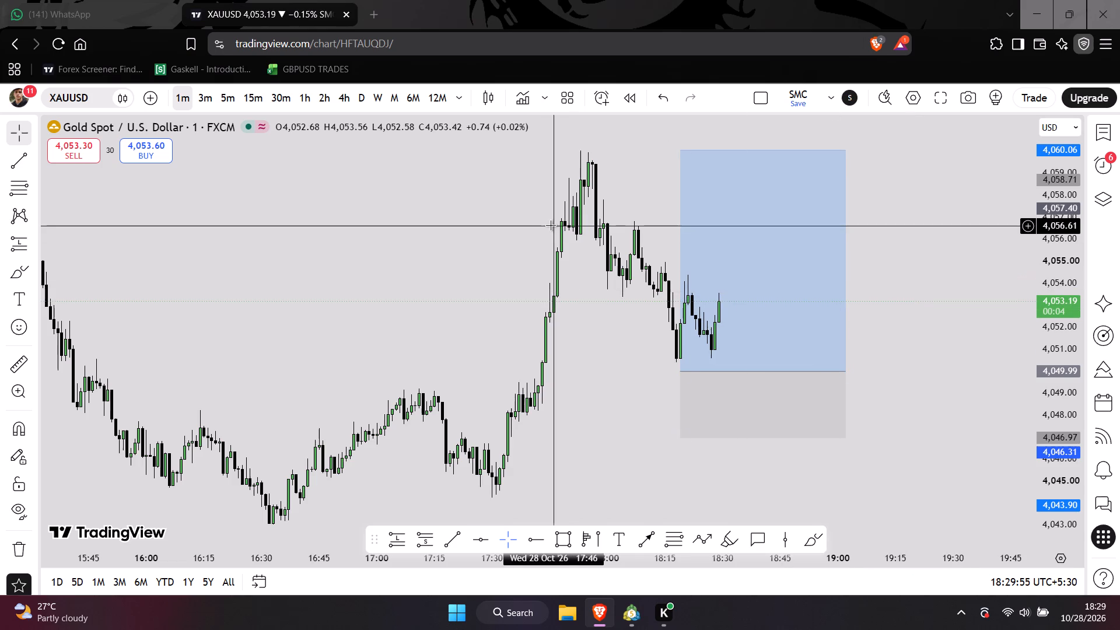
{"action": "scroll", "coordinate": [462, 211], "scroll_direction": "down", "scroll_amount": 4}
{"action": "scroll", "coordinate": [557, 247], "scroll_direction": "up", "scroll_amount": 2}
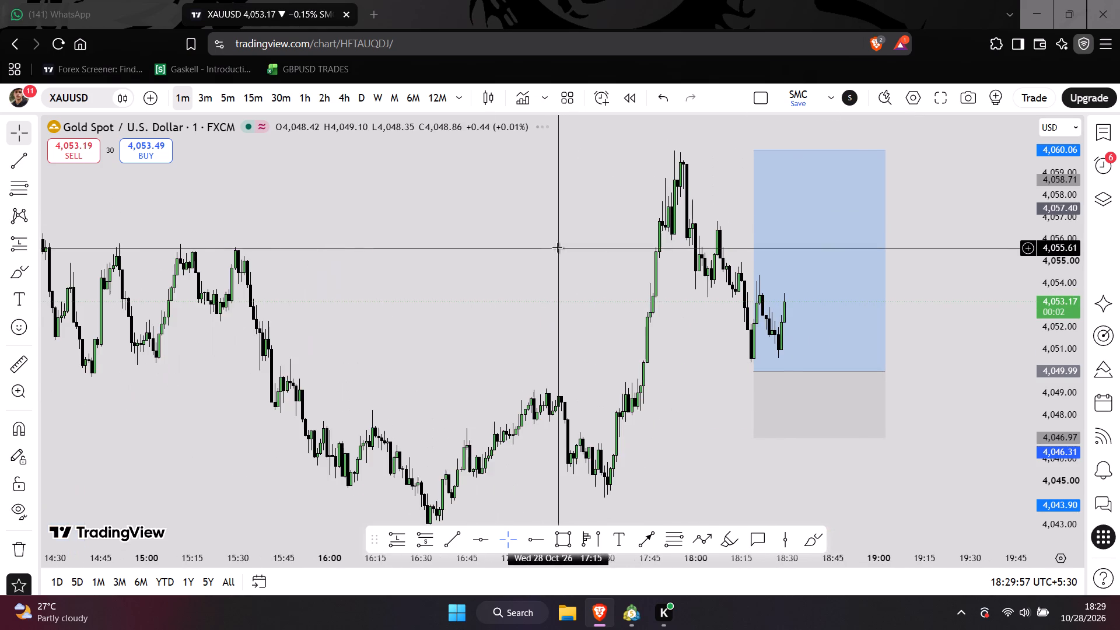
{"action": "scroll", "coordinate": [554, 253], "scroll_direction": "up", "scroll_amount": 1}
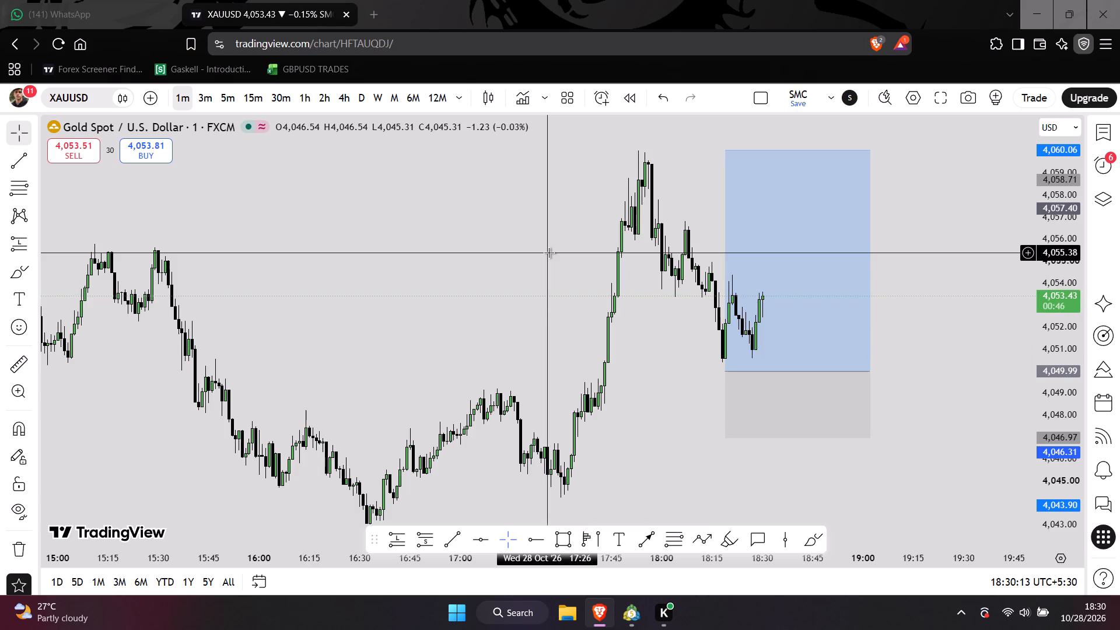
{"action": "scroll", "coordinate": [549, 253], "scroll_direction": "up", "scroll_amount": 4}
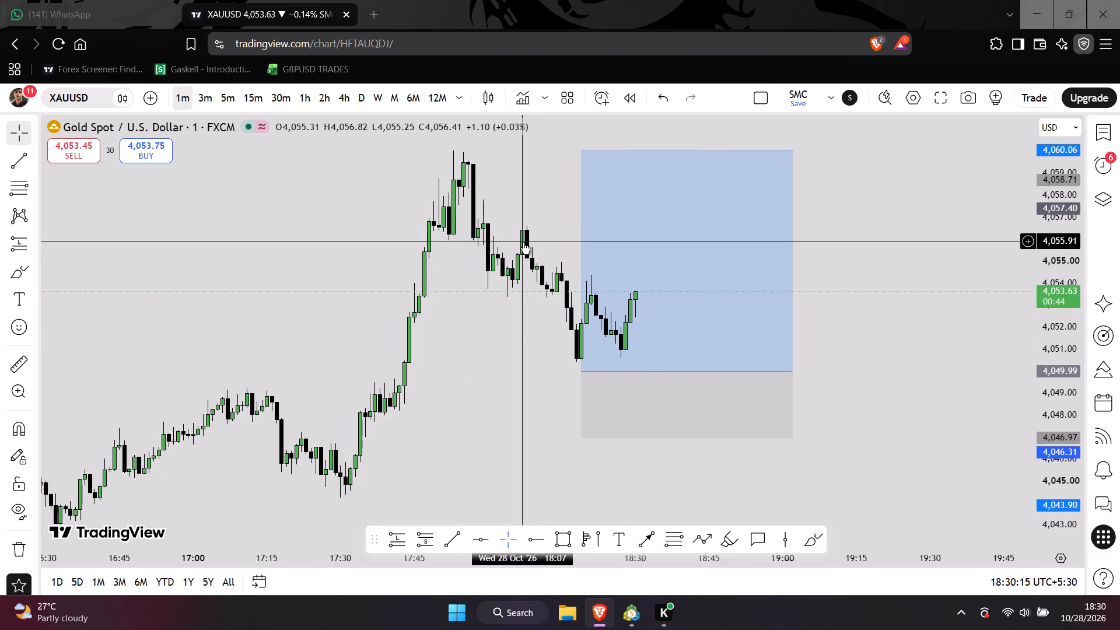
Recolour the rising candle bodies to the saved muted light green in the symbol settings and apply it.
{"action": "double_click", "coordinate": [523, 243]}
{"action": "left_click", "coordinate": [377, 296]}
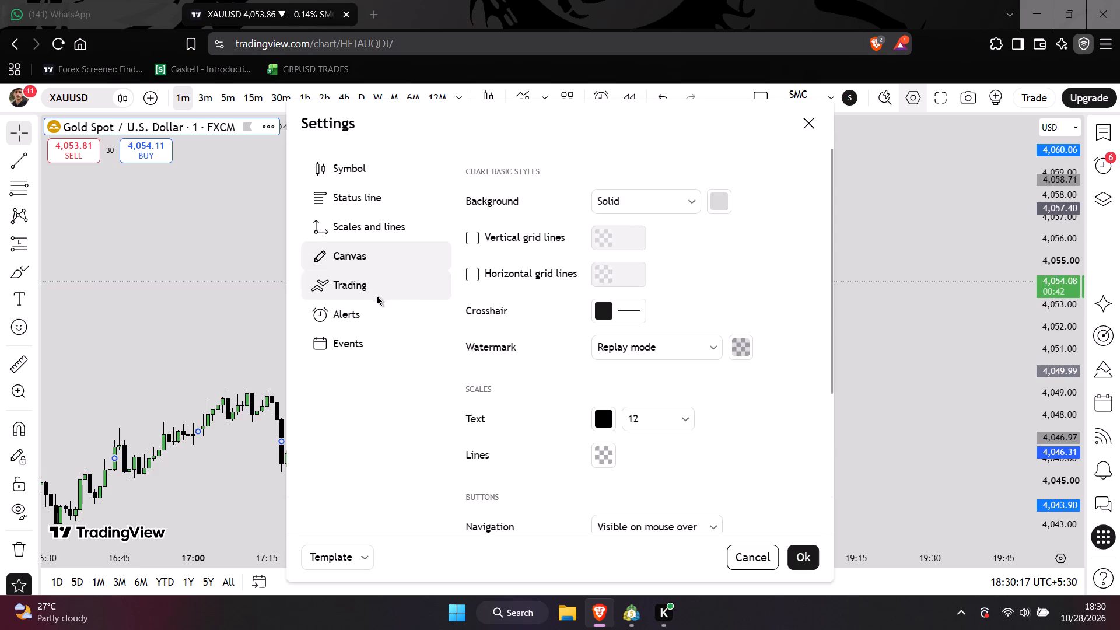
{"action": "left_click", "coordinate": [365, 174]}
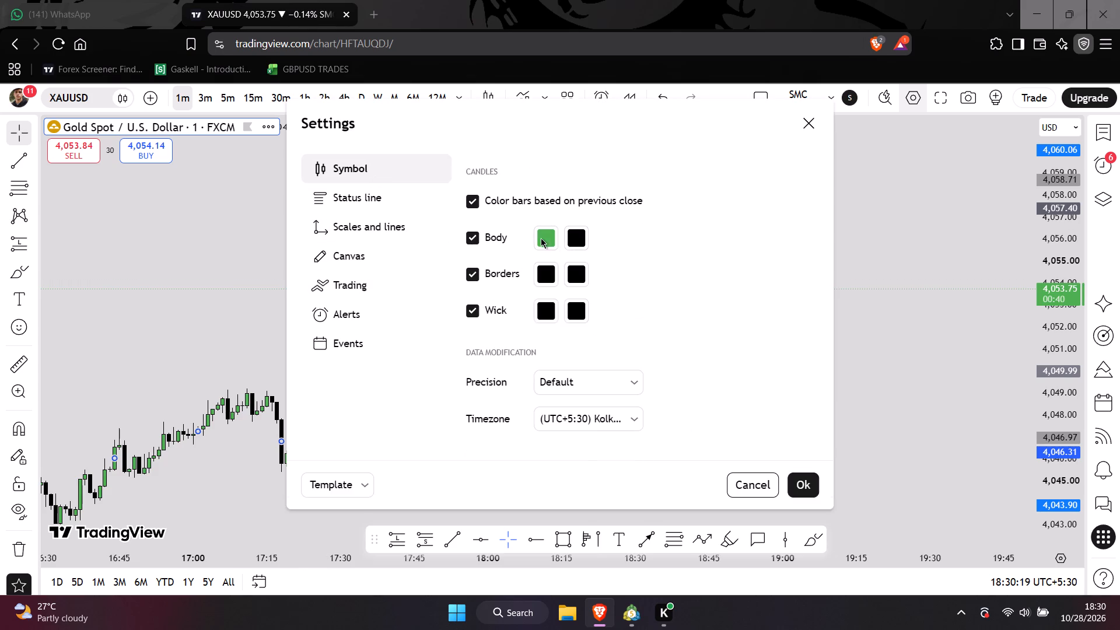
{"action": "left_click", "coordinate": [541, 237]}
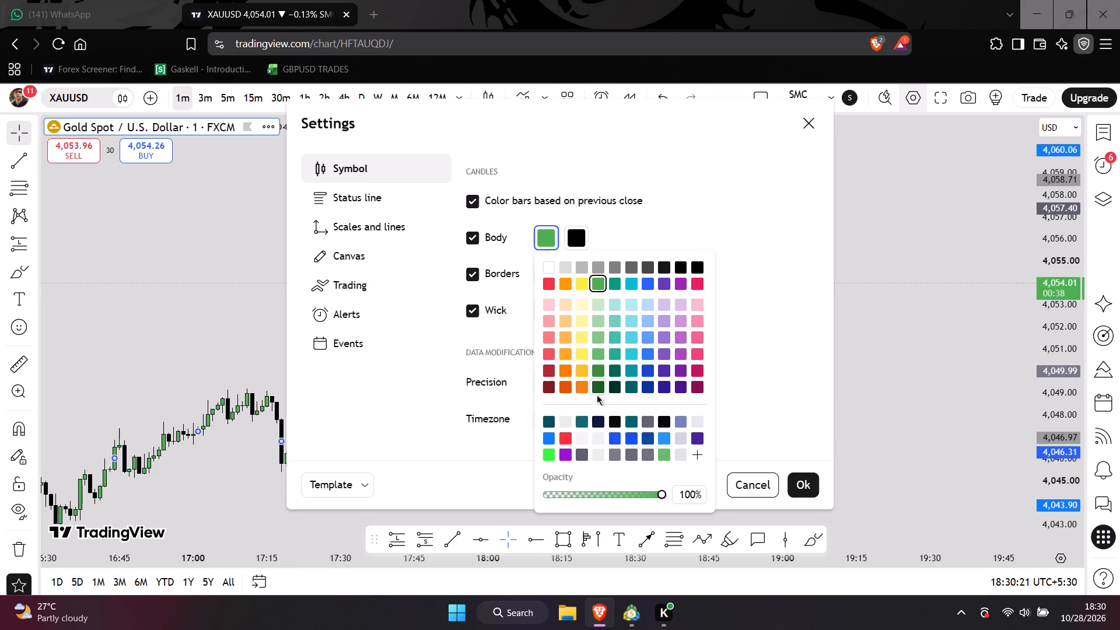
{"action": "left_click", "coordinate": [551, 453]}
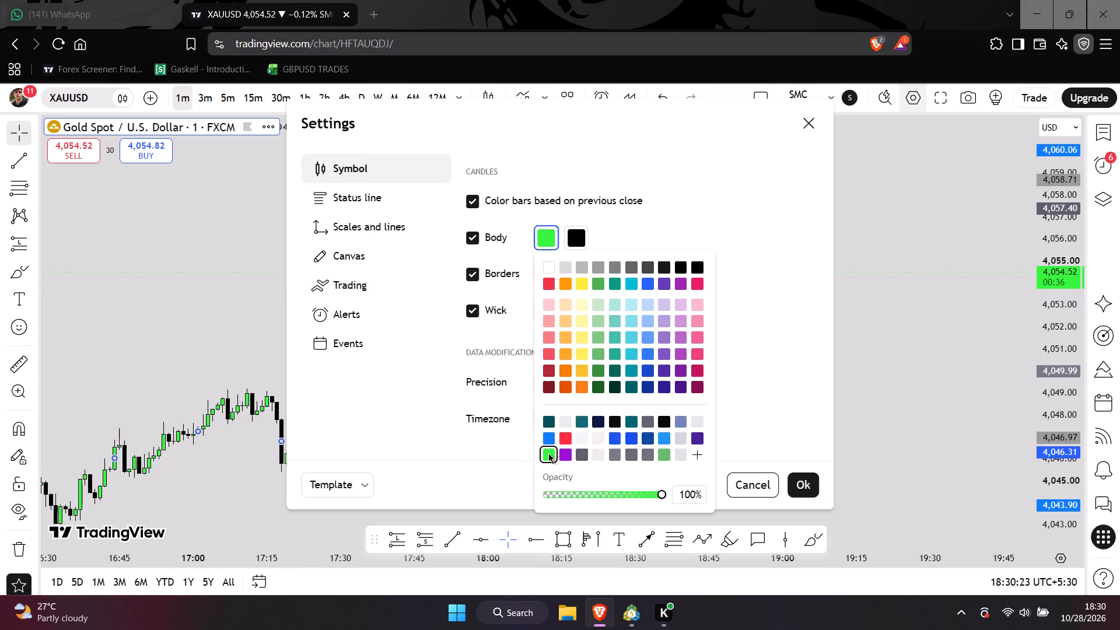
{"action": "left_click", "coordinate": [661, 458]}
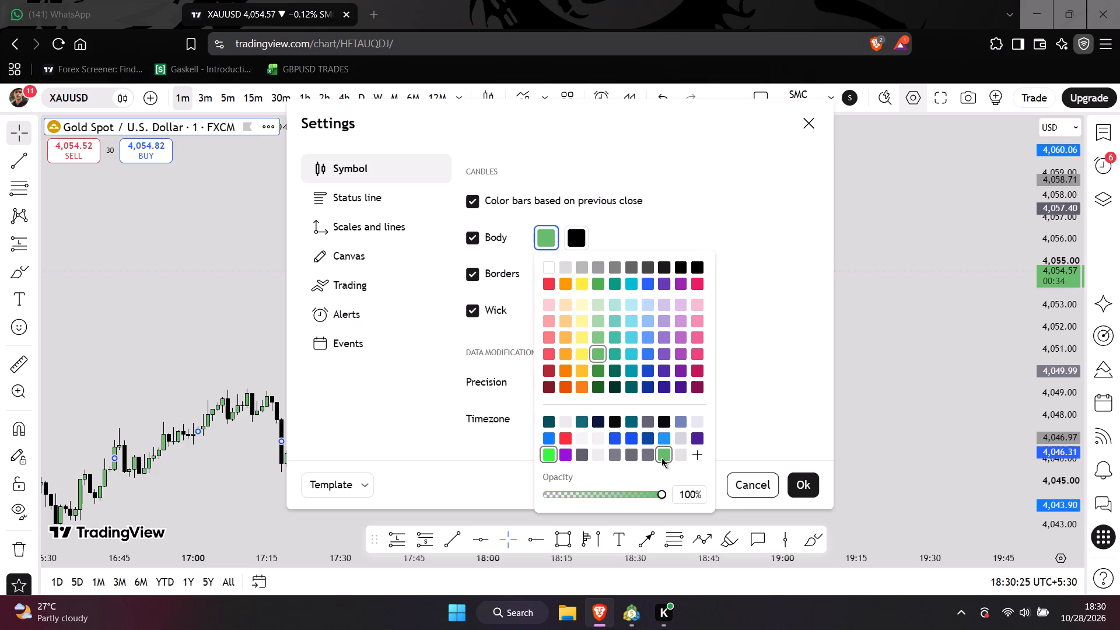
{"action": "left_click", "coordinate": [798, 488]}
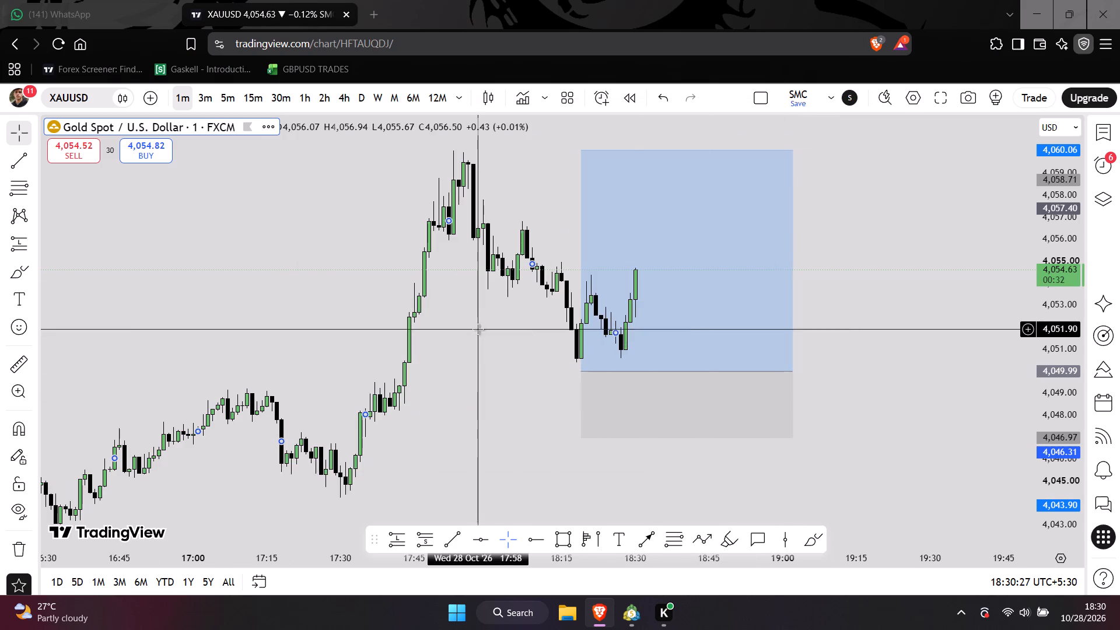
Review the recoloured candles around the long position at different zoom levels.
{"action": "scroll", "coordinate": [478, 329], "scroll_direction": "down", "scroll_amount": 3}
{"action": "left_click_drag", "start_coordinate": [466, 279], "coordinate": [446, 304]}
{"action": "scroll", "coordinate": [446, 305], "scroll_direction": "up", "scroll_amount": 3}
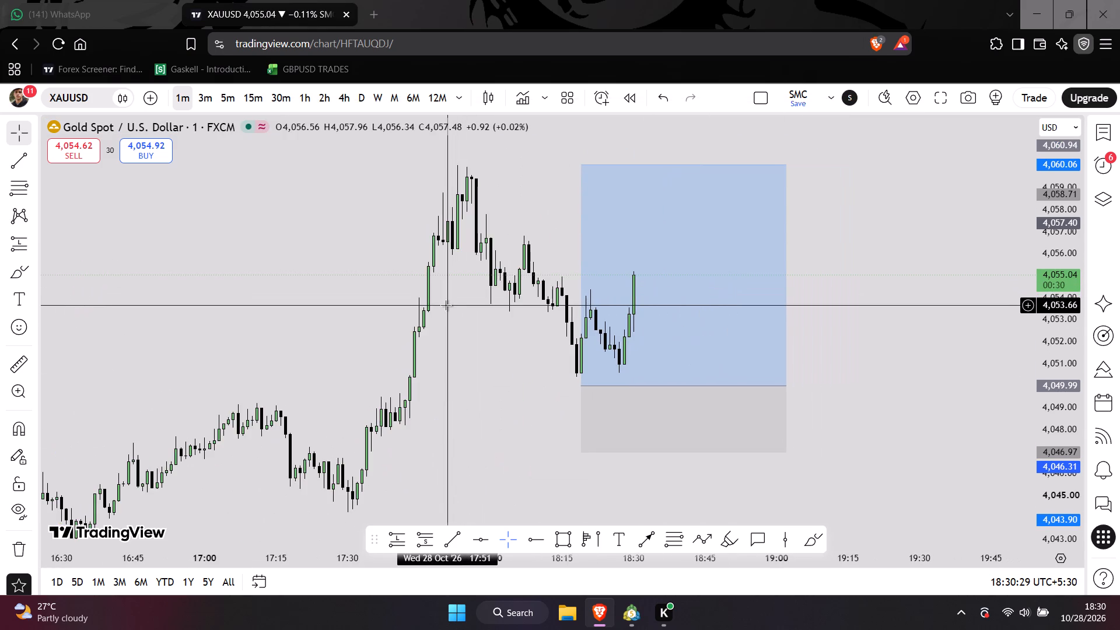
{"action": "scroll", "coordinate": [446, 308], "scroll_direction": "down", "scroll_amount": 2}
Switch to MetaTrader 5 and check XAUUSD.pro price against the 0.17 buy limit at 4050.02.
{"action": "left_click", "coordinate": [634, 608]}
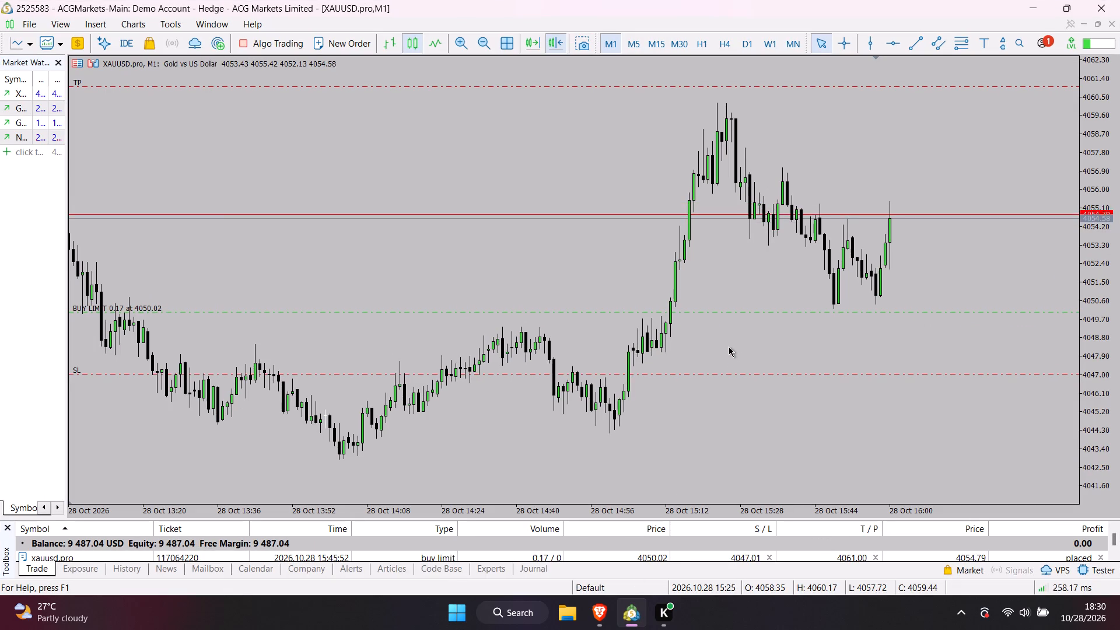
{"action": "scroll", "coordinate": [660, 190], "scroll_direction": "up", "scroll_amount": 5}
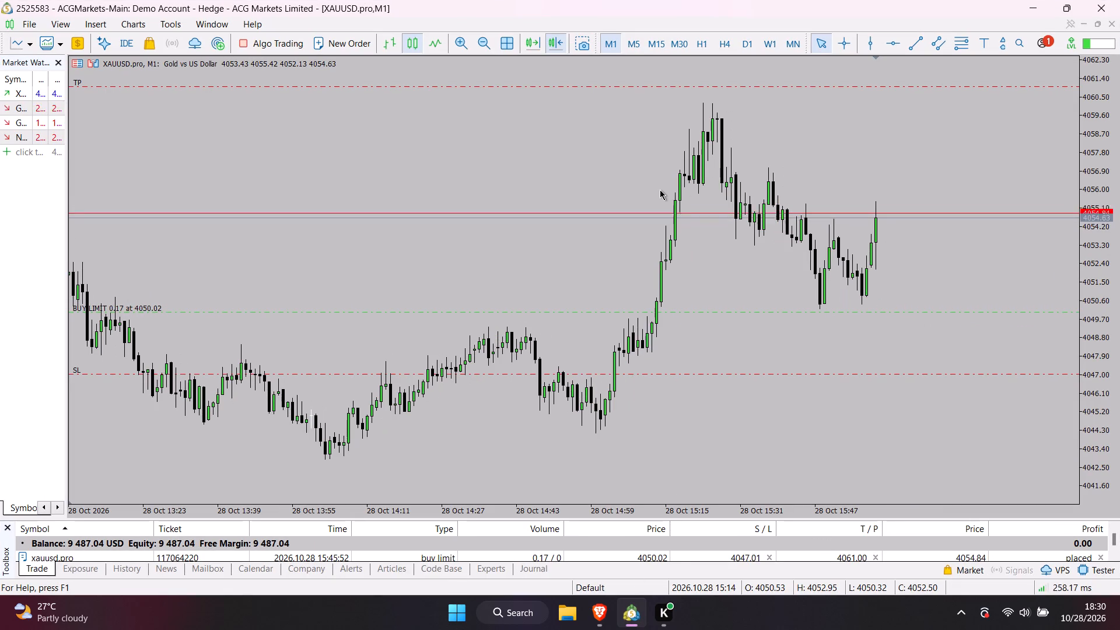
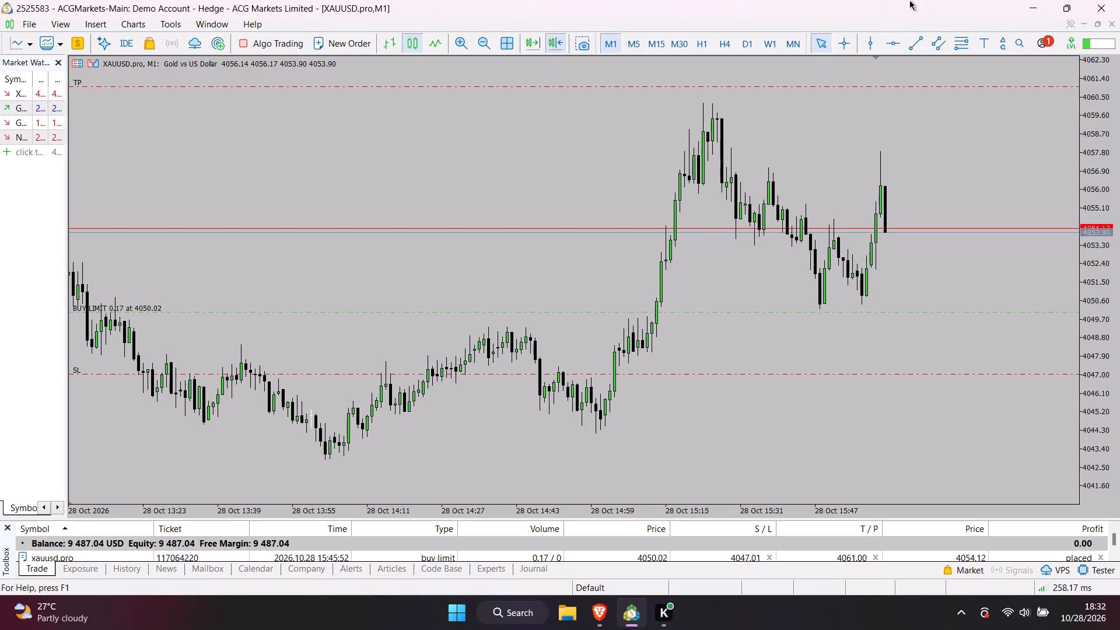
Return to the TradingView XAUUSD one-minute chart and examine live price against the long position's entry, stop and target.
{"action": "left_click", "coordinate": [1038, 12]}
{"action": "scroll", "coordinate": [909, 207], "scroll_direction": "down", "scroll_amount": 1}
{"action": "left_click_drag", "start_coordinate": [933, 214], "coordinate": [871, 192]}
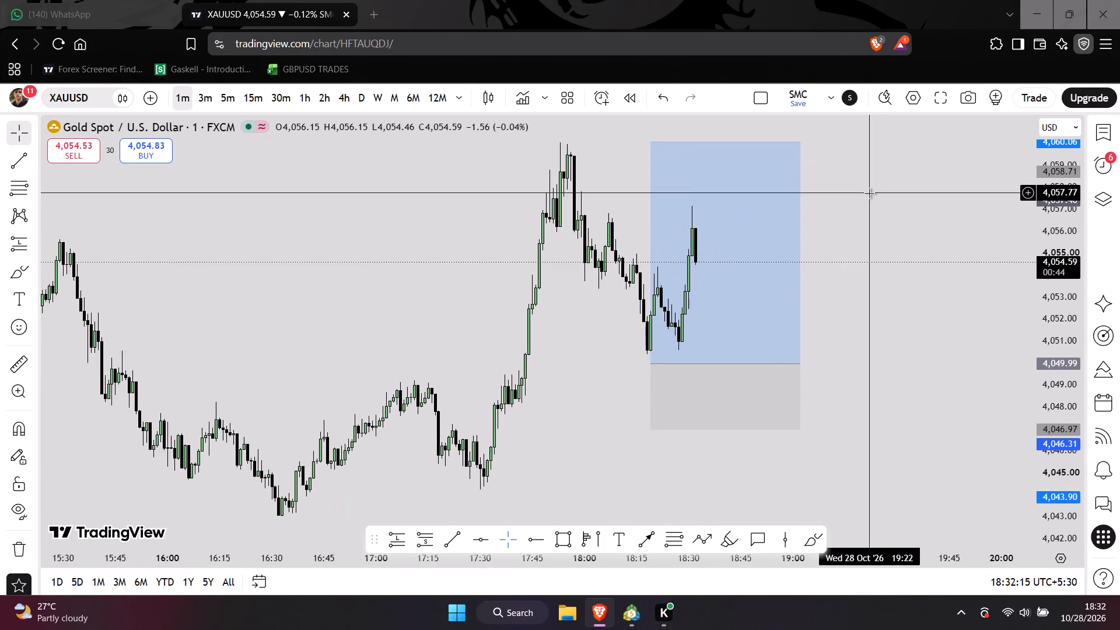
{"action": "scroll", "coordinate": [868, 202], "scroll_direction": "up", "scroll_amount": 4}
{"action": "scroll", "coordinate": [855, 256], "scroll_direction": "down", "scroll_amount": 3}
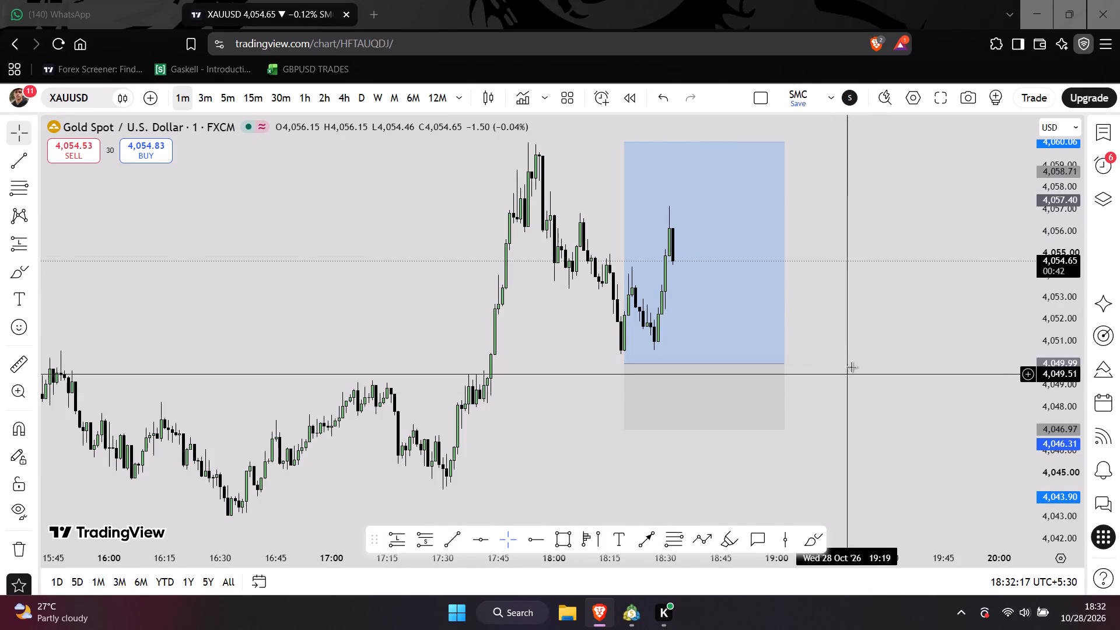
{"action": "left_click", "coordinate": [751, 355]}
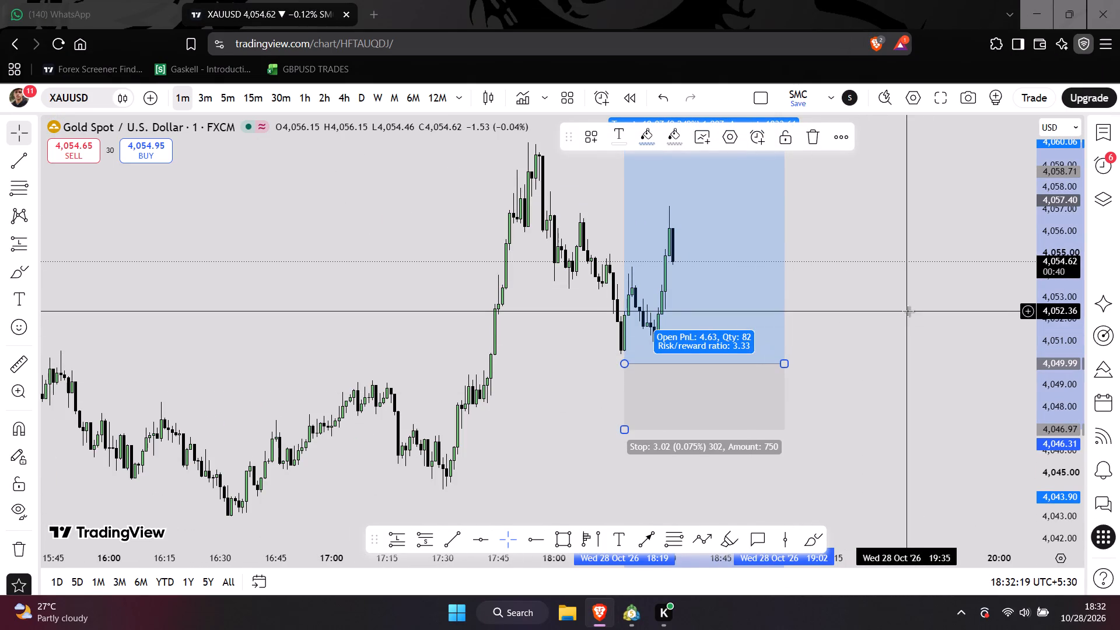
{"action": "scroll", "coordinate": [908, 311], "scroll_direction": "down", "scroll_amount": 3}
{"action": "scroll", "coordinate": [908, 311], "scroll_direction": "up", "scroll_amount": 2}
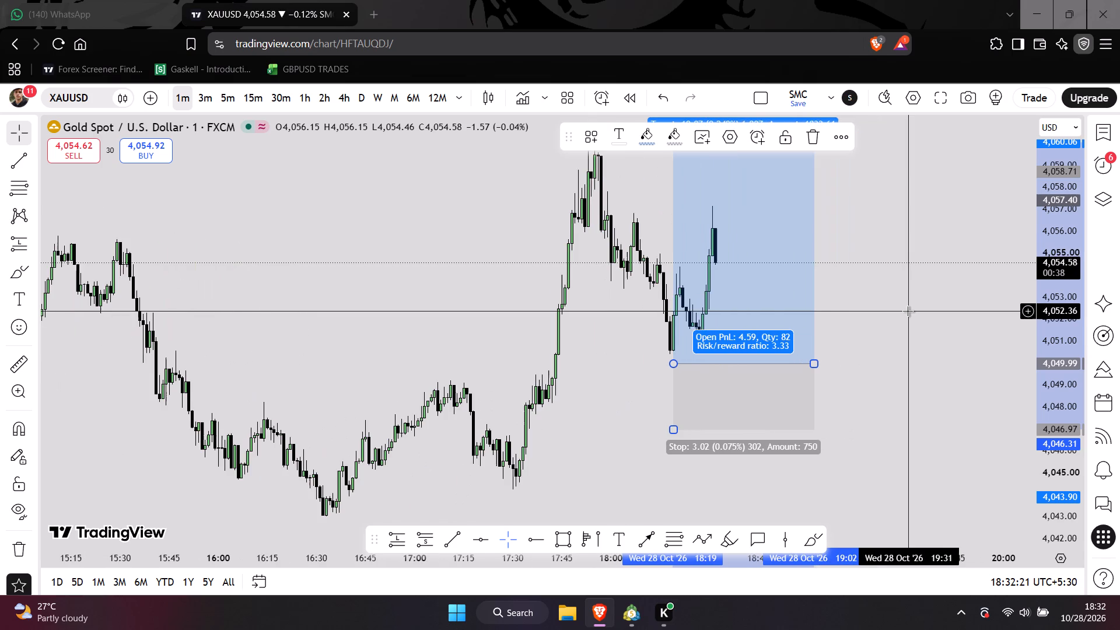
{"action": "left_click", "coordinate": [930, 300]}
{"action": "scroll", "coordinate": [931, 300], "scroll_direction": "down", "scroll_amount": 2}
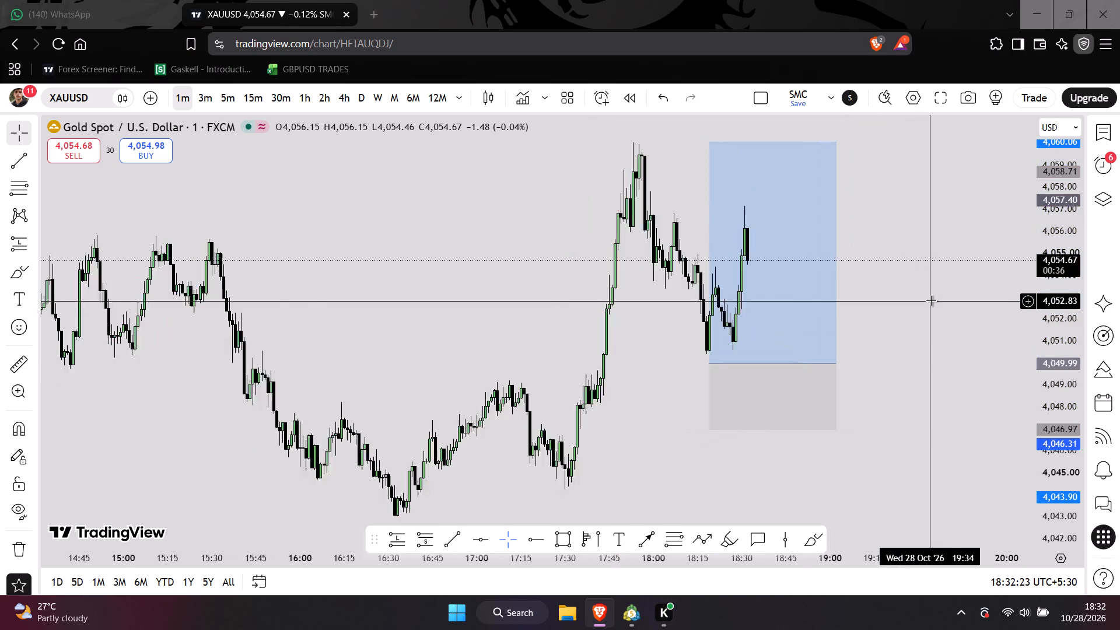
{"action": "scroll", "coordinate": [931, 300], "scroll_direction": "down", "scroll_amount": 4}
{"action": "scroll", "coordinate": [931, 300], "scroll_direction": "up", "scroll_amount": 4}
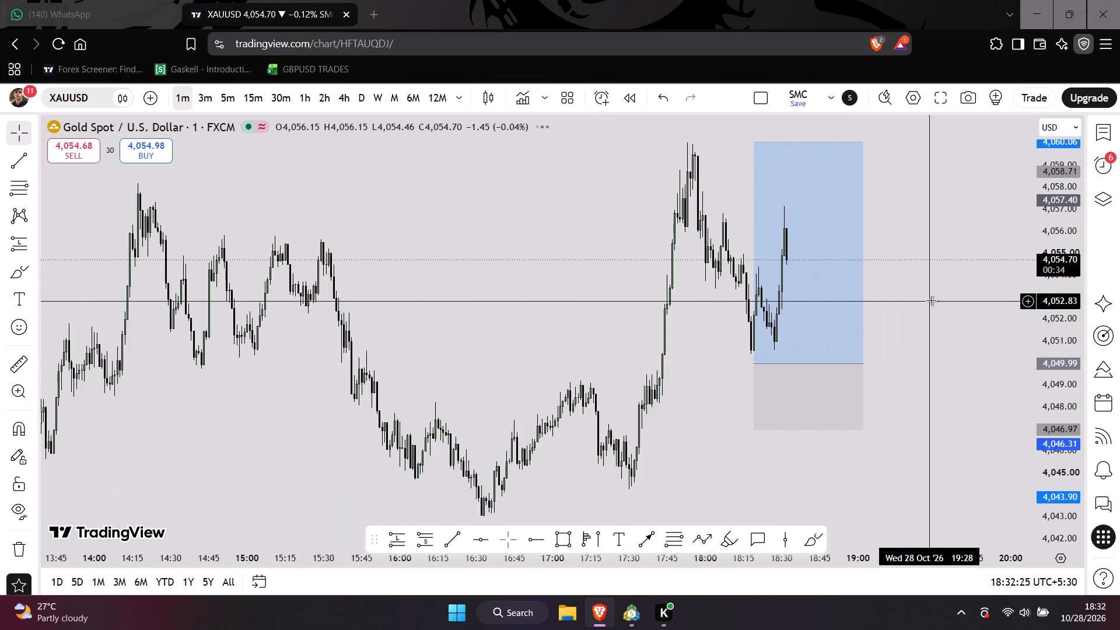
{"action": "scroll", "coordinate": [931, 300], "scroll_direction": "up", "scroll_amount": 6}
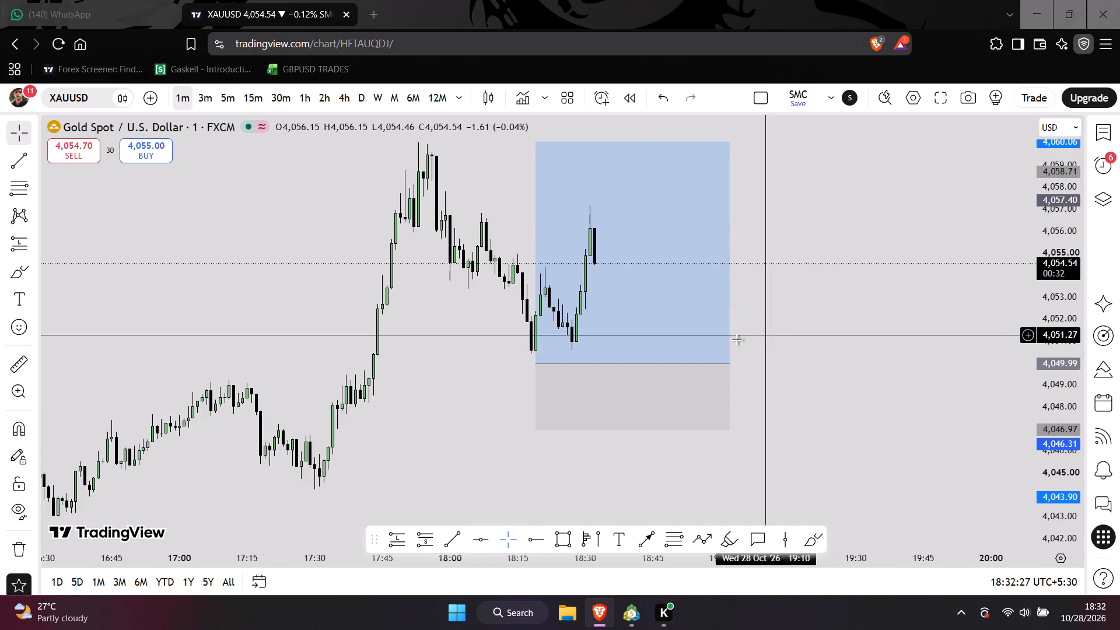
{"action": "left_click", "coordinate": [709, 367]}
{"action": "left_click", "coordinate": [820, 331]}
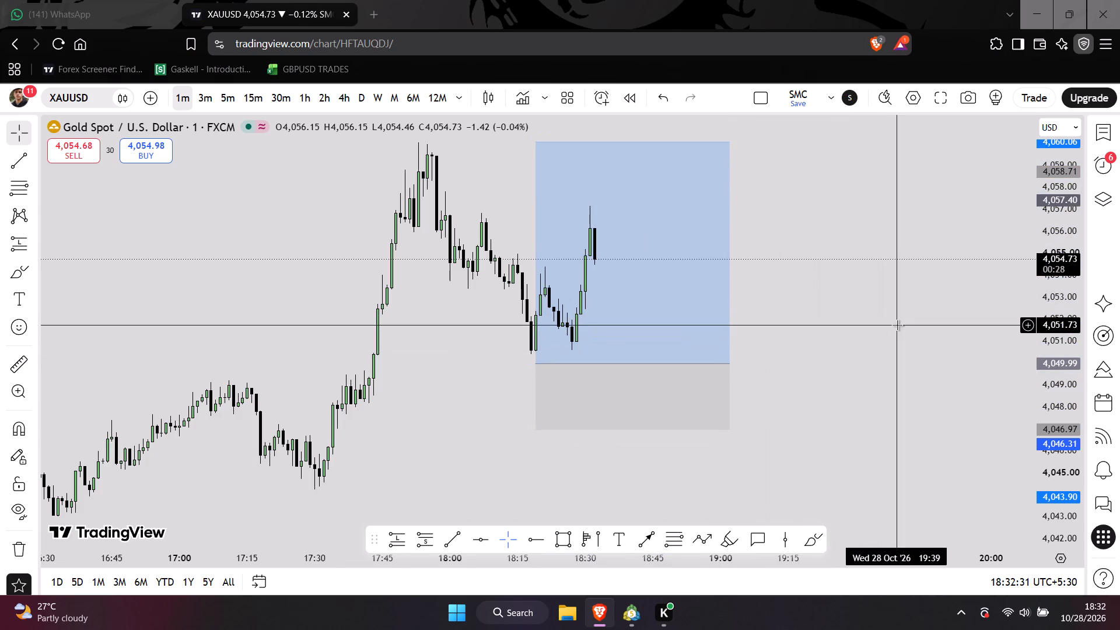
{"action": "scroll", "coordinate": [897, 325], "scroll_direction": "down", "scroll_amount": 1}
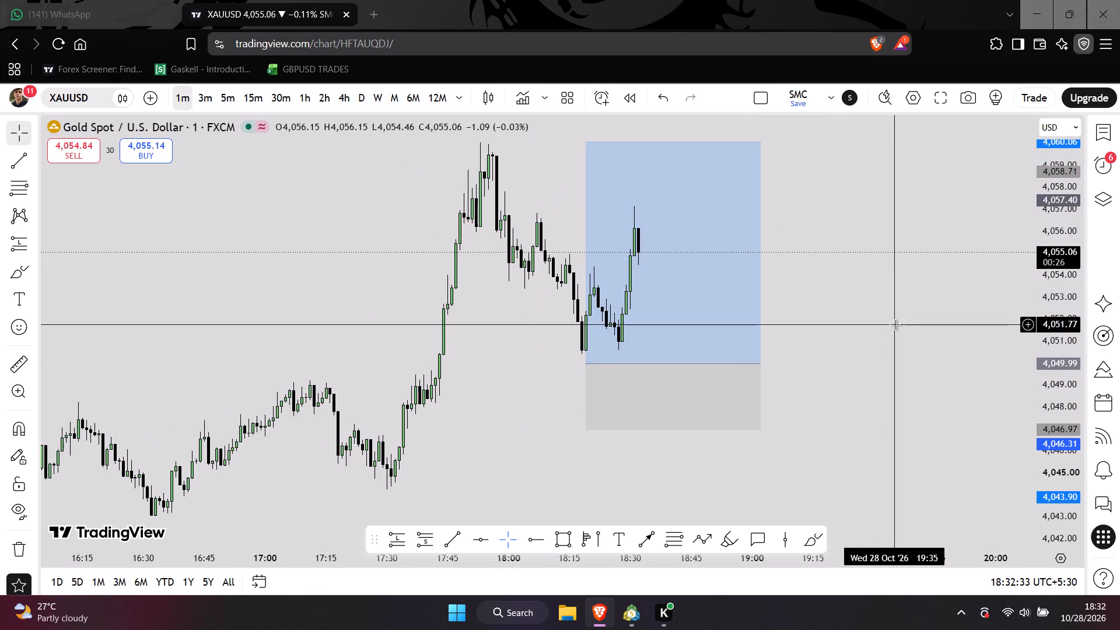
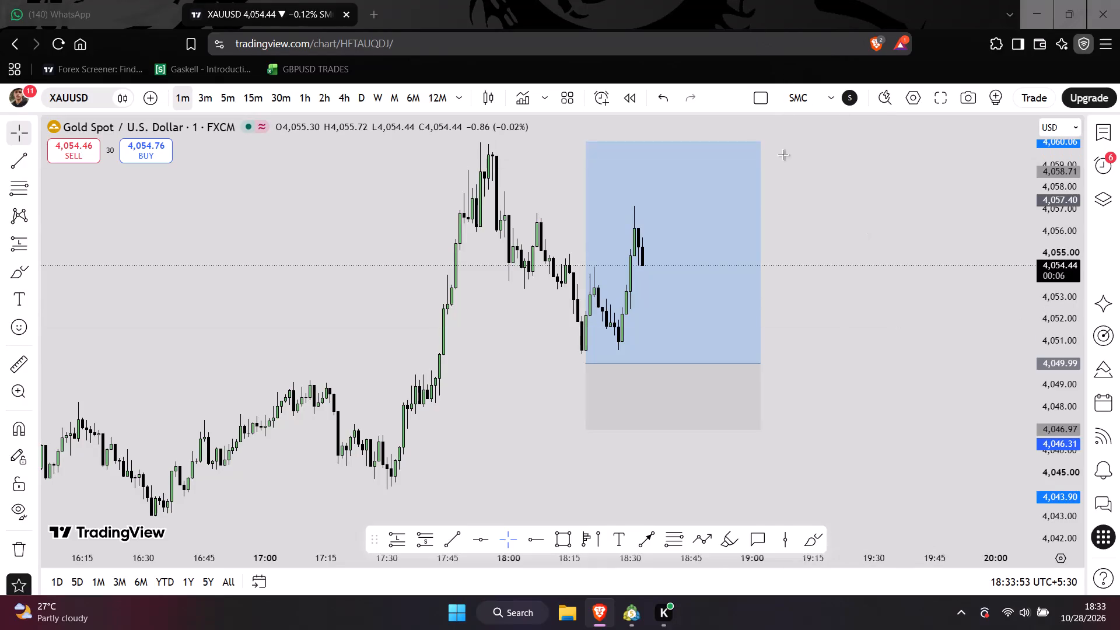
Switch to MetaTrader and examine the XAUUSD.pro M1 chart's colour properties, including the custom grid colour.
{"action": "left_click", "coordinate": [632, 614]}
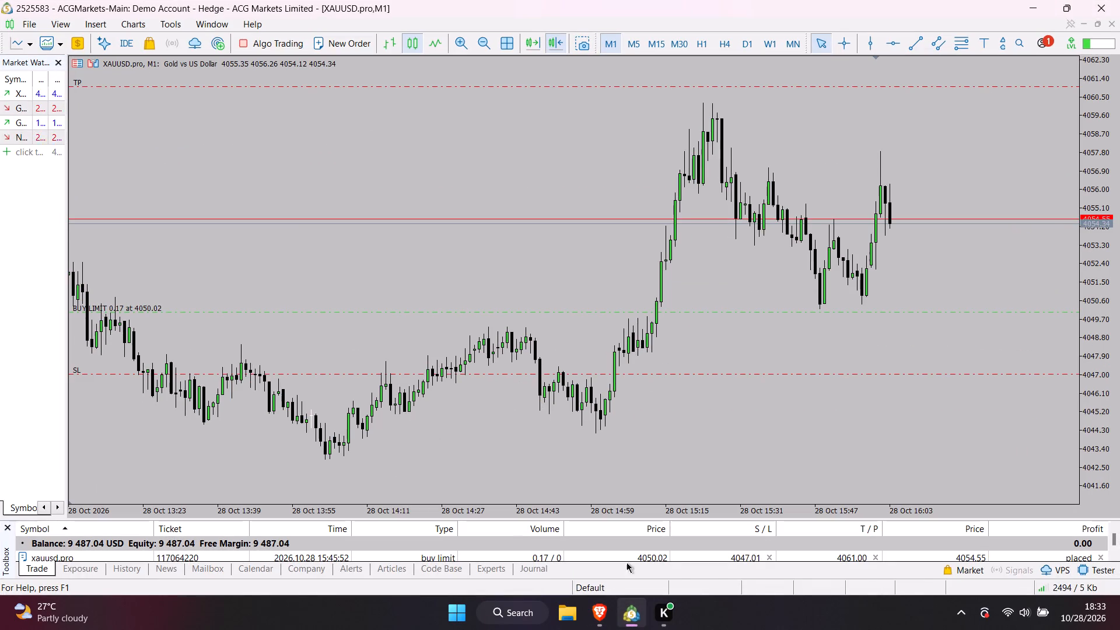
{"action": "scroll", "coordinate": [776, 233], "scroll_direction": "up", "scroll_amount": 4}
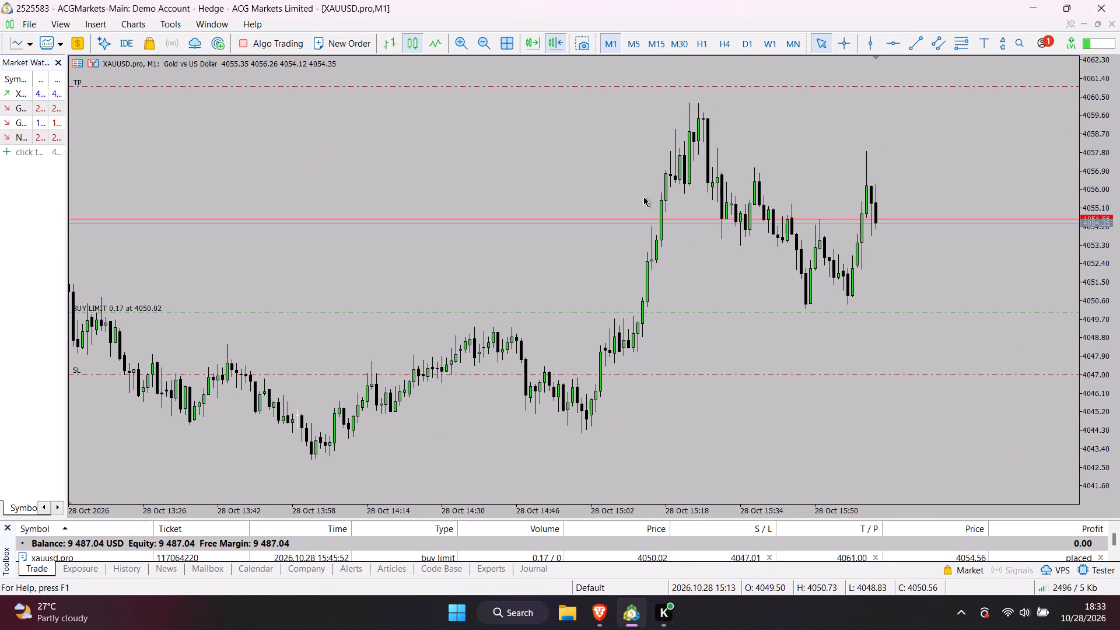
{"action": "scroll", "coordinate": [643, 197], "scroll_direction": "up", "scroll_amount": 5}
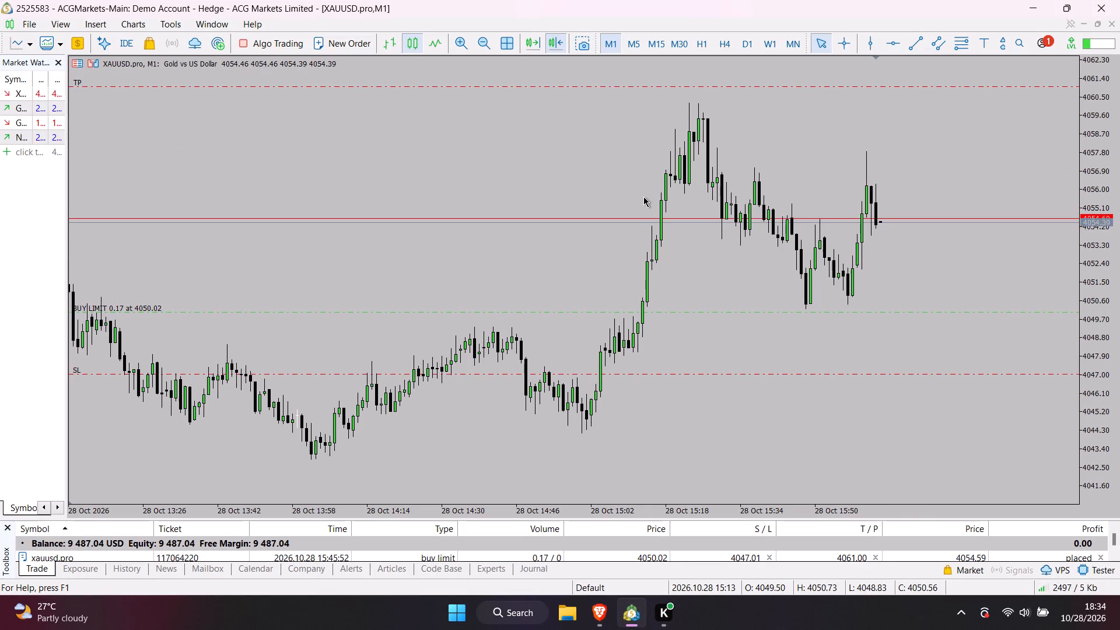
{"action": "key", "text": "plus"}
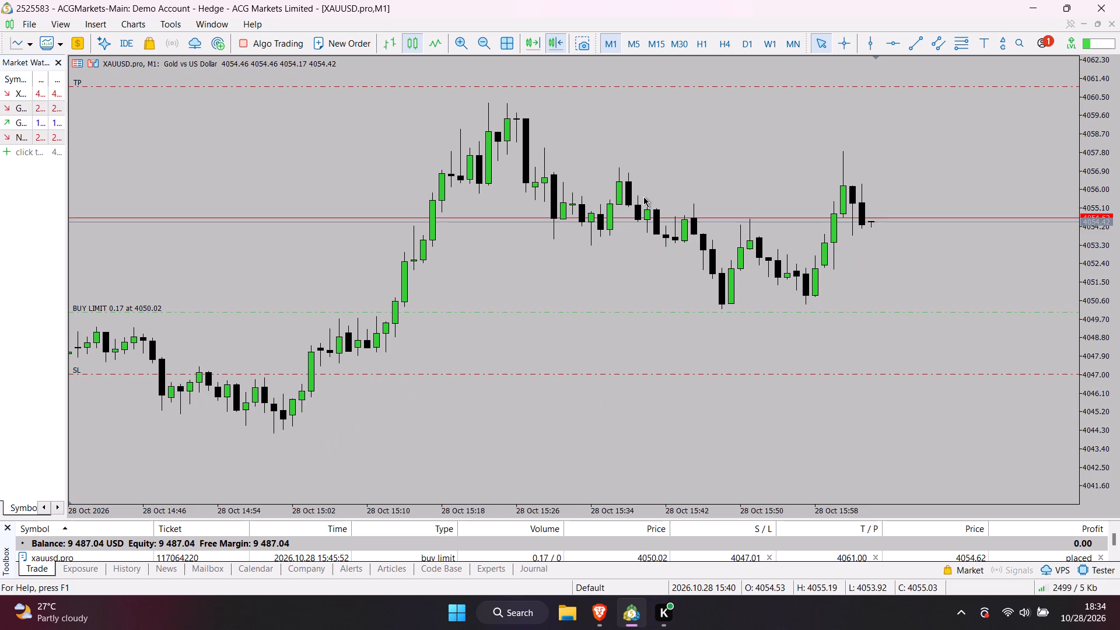
{"action": "key", "text": "minus"}
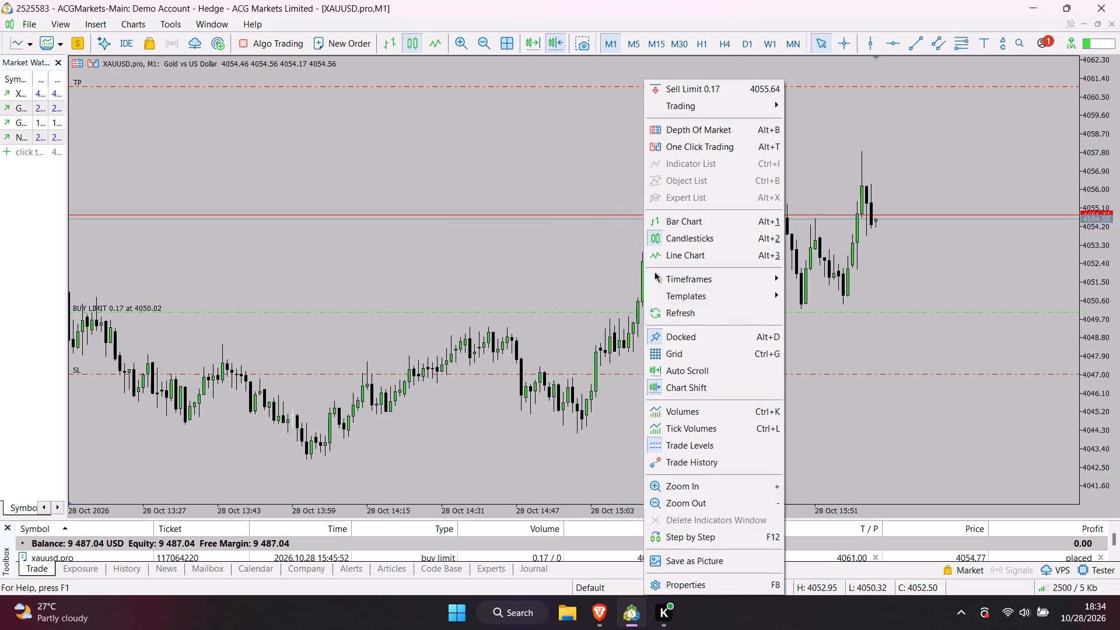
{"action": "left_click", "coordinate": [724, 586]}
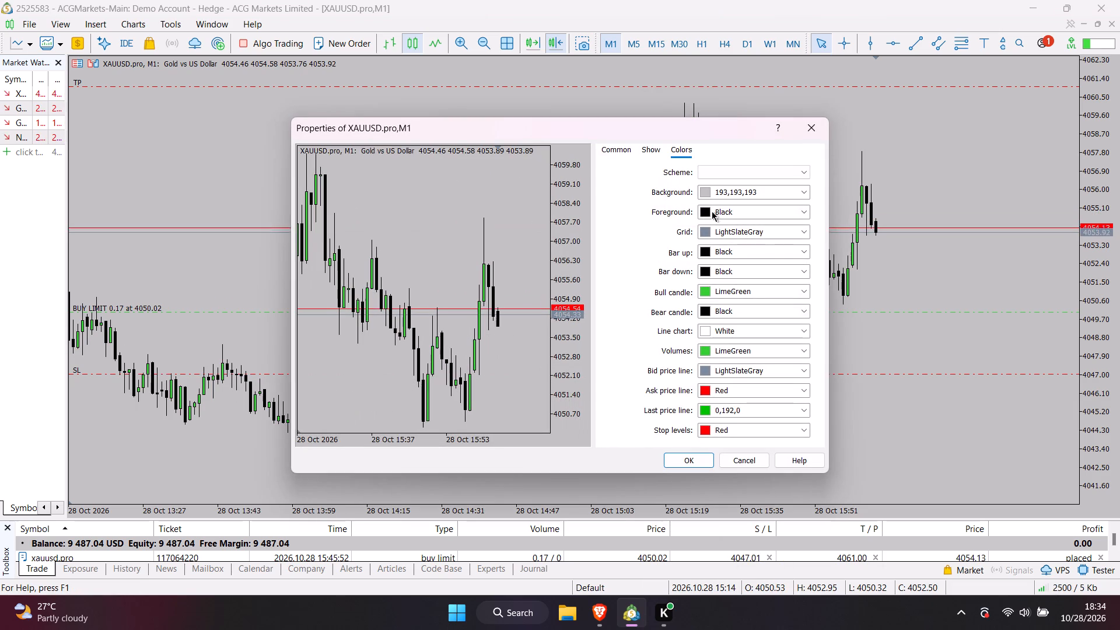
{"action": "left_click", "coordinate": [707, 228]}
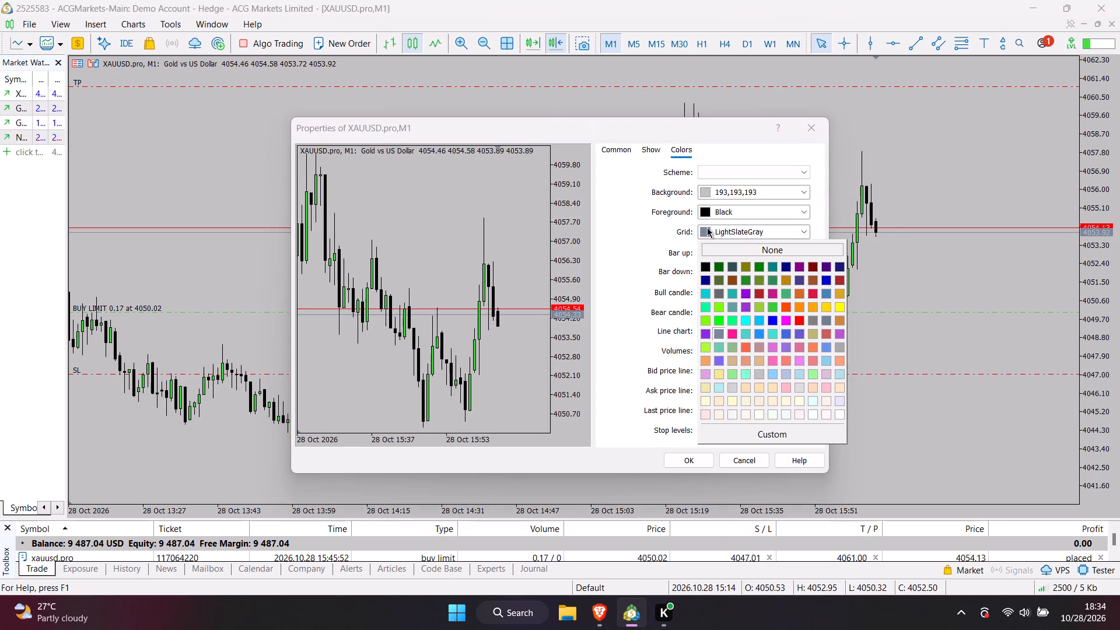
{"action": "left_click", "coordinate": [807, 429]}
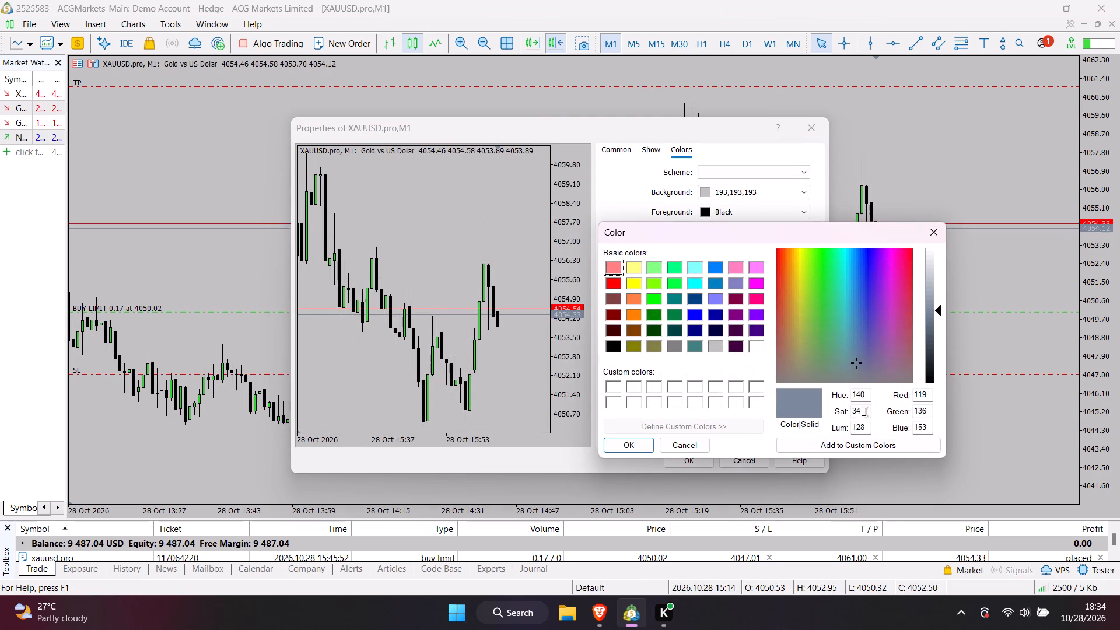
{"action": "left_click", "coordinate": [943, 234]}
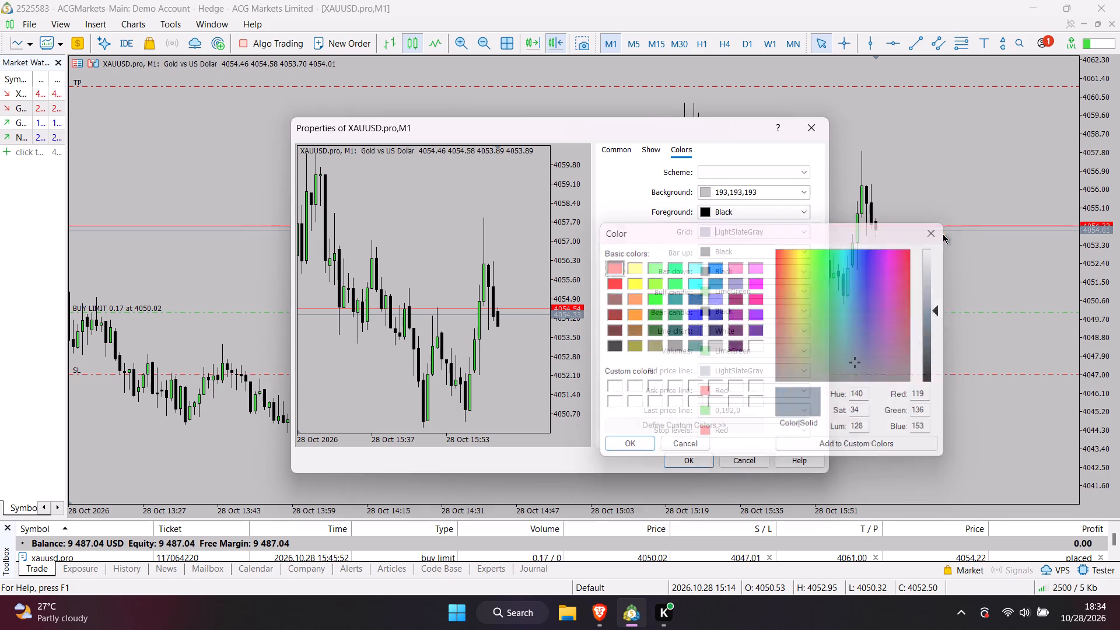
{"action": "left_click", "coordinate": [810, 138]}
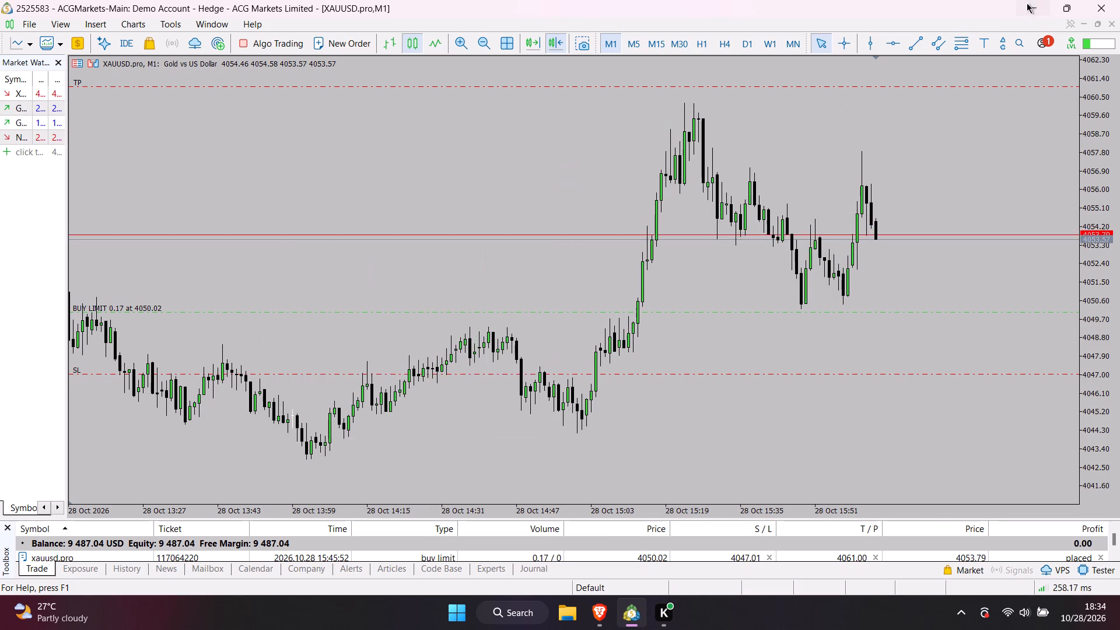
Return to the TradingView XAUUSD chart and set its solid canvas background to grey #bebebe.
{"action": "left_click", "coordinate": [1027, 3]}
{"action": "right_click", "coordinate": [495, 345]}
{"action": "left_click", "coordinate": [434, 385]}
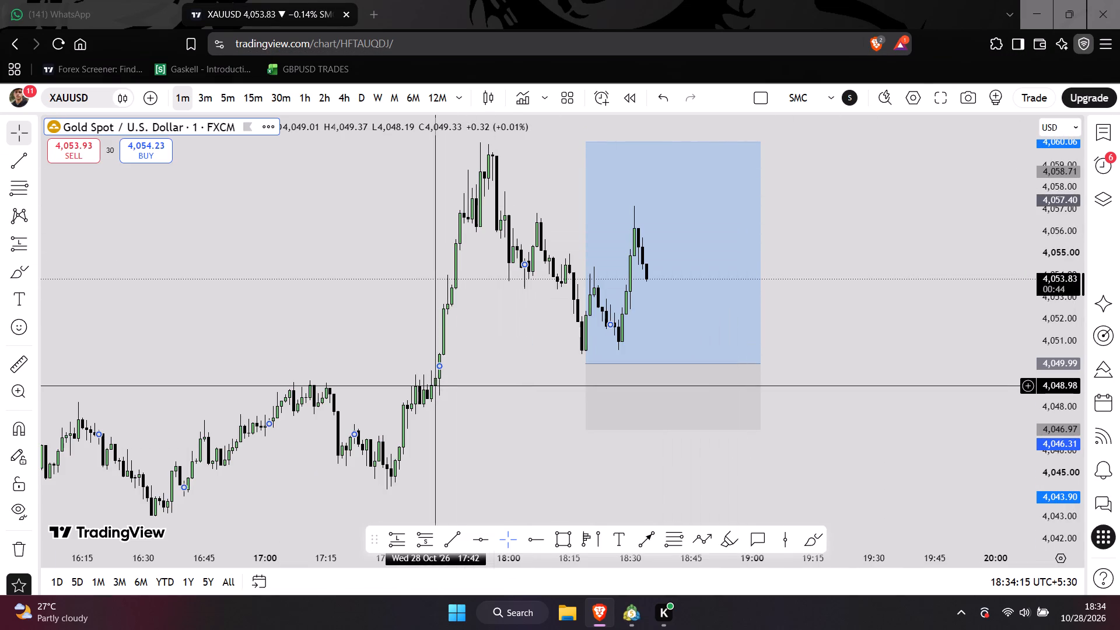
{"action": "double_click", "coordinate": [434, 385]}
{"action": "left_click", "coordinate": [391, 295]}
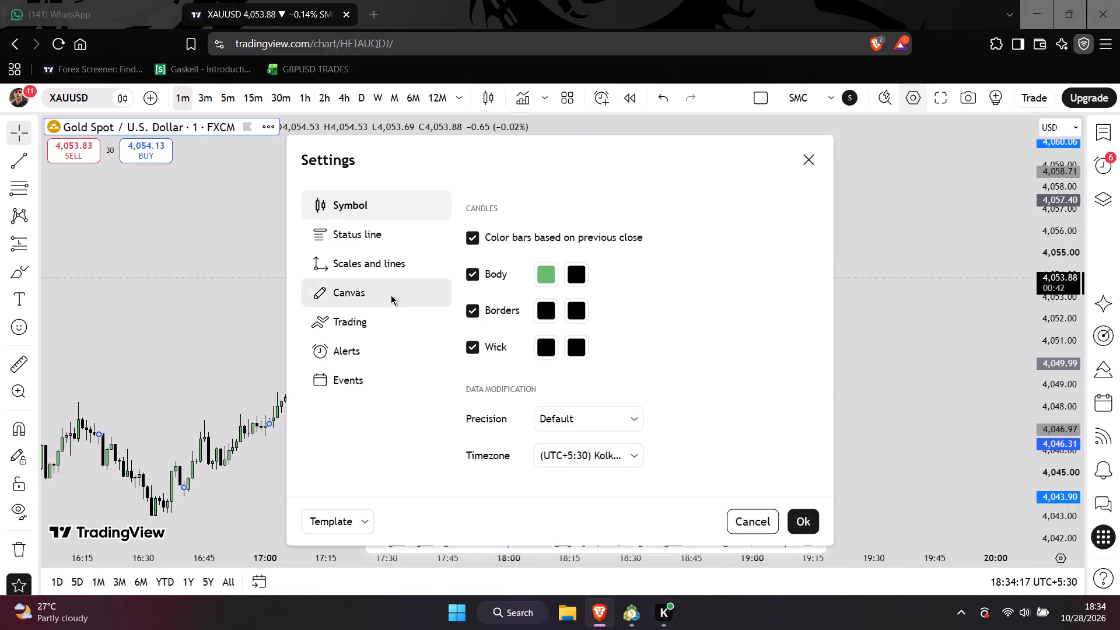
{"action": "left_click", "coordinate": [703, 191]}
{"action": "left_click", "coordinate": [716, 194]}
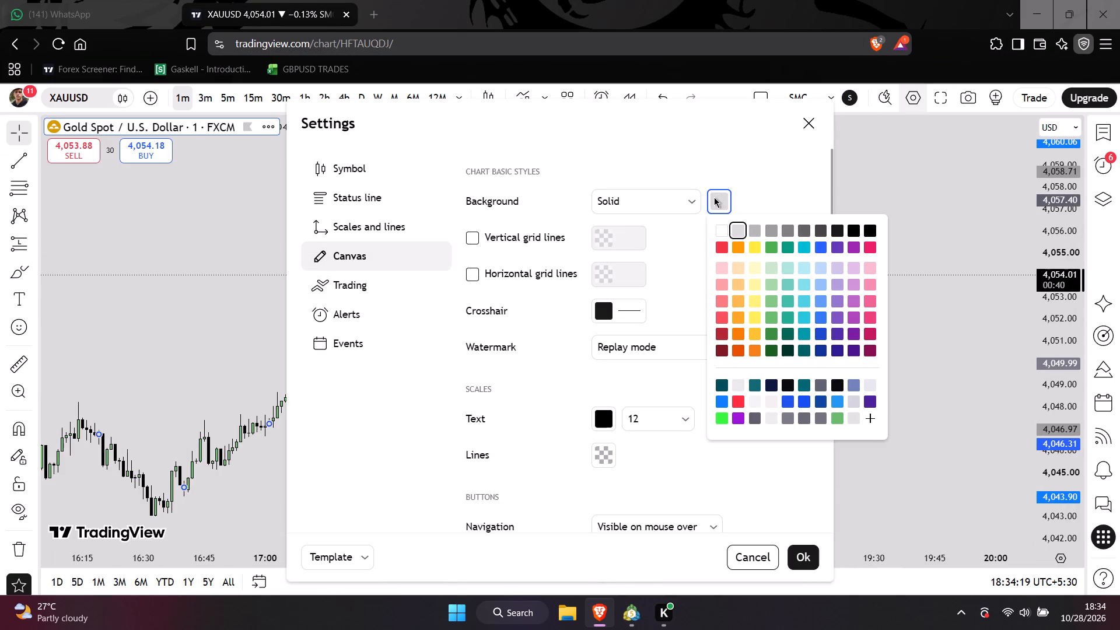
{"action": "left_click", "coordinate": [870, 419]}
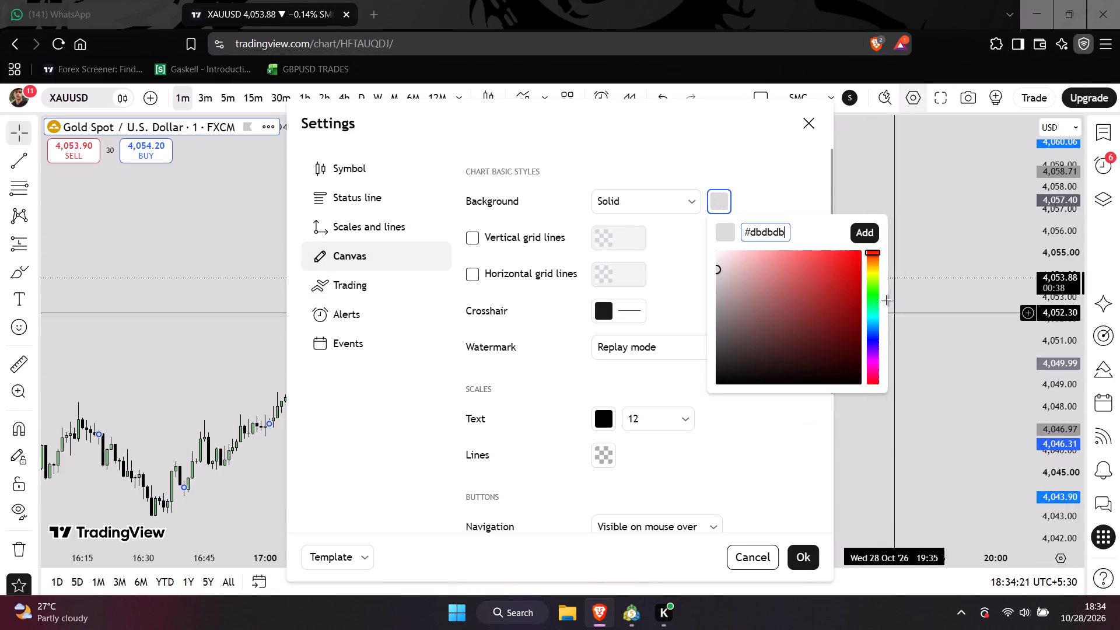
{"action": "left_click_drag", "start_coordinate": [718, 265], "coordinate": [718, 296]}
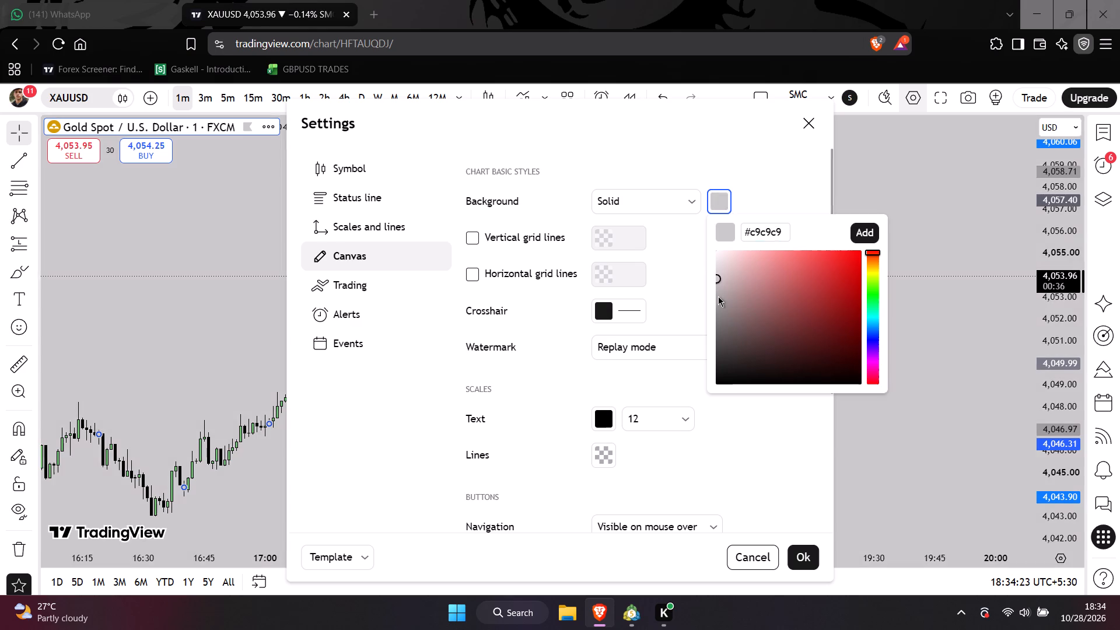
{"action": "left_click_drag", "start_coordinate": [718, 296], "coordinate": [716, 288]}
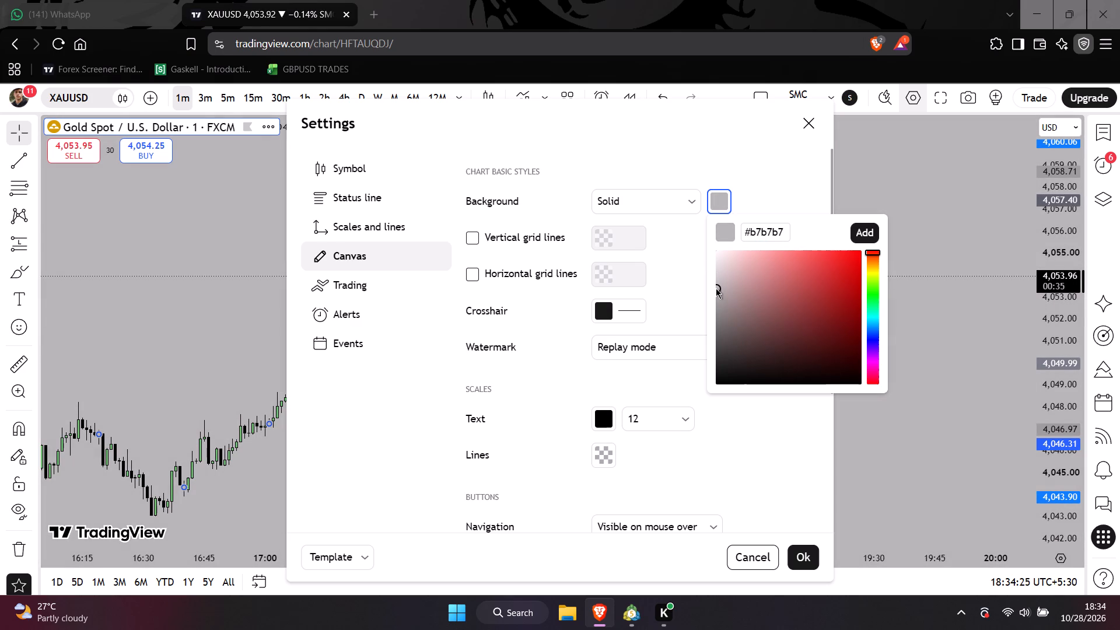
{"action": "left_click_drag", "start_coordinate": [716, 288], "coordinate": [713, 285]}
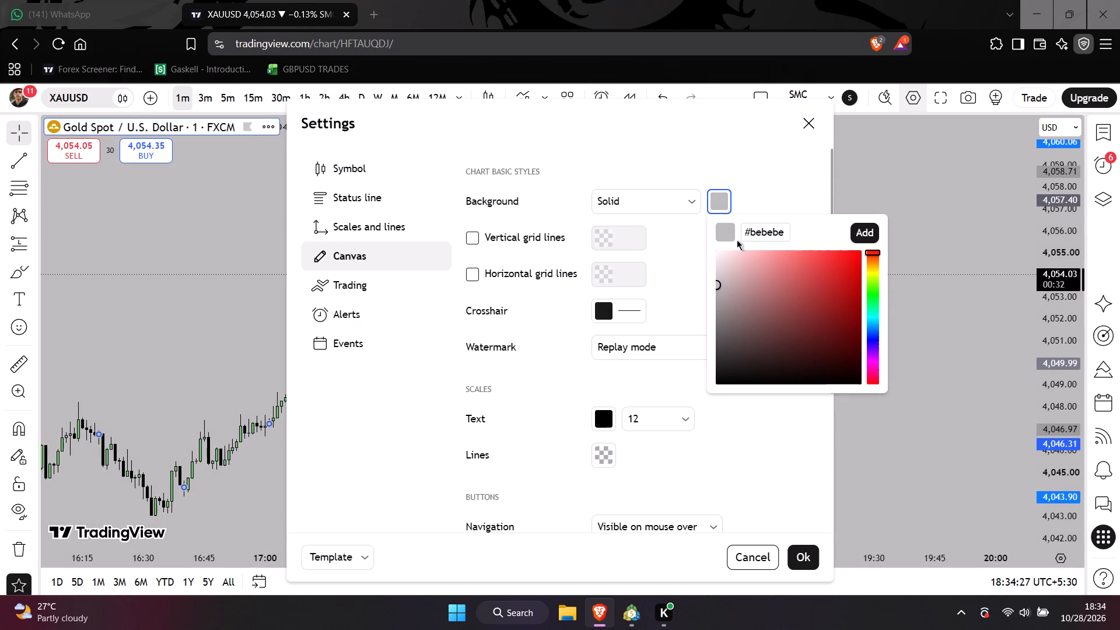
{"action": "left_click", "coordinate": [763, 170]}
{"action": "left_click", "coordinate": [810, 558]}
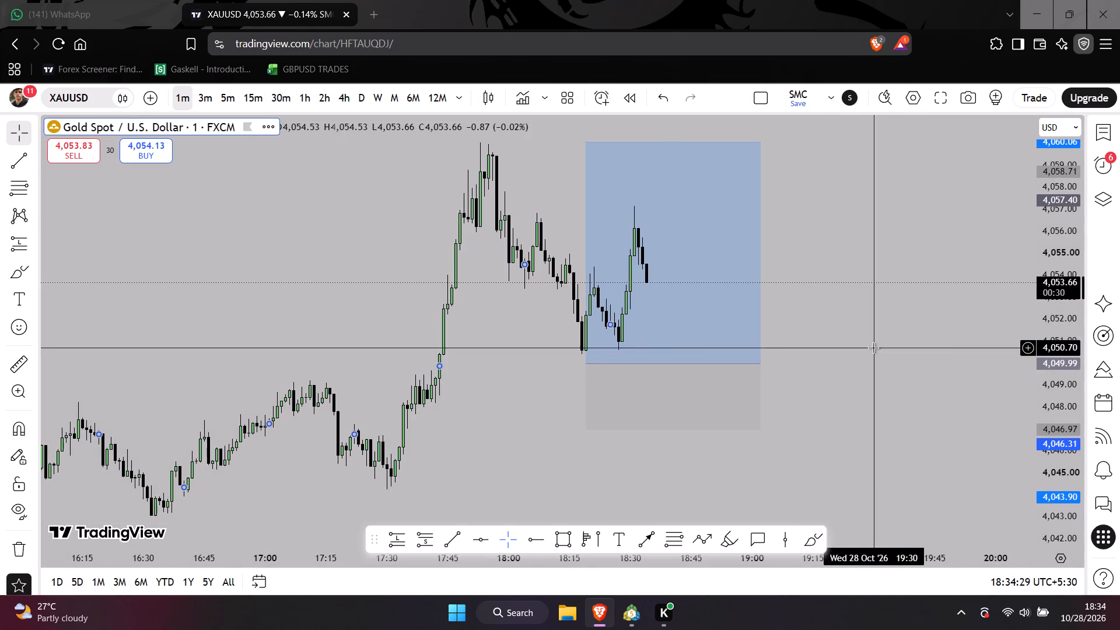
Apply the saved "mine shittt" template to the TradingView chart settings.
{"action": "scroll", "coordinate": [873, 348], "scroll_direction": "down", "scroll_amount": 3}
{"action": "scroll", "coordinate": [854, 441], "scroll_direction": "up", "scroll_amount": 4}
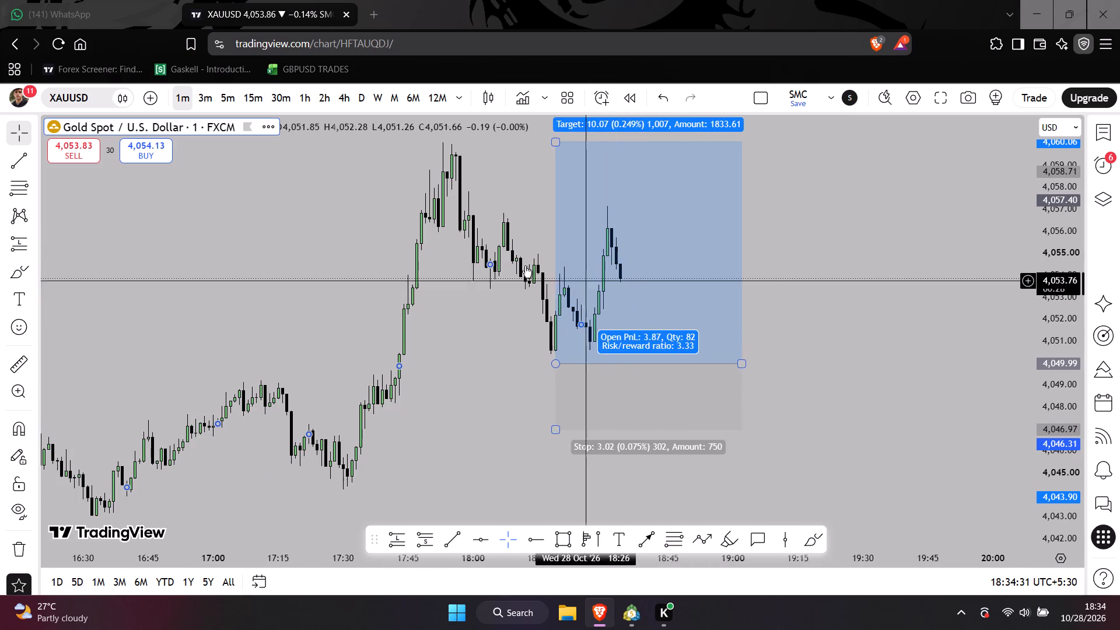
{"action": "triple_click", "coordinate": [487, 247]}
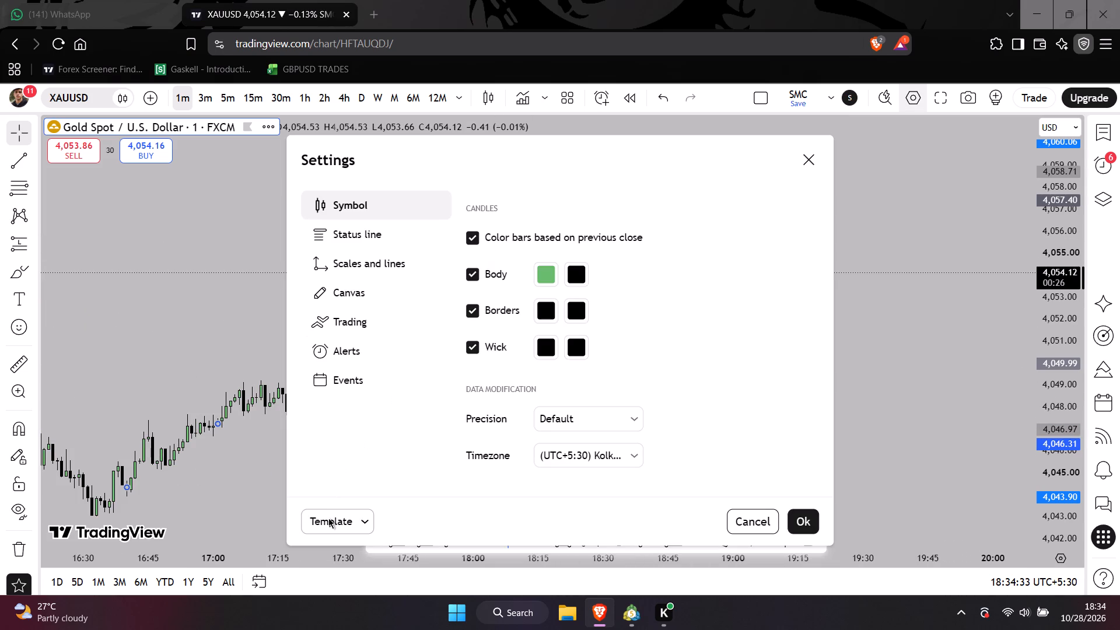
{"action": "left_click", "coordinate": [328, 518]}
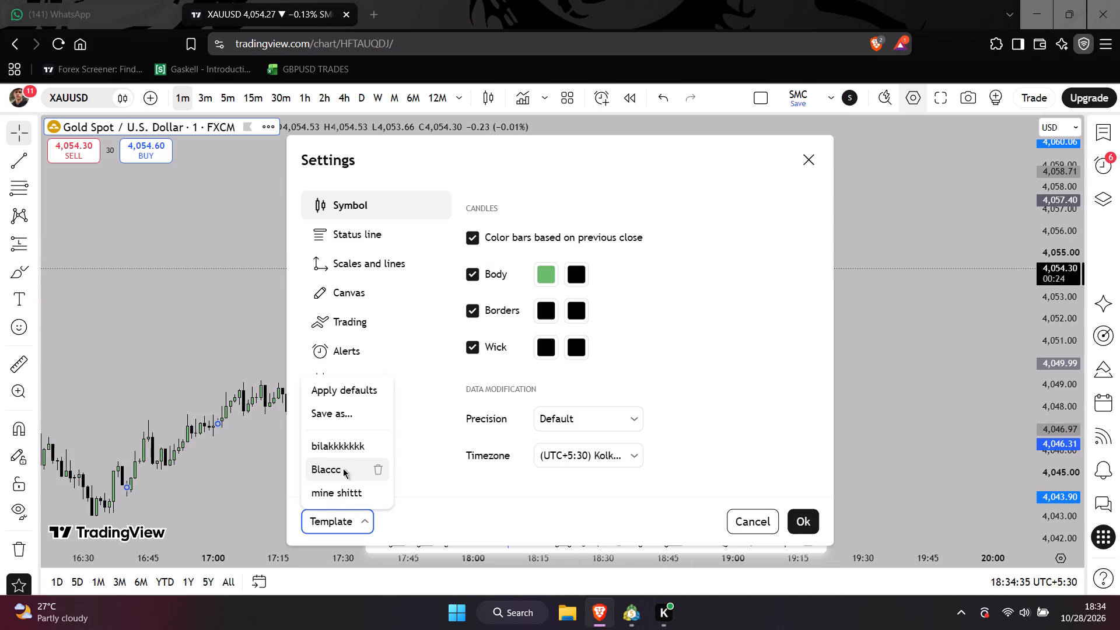
{"action": "left_click", "coordinate": [351, 489]}
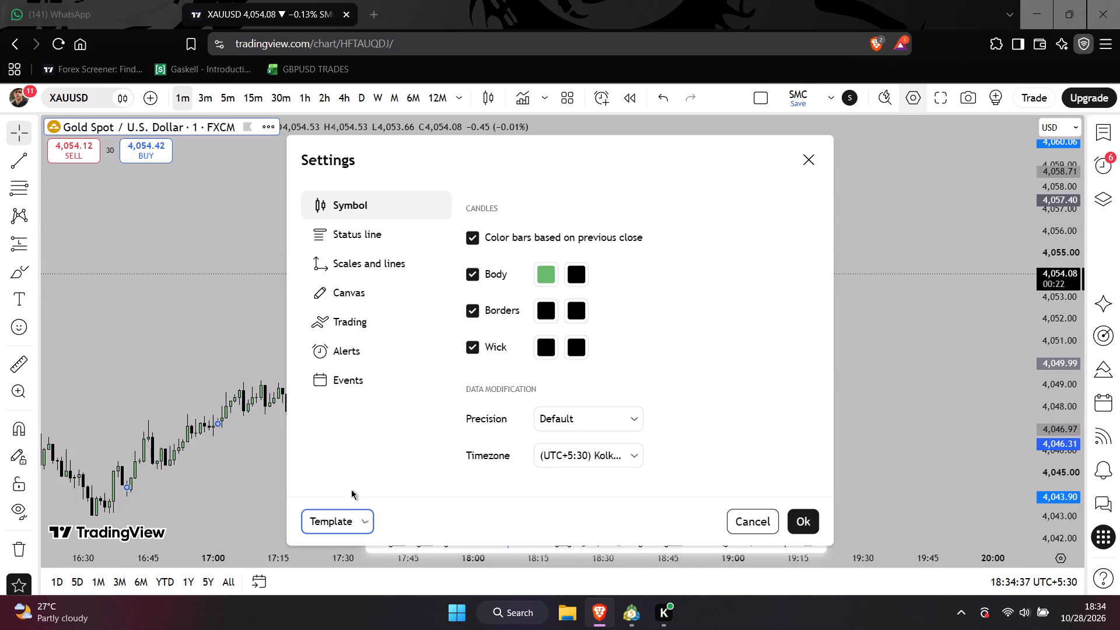
{"action": "scroll", "coordinate": [272, 392], "scroll_direction": "down", "scroll_amount": 3}
{"action": "scroll", "coordinate": [236, 393], "scroll_direction": "up", "scroll_amount": 3}
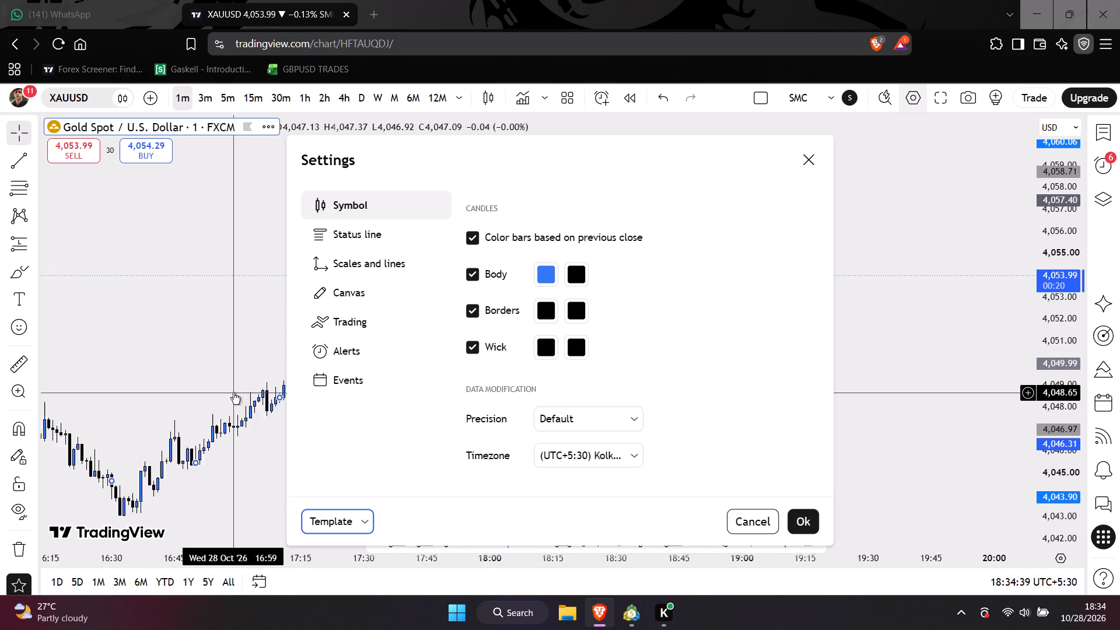
{"action": "scroll", "coordinate": [233, 393], "scroll_direction": "up", "scroll_amount": 1}
Set the TradingView canvas background to the light grey palette colour #dbdbdb.
{"action": "left_click", "coordinate": [359, 283]}
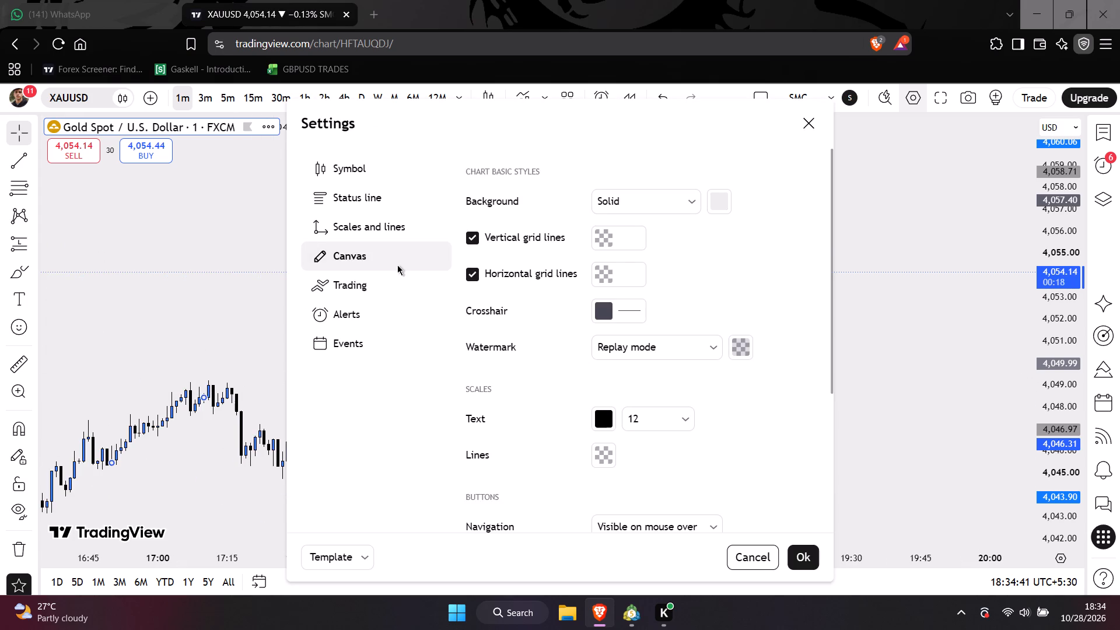
{"action": "left_click", "coordinate": [719, 197]}
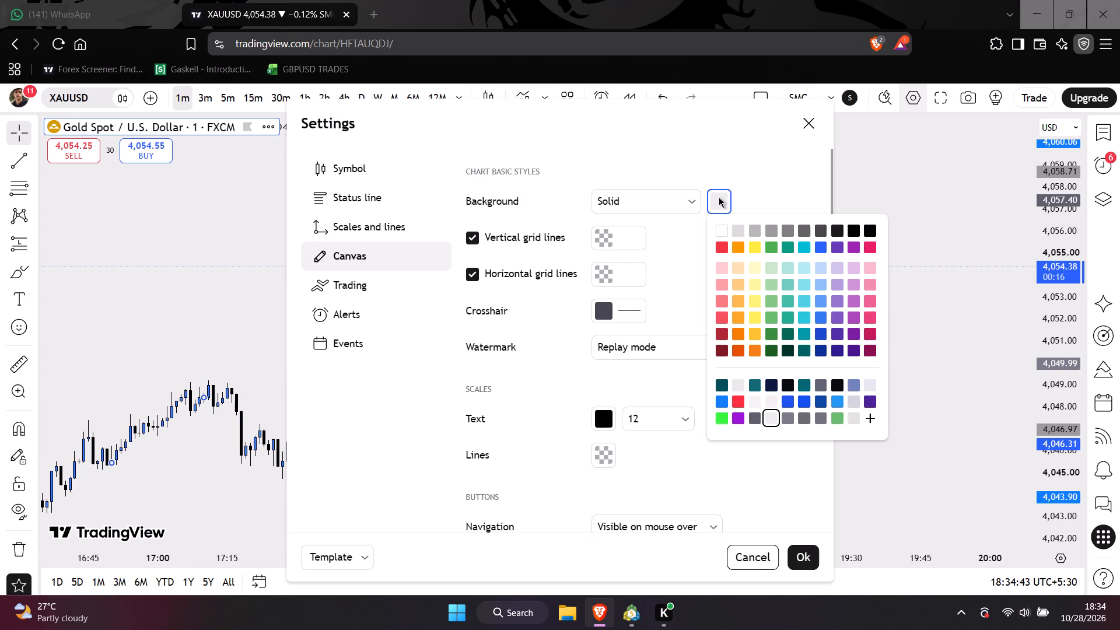
{"action": "left_click", "coordinate": [730, 230]}
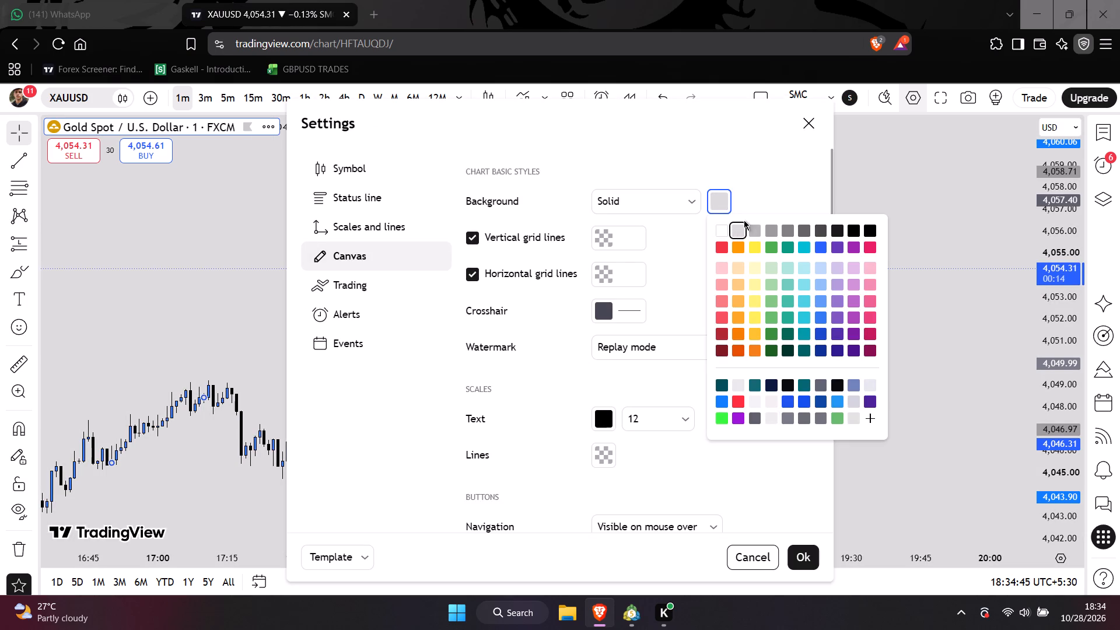
{"action": "left_click", "coordinate": [760, 199]}
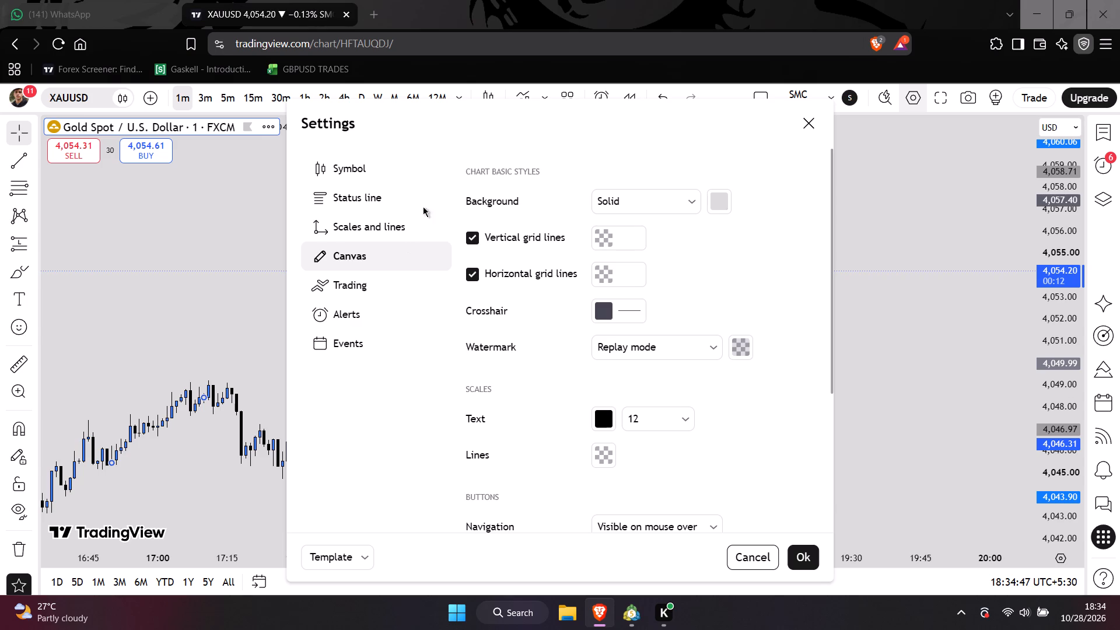
Set the rising candles' body colour to the saved muted green and apply the chart settings.
{"action": "left_click", "coordinate": [387, 175]}
{"action": "left_click", "coordinate": [539, 242]}
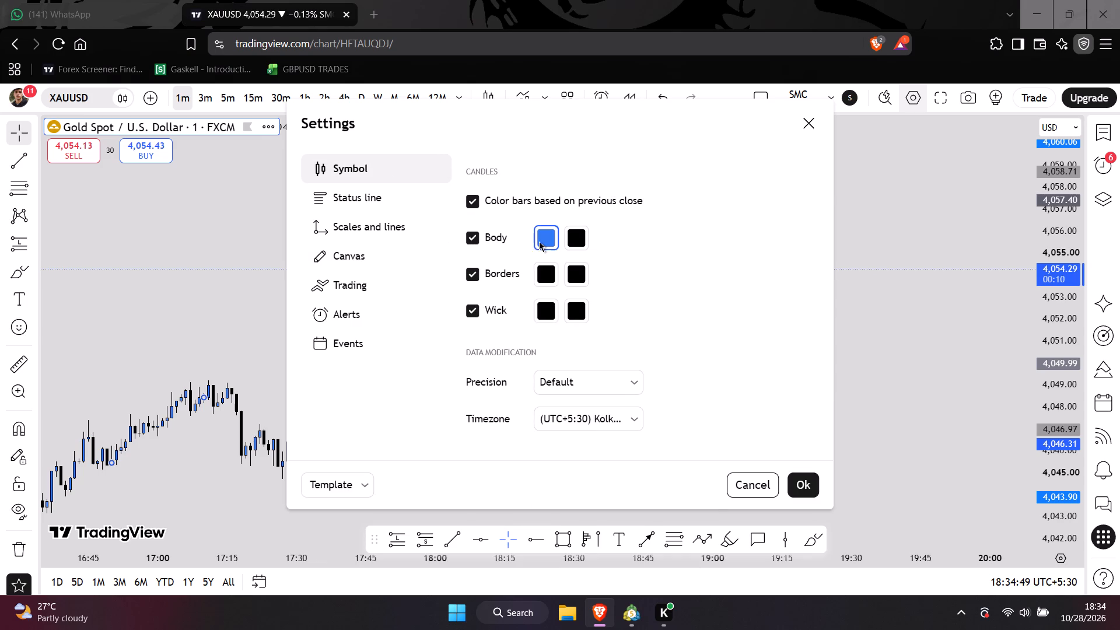
{"action": "left_click", "coordinate": [666, 453]}
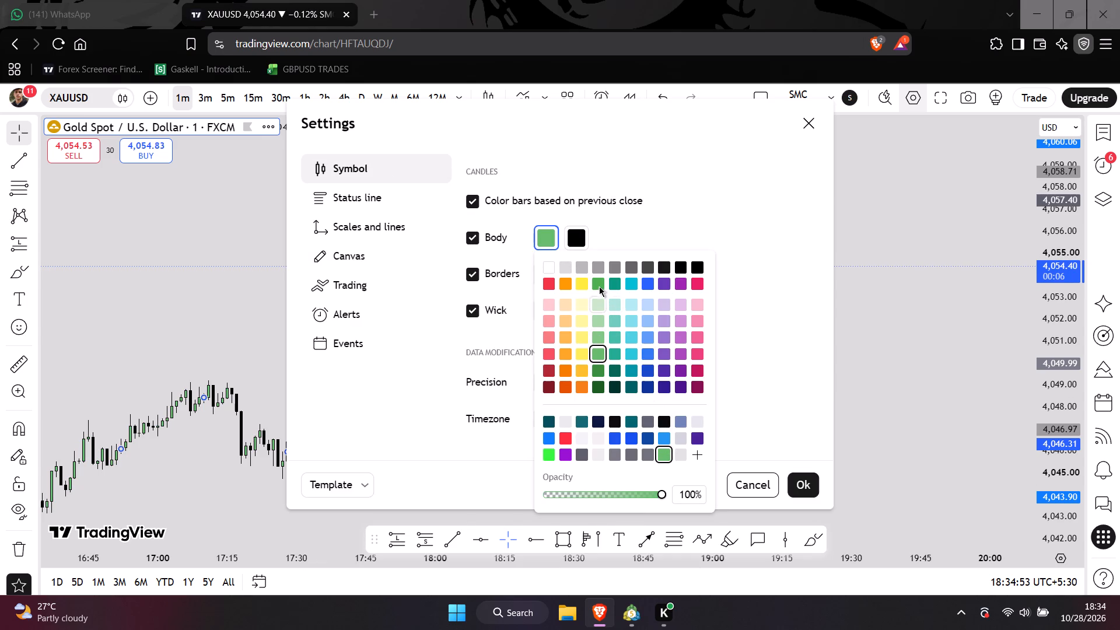
{"action": "left_click", "coordinate": [801, 483]}
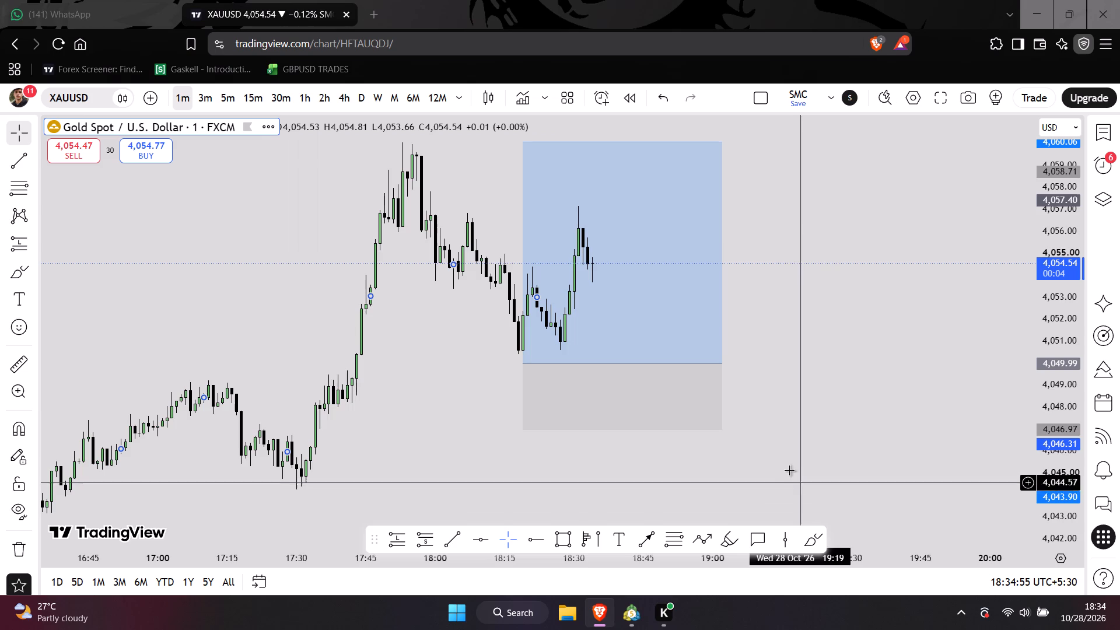
Examine the restyled TradingView chart and compare it with MetaTrader's XAUUSD.pro chart and colour properties, returning to TradingView.
{"action": "scroll", "coordinate": [835, 405], "scroll_direction": "down", "scroll_amount": 3}
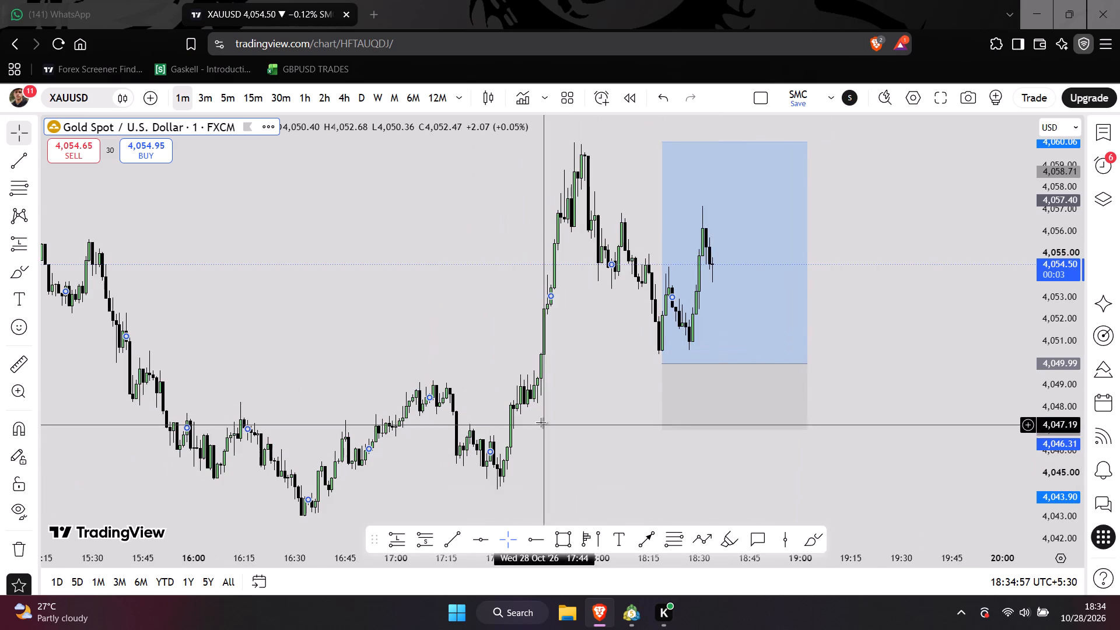
{"action": "left_click_drag", "start_coordinate": [541, 422], "coordinate": [574, 425]}
{"action": "scroll", "coordinate": [578, 449], "scroll_direction": "up", "scroll_amount": 1}
{"action": "left_click", "coordinate": [631, 629]}
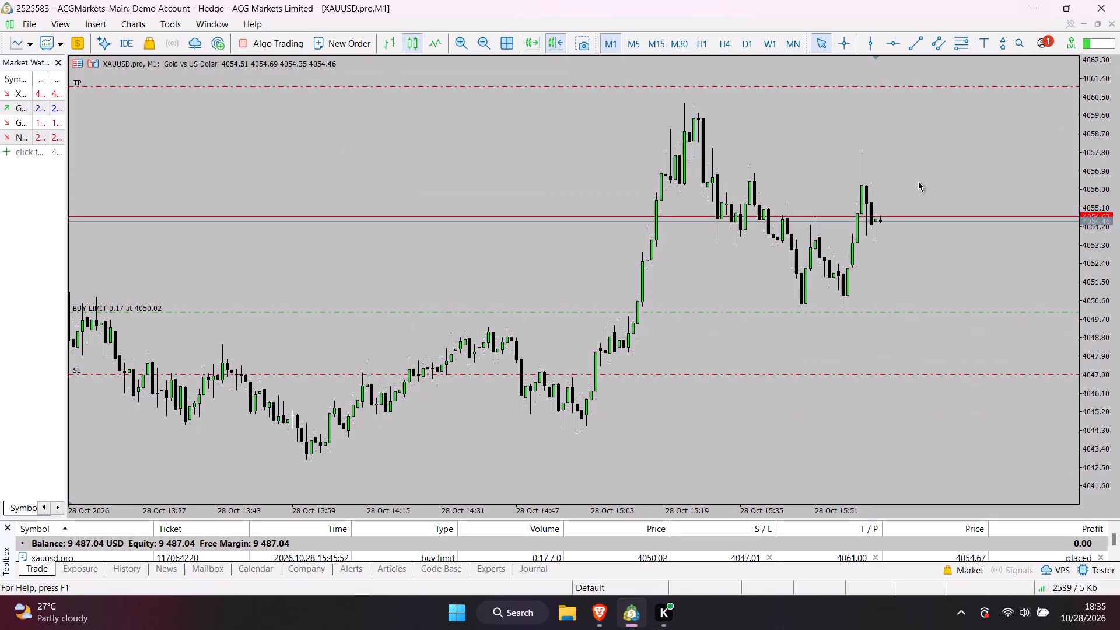
{"action": "right_click", "coordinate": [890, 221]}
{"action": "left_click", "coordinate": [920, 584]}
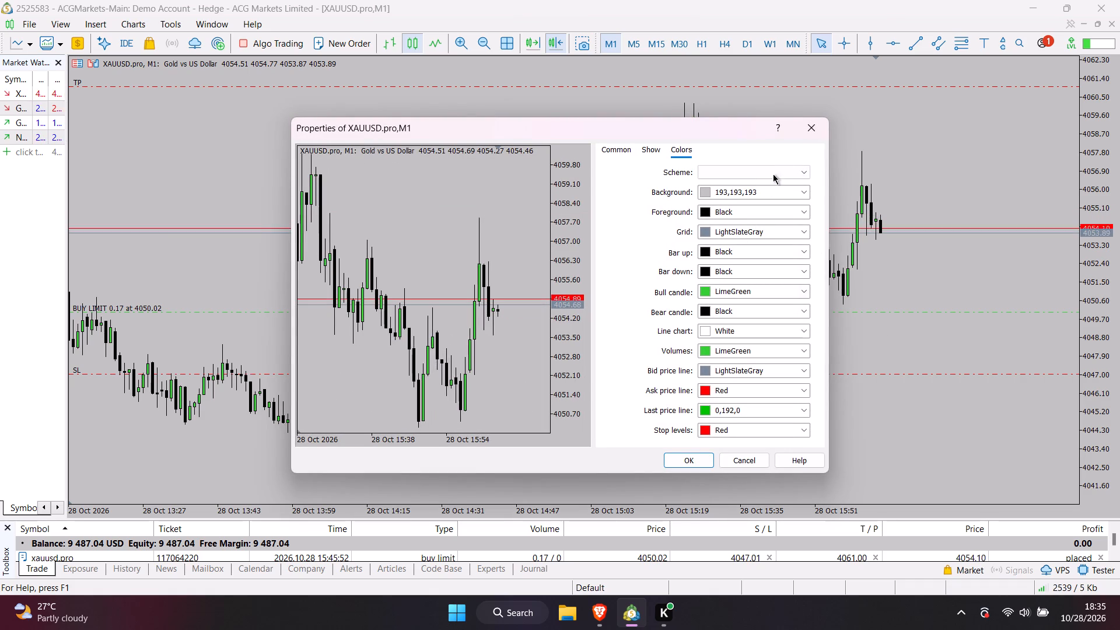
{"action": "left_click", "coordinate": [802, 131]}
{"action": "scroll", "coordinate": [793, 248], "scroll_direction": "up", "scroll_amount": 2}
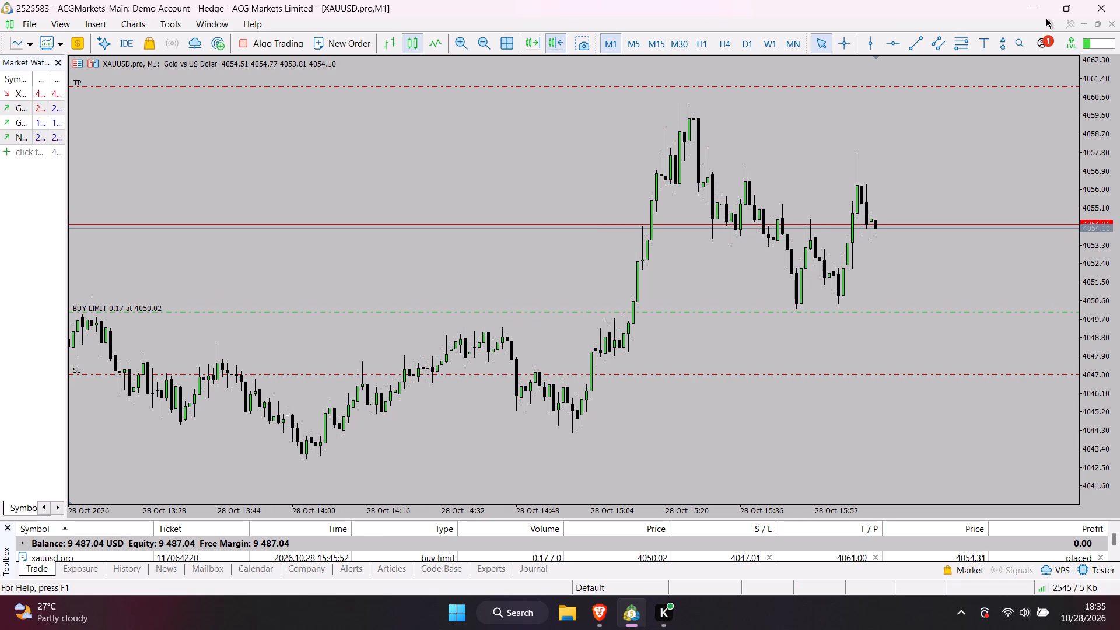
{"action": "left_click", "coordinate": [1031, 9]}
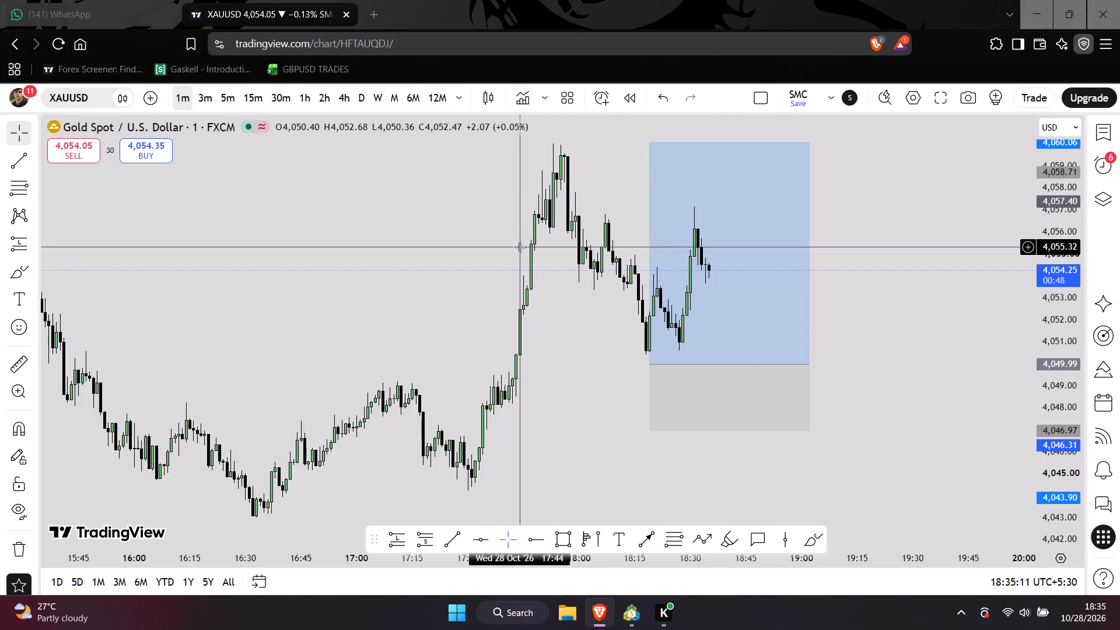
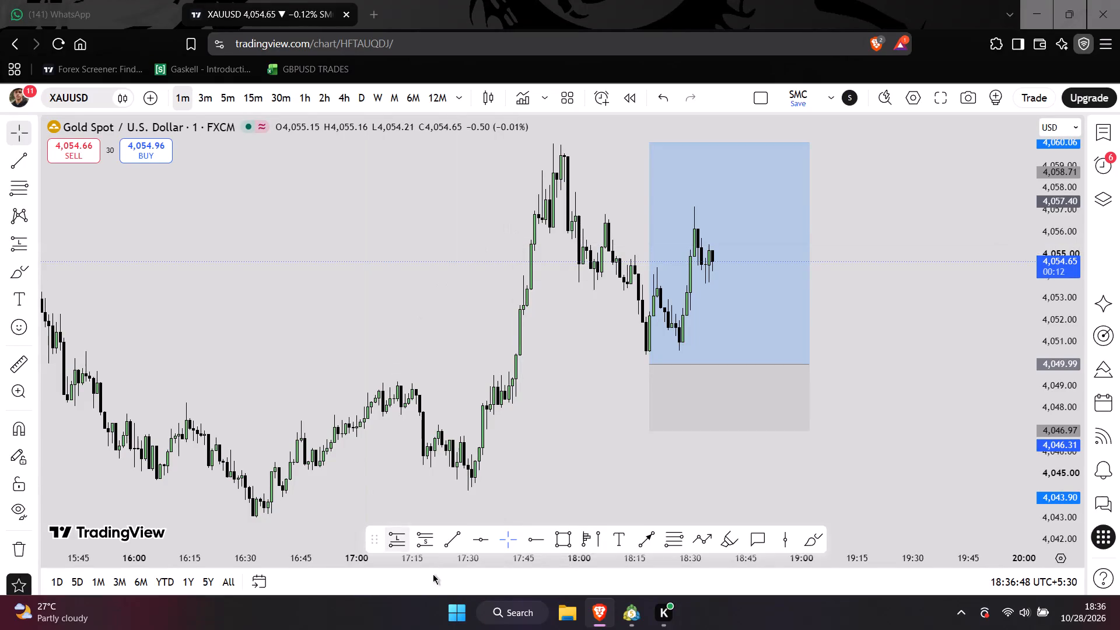
Switch to MetaTrader and check the XAUUSD.pro M1 chart with its buy limit, stop-loss and take-profit levels.
{"action": "left_click", "coordinate": [628, 613]}
{"action": "scroll", "coordinate": [677, 307], "scroll_direction": "up", "scroll_amount": 2}
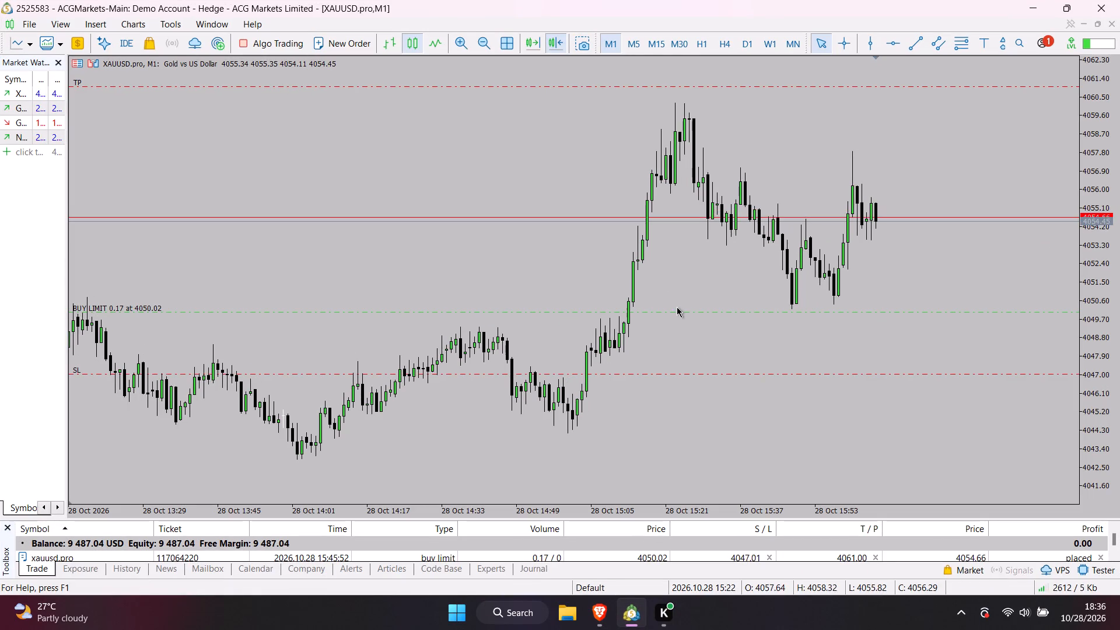
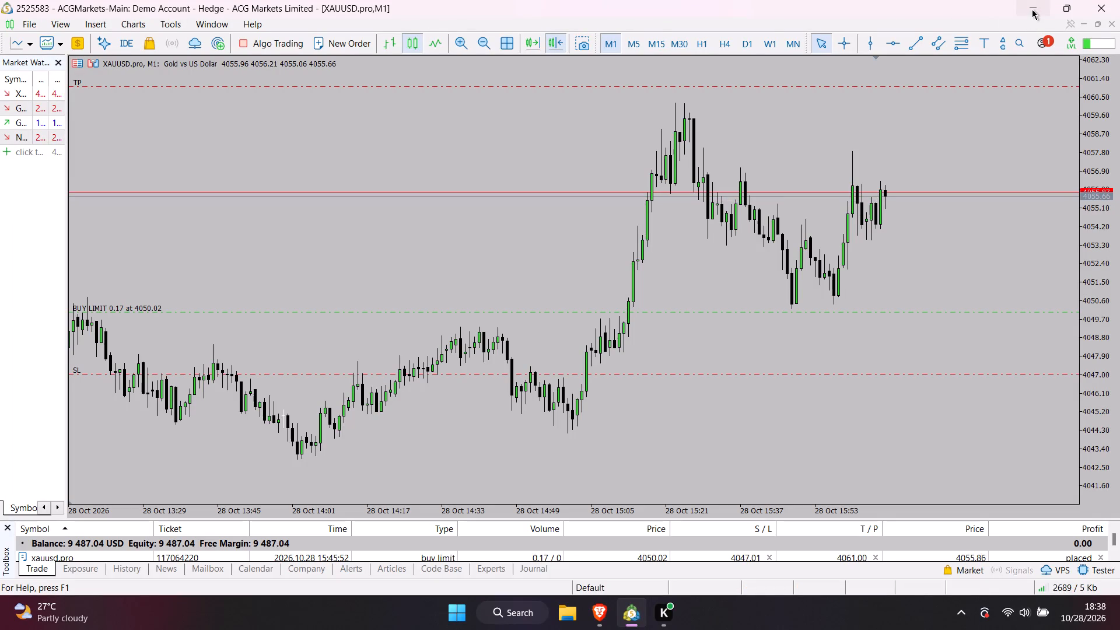
Delete the 0.17 XAUUSD.pro buy limit order at 4050.02 from the chart.
{"action": "right_click", "coordinate": [530, 313]}
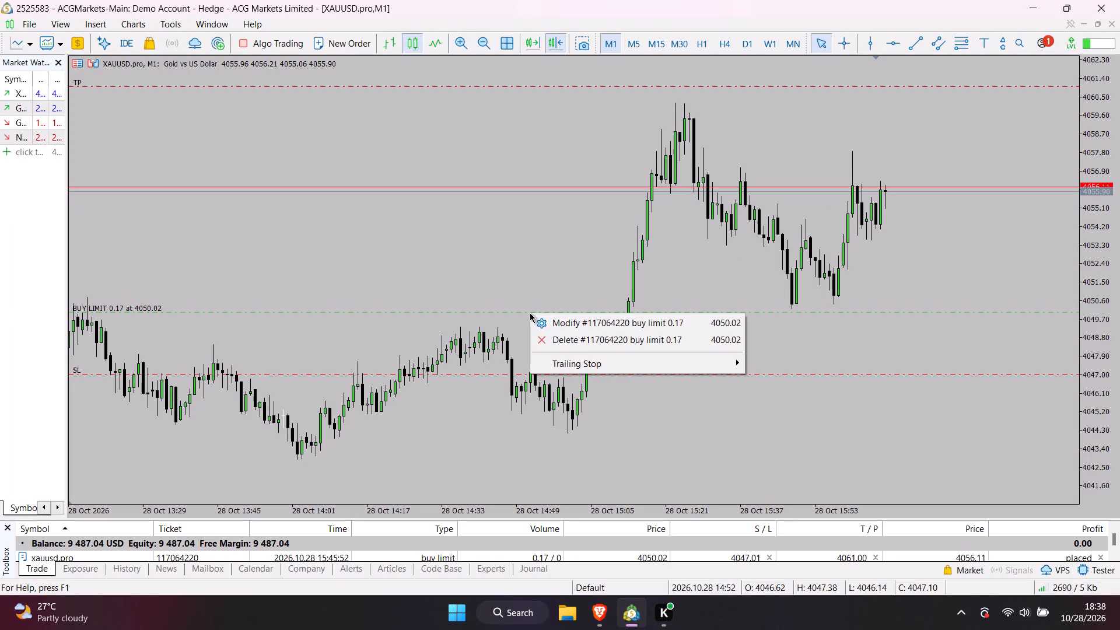
{"action": "left_click", "coordinate": [566, 331]}
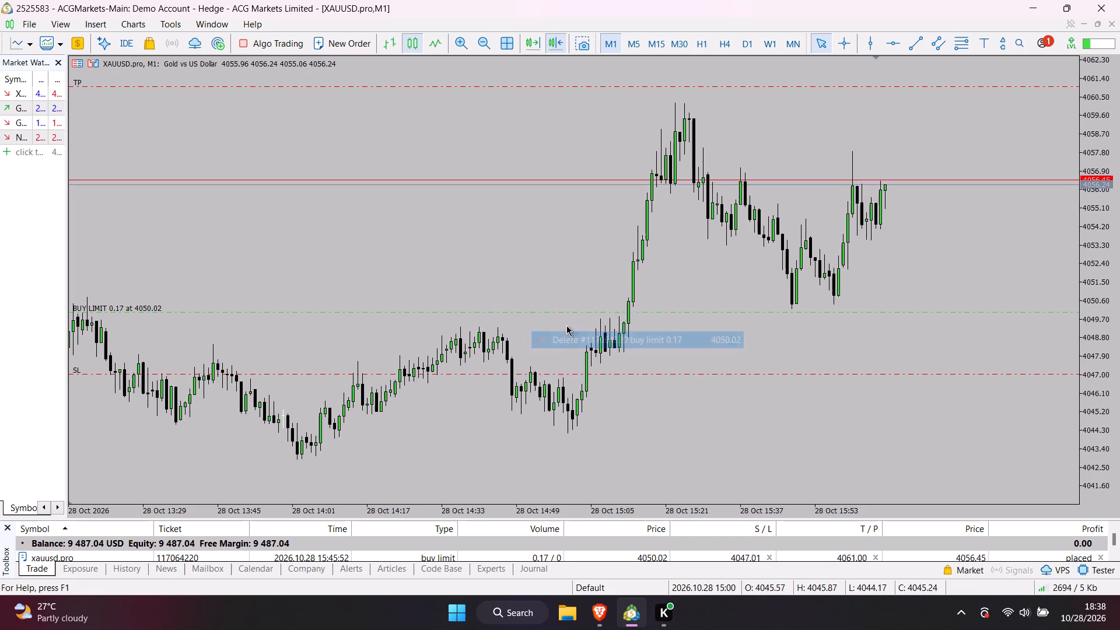
Switch to the Brave browser and open the SharkFunded website in a new tab.
{"action": "left_click", "coordinate": [1031, 11]}
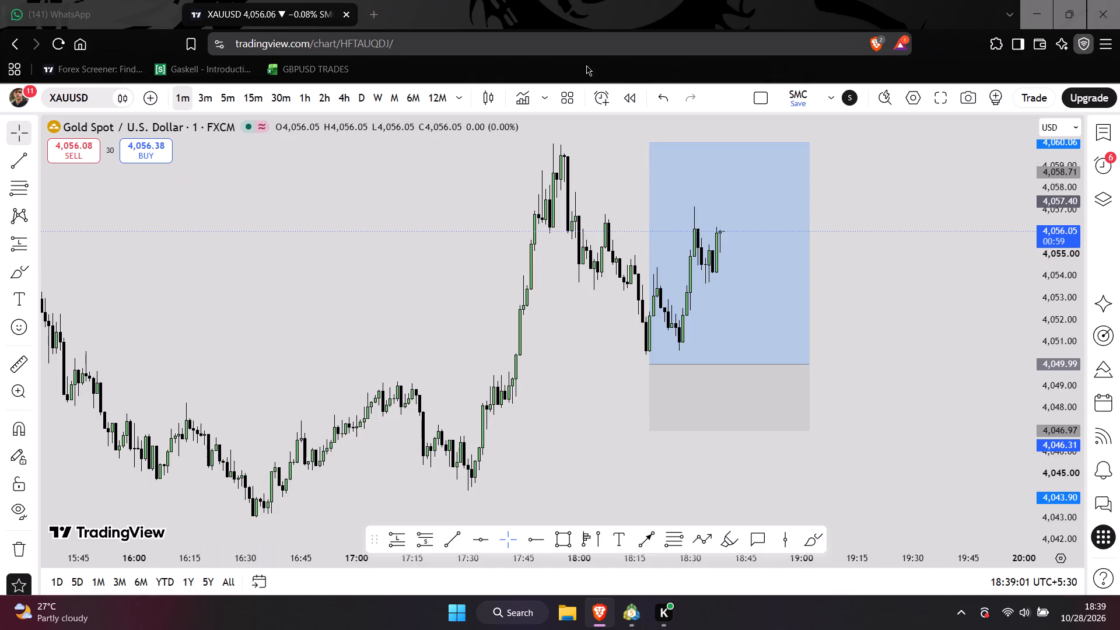
{"action": "left_click", "coordinate": [375, 20]}
{"action": "type", "text": "cha"}
{"action": "key", "text": "r"}
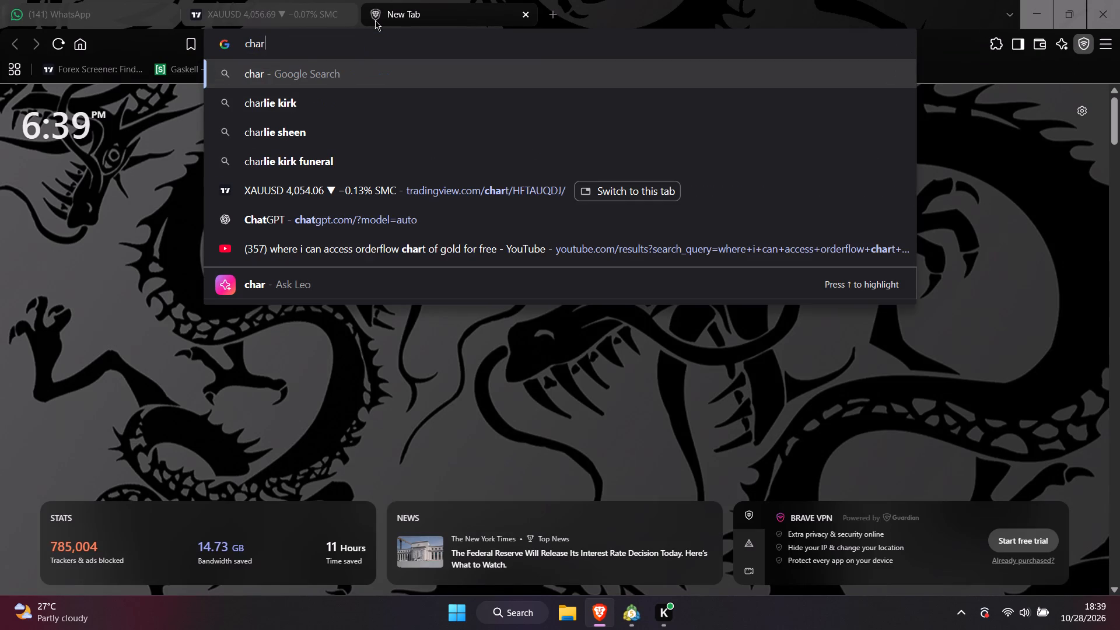
{"action": "key", "text": "BackSpace"}
{"action": "key", "text": "BackSpace"}
{"action": "key", "text": "BackSpace"}
{"action": "key", "text": "BackSpace"}
{"action": "key", "text": "BackSpace"}
{"action": "key", "text": "BackSpace"}
{"action": "key", "text": "BackSpace"}
{"action": "key", "text": "BackSpace"}
{"action": "key", "text": "BackSpace"}
{"action": "key", "text": "BackSpace"}
{"action": "key", "text": "BackSpace"}
{"action": "key", "text": "BackSpace"}
{"action": "key", "text": "BackSpace"}
{"action": "key", "text": "BackSpace"}
{"action": "key", "text": "BackSpace"}
{"action": "key", "text": "s"}
{"action": "key", "text": "h"}
{"action": "type", "text": "ar"}
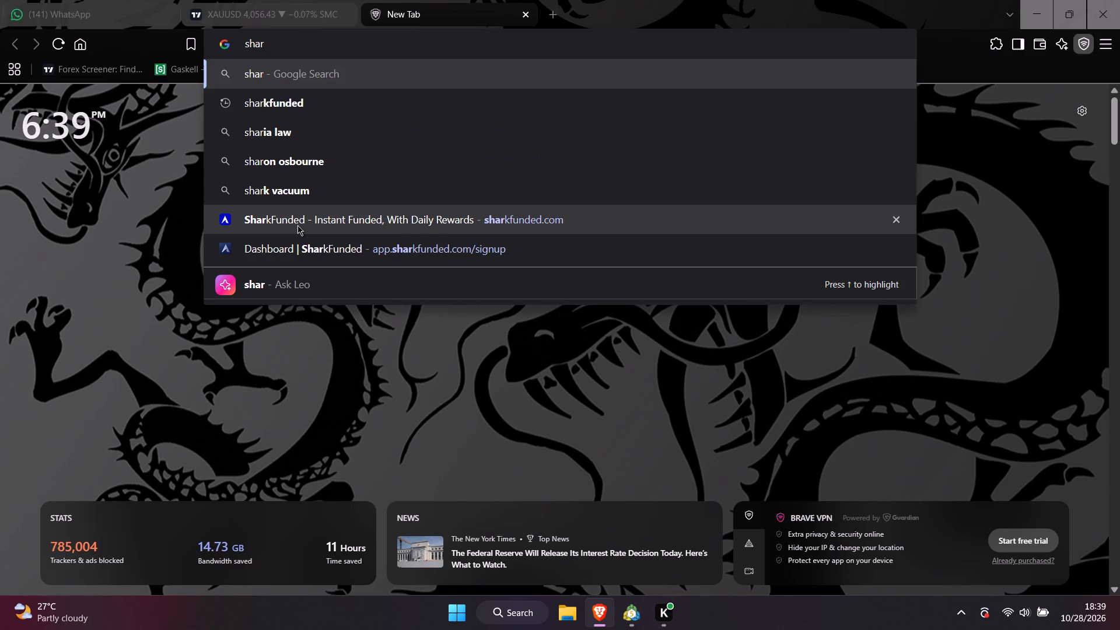
{"action": "left_click", "coordinate": [300, 223]}
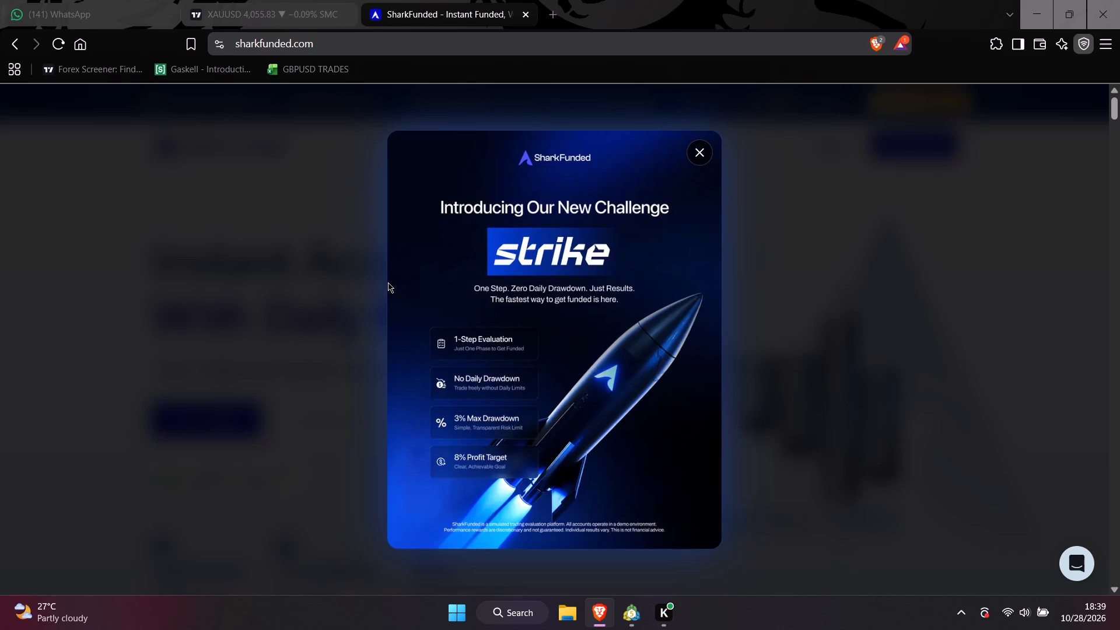
Dismiss the Strike challenge promotion and view the SharkFunded account options.
{"action": "left_click", "coordinate": [708, 153]}
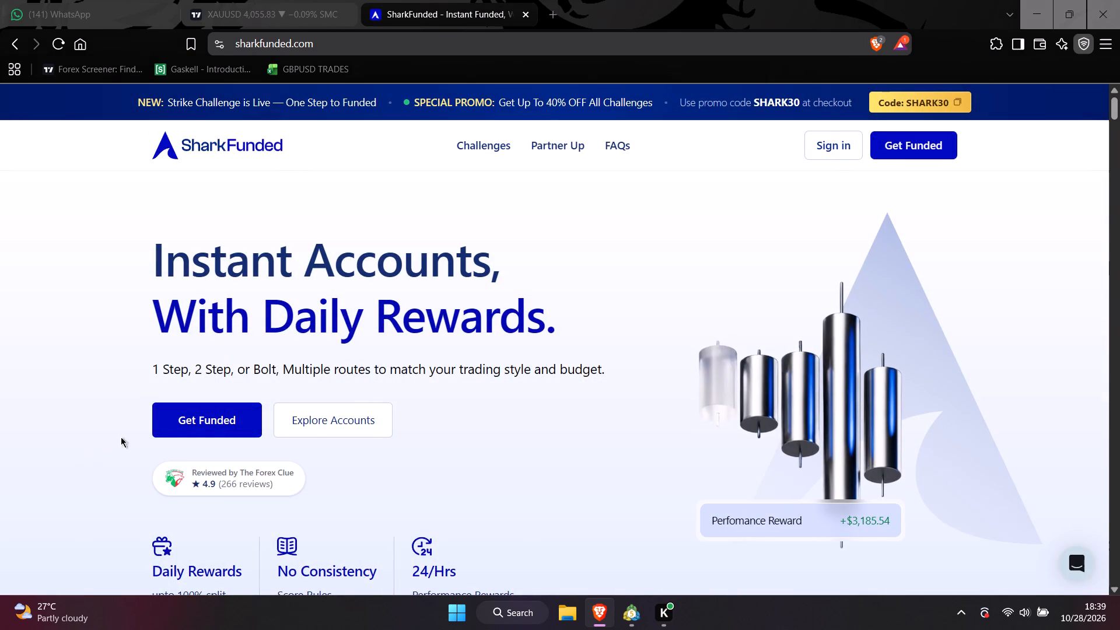
{"action": "left_click", "coordinate": [308, 418]}
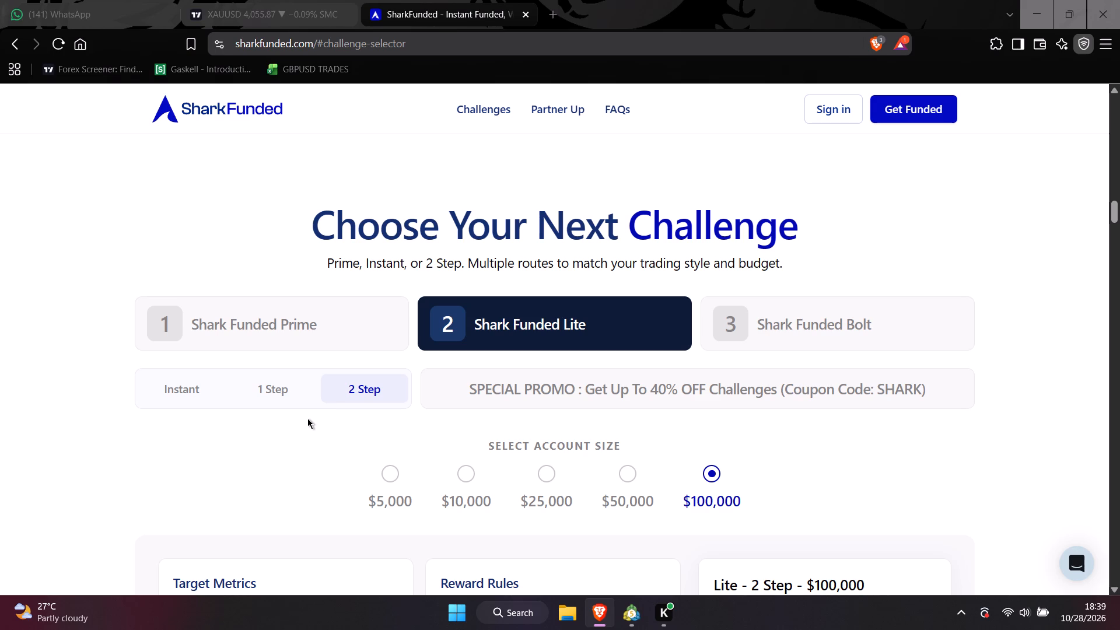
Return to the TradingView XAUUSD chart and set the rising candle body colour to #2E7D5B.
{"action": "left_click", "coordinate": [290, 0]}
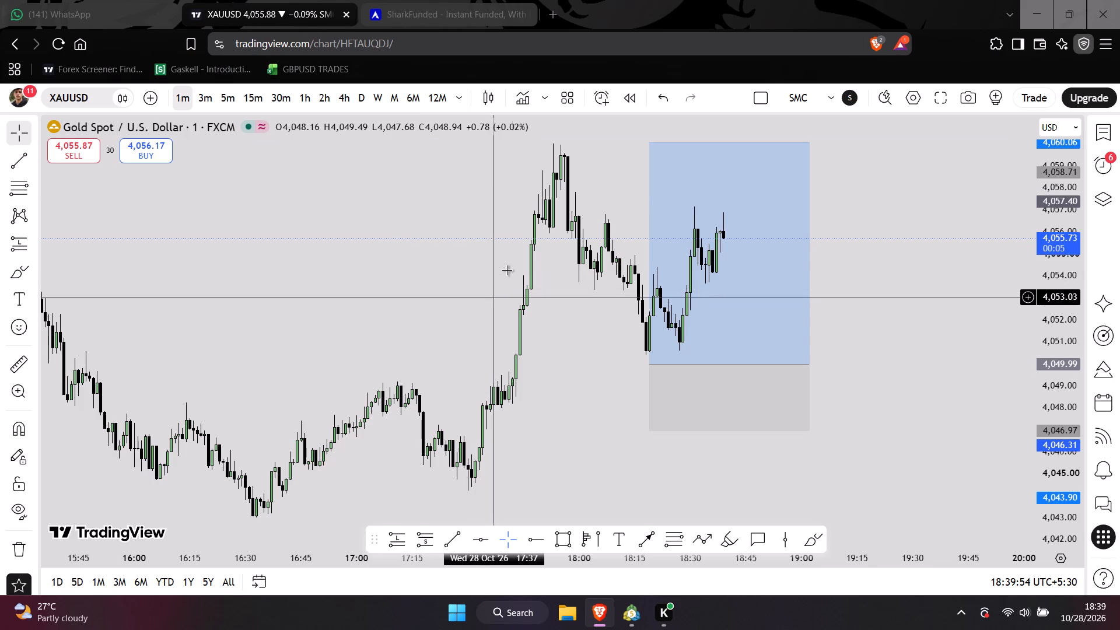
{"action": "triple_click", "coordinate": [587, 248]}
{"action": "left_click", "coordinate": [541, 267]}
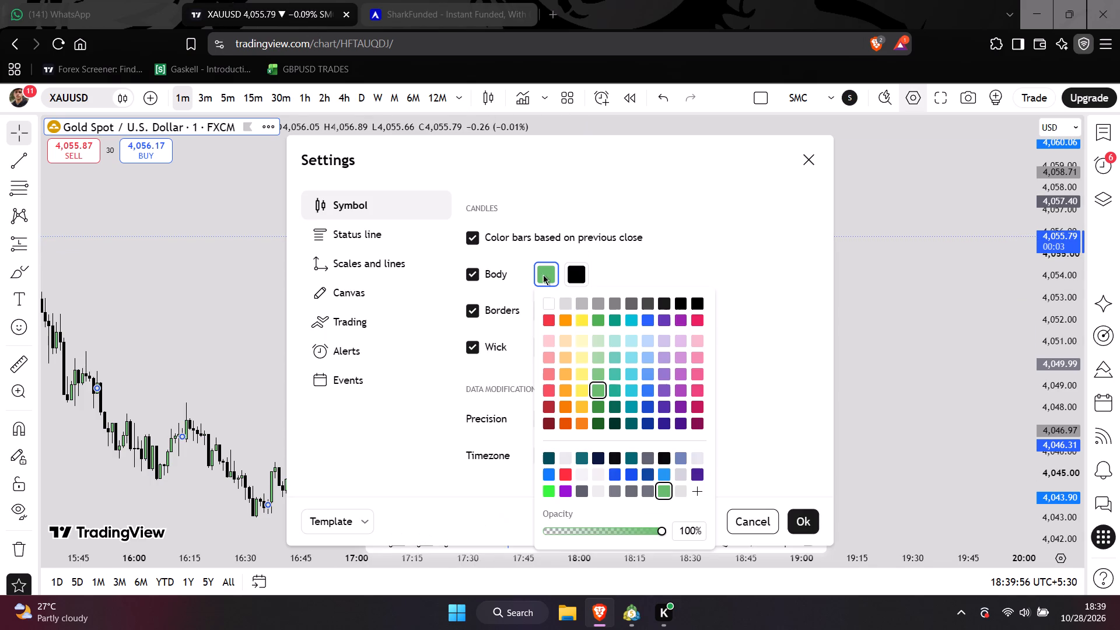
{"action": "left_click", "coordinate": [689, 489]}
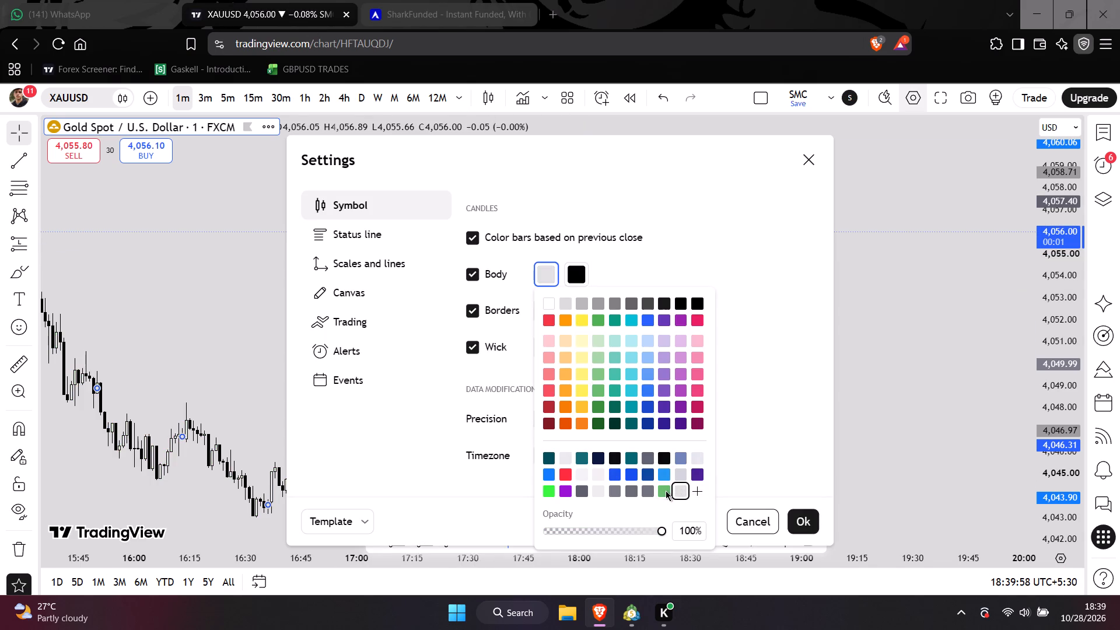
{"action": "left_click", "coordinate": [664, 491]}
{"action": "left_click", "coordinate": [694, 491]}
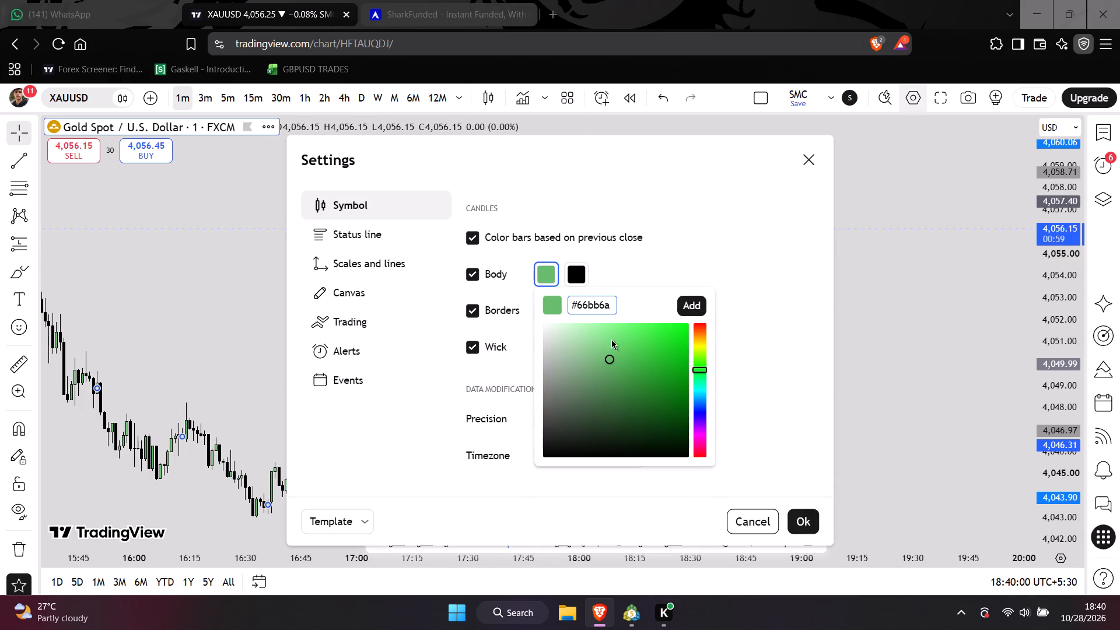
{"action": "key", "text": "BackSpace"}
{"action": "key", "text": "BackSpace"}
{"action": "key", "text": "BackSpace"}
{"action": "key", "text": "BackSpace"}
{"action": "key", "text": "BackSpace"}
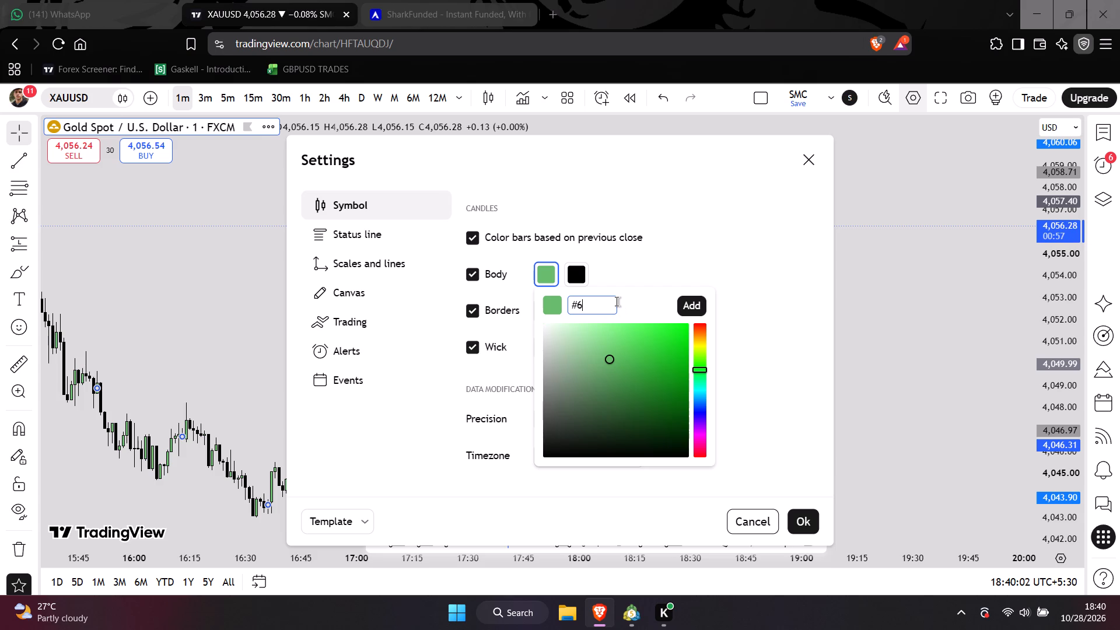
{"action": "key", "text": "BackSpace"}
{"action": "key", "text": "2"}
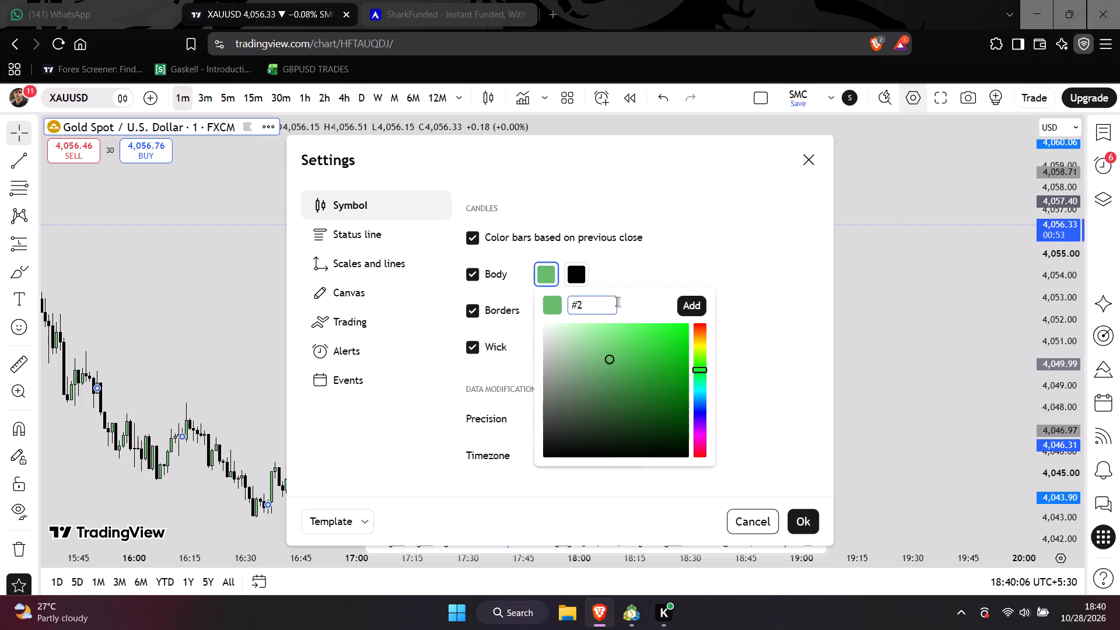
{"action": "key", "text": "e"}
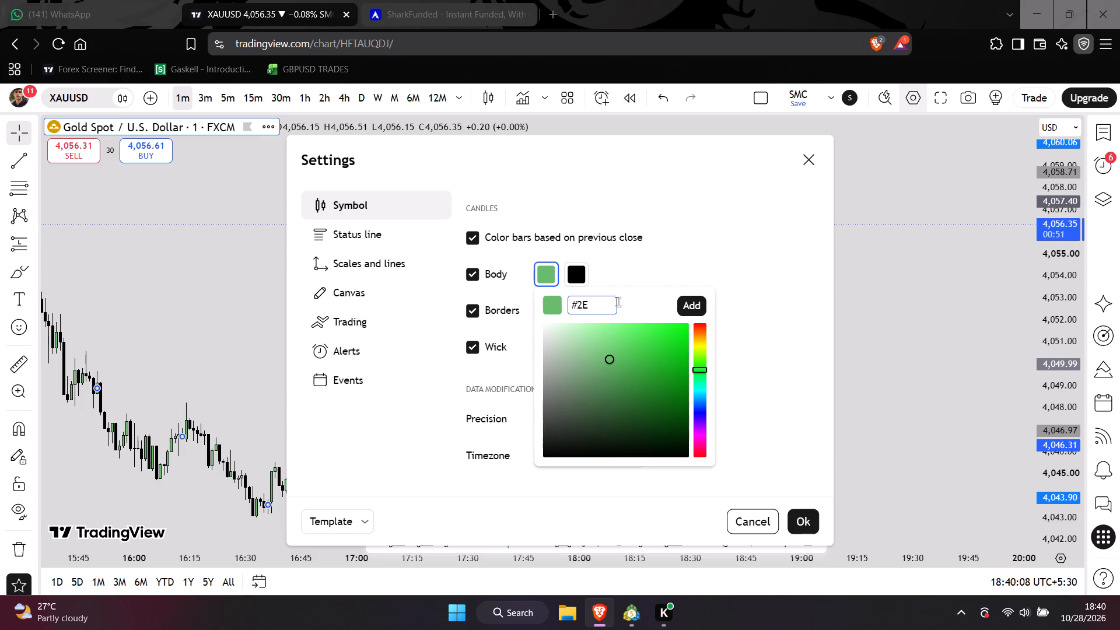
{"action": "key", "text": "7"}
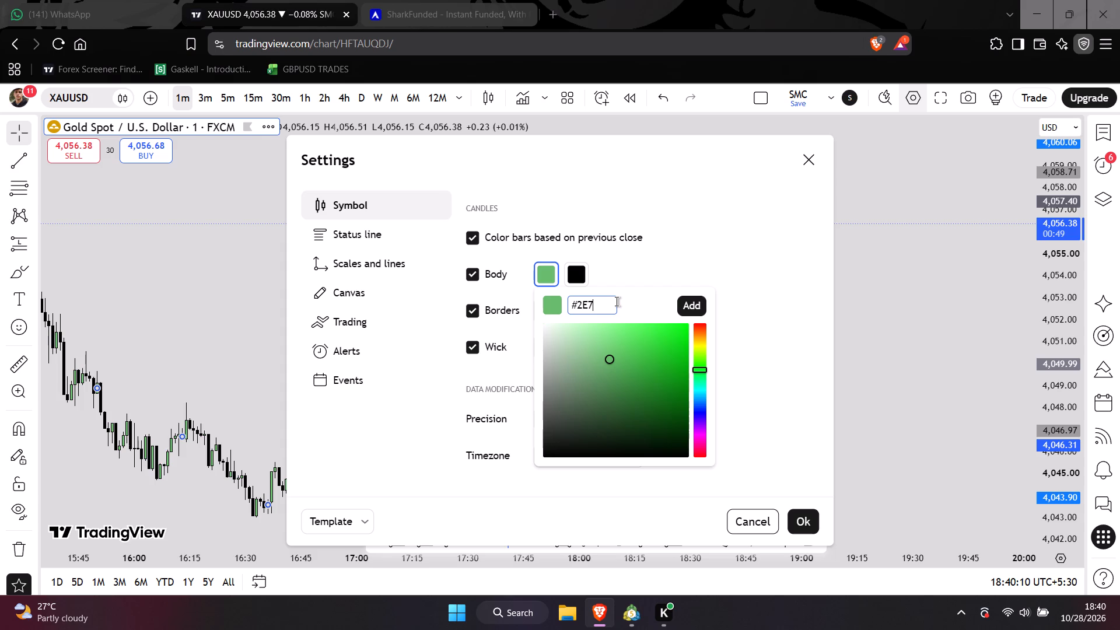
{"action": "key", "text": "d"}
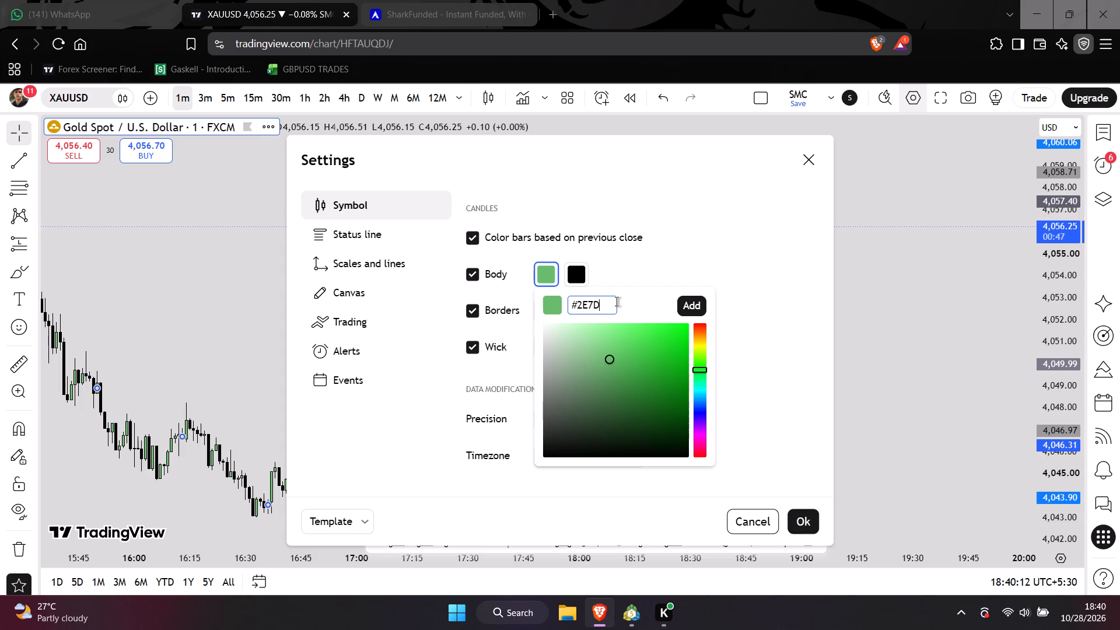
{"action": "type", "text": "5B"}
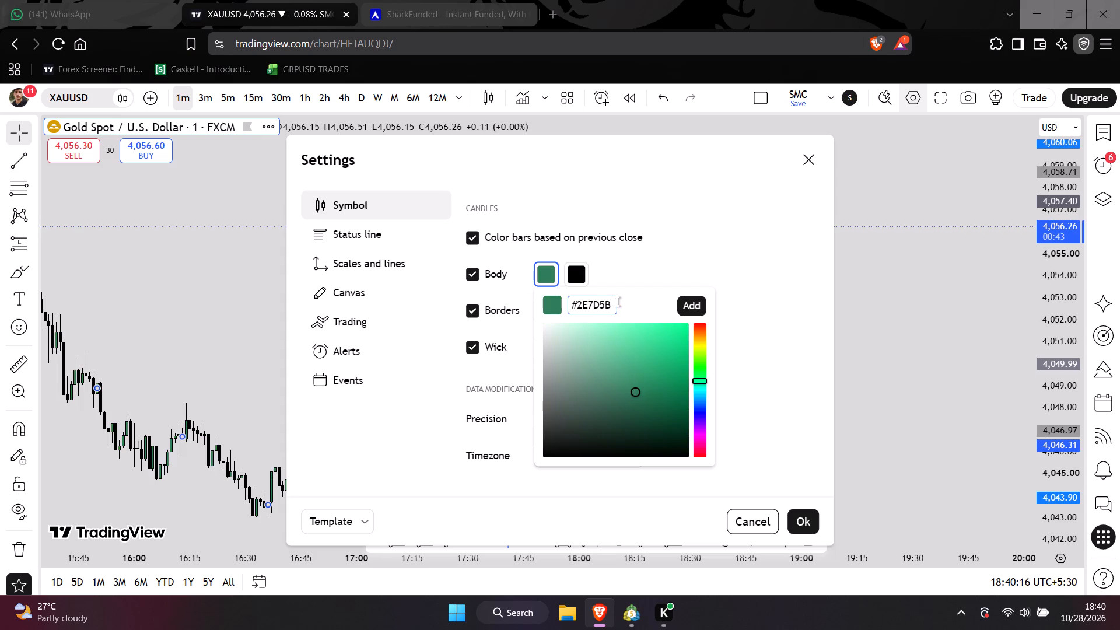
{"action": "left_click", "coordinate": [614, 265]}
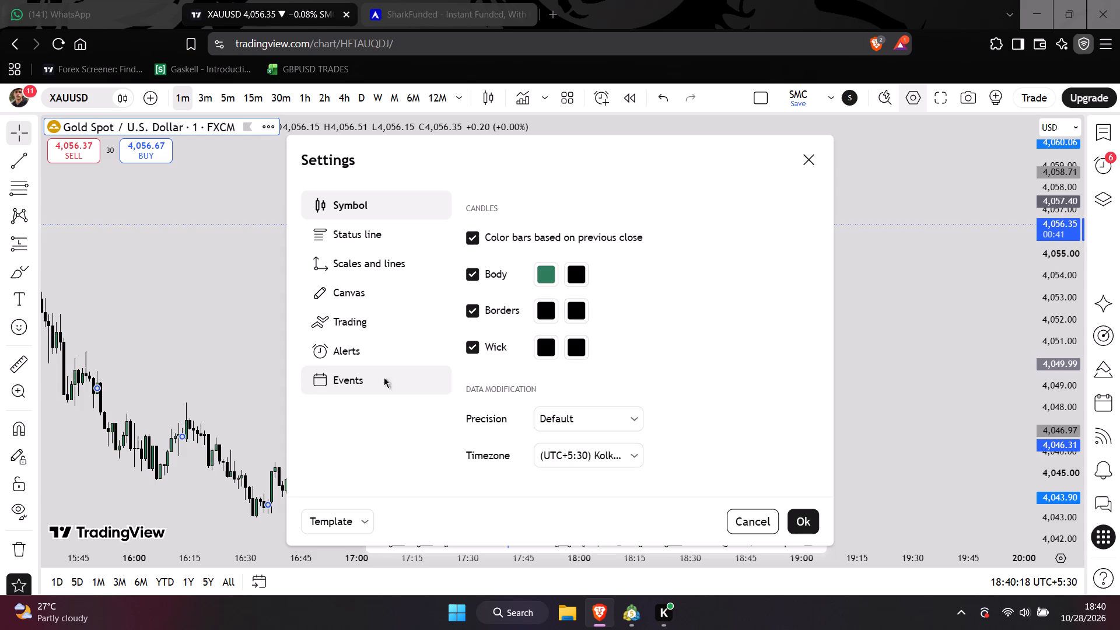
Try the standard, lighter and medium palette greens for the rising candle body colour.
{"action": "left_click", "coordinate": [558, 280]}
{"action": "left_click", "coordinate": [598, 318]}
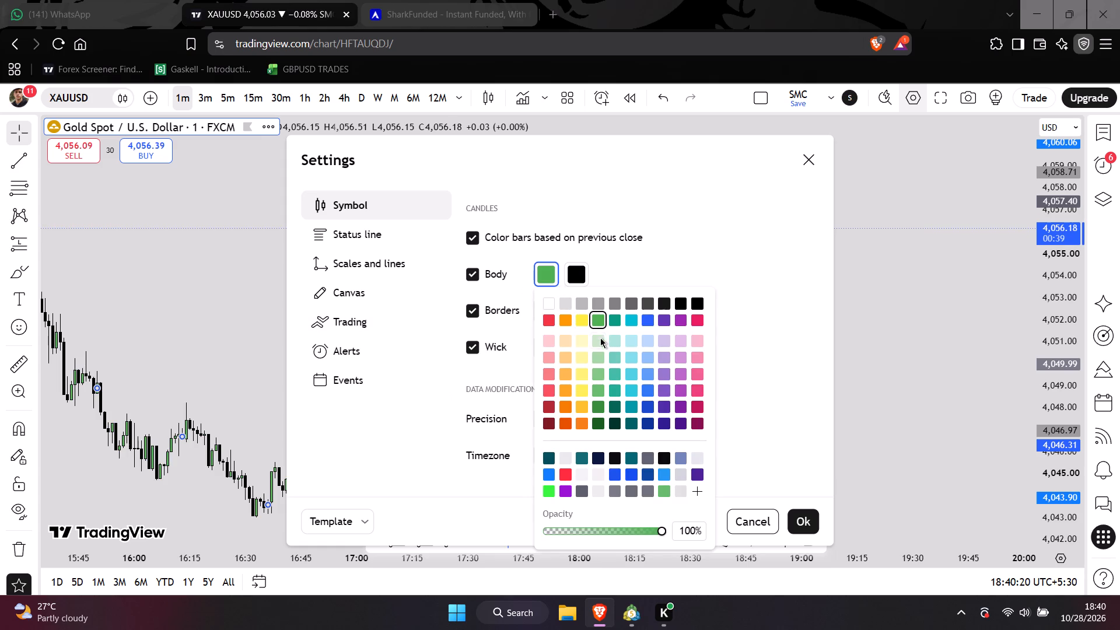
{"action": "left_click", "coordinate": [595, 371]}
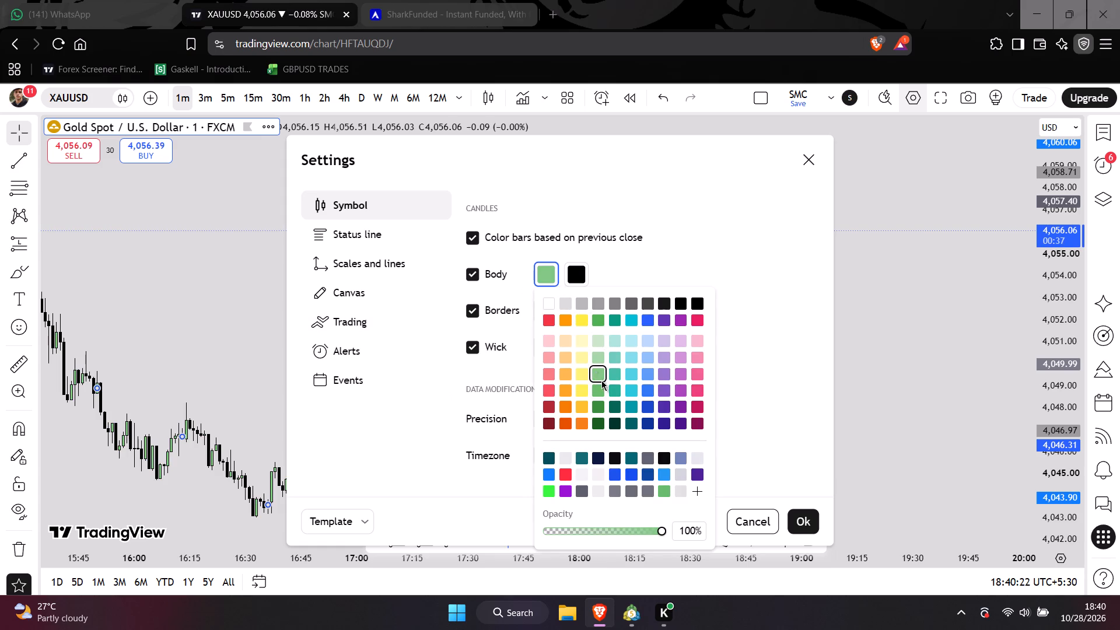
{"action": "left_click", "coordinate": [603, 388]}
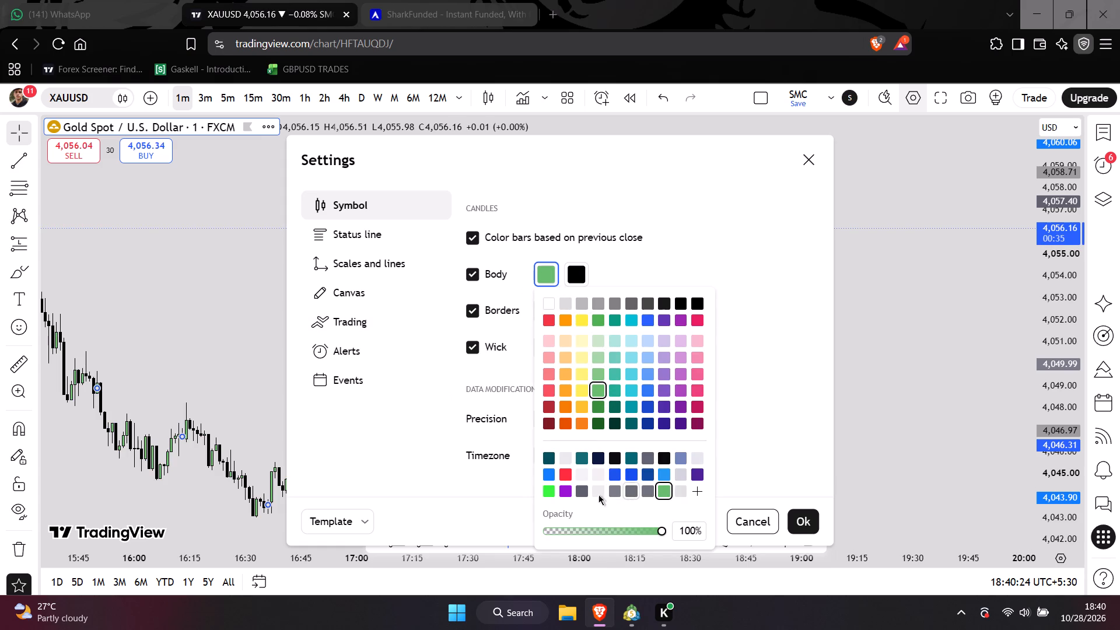
Give rising candle bodies the saved bright green, darken it slightly to a custom vivid green, and apply the chart settings.
{"action": "left_click", "coordinate": [552, 491]}
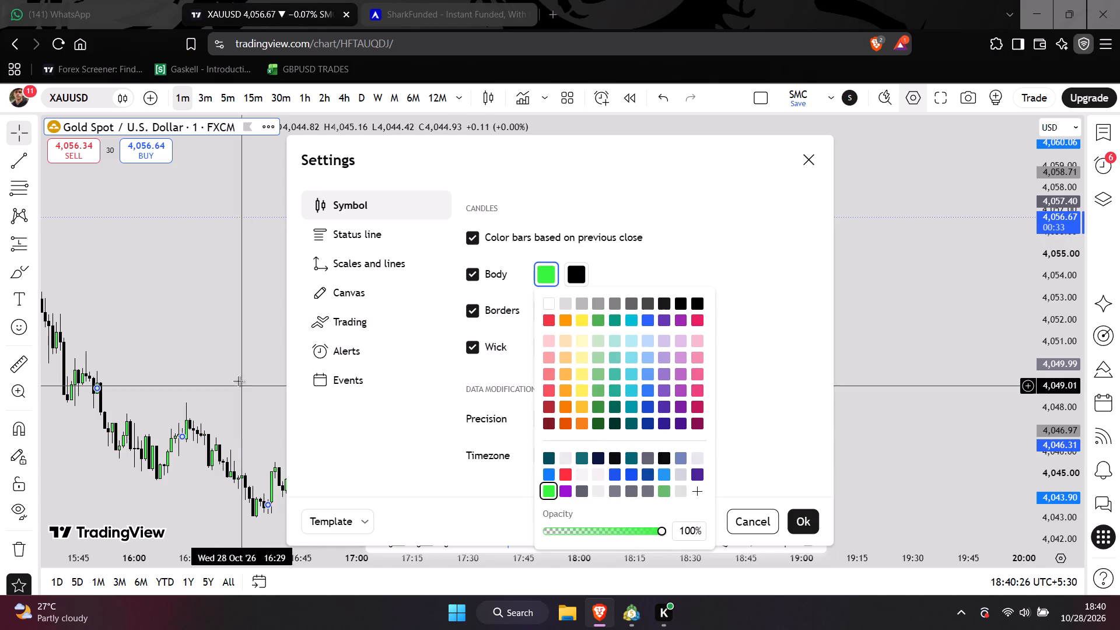
{"action": "scroll", "coordinate": [238, 381], "scroll_direction": "down", "scroll_amount": 3}
{"action": "scroll", "coordinate": [234, 381], "scroll_direction": "up", "scroll_amount": 5}
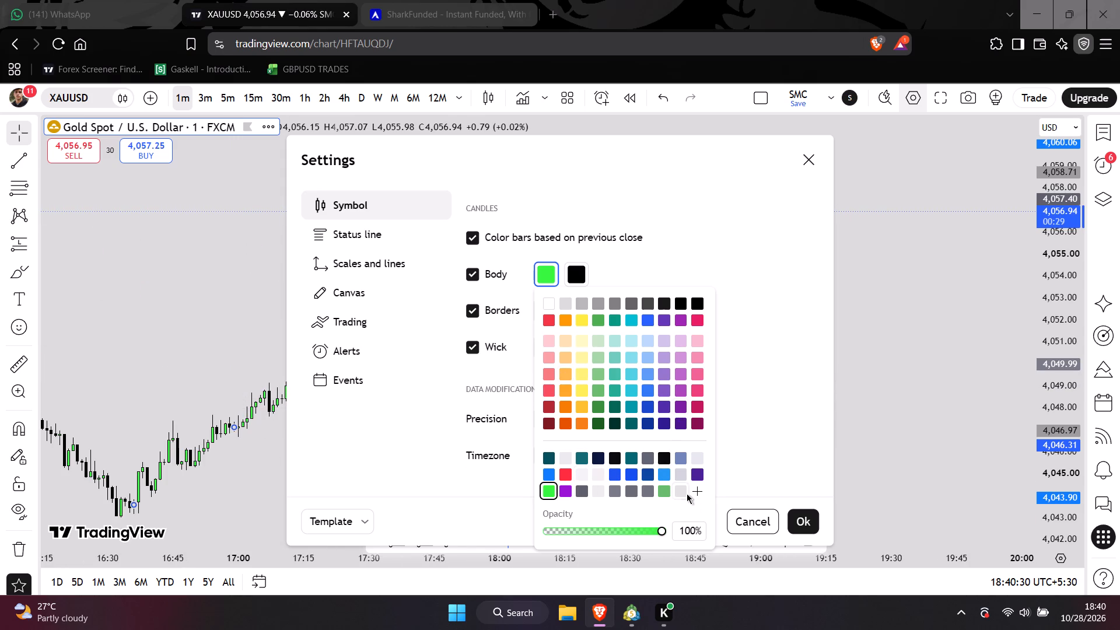
{"action": "left_click", "coordinate": [702, 493]}
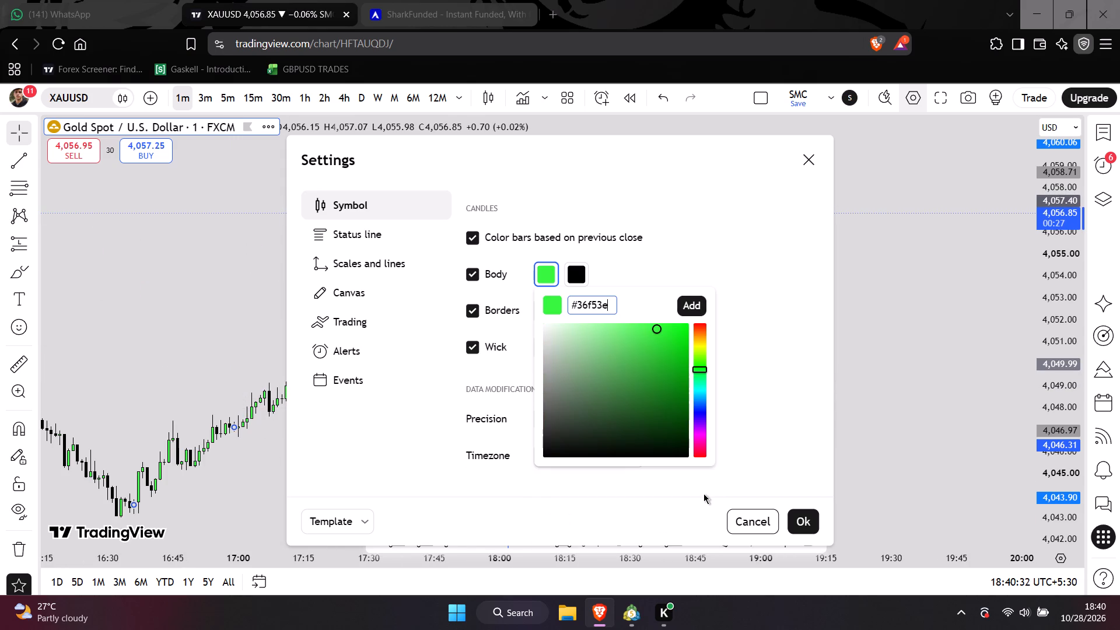
{"action": "left_click_drag", "start_coordinate": [653, 333], "coordinate": [653, 345]}
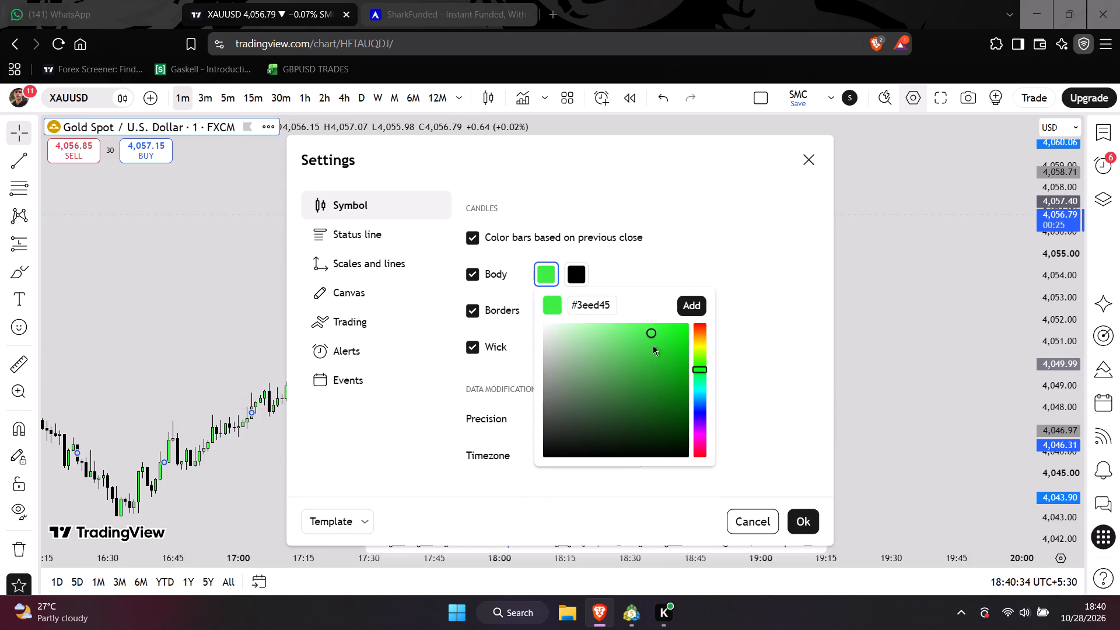
{"action": "left_click_drag", "start_coordinate": [653, 345], "coordinate": [660, 353]}
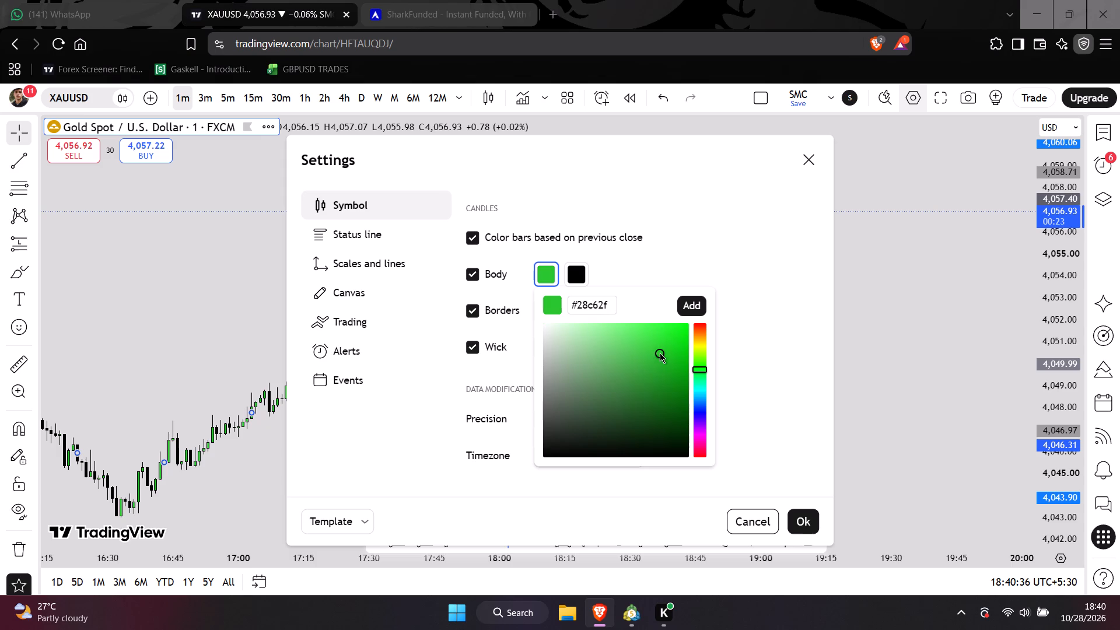
{"action": "left_click_drag", "start_coordinate": [660, 353], "coordinate": [664, 347]}
{"action": "left_click_drag", "start_coordinate": [664, 347], "coordinate": [666, 357]}
{"action": "left_click", "coordinate": [800, 521]}
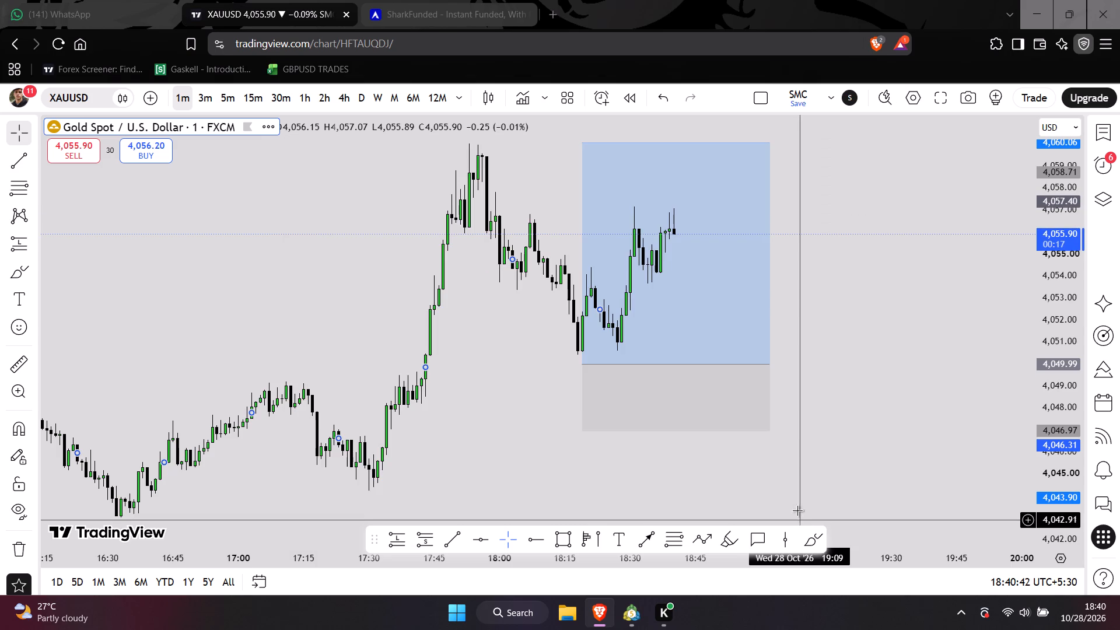
Delete the long position drawing with its entry at 4,049.99 from the XAUUSD chart.
{"action": "scroll", "coordinate": [811, 450], "scroll_direction": "down", "scroll_amount": 4}
{"action": "left_click_drag", "start_coordinate": [688, 480], "coordinate": [694, 488]}
{"action": "scroll", "coordinate": [695, 492], "scroll_direction": "up", "scroll_amount": 4}
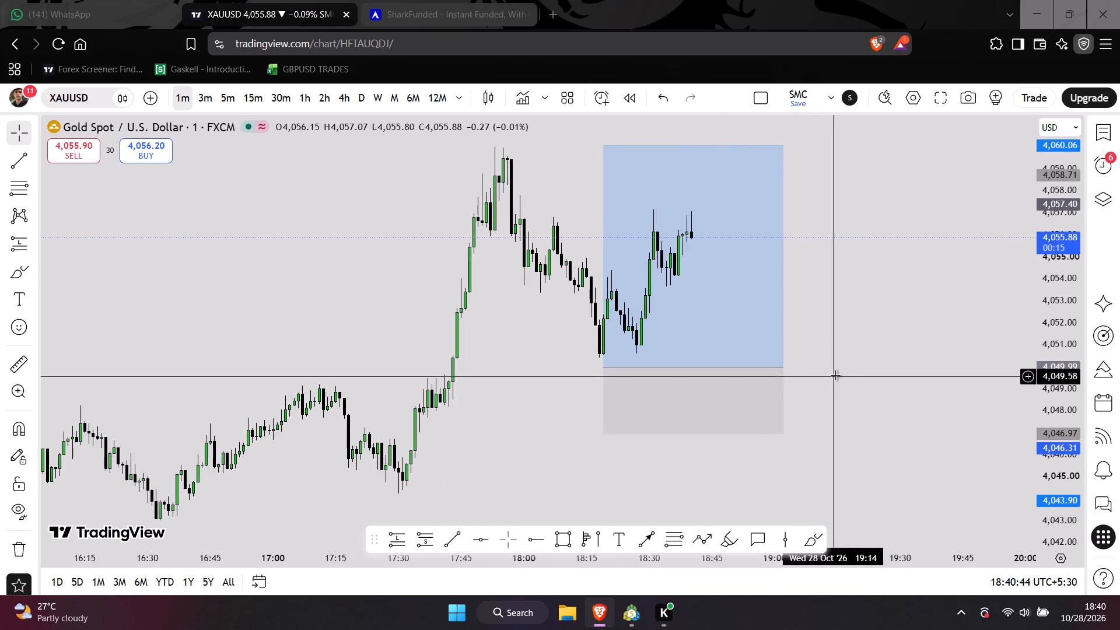
{"action": "scroll", "coordinate": [831, 424], "scroll_direction": "down", "scroll_amount": 1}
{"action": "middle_click", "coordinate": [776, 391]}
Examine the earlier XAUUSD one-minute price action, including the older long position around 13:00.
{"action": "scroll", "coordinate": [776, 391], "scroll_direction": "down", "scroll_amount": 5}
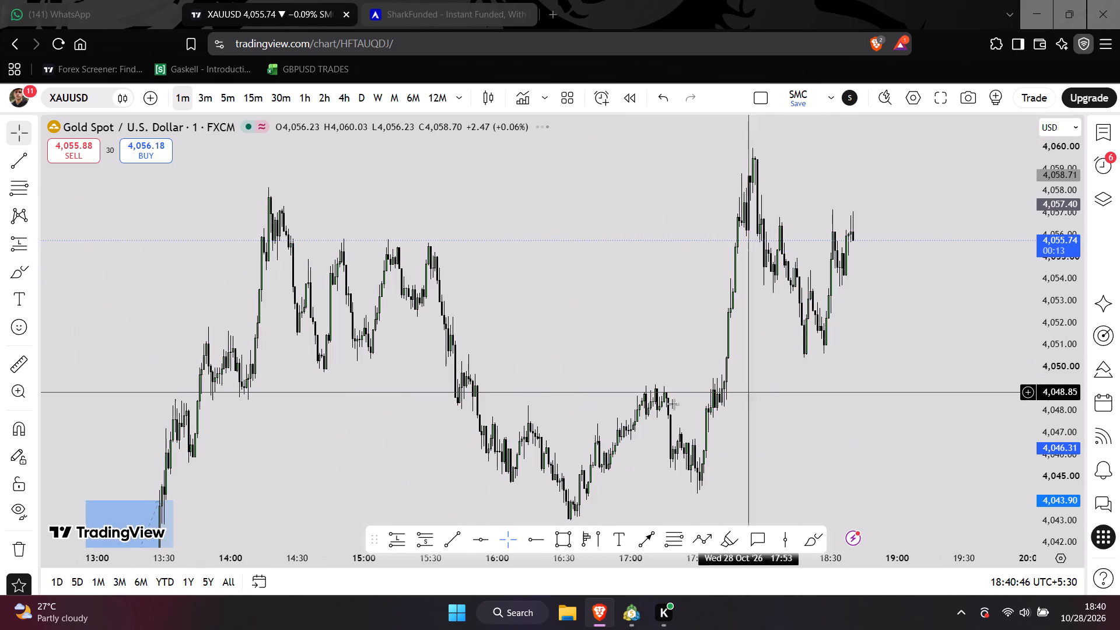
{"action": "left_click_drag", "start_coordinate": [654, 408], "coordinate": [910, 144]}
{"action": "left_click_drag", "start_coordinate": [722, 353], "coordinate": [891, 234]}
{"action": "scroll", "coordinate": [781, 300], "scroll_direction": "up", "scroll_amount": 4}
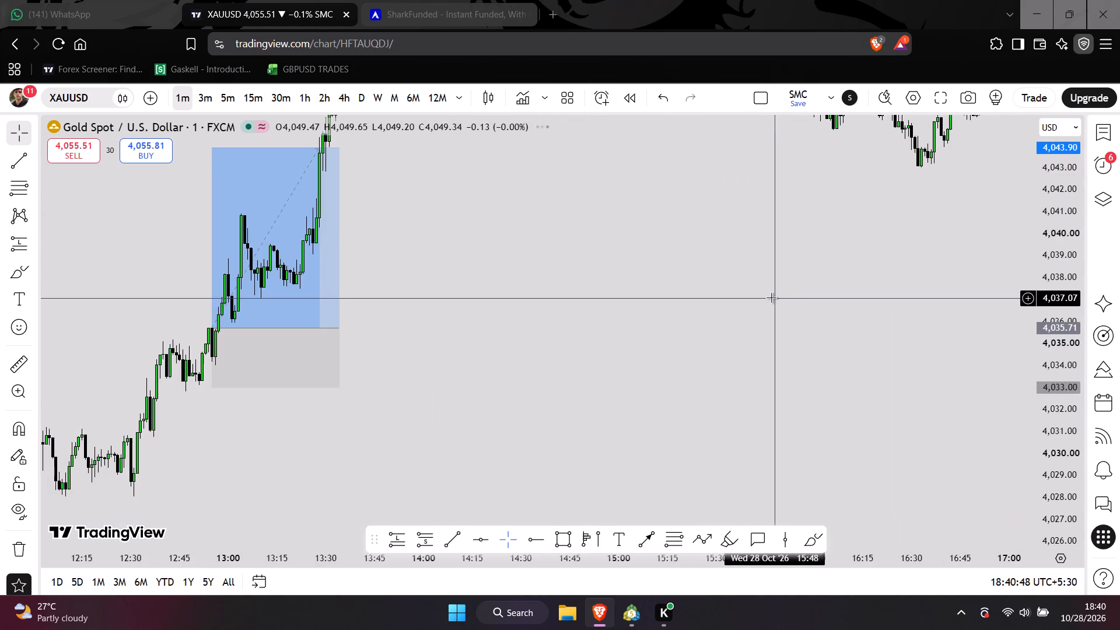
{"action": "left_click_drag", "start_coordinate": [771, 273], "coordinate": [524, 475]}
{"action": "left_click_drag", "start_coordinate": [756, 353], "coordinate": [520, 478]}
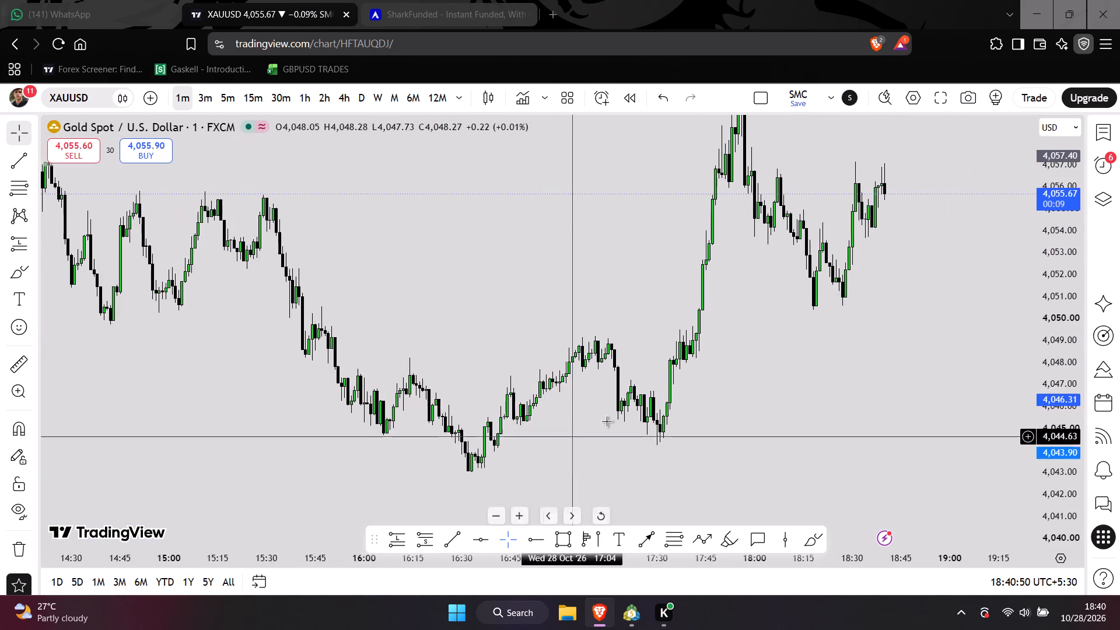
{"action": "left_click_drag", "start_coordinate": [744, 357], "coordinate": [638, 432]}
Show the watchlist and select GBPUSD for the chart.
{"action": "left_click", "coordinate": [1107, 143]}
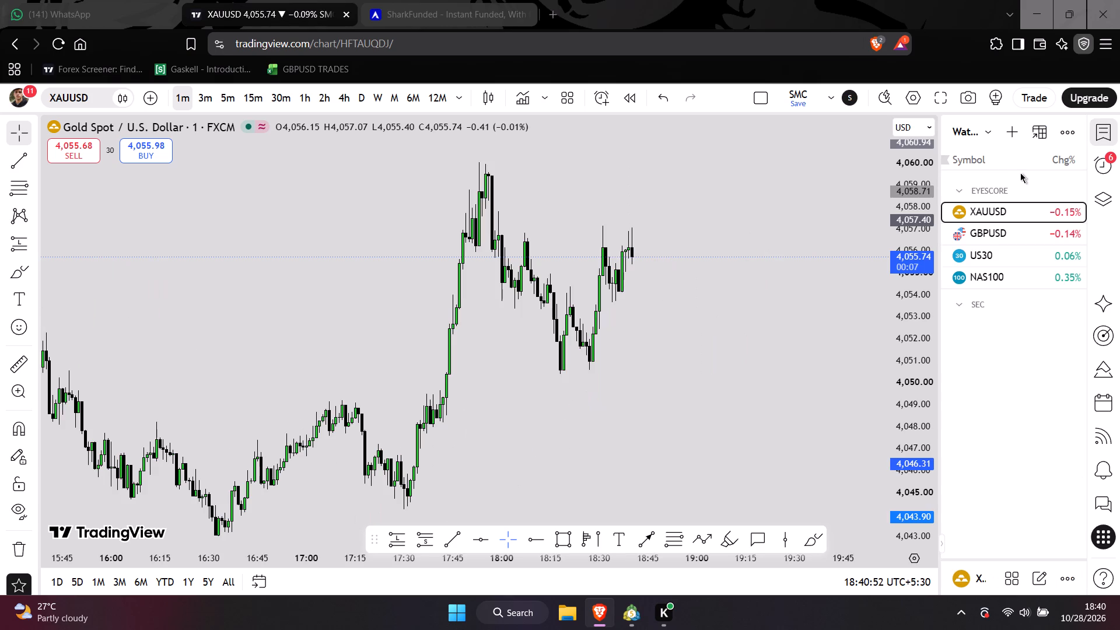
{"action": "left_click", "coordinate": [1017, 235]}
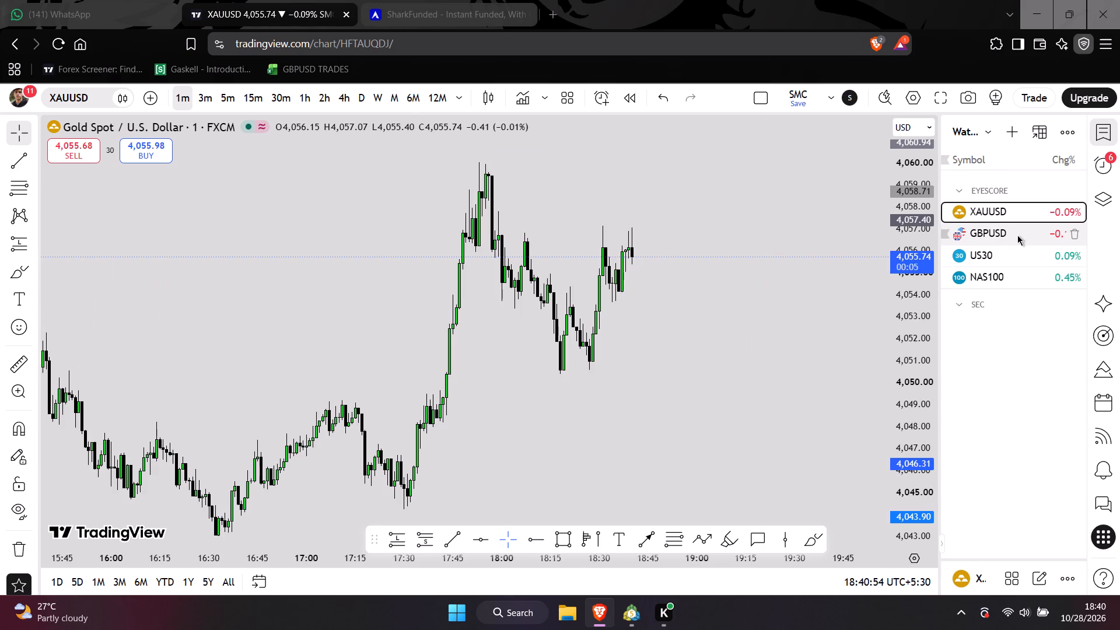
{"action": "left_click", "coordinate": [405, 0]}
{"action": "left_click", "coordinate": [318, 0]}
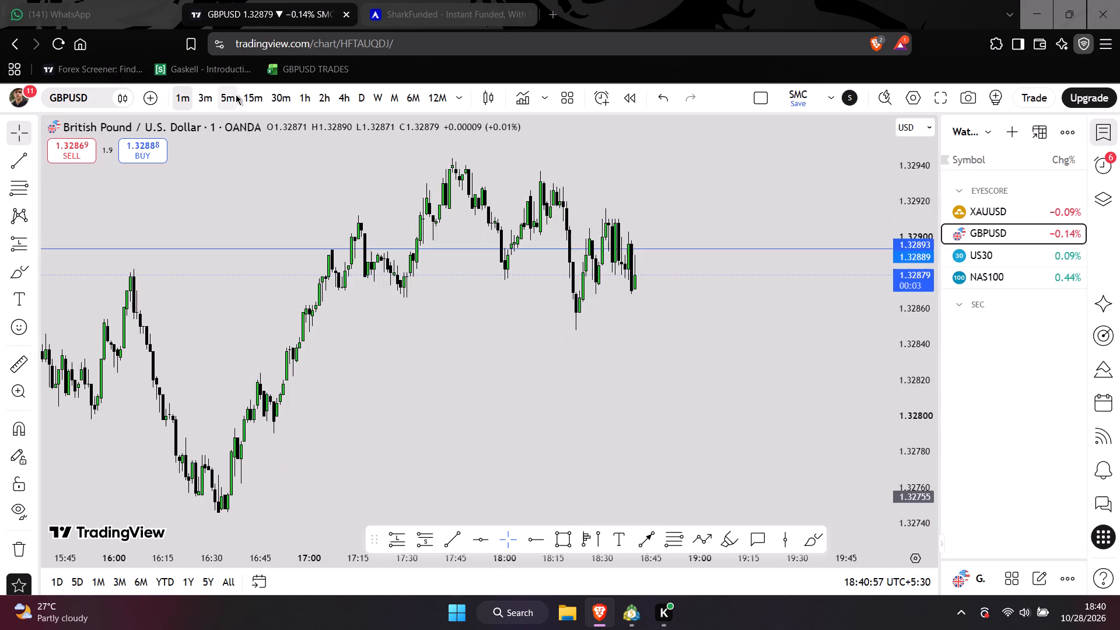
Examine GBPUSD on the 15-minute timeframe with an auto-fitted price scale, around the short position drawn on 23 October.
{"action": "left_click", "coordinate": [241, 97]}
{"action": "double_click", "coordinate": [903, 225]}
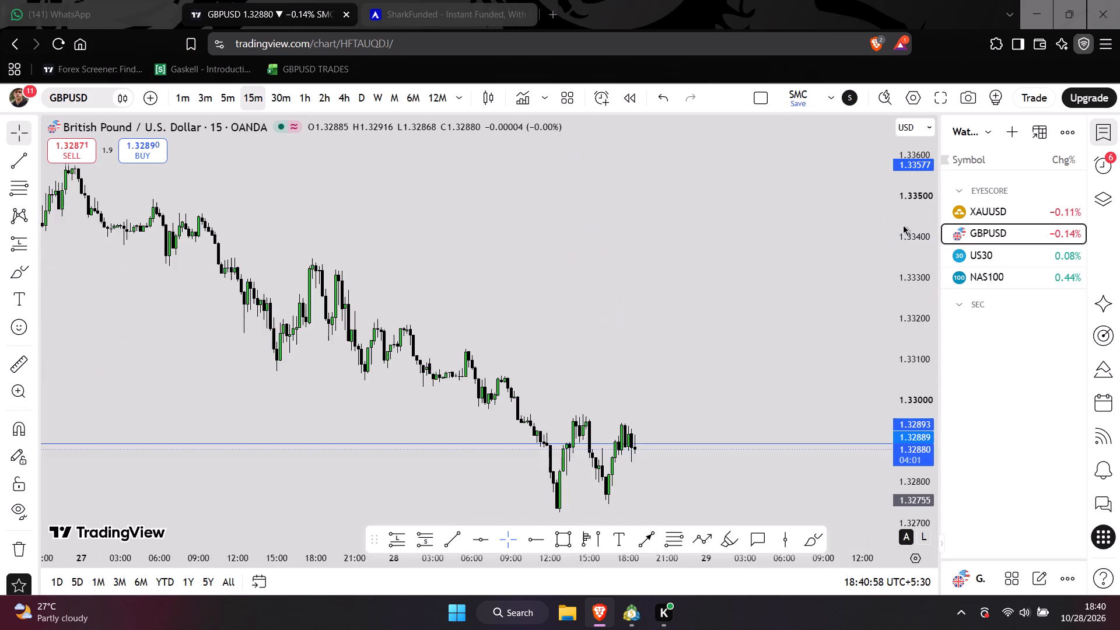
{"action": "scroll", "coordinate": [771, 252], "scroll_direction": "down", "scroll_amount": 5}
{"action": "left_click_drag", "start_coordinate": [373, 258], "coordinate": [742, 355]}
{"action": "scroll", "coordinate": [683, 362], "scroll_direction": "up", "scroll_amount": 5}
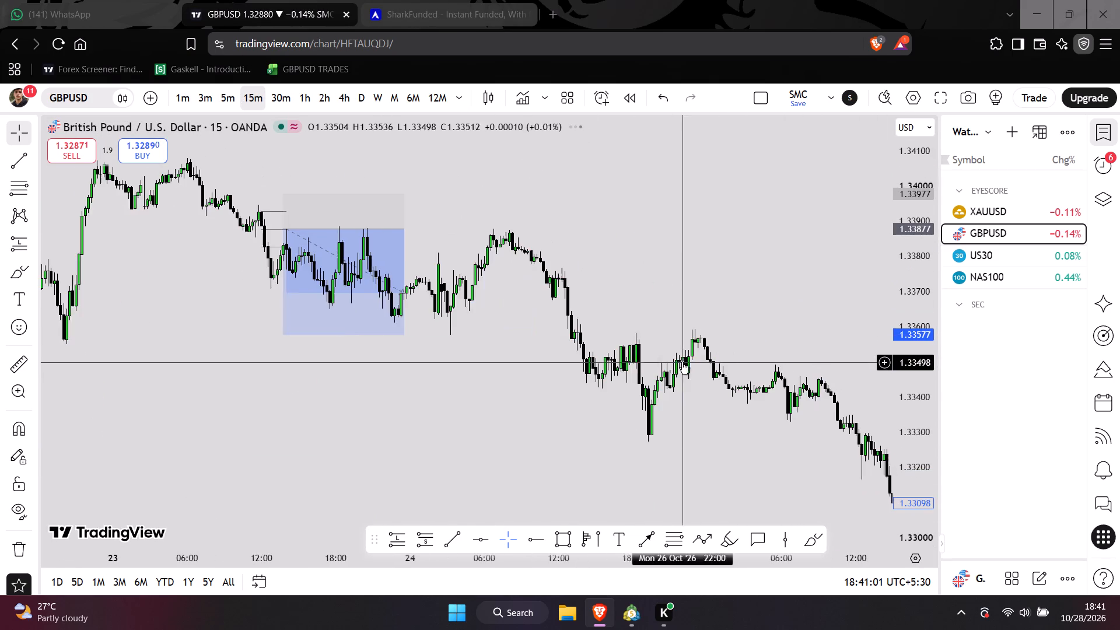
{"action": "left_click_drag", "start_coordinate": [556, 316], "coordinate": [771, 398]}
{"action": "scroll", "coordinate": [765, 402], "scroll_direction": "up", "scroll_amount": 3}
{"action": "scroll", "coordinate": [912, 311], "scroll_direction": "up", "scroll_amount": 6}
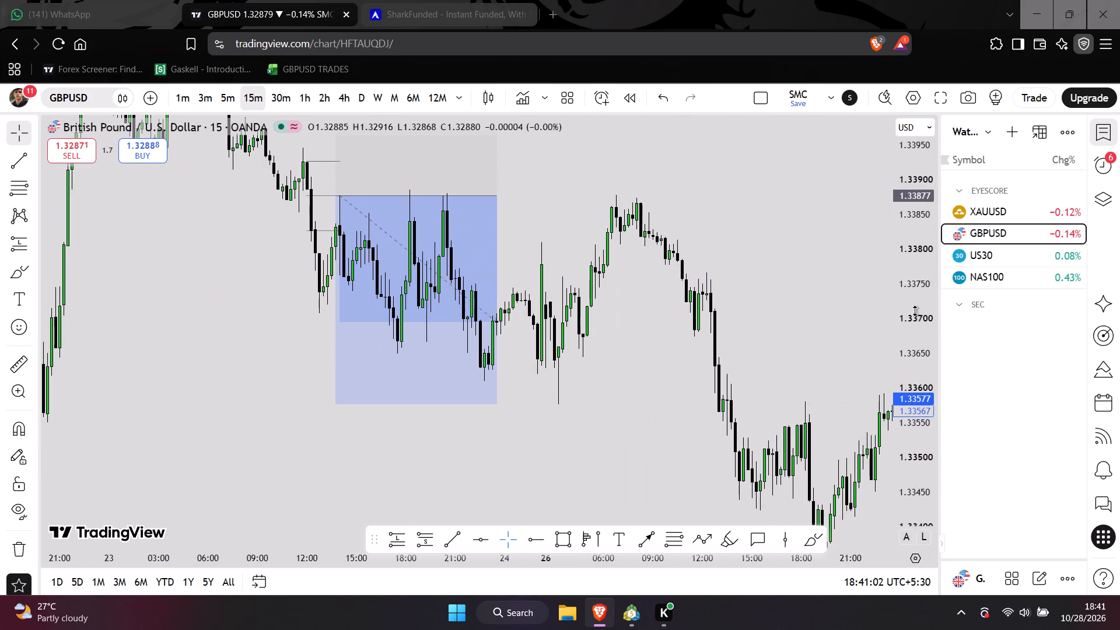
{"action": "left_click_drag", "start_coordinate": [617, 262], "coordinate": [751, 388]}
{"action": "scroll", "coordinate": [699, 372], "scroll_direction": "down", "scroll_amount": 4}
{"action": "left_click_drag", "start_coordinate": [524, 336], "coordinate": [600, 285]}
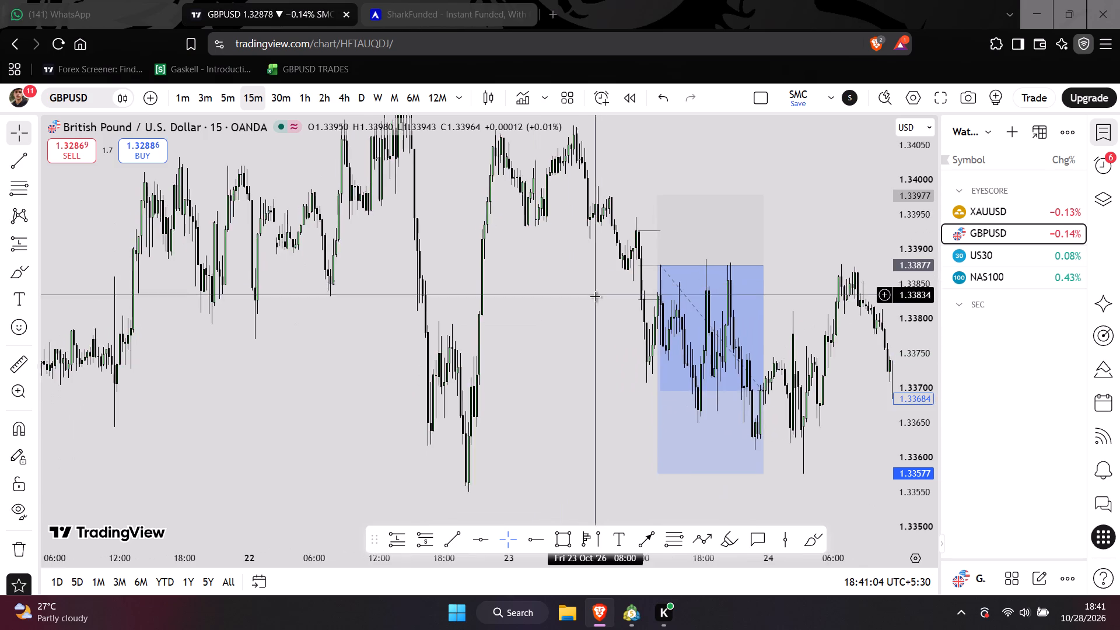
{"action": "scroll", "coordinate": [595, 296], "scroll_direction": "up", "scroll_amount": 4}
{"action": "left_click_drag", "start_coordinate": [433, 307], "coordinate": [474, 366]}
{"action": "scroll", "coordinate": [478, 363], "scroll_direction": "down", "scroll_amount": 2}
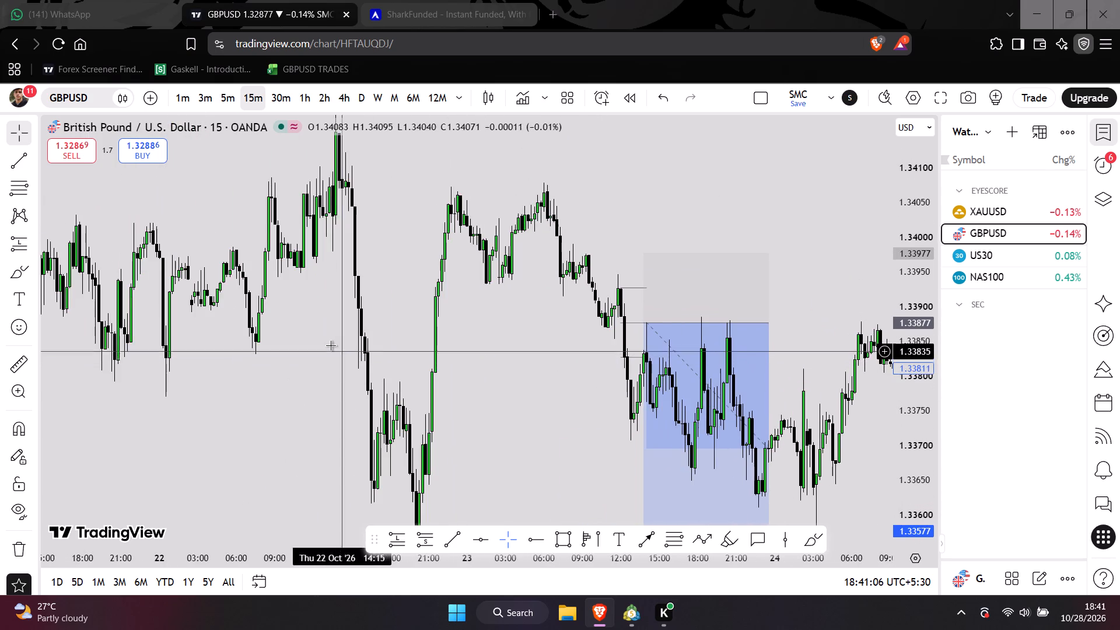
Examine the earlier GBPUSD 15-minute price action from 22 October back to the trade drawings around 13 and 14 October.
{"action": "left_click_drag", "start_coordinate": [331, 344], "coordinate": [941, 327]}
{"action": "scroll", "coordinate": [703, 332], "scroll_direction": "down", "scroll_amount": 4}
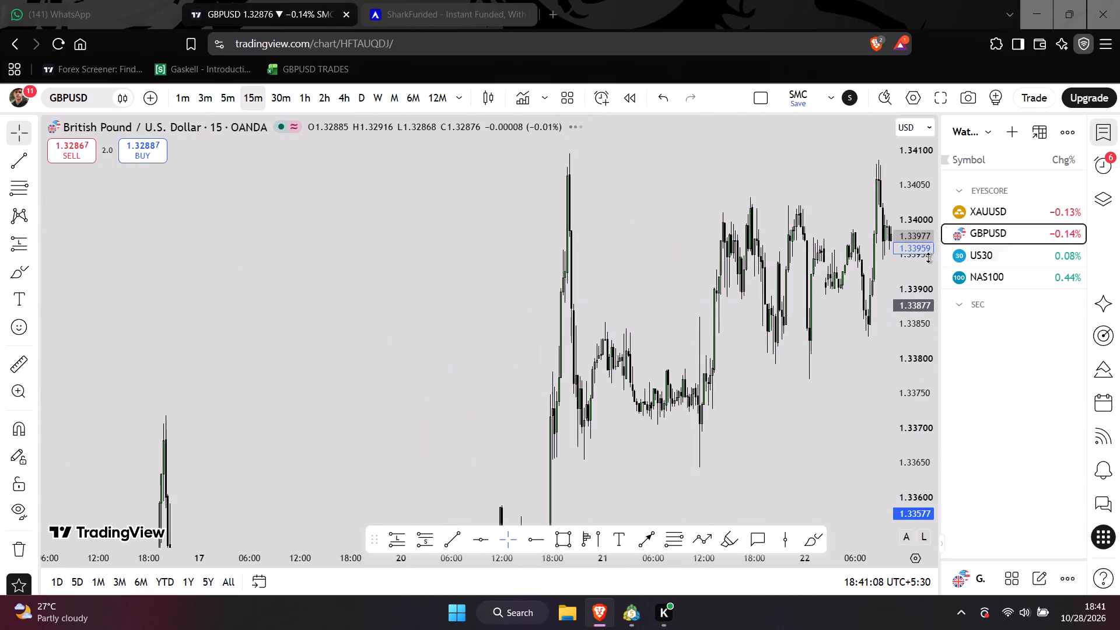
{"action": "left_click_drag", "start_coordinate": [915, 267], "coordinate": [869, 441]}
{"action": "left_click_drag", "start_coordinate": [792, 430], "coordinate": [856, 155]}
{"action": "scroll", "coordinate": [509, 276], "scroll_direction": "up", "scroll_amount": 2}
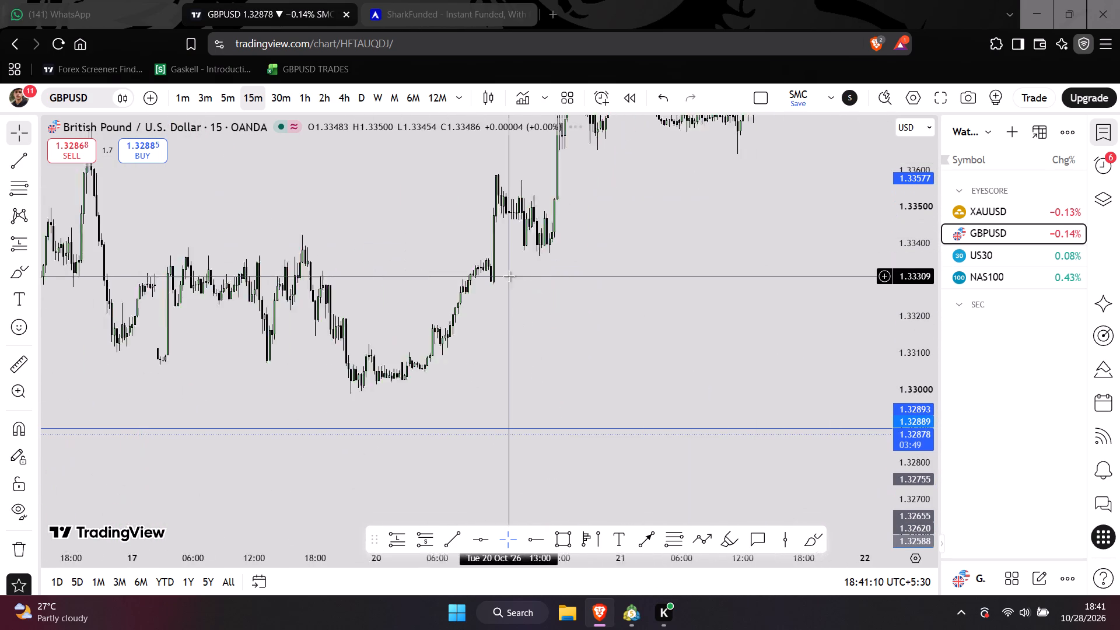
{"action": "scroll", "coordinate": [509, 276], "scroll_direction": "up", "scroll_amount": 1}
{"action": "left_click_drag", "start_coordinate": [348, 295], "coordinate": [628, 296]}
{"action": "scroll", "coordinate": [444, 344], "scroll_direction": "down", "scroll_amount": 2}
{"action": "left_click_drag", "start_coordinate": [402, 349], "coordinate": [783, 191]}
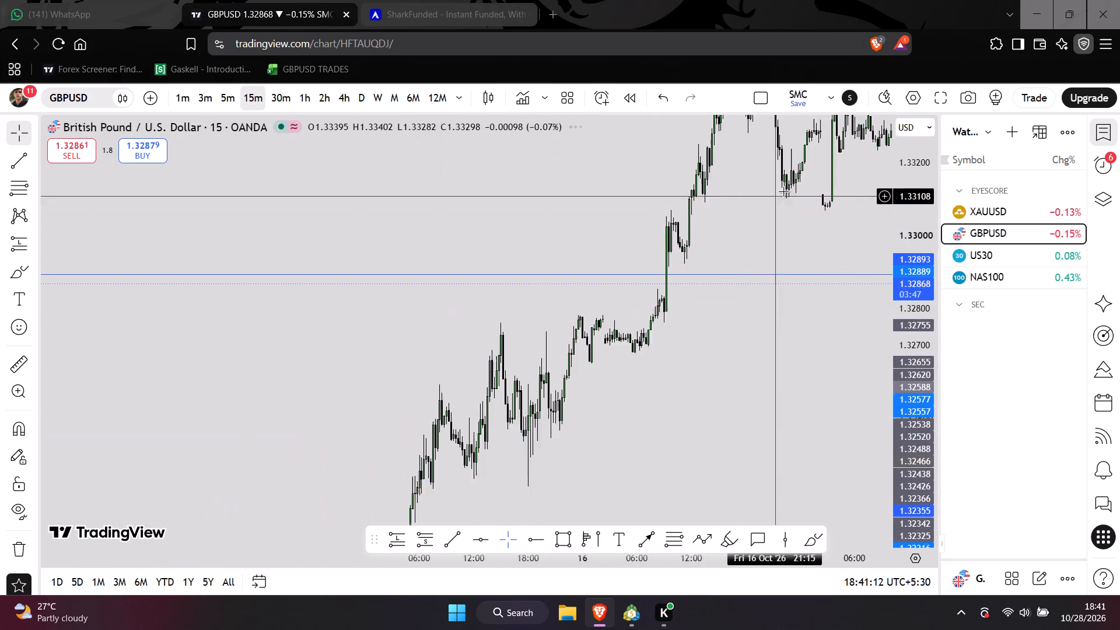
{"action": "left_click_drag", "start_coordinate": [533, 399], "coordinate": [722, 314]}
{"action": "left_click_drag", "start_coordinate": [440, 409], "coordinate": [471, 410]}
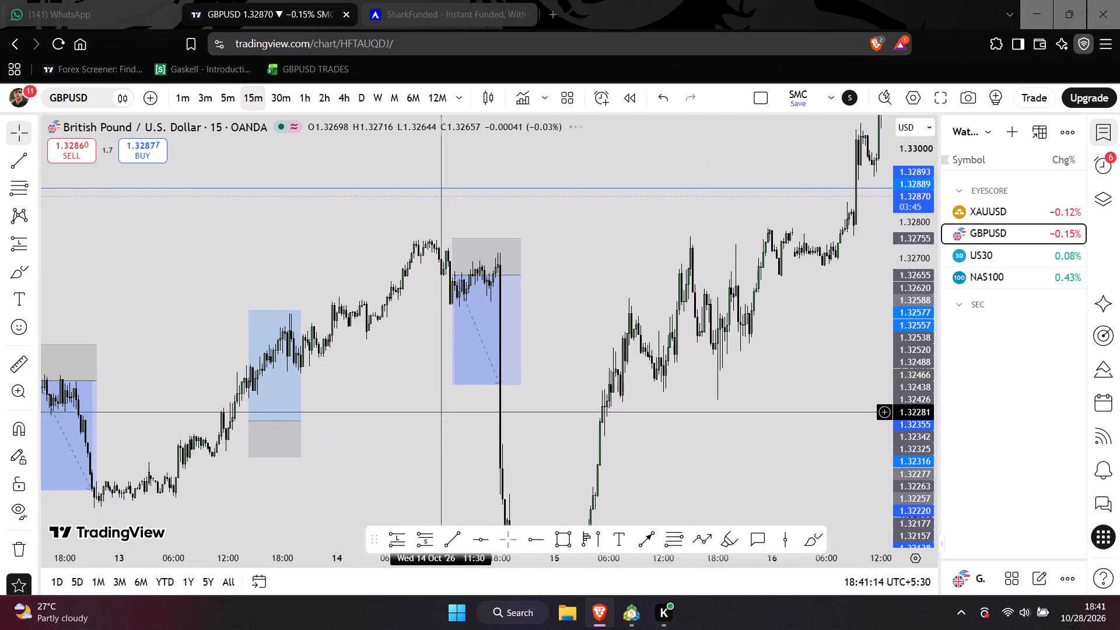
{"action": "left_click_drag", "start_coordinate": [471, 410], "coordinate": [681, 372]}
Inspect the 14 October GBPUSD short position and the candles around its entry at close range.
{"action": "scroll", "coordinate": [626, 357], "scroll_direction": "up", "scroll_amount": 4}
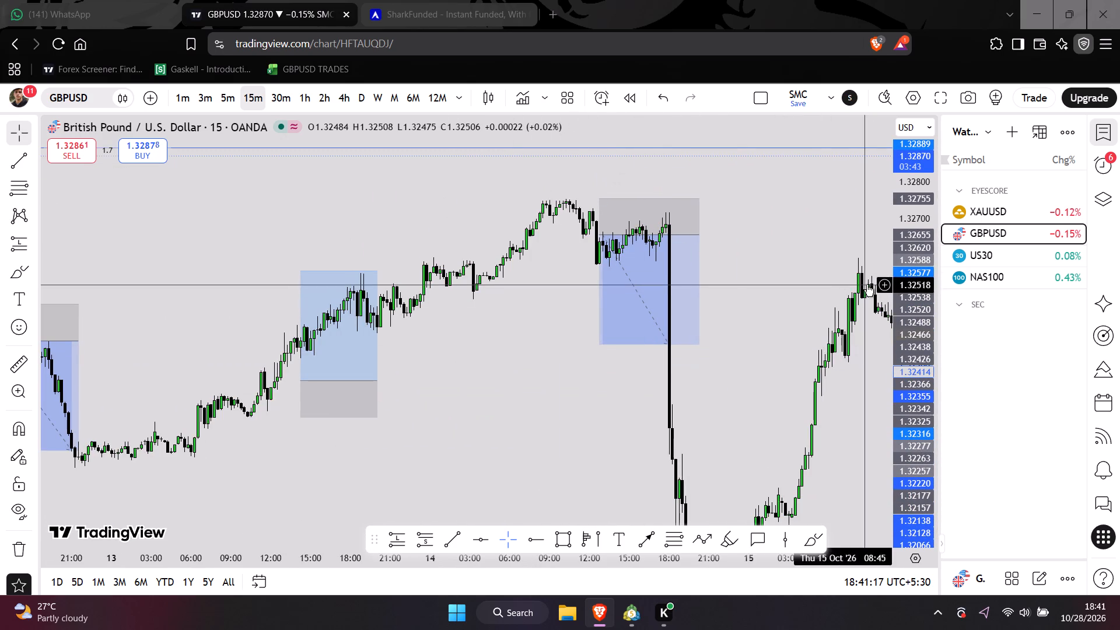
{"action": "scroll", "coordinate": [943, 290], "scroll_direction": "up", "scroll_amount": 17}
{"action": "left_click_drag", "start_coordinate": [846, 203], "coordinate": [835, 383]}
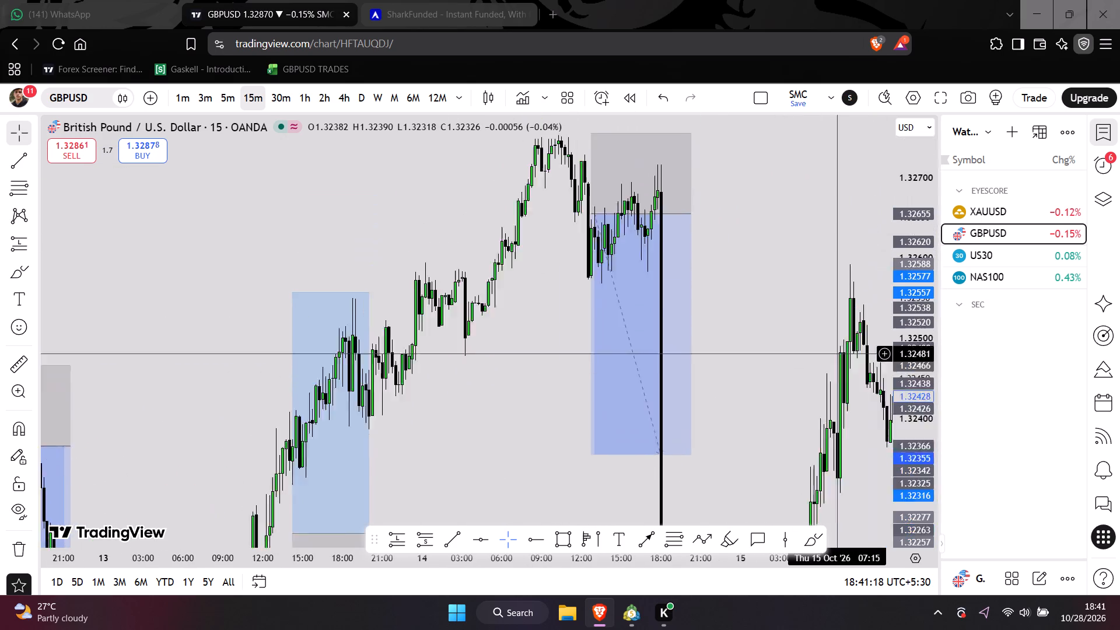
{"action": "left_click_drag", "start_coordinate": [835, 383], "coordinate": [834, 461]}
{"action": "scroll", "coordinate": [770, 281], "scroll_direction": "up", "scroll_amount": 4}
{"action": "left_click_drag", "start_coordinate": [756, 278], "coordinate": [785, 269]}
{"action": "scroll", "coordinate": [929, 288], "scroll_direction": "up", "scroll_amount": 5}
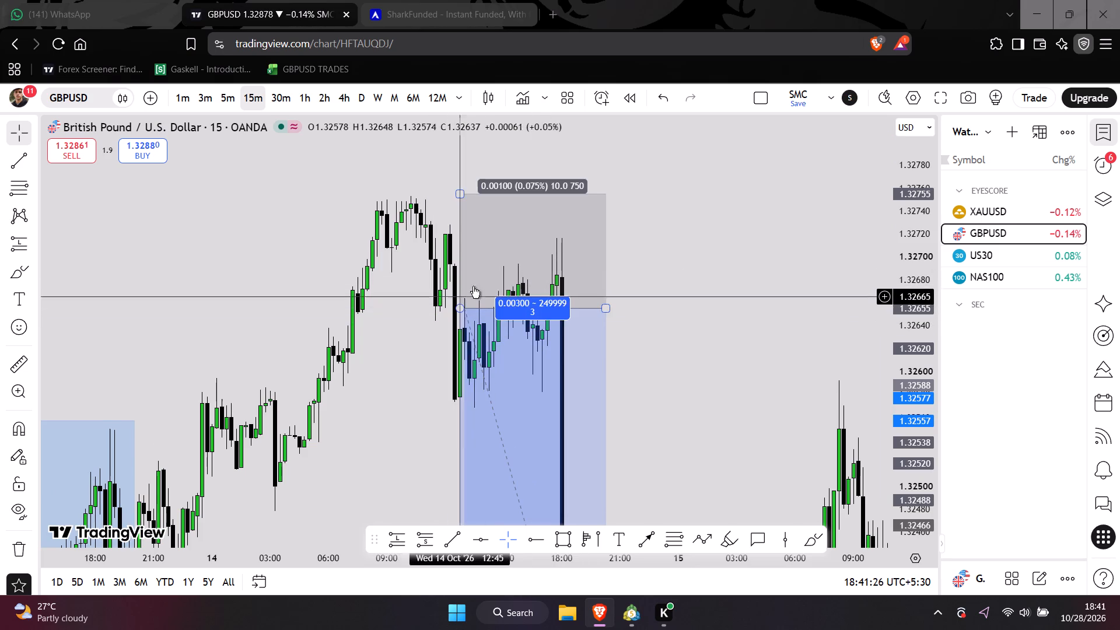
Switch to the SharkFunded site and review the Shark Funded Bolt challenge's metrics, reward rules and price for the $3,000 account.
{"action": "left_click", "coordinate": [447, 14]}
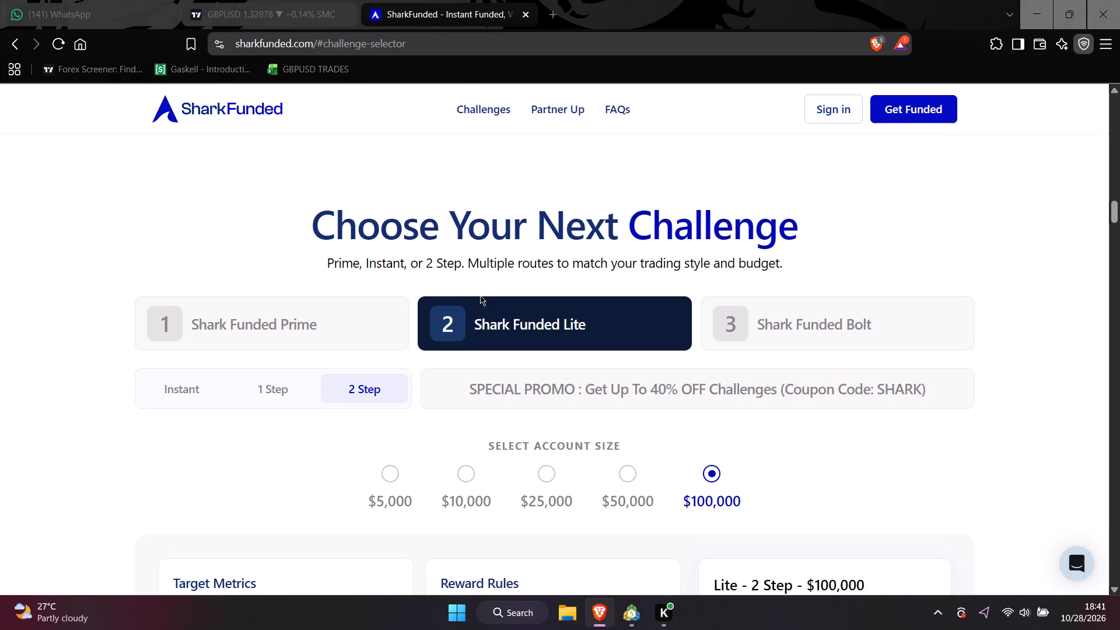
{"action": "left_click", "coordinate": [755, 314]}
{"action": "scroll", "coordinate": [720, 321], "scroll_direction": "down", "scroll_amount": 1}
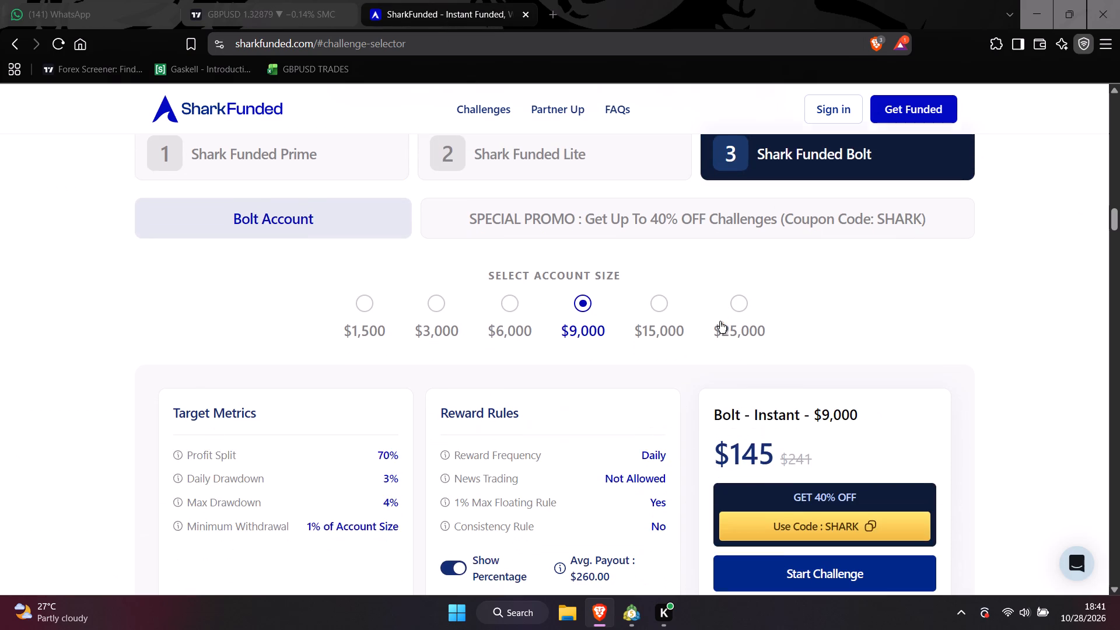
{"action": "left_click", "coordinate": [426, 304]}
{"action": "scroll", "coordinate": [521, 303], "scroll_direction": "up", "scroll_amount": 2}
{"action": "scroll", "coordinate": [525, 303], "scroll_direction": "down", "scroll_amount": 1}
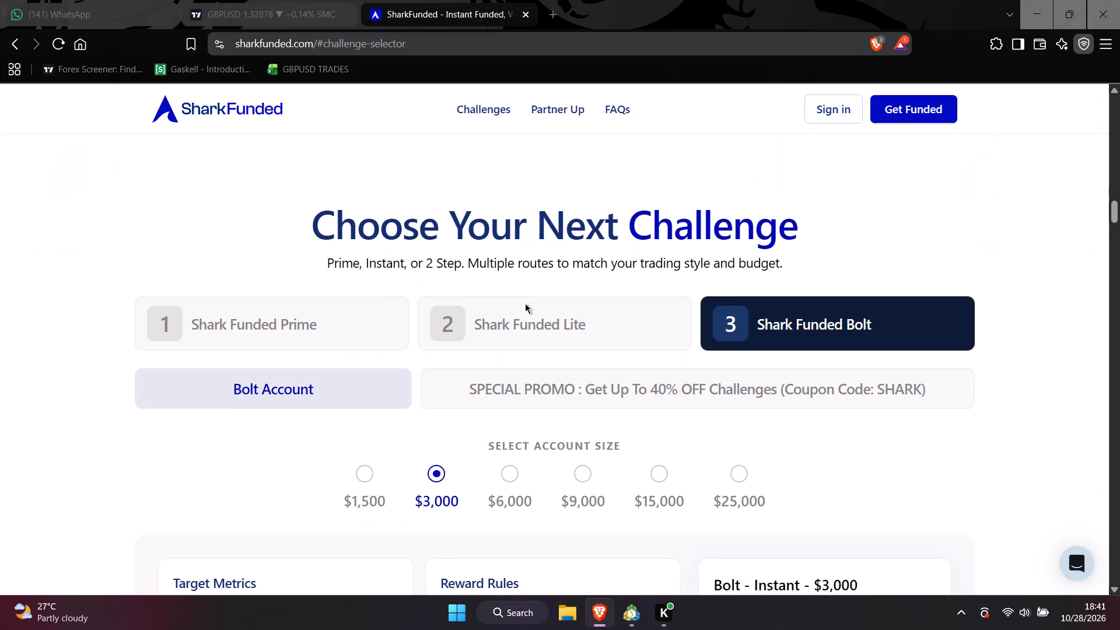
{"action": "scroll", "coordinate": [538, 330], "scroll_direction": "down", "scroll_amount": 1}
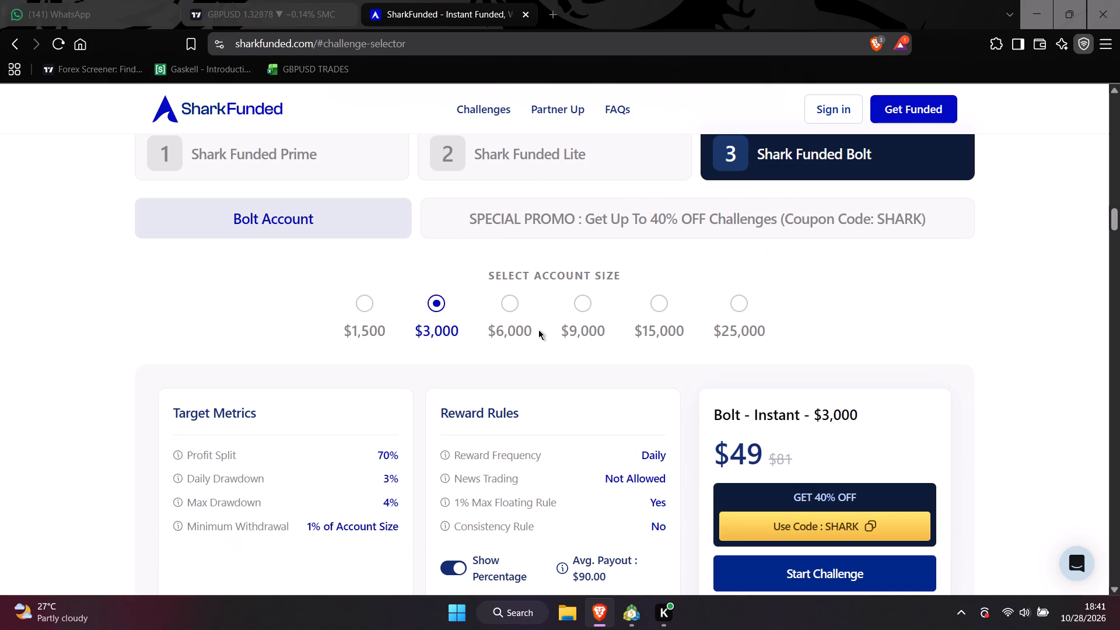
{"action": "scroll", "coordinate": [496, 337], "scroll_direction": "down", "scroll_amount": 1}
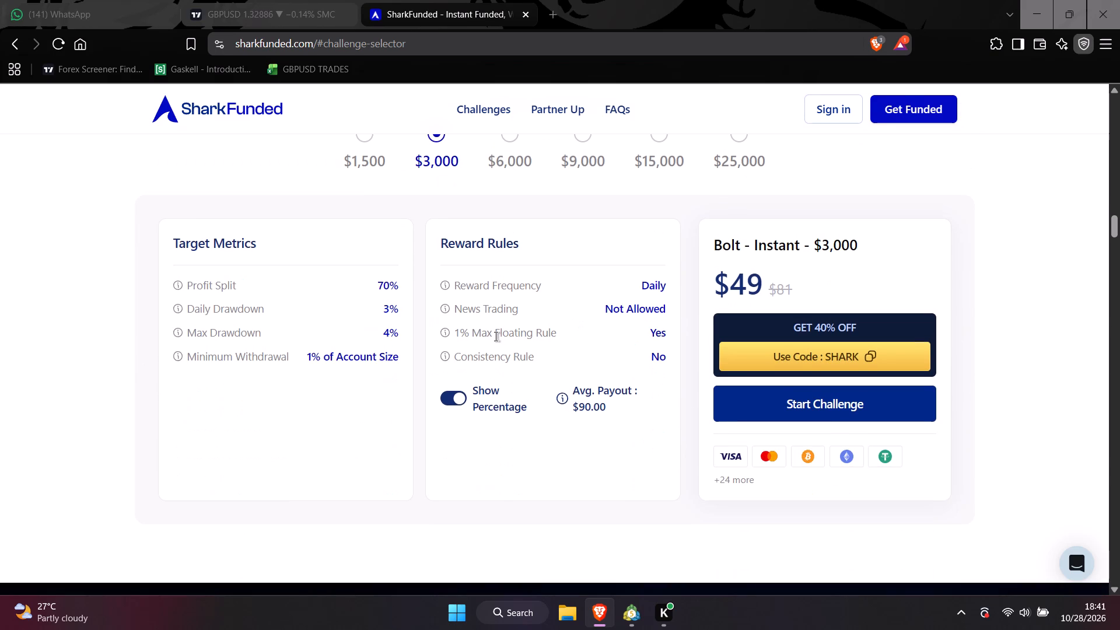
{"action": "scroll", "coordinate": [496, 337], "scroll_direction": "up", "scroll_amount": 1}
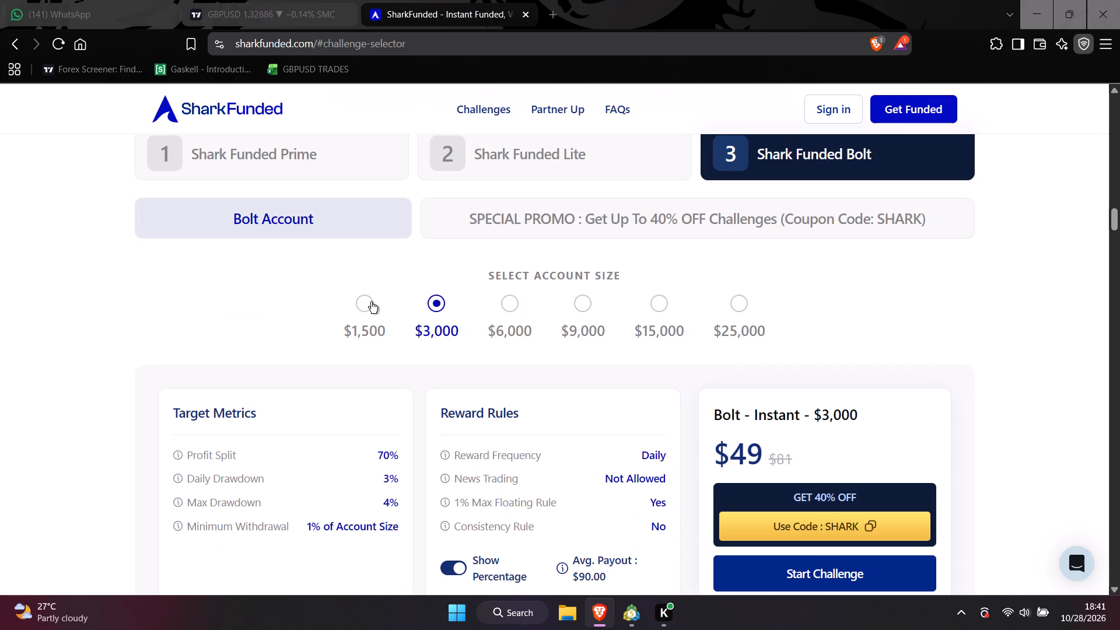
Compare the Bolt offers for the $1,500, $15,000, $25,000, $9,000 and $6,000 account sizes.
{"action": "left_click", "coordinate": [371, 302]}
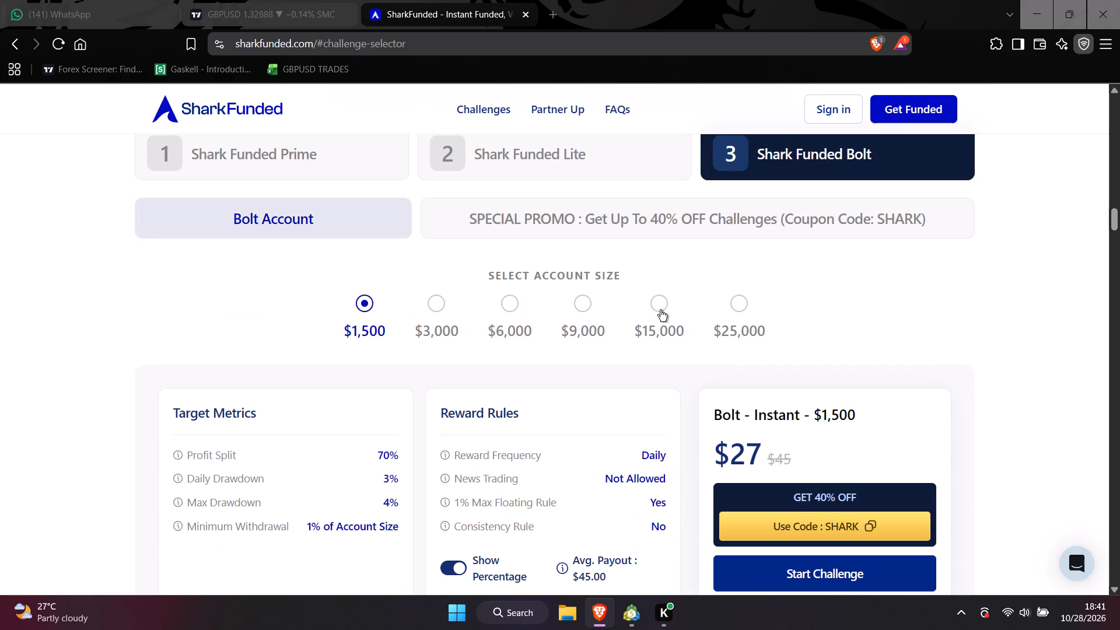
{"action": "left_click", "coordinate": [660, 310]}
{"action": "left_click", "coordinate": [733, 300]}
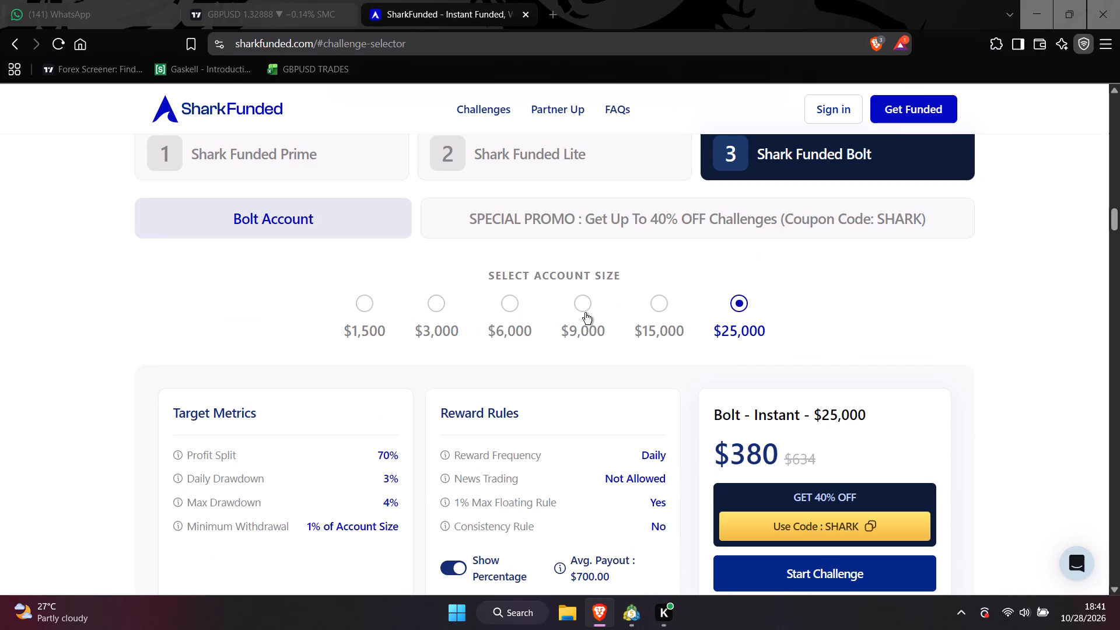
{"action": "left_click", "coordinate": [579, 313]}
{"action": "left_click", "coordinate": [513, 310]}
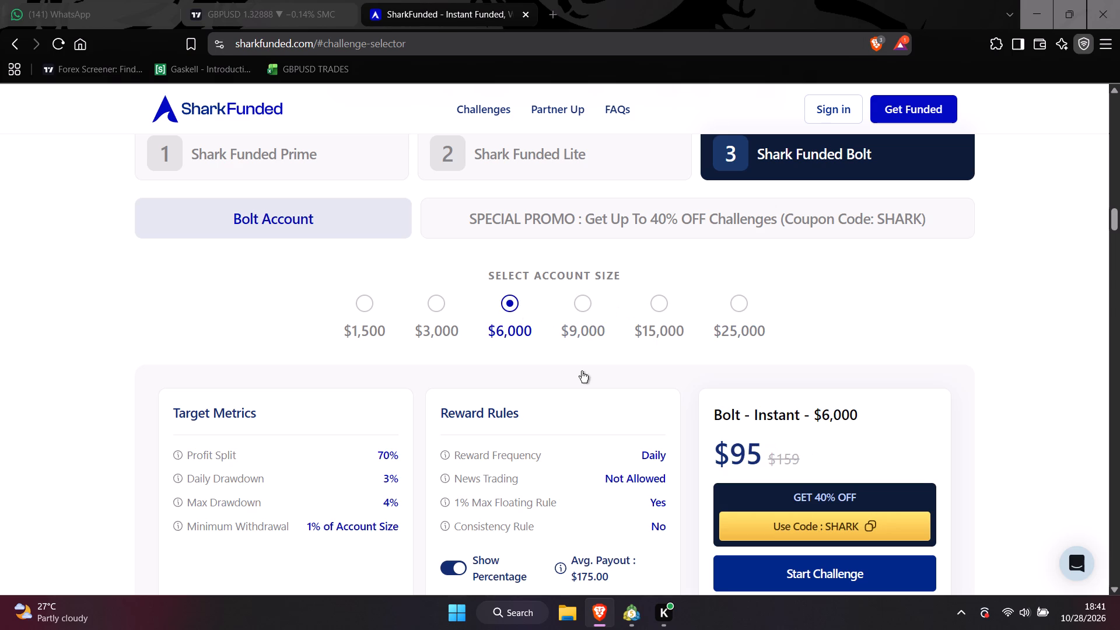
{"action": "scroll", "coordinate": [654, 422], "scroll_direction": "down", "scroll_amount": 1}
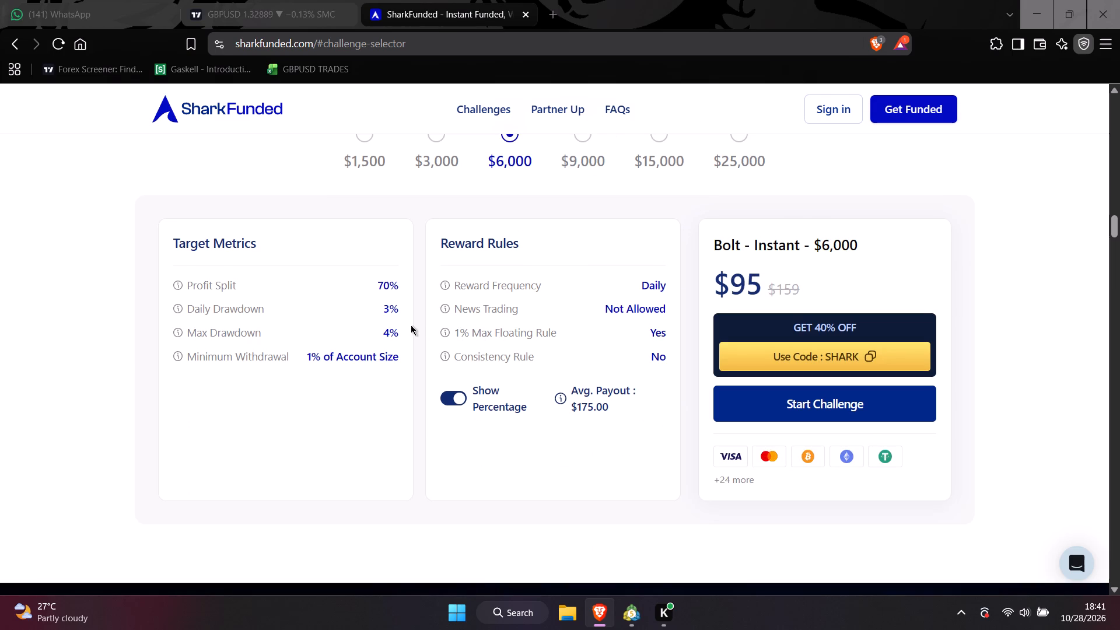
Look past Shark Funded Lite to Shark Funded Prime and review its Daily Rewards terms for the $50,000 account.
{"action": "scroll", "coordinate": [548, 355], "scroll_direction": "up", "scroll_amount": 2}
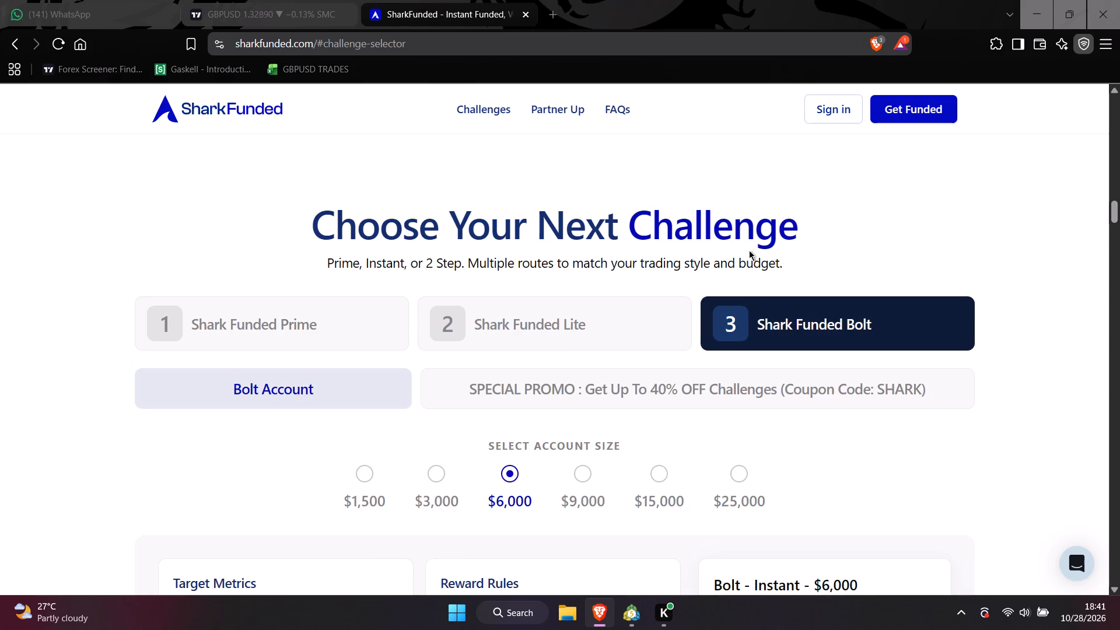
{"action": "left_click", "coordinate": [510, 320]}
{"action": "left_click", "coordinate": [341, 307]}
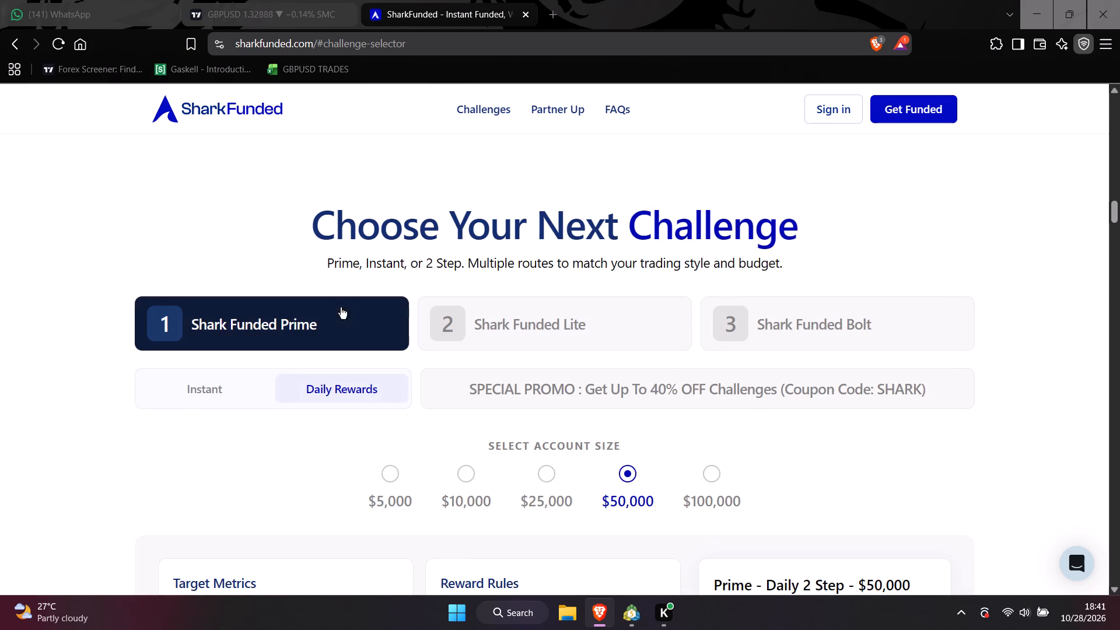
{"action": "scroll", "coordinate": [379, 309], "scroll_direction": "down", "scroll_amount": 2}
{"action": "scroll", "coordinate": [386, 311], "scroll_direction": "up", "scroll_amount": 2}
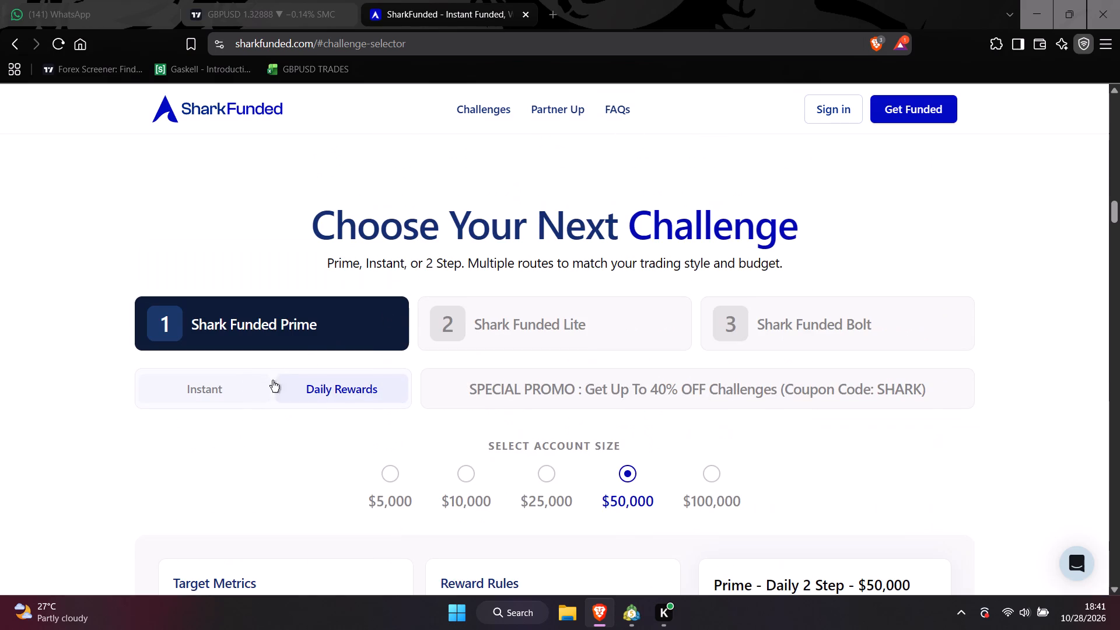
{"action": "scroll", "coordinate": [654, 355], "scroll_direction": "down", "scroll_amount": 1}
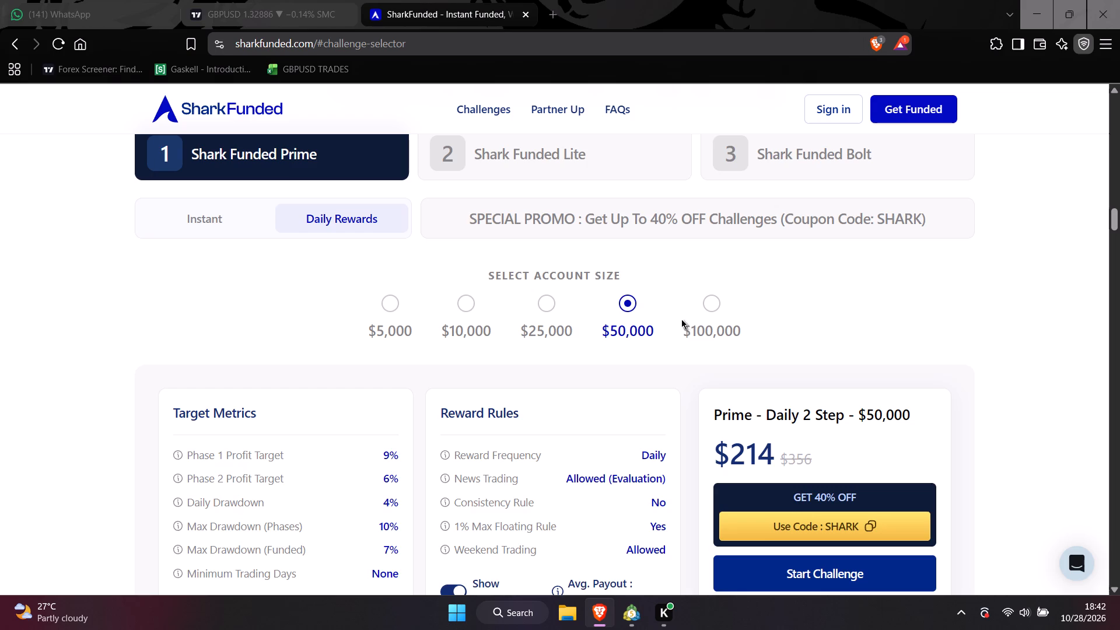
{"action": "scroll", "coordinate": [683, 319], "scroll_direction": "down", "scroll_amount": 1}
{"action": "scroll", "coordinate": [683, 319], "scroll_direction": "up", "scroll_amount": 1}
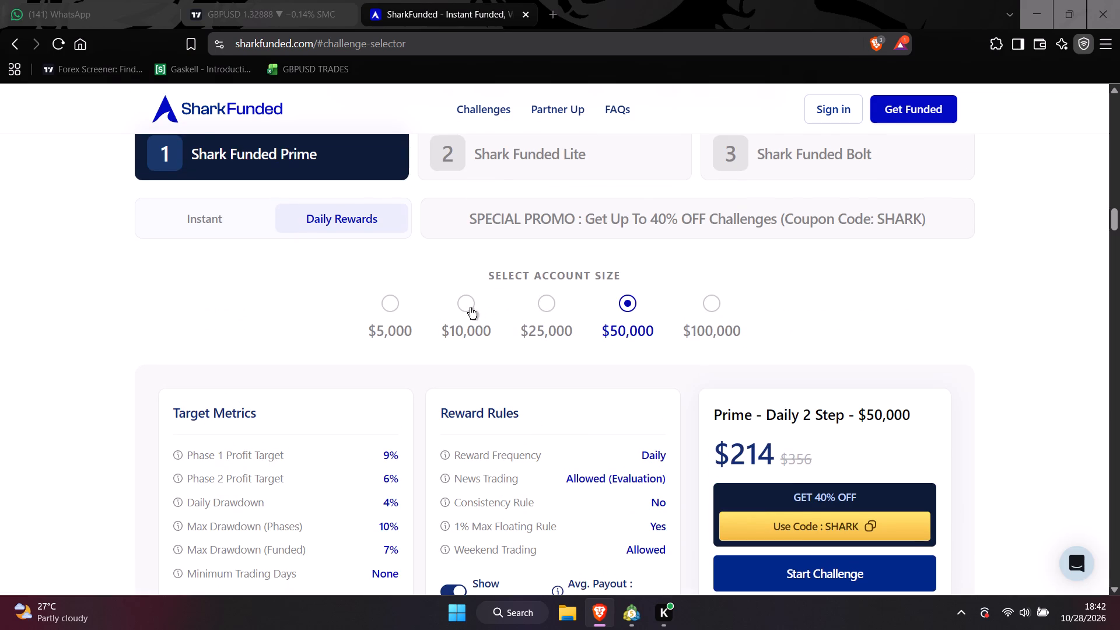
Compare the Prime Daily Rewards offers for the $10,000 and $5,000 account sizes.
{"action": "left_click", "coordinate": [456, 302]}
{"action": "scroll", "coordinate": [456, 302], "scroll_direction": "down", "scroll_amount": 1}
{"action": "scroll", "coordinate": [456, 302], "scroll_direction": "up", "scroll_amount": 1}
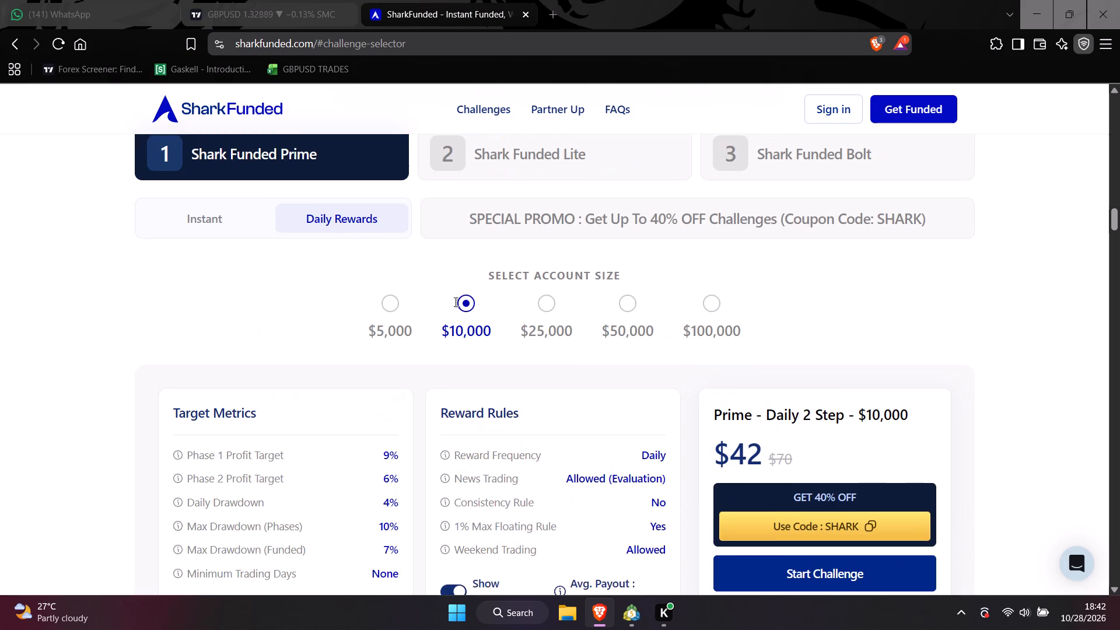
{"action": "left_click", "coordinate": [385, 305]}
{"action": "scroll", "coordinate": [464, 333], "scroll_direction": "up", "scroll_amount": 2}
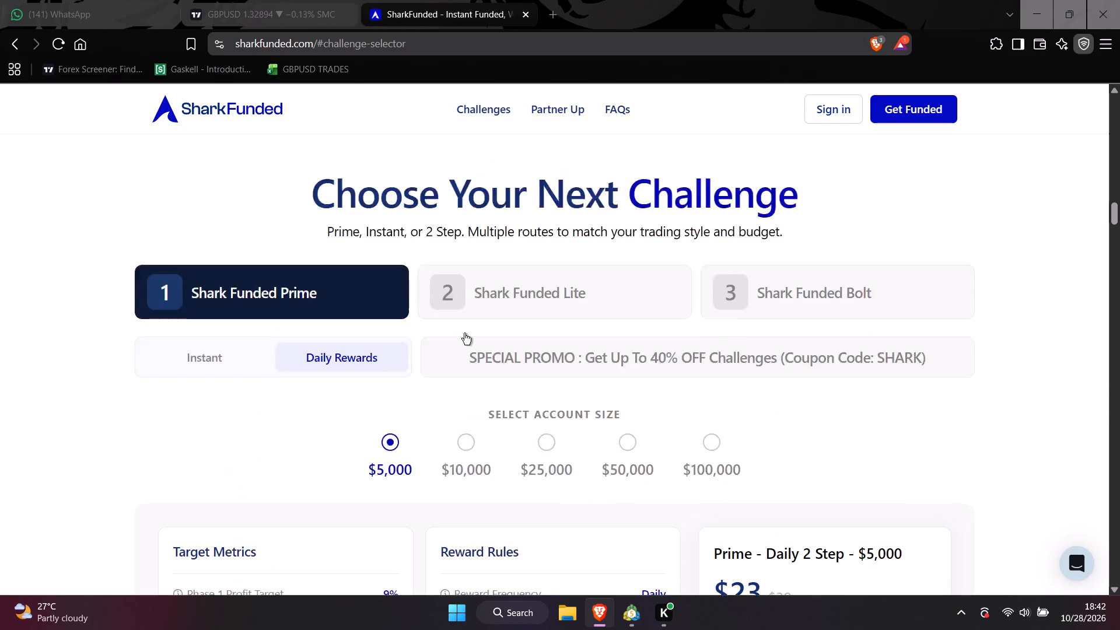
Return to TradingView and show XAUUSD on the 1-minute timeframe at its latest candles, with the price scale auto-fitted.
{"action": "left_click", "coordinate": [223, 0]}
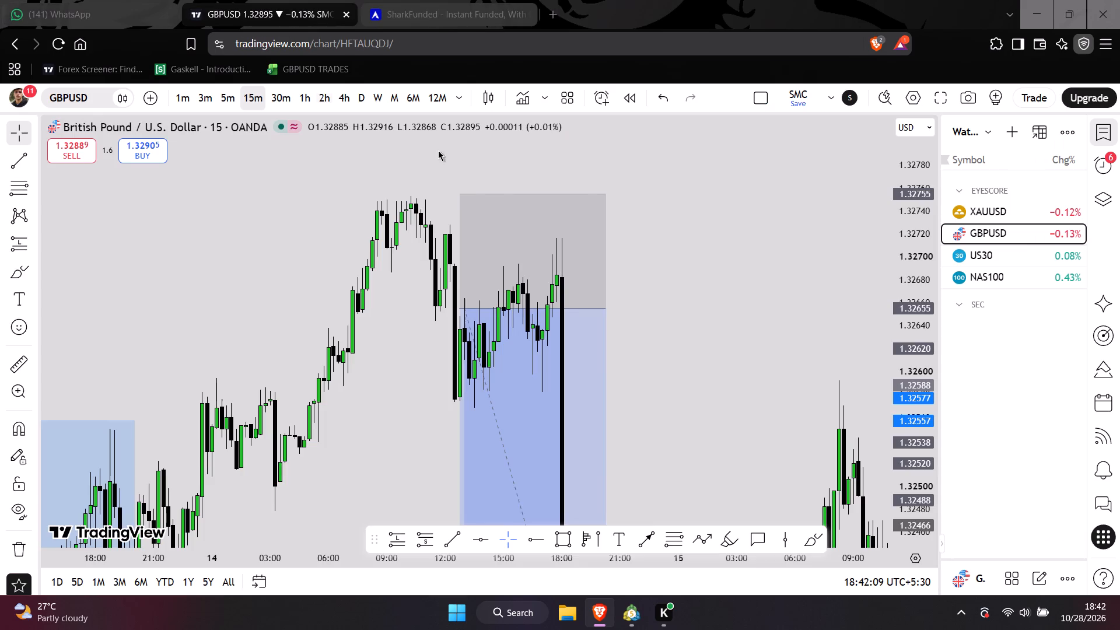
{"action": "left_click", "coordinate": [993, 218]}
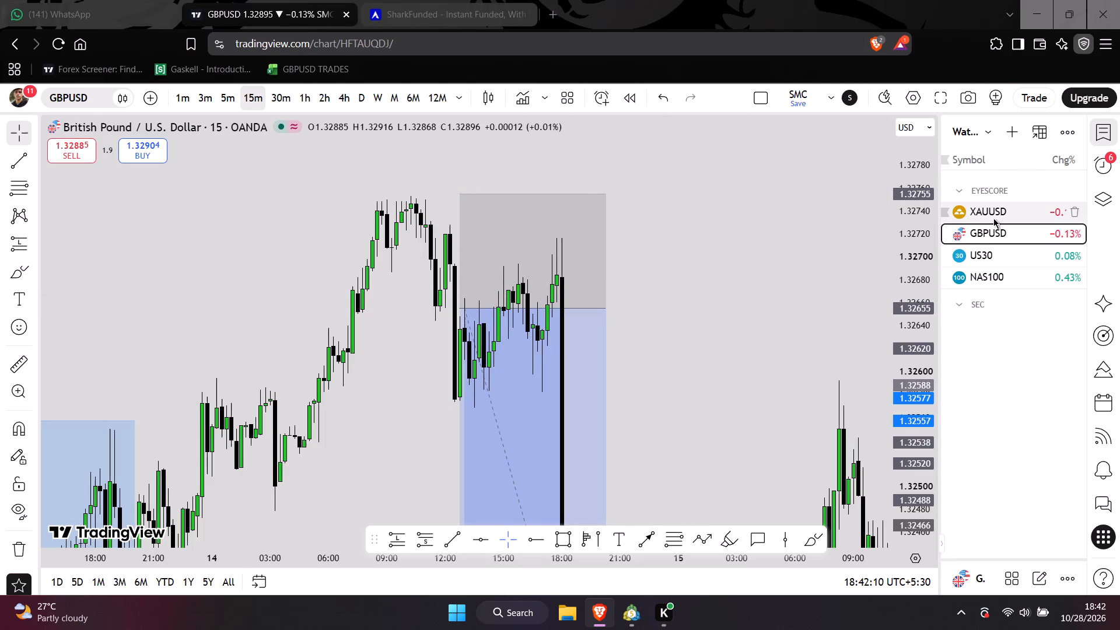
{"action": "left_click", "coordinate": [177, 106]}
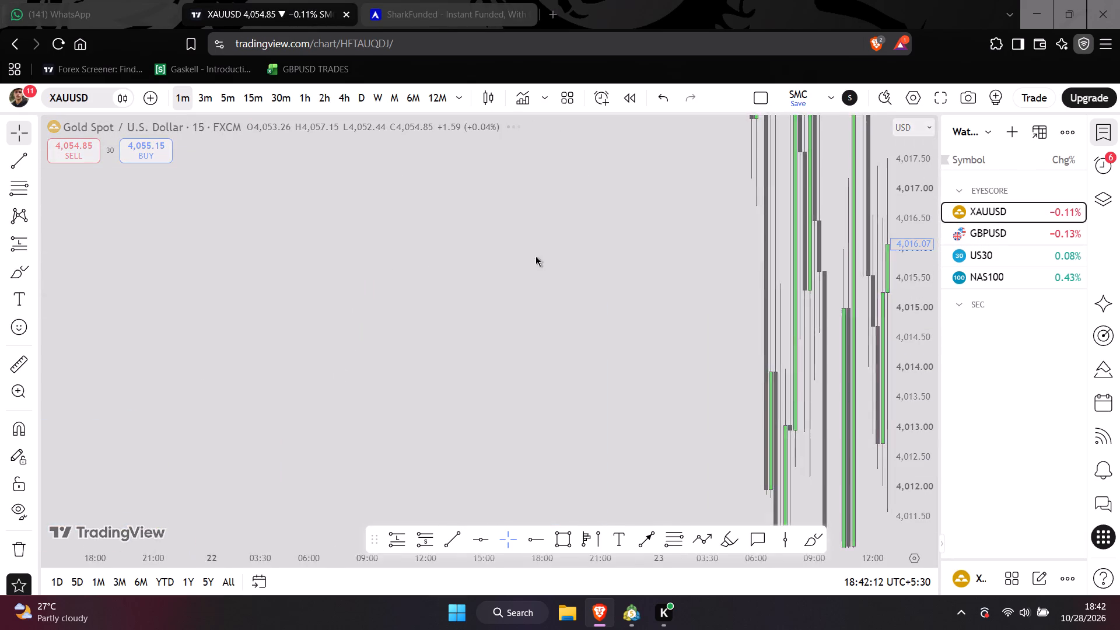
{"action": "double_click", "coordinate": [902, 236]}
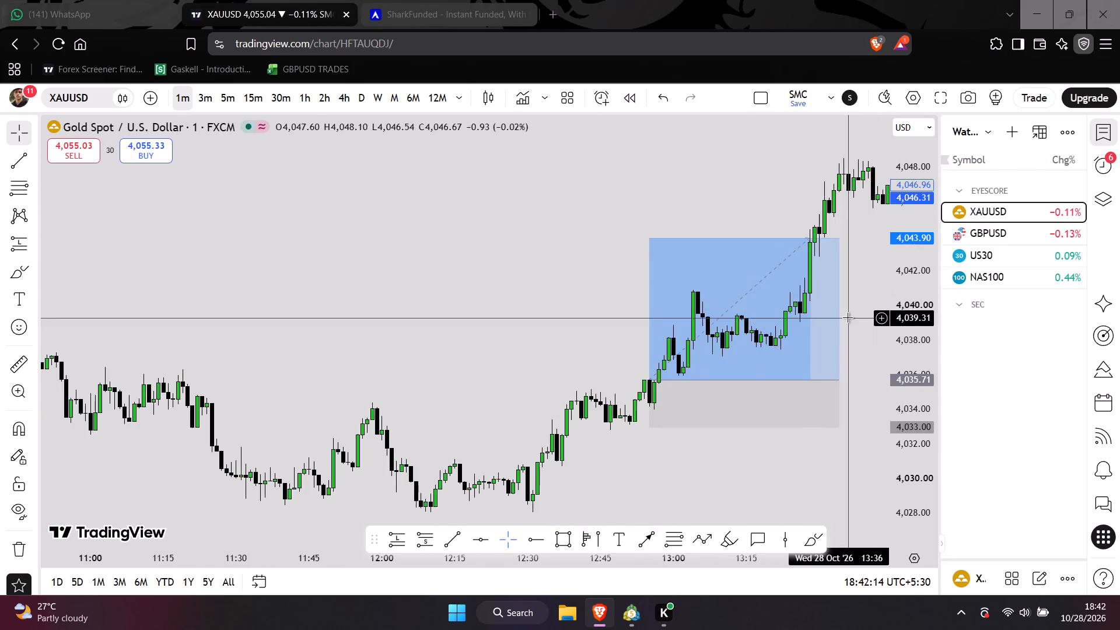
{"action": "left_click_drag", "start_coordinate": [848, 317], "coordinate": [0, 309]}
{"action": "left_click_drag", "start_coordinate": [710, 379], "coordinate": [86, 284]}
{"action": "left_click_drag", "start_coordinate": [731, 353], "coordinate": [731, 352]}
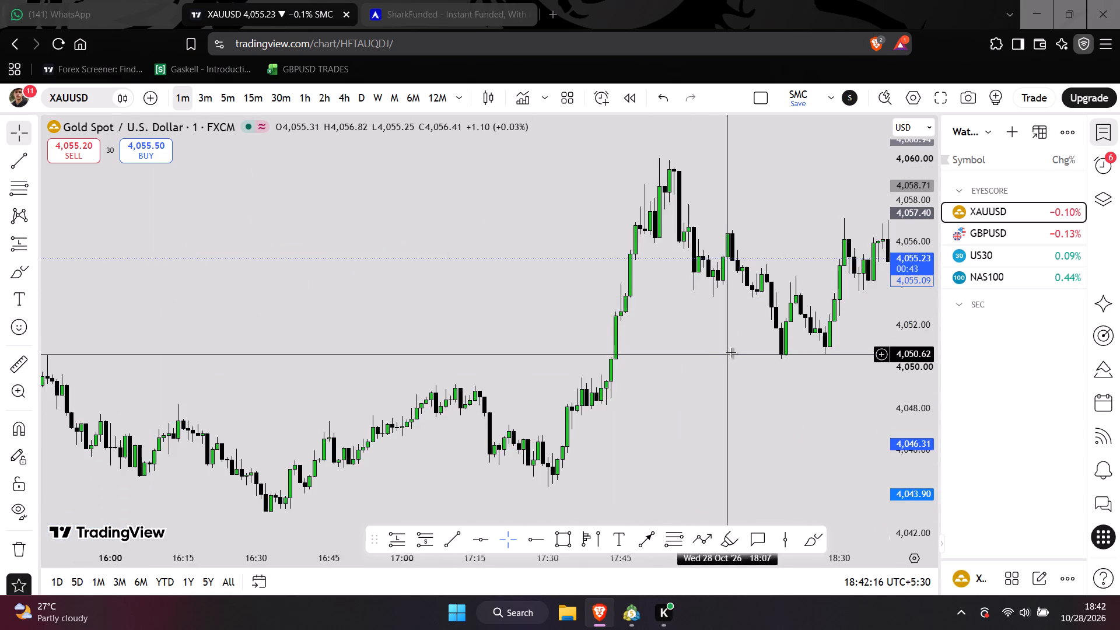
Examine XAUUSD's afternoon price action on the 1-minute chart, with a brief look back at the SharkFunded challenge page.
{"action": "left_click_drag", "start_coordinate": [731, 352], "coordinate": [160, 279]}
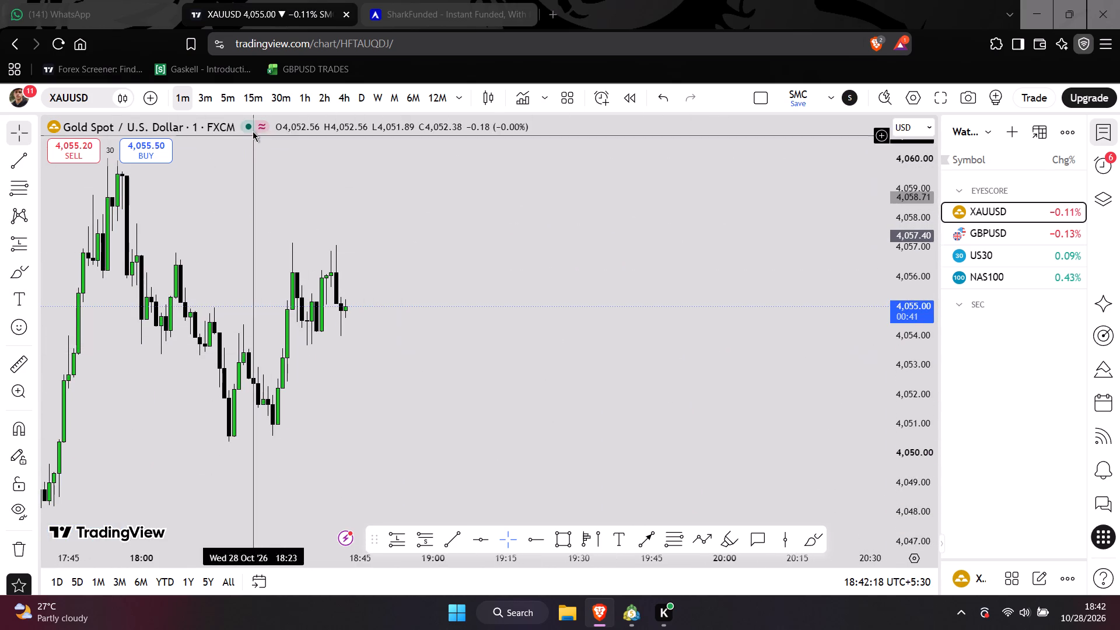
{"action": "scroll", "coordinate": [380, 271], "scroll_direction": "down", "scroll_amount": 3}
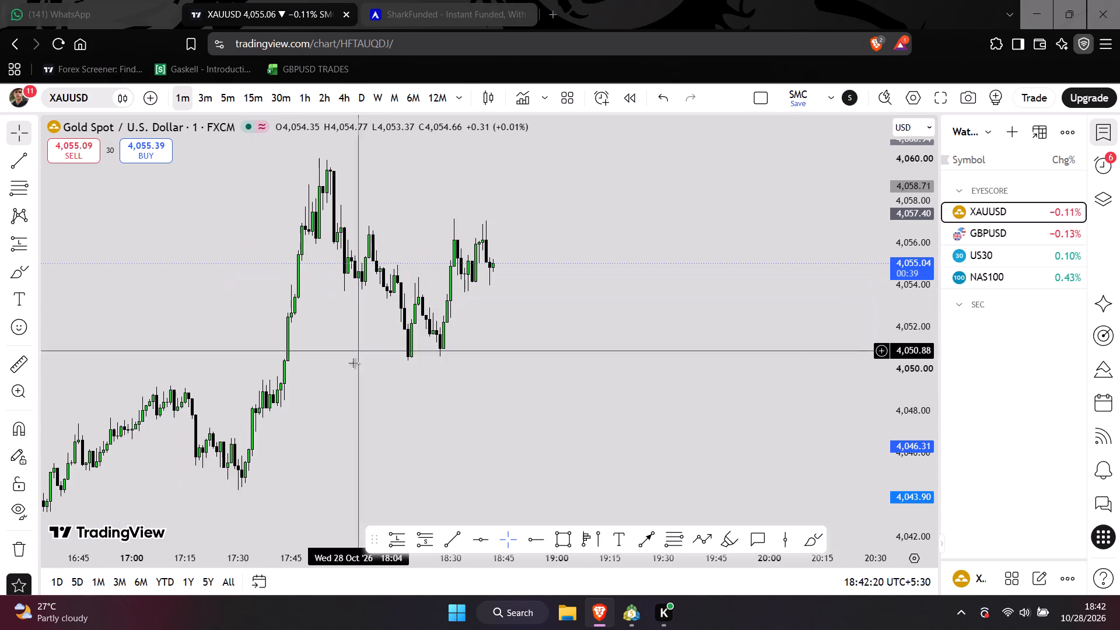
{"action": "left_click_drag", "start_coordinate": [351, 373], "coordinate": [455, 380]}
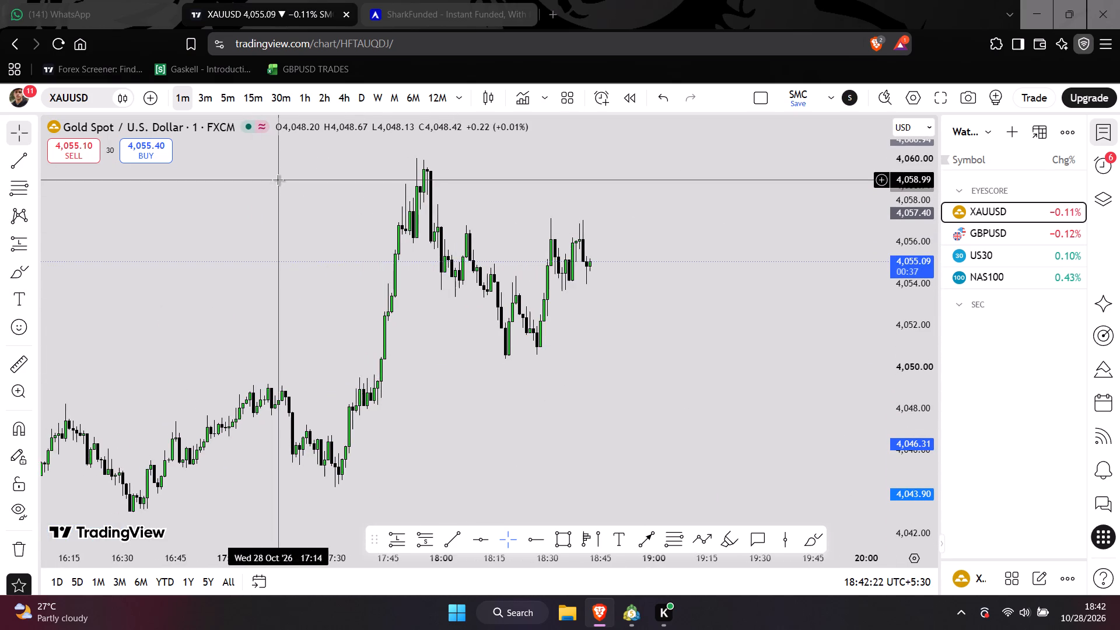
{"action": "scroll", "coordinate": [343, 230], "scroll_direction": "up", "scroll_amount": 4}
{"action": "left_click", "coordinate": [400, 0]}
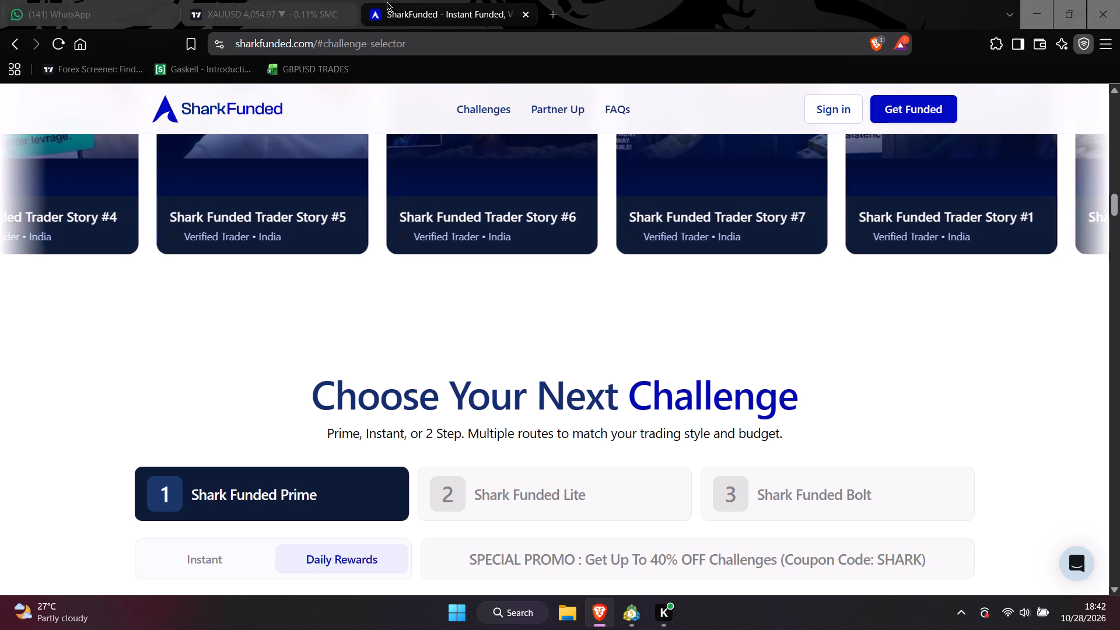
{"action": "left_click", "coordinate": [302, 0]}
{"action": "scroll", "coordinate": [506, 219], "scroll_direction": "down", "scroll_amount": 4}
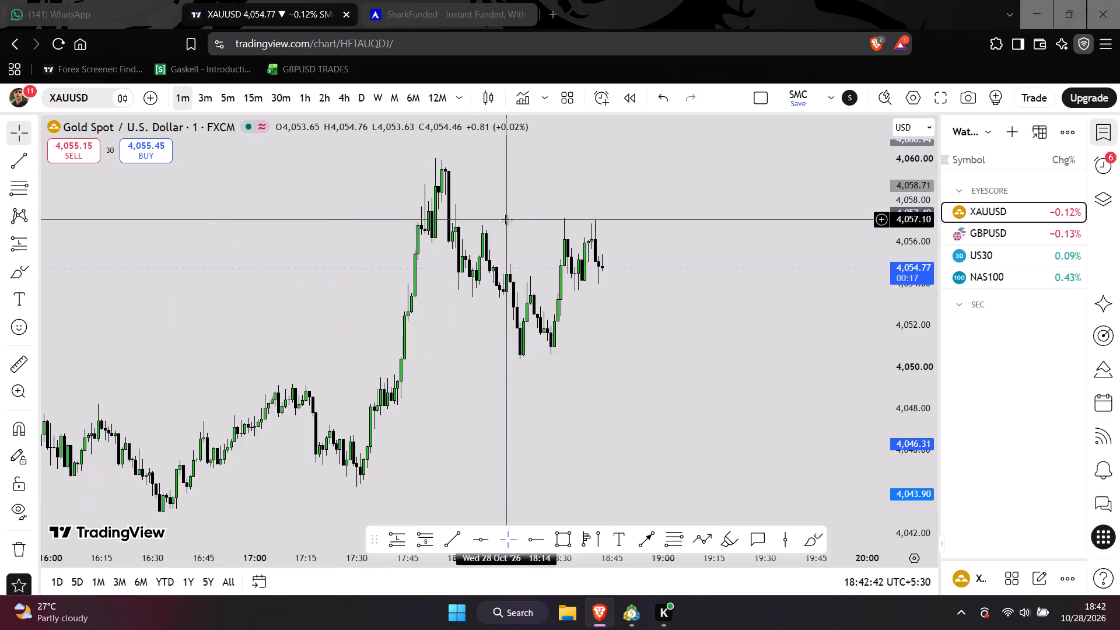
{"action": "scroll", "coordinate": [503, 227], "scroll_direction": "down", "scroll_amount": 2}
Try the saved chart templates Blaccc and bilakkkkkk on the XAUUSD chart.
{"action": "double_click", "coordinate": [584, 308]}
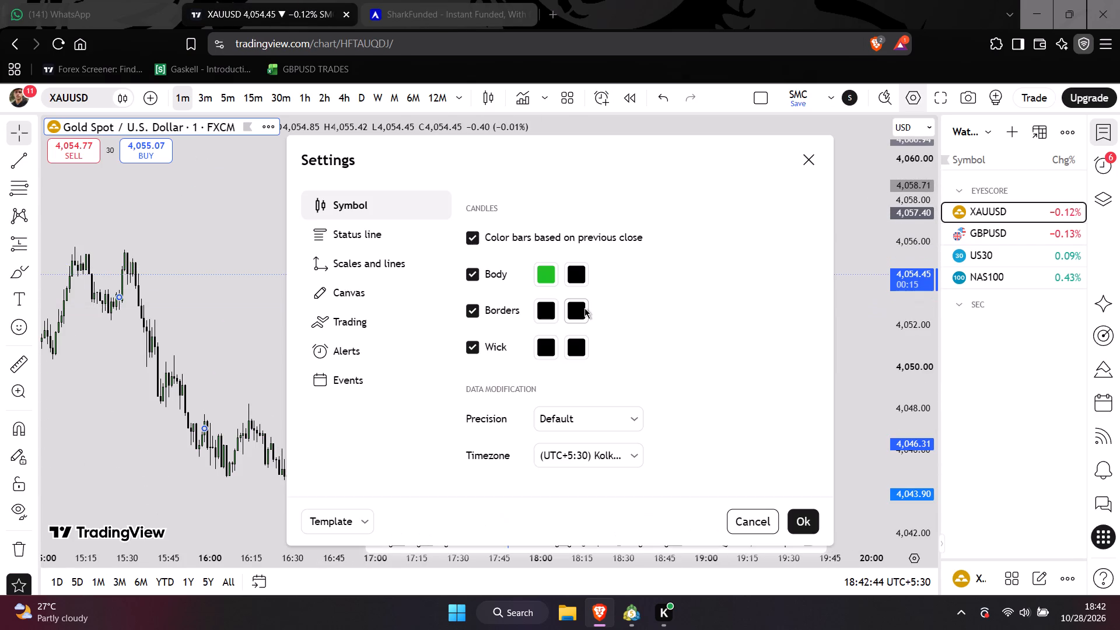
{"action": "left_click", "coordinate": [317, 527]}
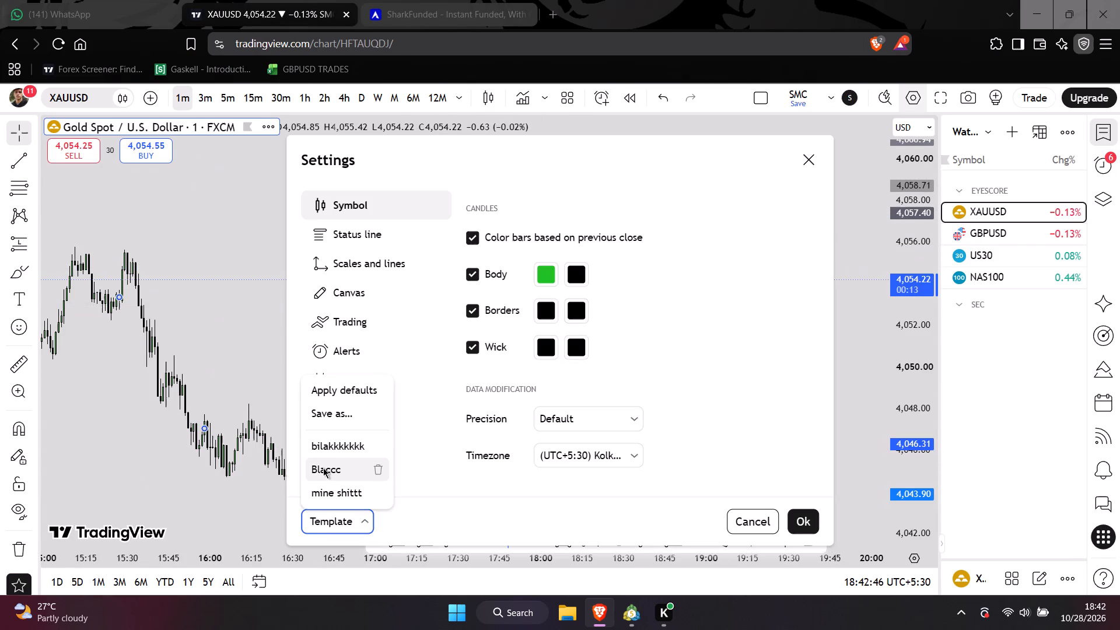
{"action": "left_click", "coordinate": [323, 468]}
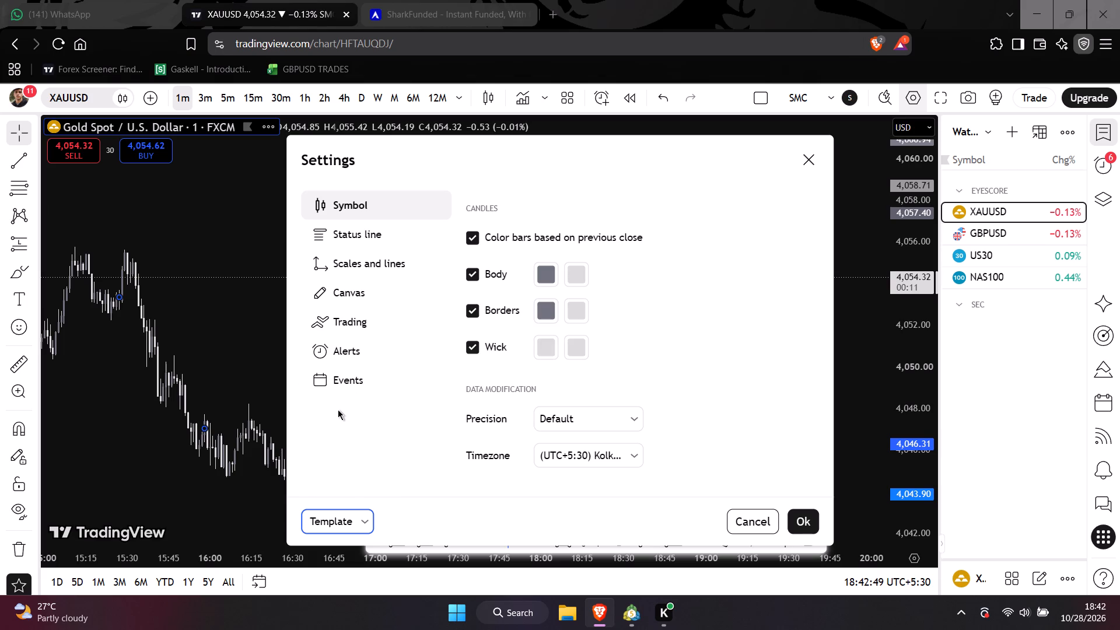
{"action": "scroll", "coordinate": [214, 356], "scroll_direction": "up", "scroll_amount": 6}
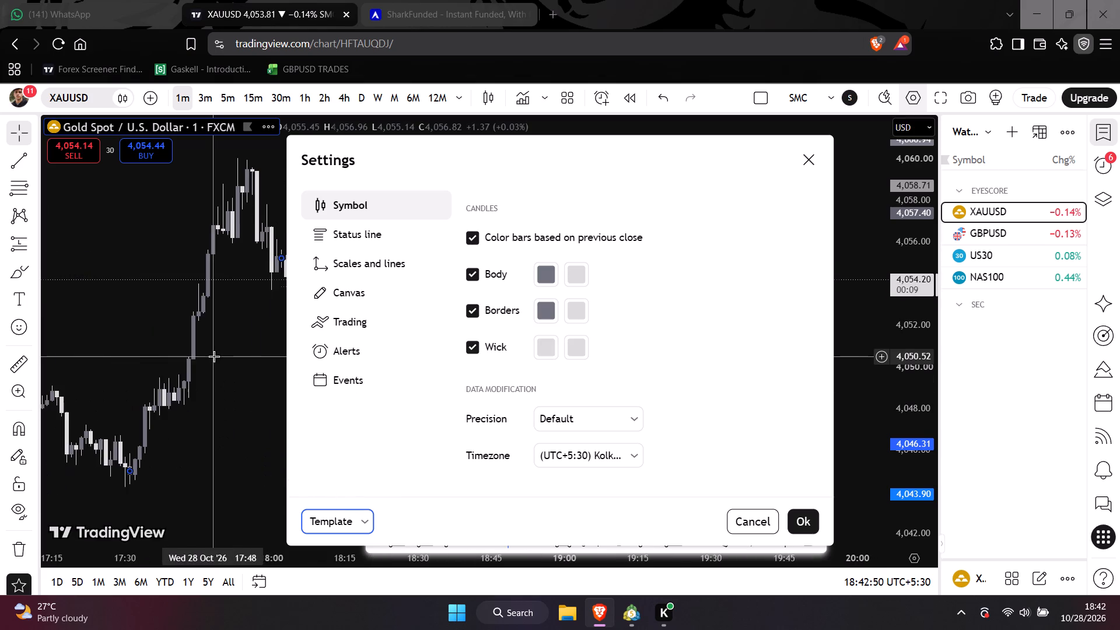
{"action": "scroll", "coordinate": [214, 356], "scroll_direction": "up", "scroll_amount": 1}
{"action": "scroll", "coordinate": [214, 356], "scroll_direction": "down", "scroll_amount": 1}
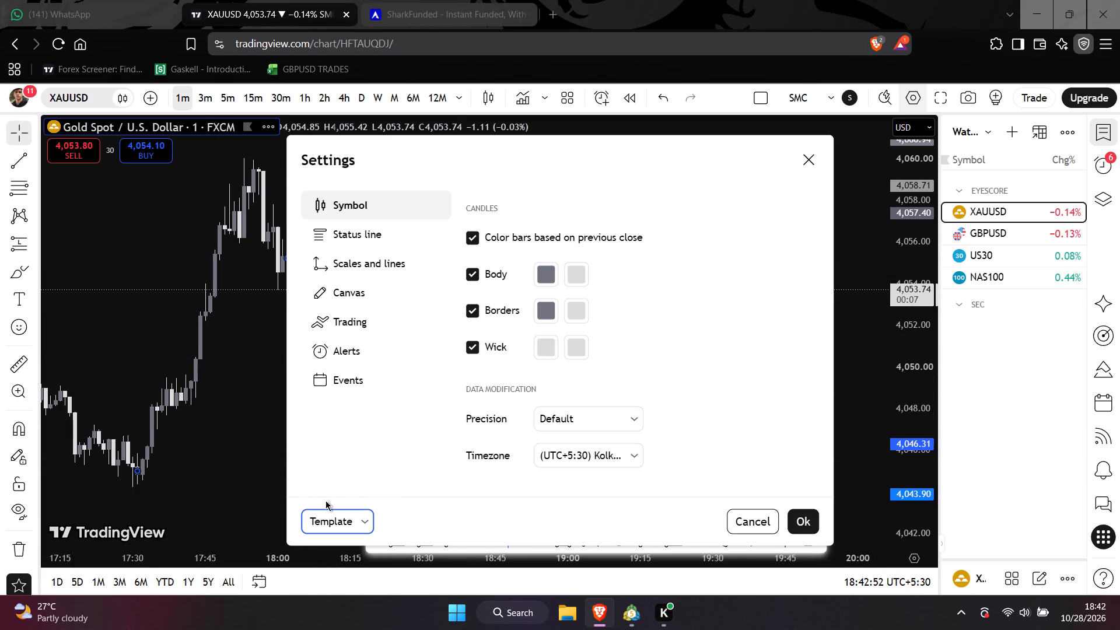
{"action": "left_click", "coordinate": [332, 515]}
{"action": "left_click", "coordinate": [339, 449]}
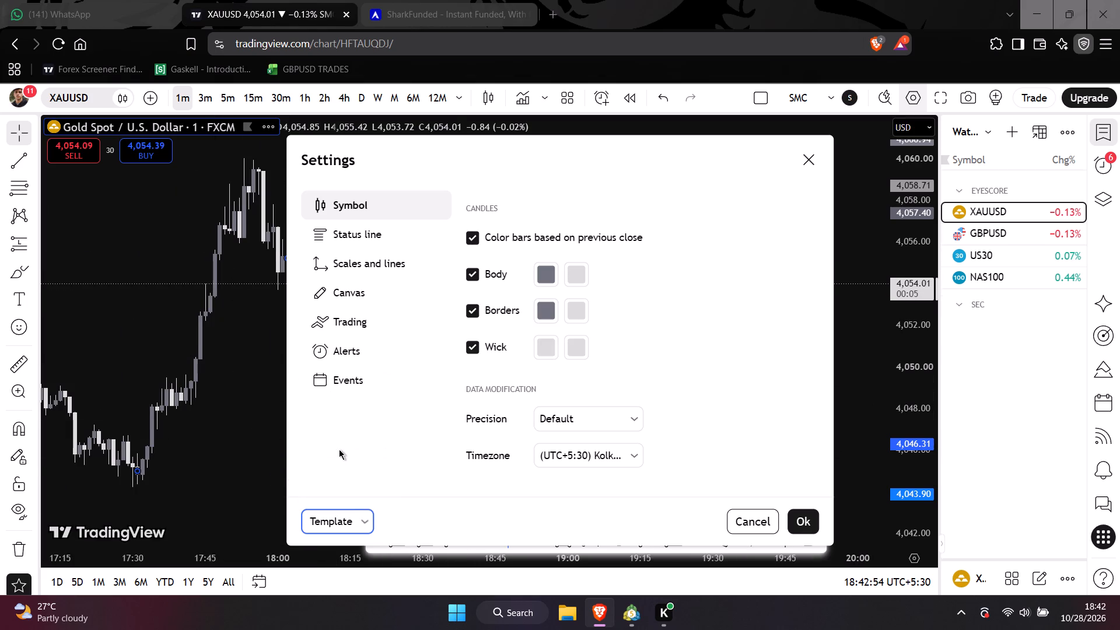
Switch the interface to the Dark theme without switching the chart template's theme, and accept the chart settings.
{"action": "left_click", "coordinate": [19, 92]}
{"action": "left_click", "coordinate": [194, 296]}
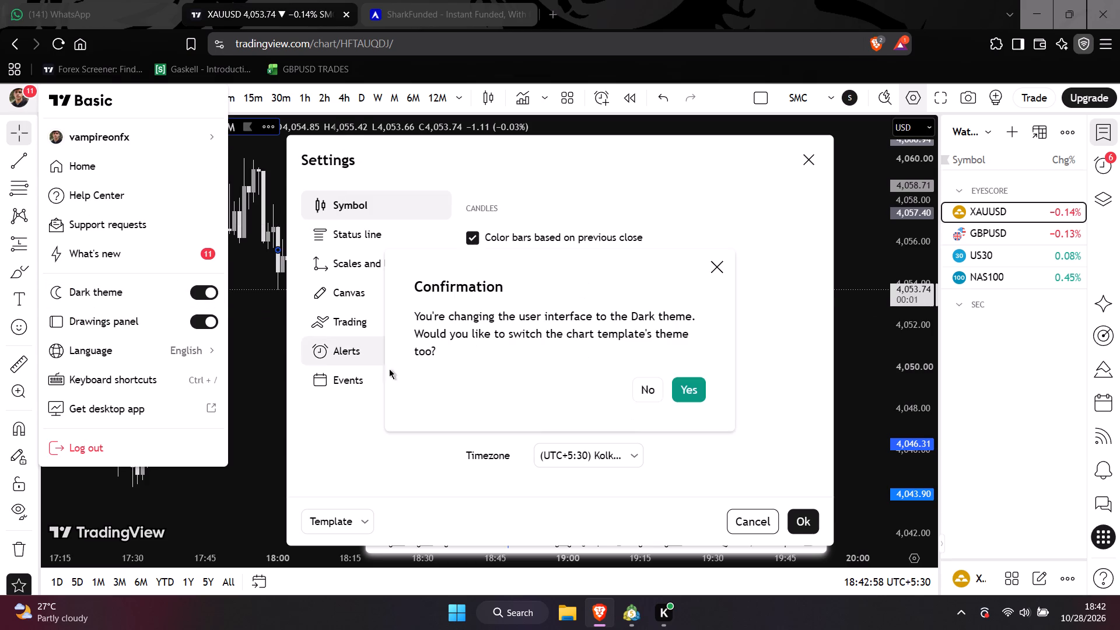
{"action": "left_click", "coordinate": [648, 384]}
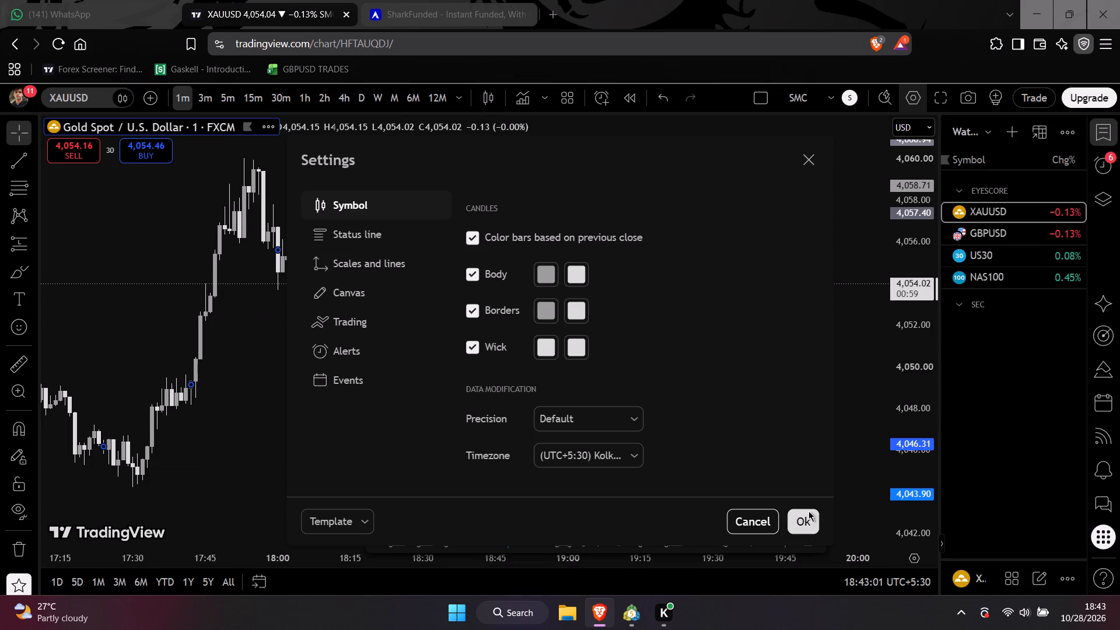
{"action": "left_click", "coordinate": [809, 513]}
Examine XAUUSD's rally, pullback and latest candles on the dark 1-minute chart at several zoom levels.
{"action": "scroll", "coordinate": [698, 352], "scroll_direction": "down", "scroll_amount": 3}
{"action": "left_click", "coordinate": [557, 393]}
{"action": "left_click_drag", "start_coordinate": [569, 394], "coordinate": [628, 386]}
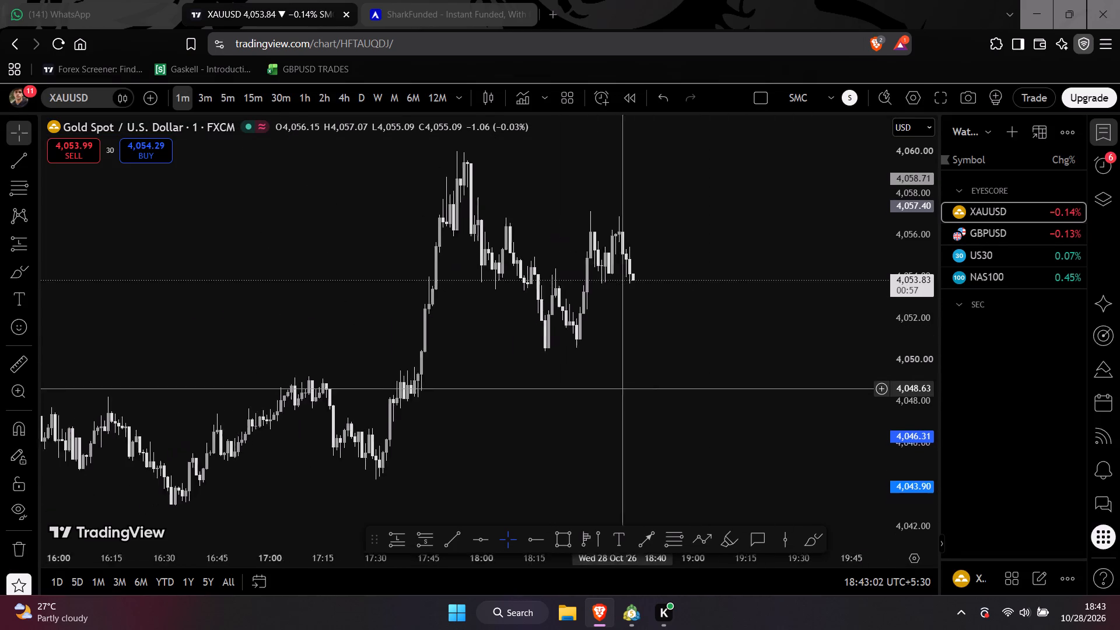
{"action": "left_click_drag", "start_coordinate": [628, 386], "coordinate": [654, 377]}
{"action": "scroll", "coordinate": [654, 386], "scroll_direction": "up", "scroll_amount": 1}
{"action": "scroll", "coordinate": [917, 402], "scroll_direction": "up", "scroll_amount": 5}
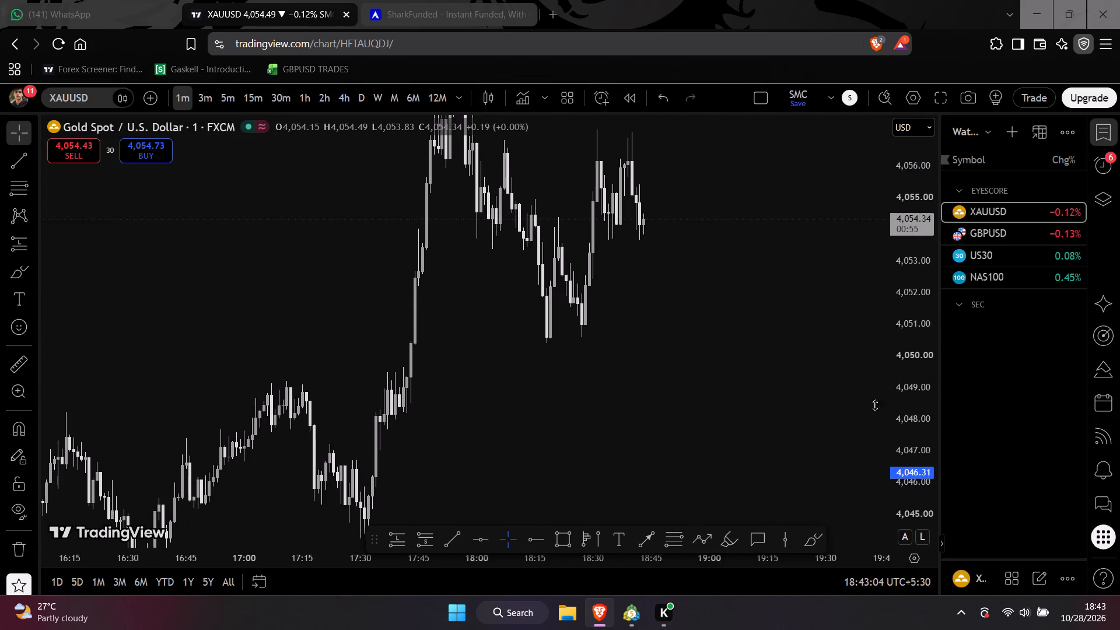
{"action": "scroll", "coordinate": [767, 408], "scroll_direction": "down", "scroll_amount": 5}
{"action": "left_click_drag", "start_coordinate": [731, 418], "coordinate": [780, 485]}
{"action": "scroll", "coordinate": [780, 485], "scroll_direction": "up", "scroll_amount": 9}
{"action": "left_click_drag", "start_coordinate": [645, 426], "coordinate": [700, 401]}
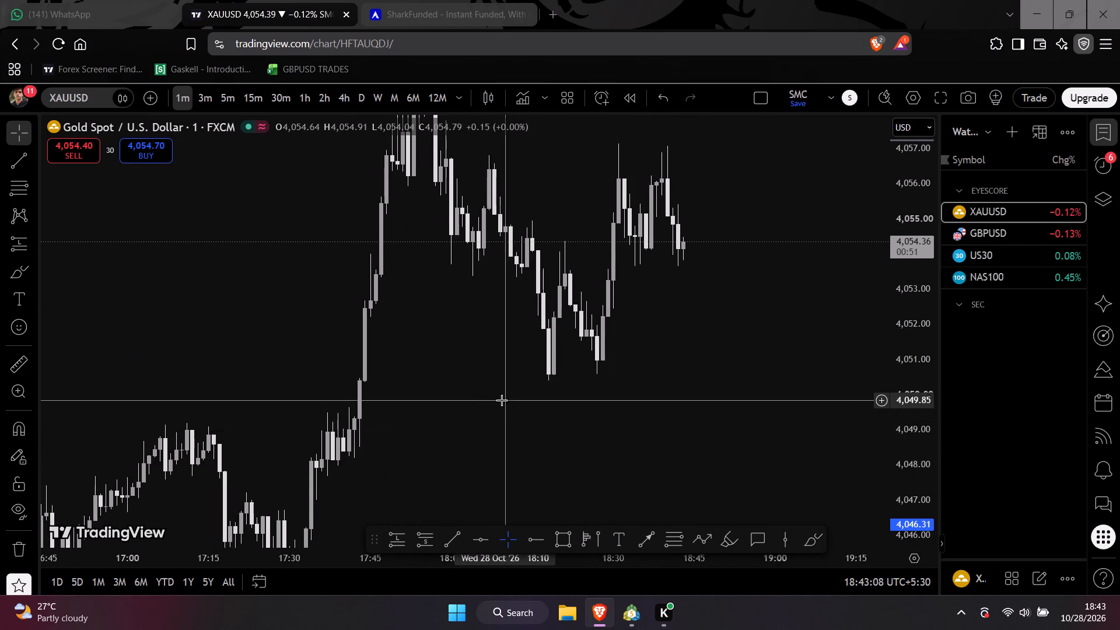
{"action": "scroll", "coordinate": [487, 405], "scroll_direction": "down", "scroll_amount": 1}
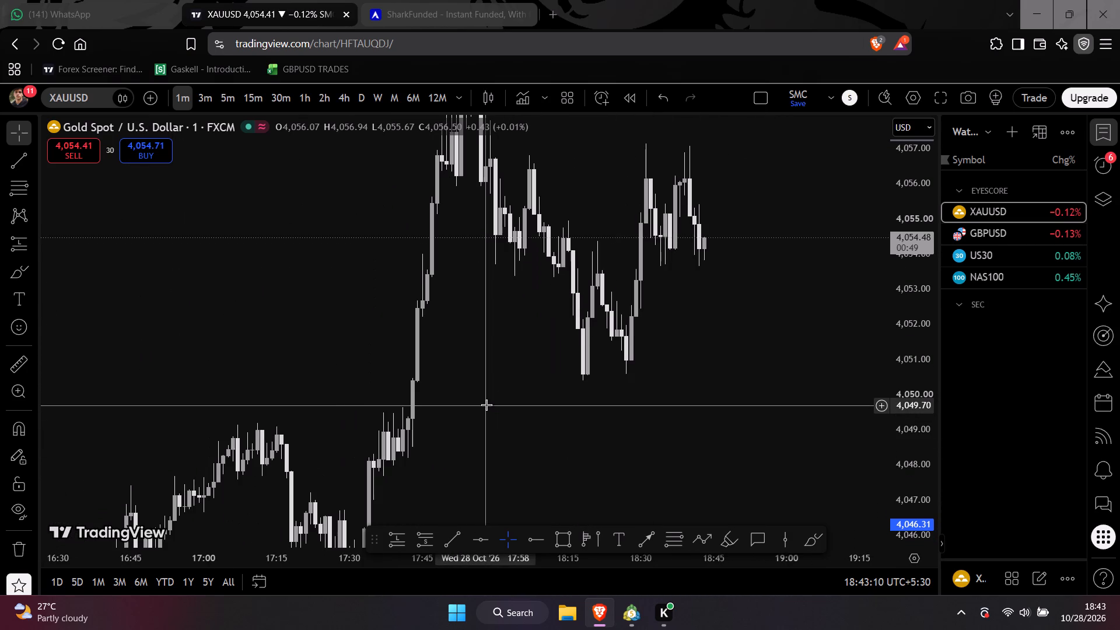
{"action": "scroll", "coordinate": [487, 405], "scroll_direction": "up", "scroll_amount": 1}
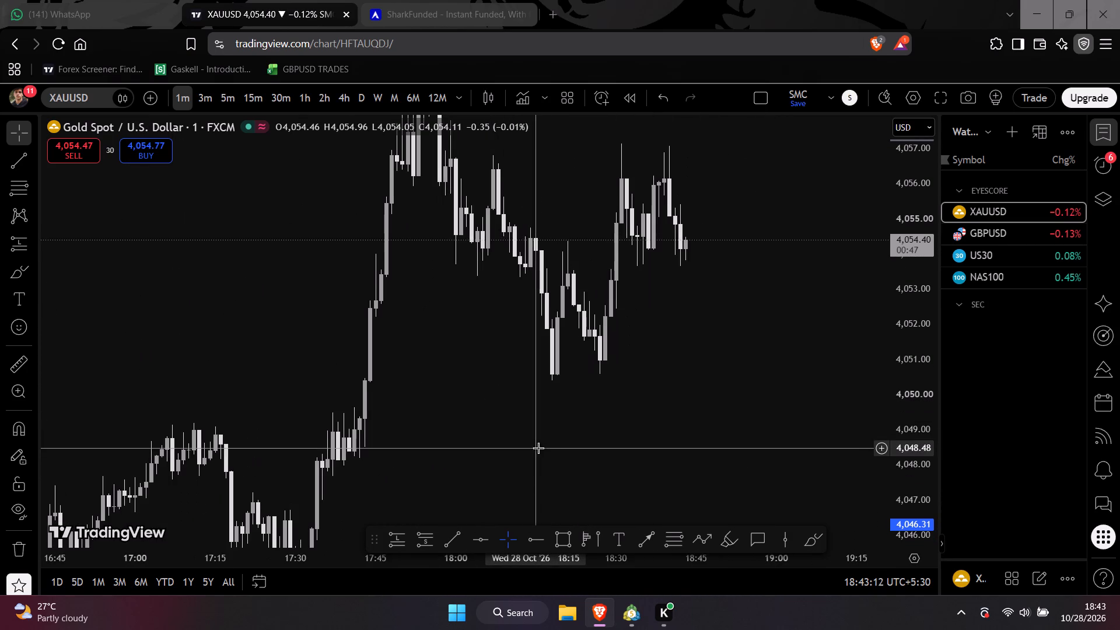
{"action": "left_click_drag", "start_coordinate": [507, 409], "coordinate": [528, 413]}
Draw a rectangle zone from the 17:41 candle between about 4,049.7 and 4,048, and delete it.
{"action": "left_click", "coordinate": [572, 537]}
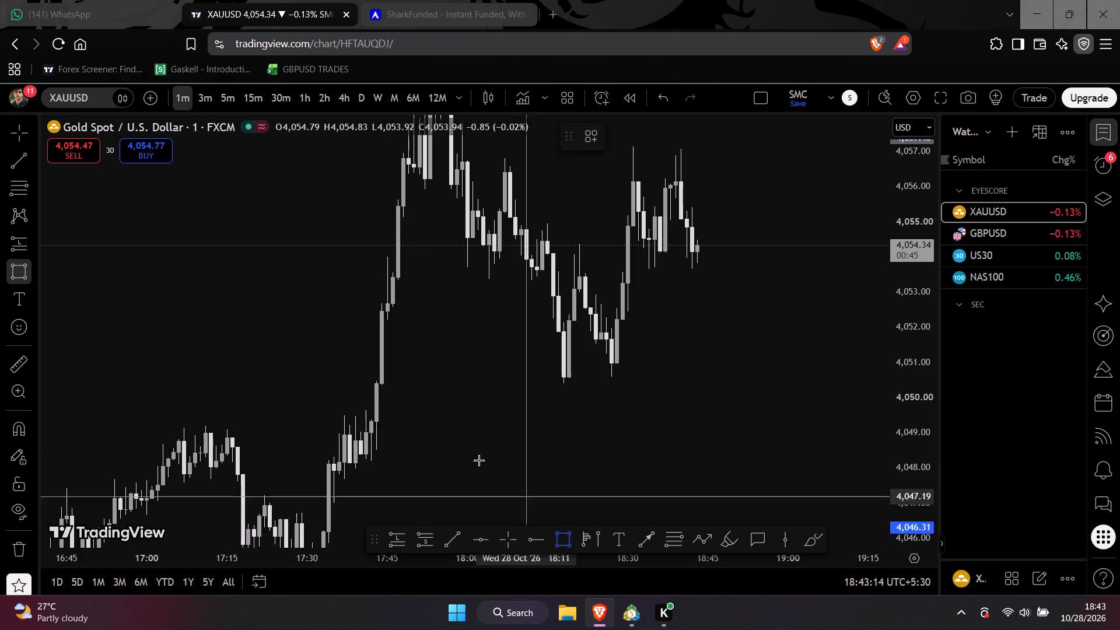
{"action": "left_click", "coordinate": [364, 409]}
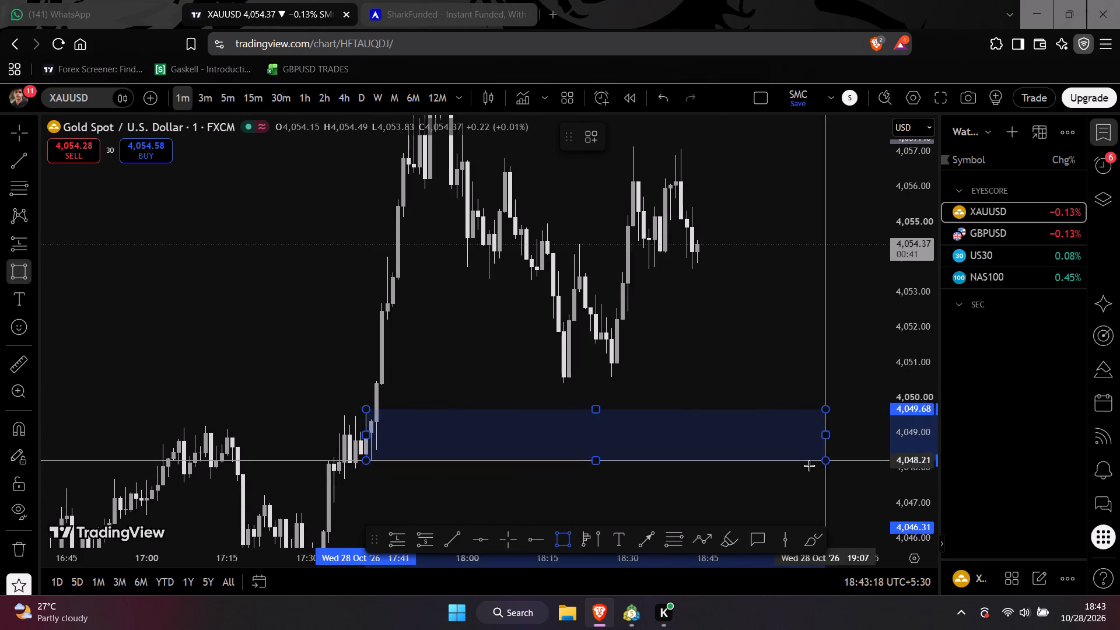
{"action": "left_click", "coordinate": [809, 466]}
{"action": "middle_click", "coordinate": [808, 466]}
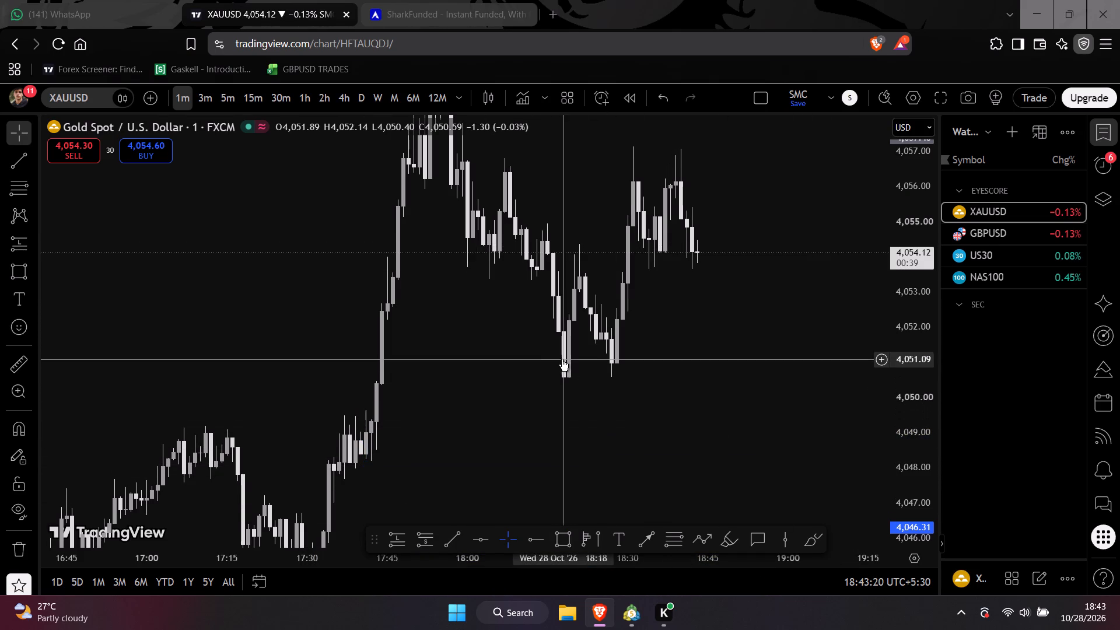
Apply the saved chart template mine shittt to the XAUUSD chart and accept the settings.
{"action": "double_click", "coordinate": [562, 359]}
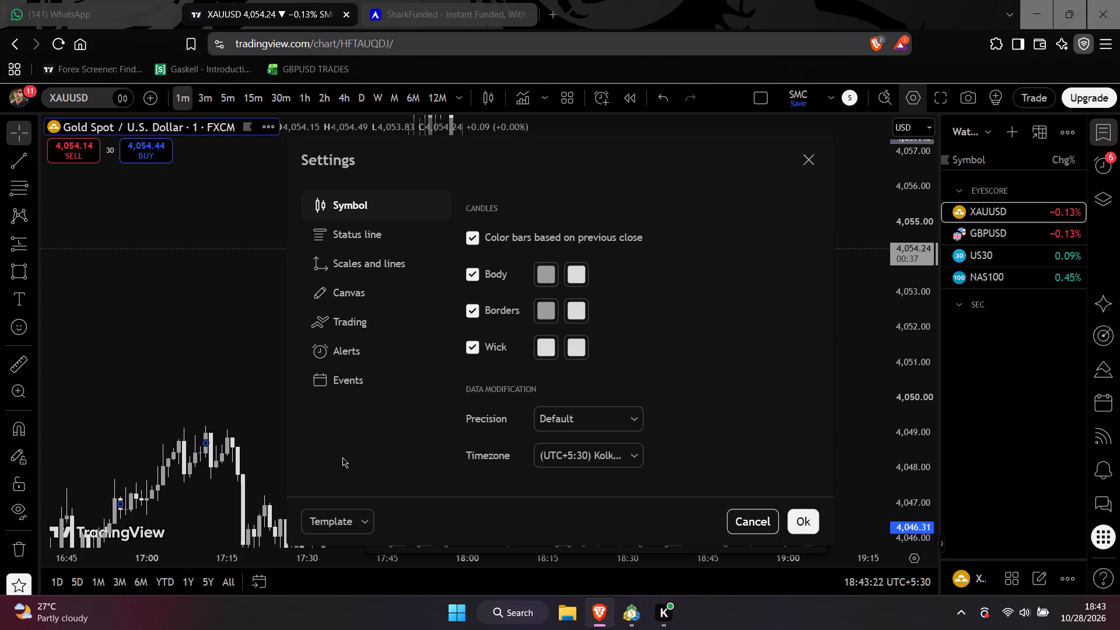
{"action": "left_click", "coordinate": [337, 513]}
{"action": "left_click", "coordinate": [343, 488]}
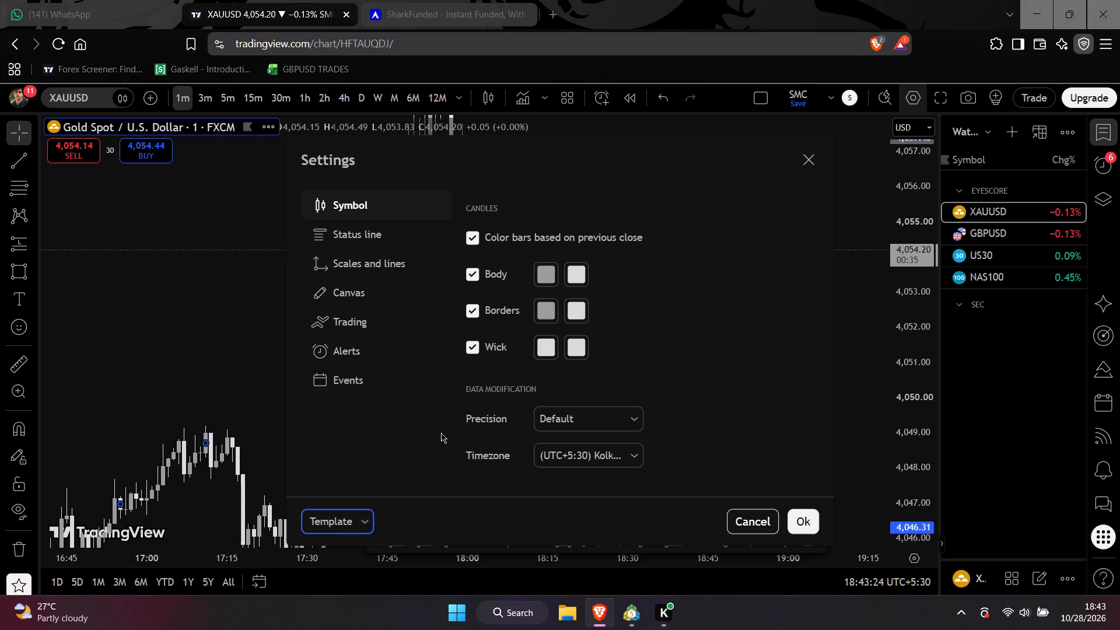
{"action": "left_click", "coordinate": [797, 517]}
Examine XAUUSD's earlier price swings and latest candles on the restyled 1-minute chart.
{"action": "scroll", "coordinate": [711, 353], "scroll_direction": "down", "scroll_amount": 3}
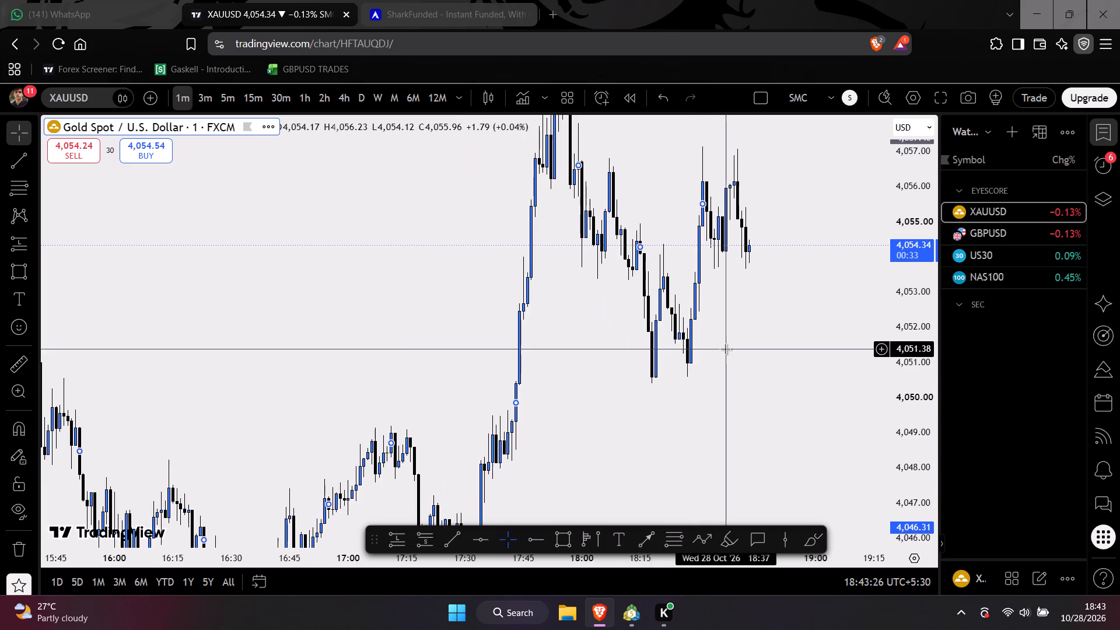
{"action": "left_click_drag", "start_coordinate": [724, 380], "coordinate": [760, 320]}
{"action": "scroll", "coordinate": [684, 386], "scroll_direction": "down", "scroll_amount": 4}
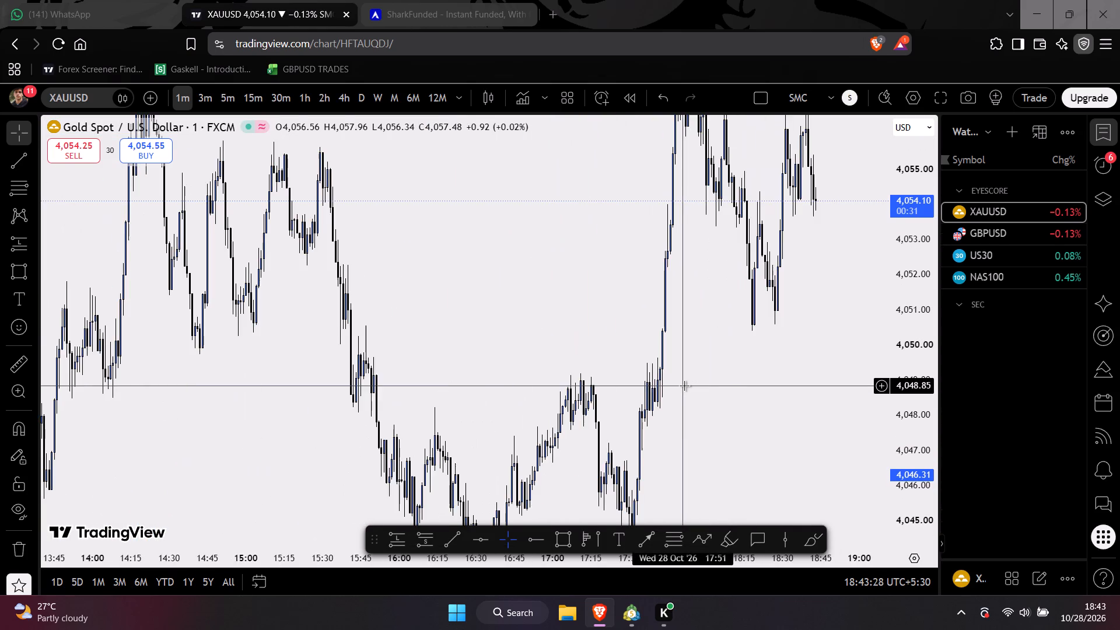
{"action": "left_click_drag", "start_coordinate": [607, 391], "coordinate": [881, 241]}
{"action": "left_click_drag", "start_coordinate": [663, 366], "coordinate": [809, 105]}
{"action": "left_click_drag", "start_coordinate": [764, 202], "coordinate": [517, 481]}
{"action": "left_click_drag", "start_coordinate": [745, 310], "coordinate": [505, 444]}
{"action": "scroll", "coordinate": [549, 415], "scroll_direction": "up", "scroll_amount": 5}
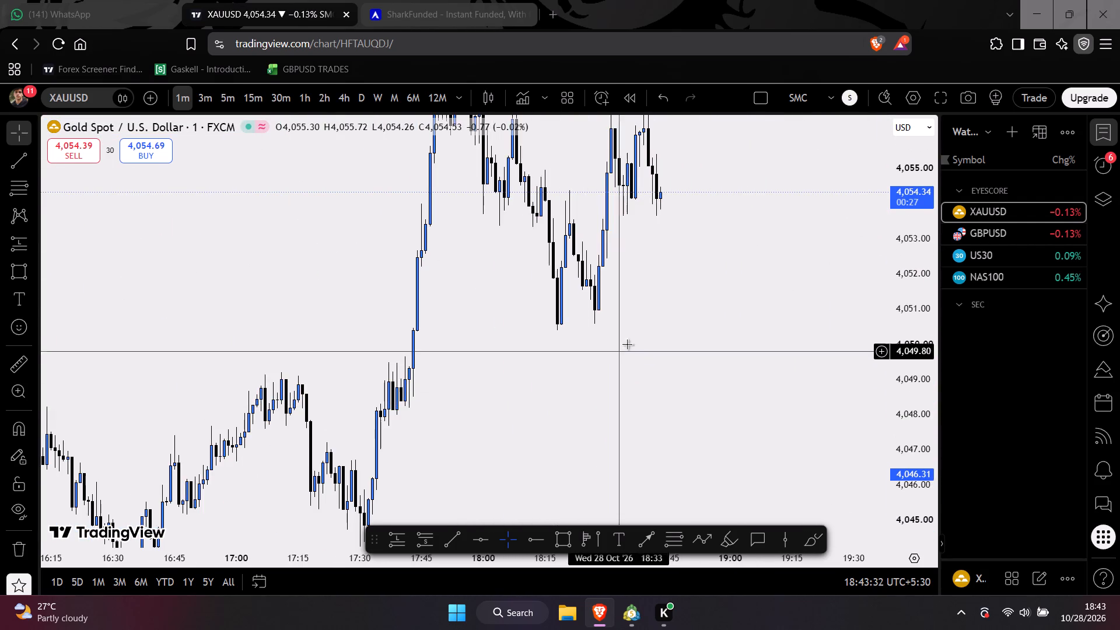
{"action": "left_click_drag", "start_coordinate": [621, 371], "coordinate": [578, 448]}
{"action": "scroll", "coordinate": [576, 400], "scroll_direction": "up", "scroll_amount": 2}
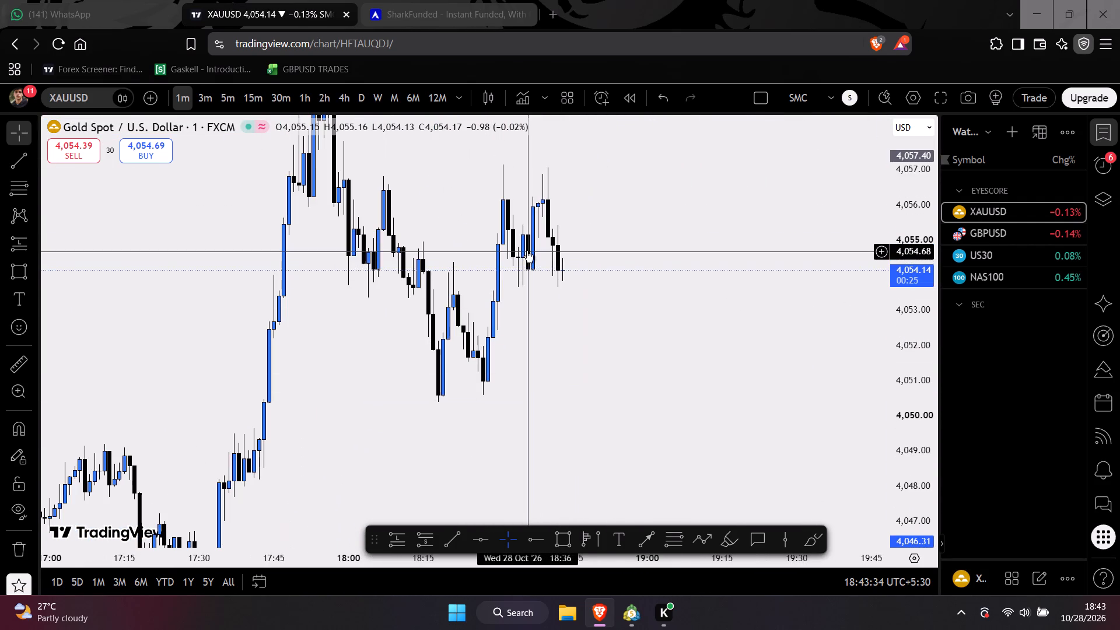
Set the rising candles' body colour to the saved light green at 100% opacity and accept the chart settings.
{"action": "double_click", "coordinate": [527, 251]}
{"action": "left_click", "coordinate": [540, 270]}
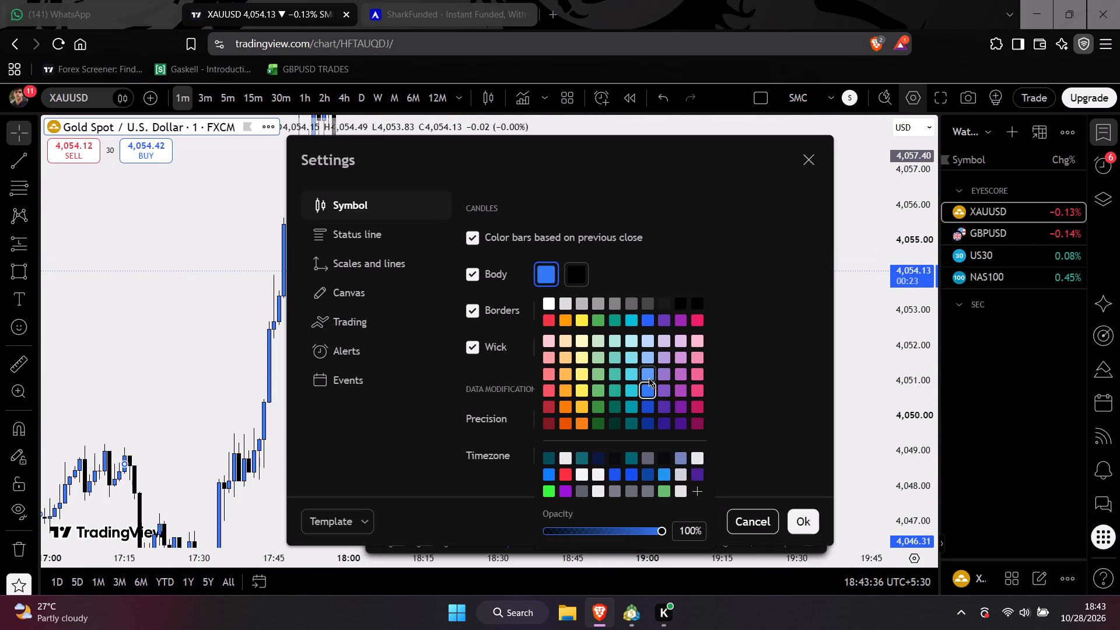
{"action": "left_click", "coordinate": [659, 489]}
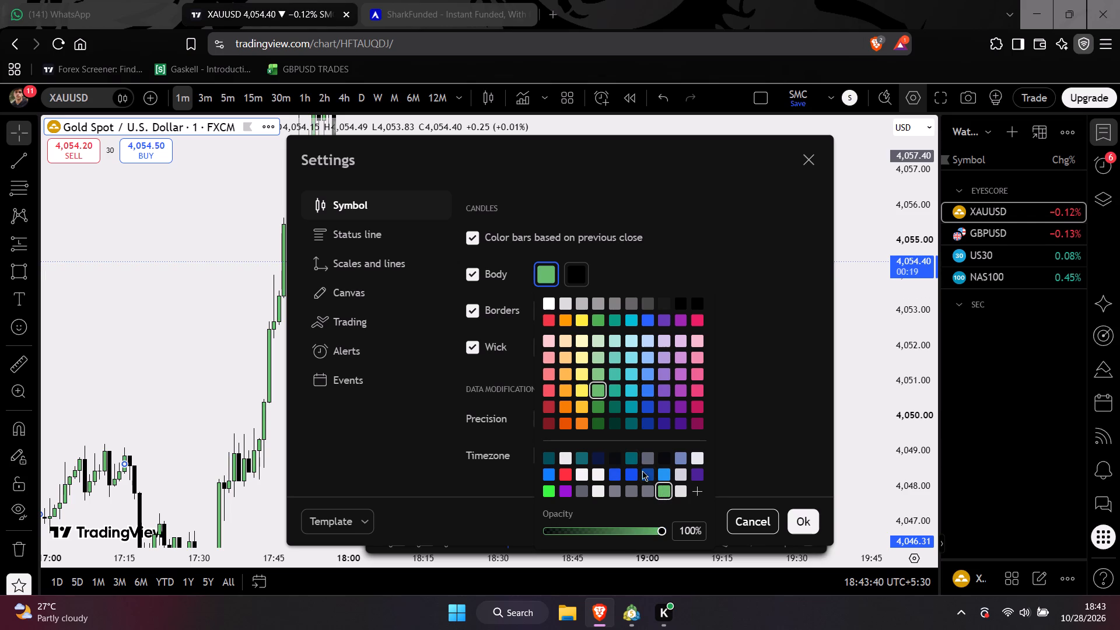
{"action": "left_click", "coordinate": [798, 521]}
Switch to MetaTrader 5 for a brief look and return to the XAUUSD chart in TradingView.
{"action": "scroll", "coordinate": [753, 372], "scroll_direction": "down", "scroll_amount": 3}
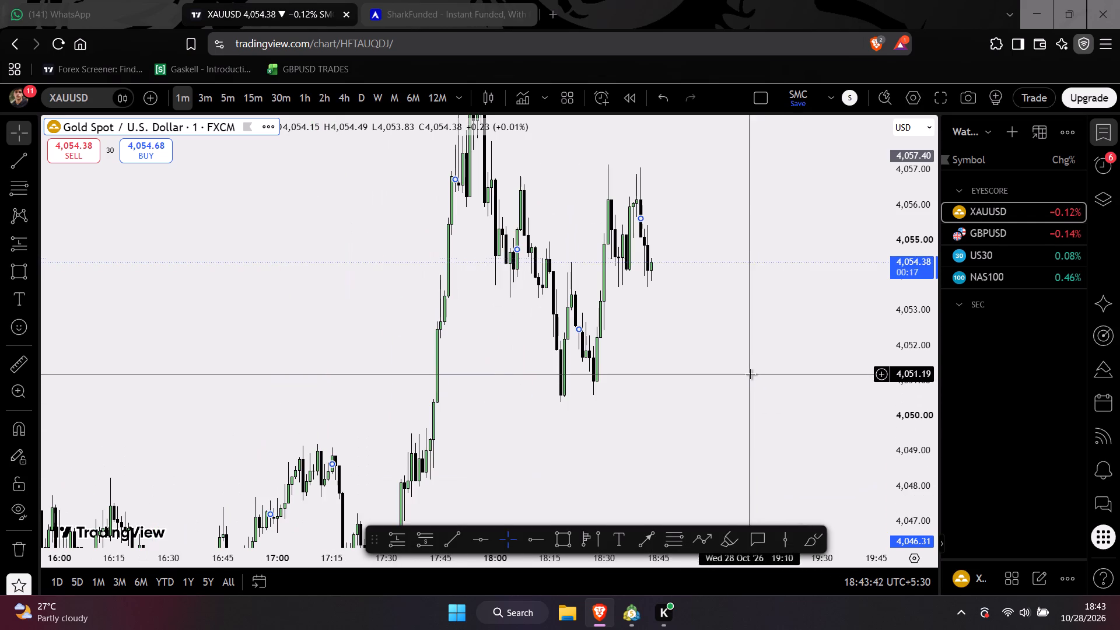
{"action": "left_click", "coordinate": [632, 598]}
{"action": "scroll", "coordinate": [832, 324], "scroll_direction": "up", "scroll_amount": 6}
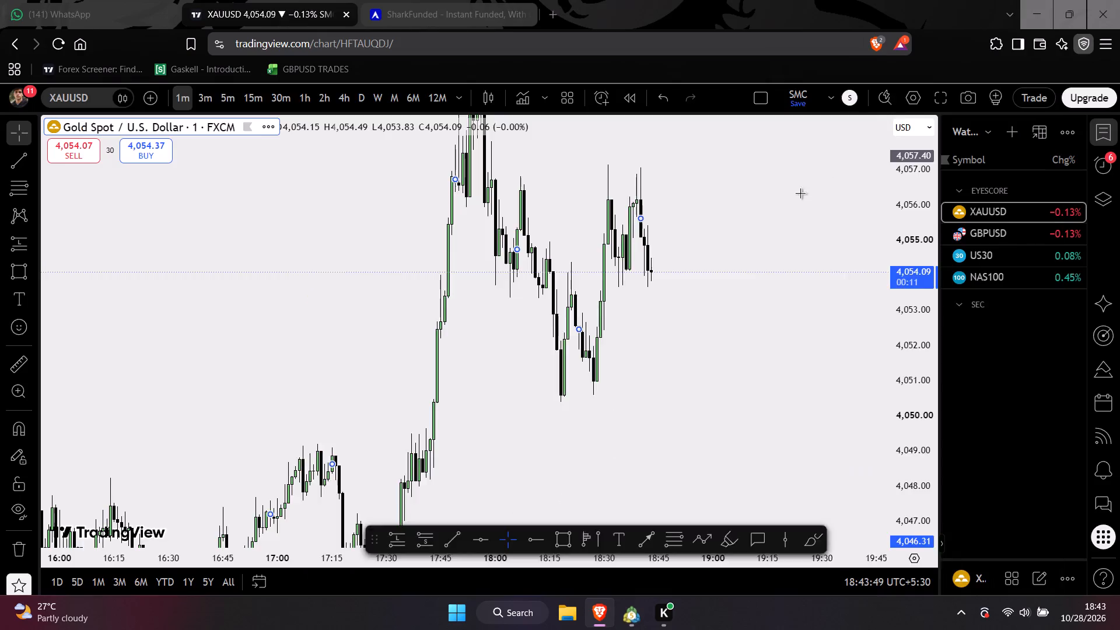
Slightly reduce the opacity of the status line's background in the XAUUSD chart settings.
{"action": "scroll", "coordinate": [724, 302], "scroll_direction": "up", "scroll_amount": 3}
{"action": "double_click", "coordinate": [540, 252]}
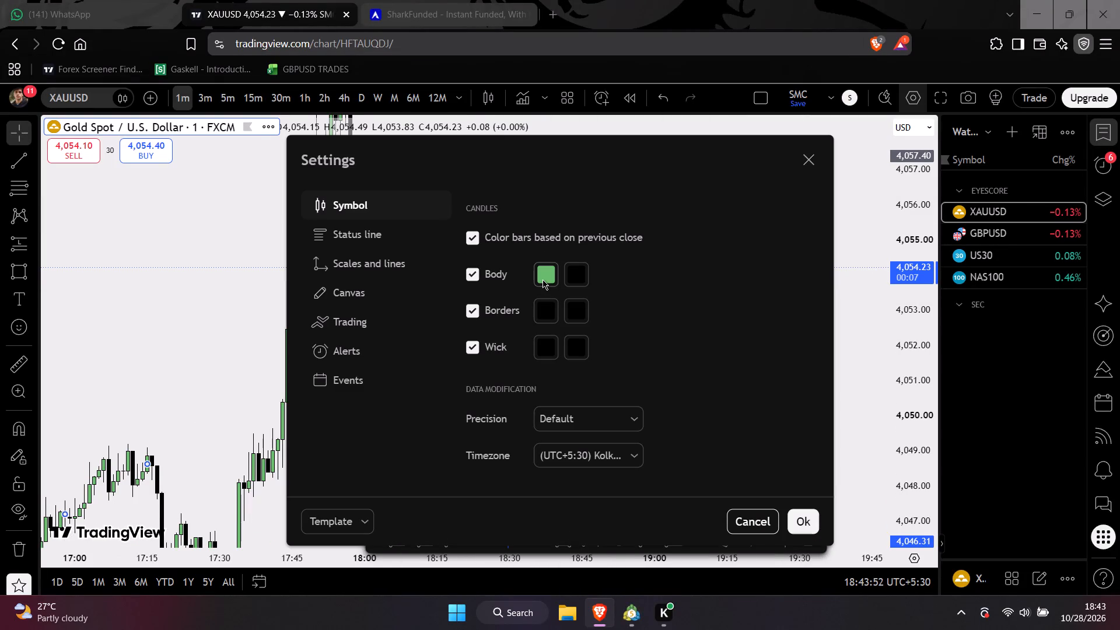
{"action": "left_click", "coordinate": [374, 294]}
{"action": "scroll", "coordinate": [607, 370], "scroll_direction": "down", "scroll_amount": 2}
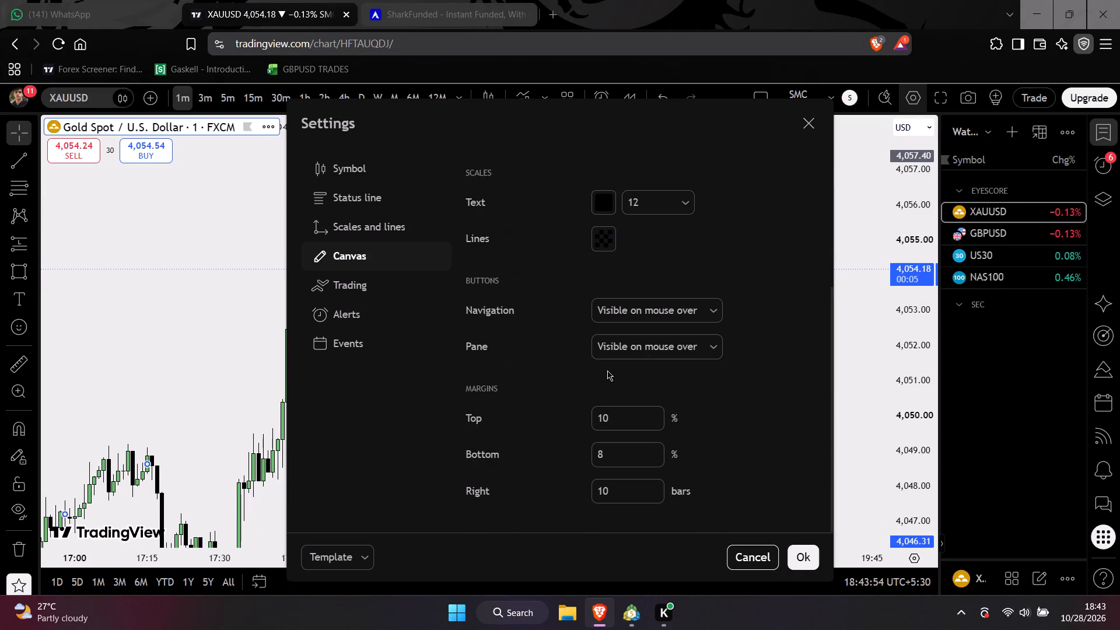
{"action": "scroll", "coordinate": [607, 370], "scroll_direction": "down", "scroll_amount": 3}
{"action": "scroll", "coordinate": [607, 370], "scroll_direction": "up", "scroll_amount": 5}
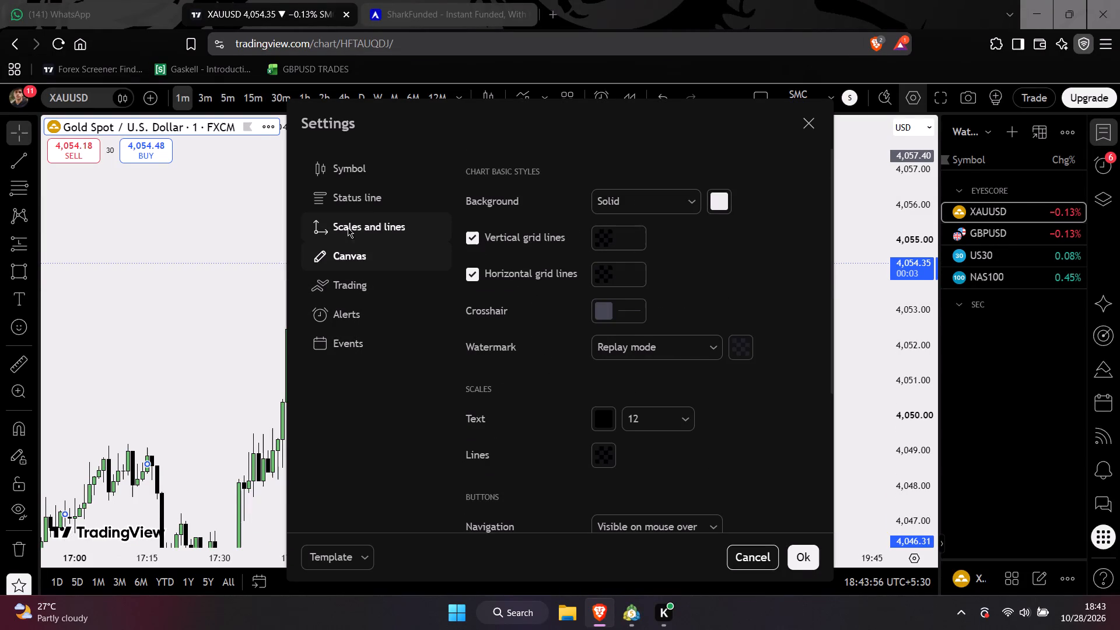
{"action": "left_click", "coordinate": [349, 176]}
{"action": "left_click", "coordinate": [355, 192]}
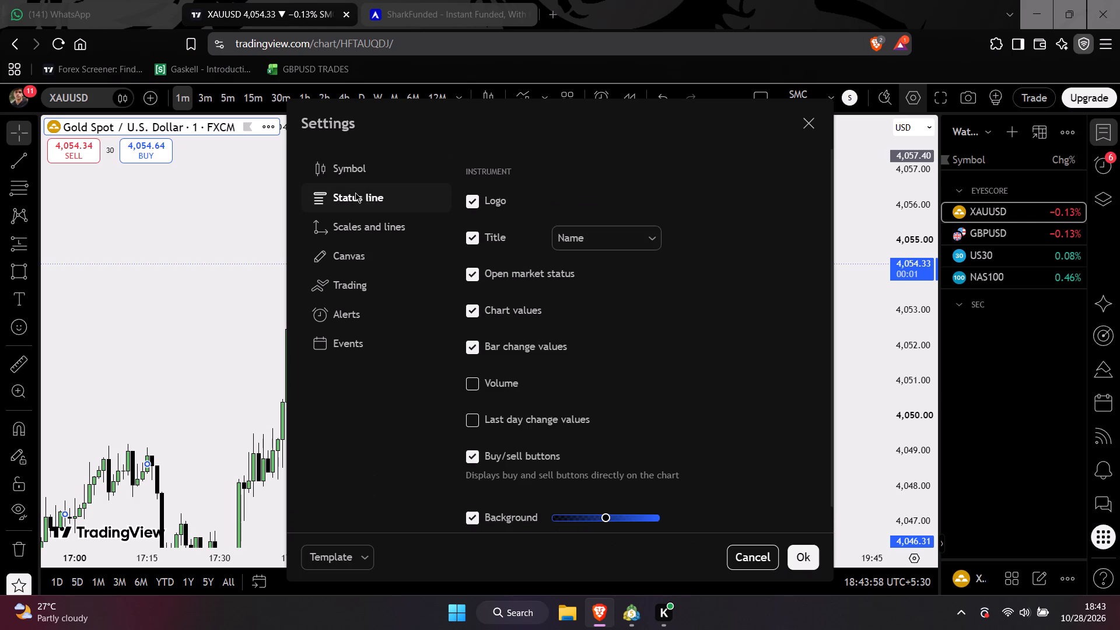
{"action": "scroll", "coordinate": [530, 329], "scroll_direction": "down", "scroll_amount": 1}
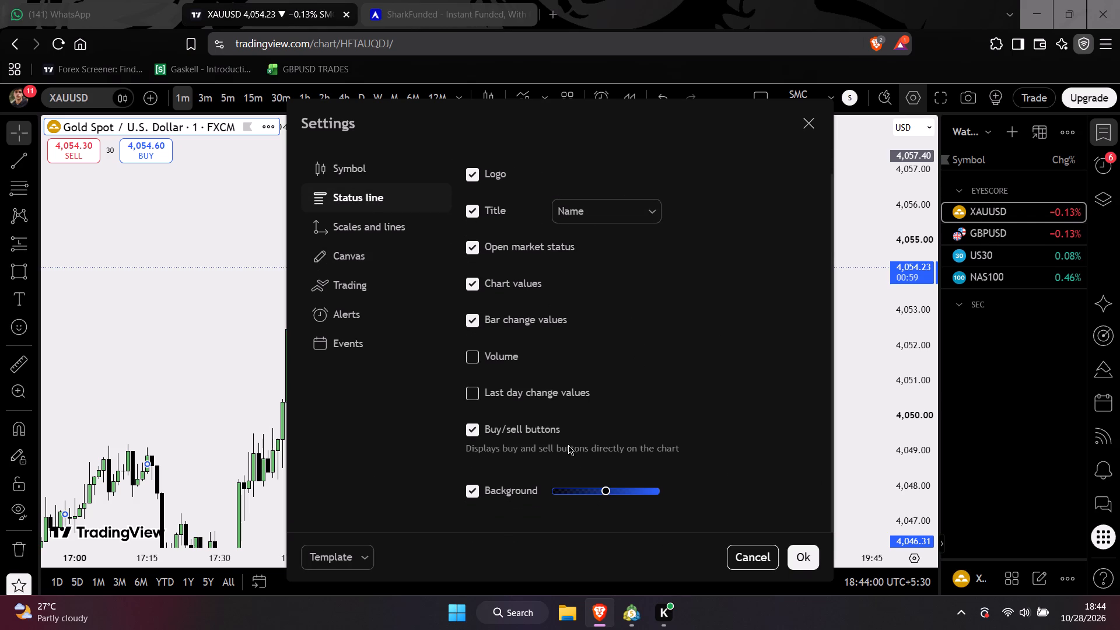
{"action": "left_click", "coordinate": [604, 489]}
Set the chart canvas's solid background to the third, light grey shade of the palette and accept the settings.
{"action": "left_click", "coordinate": [375, 243]}
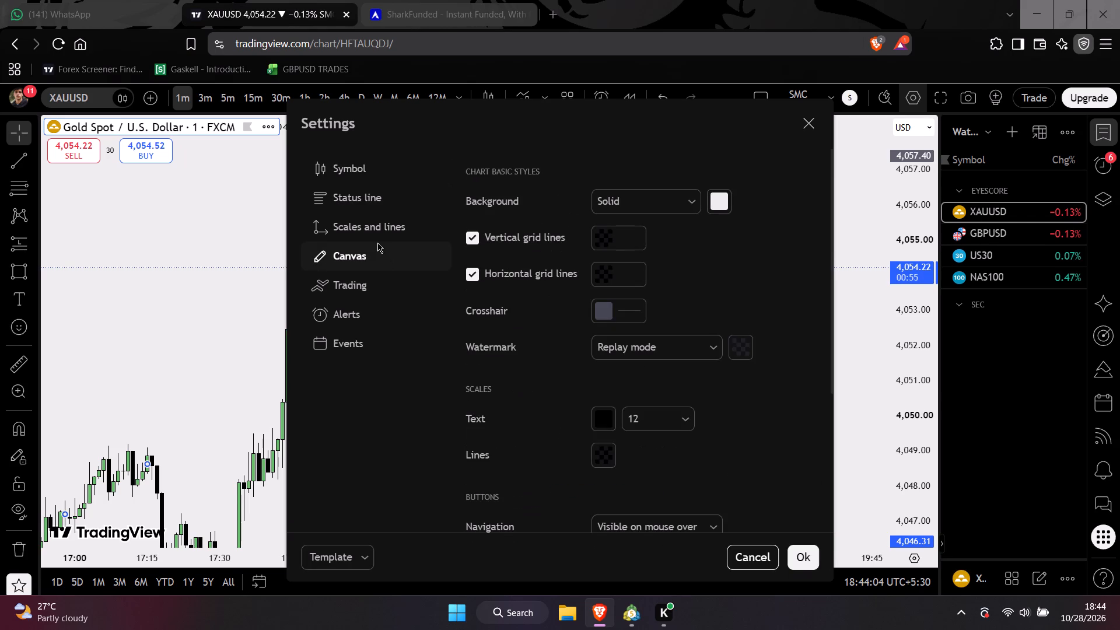
{"action": "scroll", "coordinate": [583, 330], "scroll_direction": "down", "scroll_amount": 1}
{"action": "scroll", "coordinate": [583, 330], "scroll_direction": "up", "scroll_amount": 2}
{"action": "left_click", "coordinate": [711, 187]}
{"action": "left_click", "coordinate": [718, 199]}
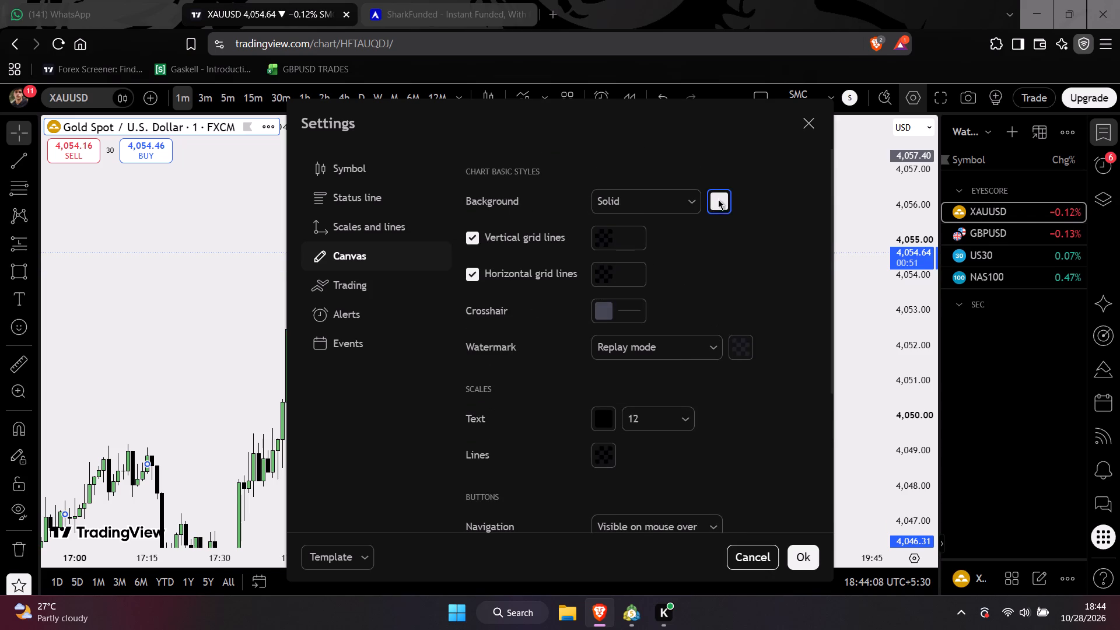
{"action": "left_click", "coordinate": [734, 233]}
{"action": "left_click", "coordinate": [745, 185]}
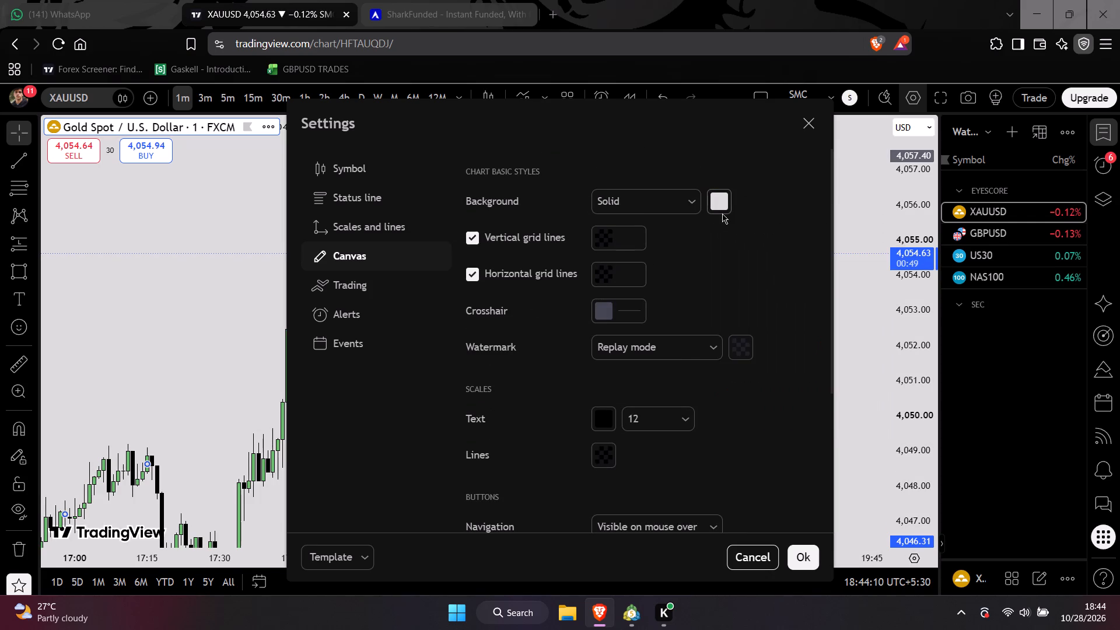
{"action": "left_click", "coordinate": [722, 213]}
{"action": "left_click", "coordinate": [751, 230]}
{"action": "left_click", "coordinate": [744, 180]}
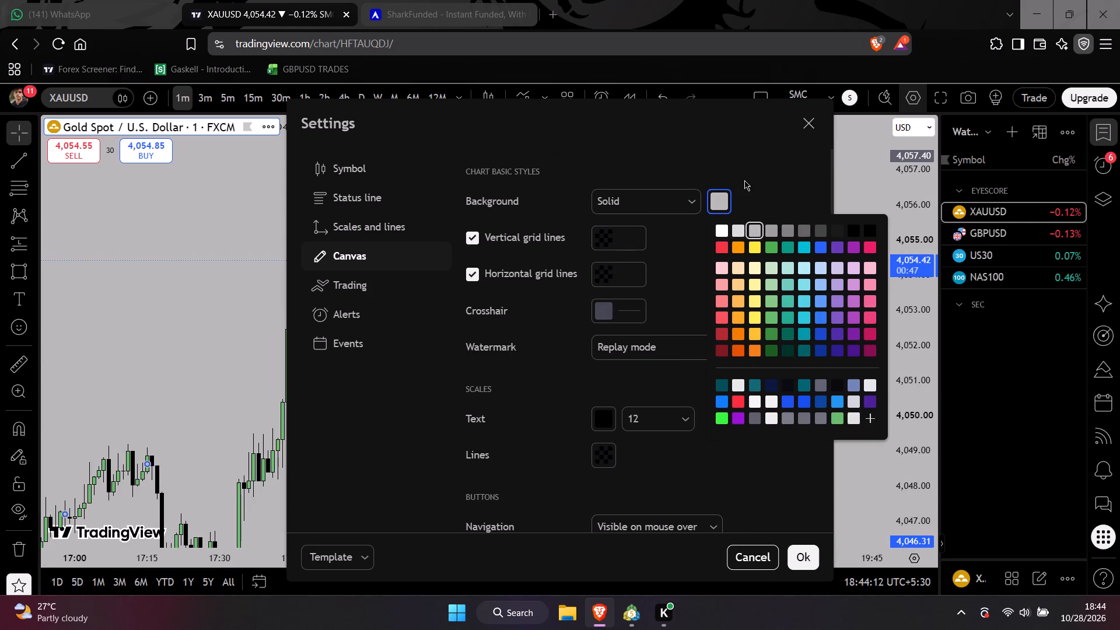
{"action": "left_click", "coordinate": [806, 559]}
Examine XAUUSD's recent swings and latest 1-minute candles against the grey background, with the price scale compressed.
{"action": "scroll", "coordinate": [679, 373], "scroll_direction": "down", "scroll_amount": 5}
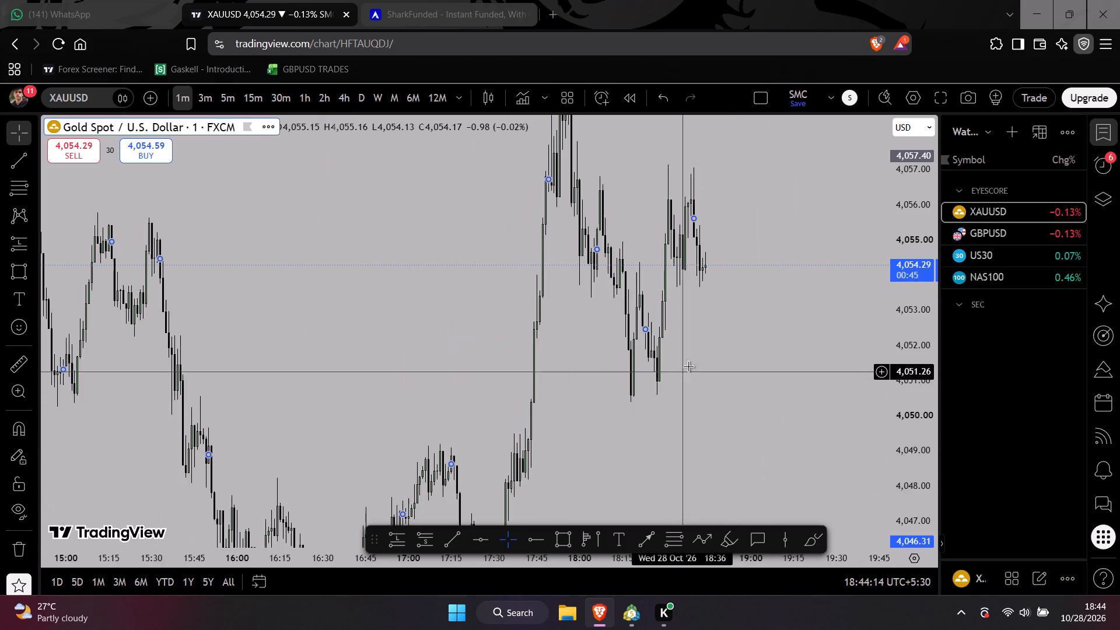
{"action": "left_click_drag", "start_coordinate": [907, 237], "coordinate": [892, 365]}
{"action": "left_click_drag", "start_coordinate": [748, 395], "coordinate": [759, 435]}
{"action": "scroll", "coordinate": [730, 424], "scroll_direction": "up", "scroll_amount": 2}
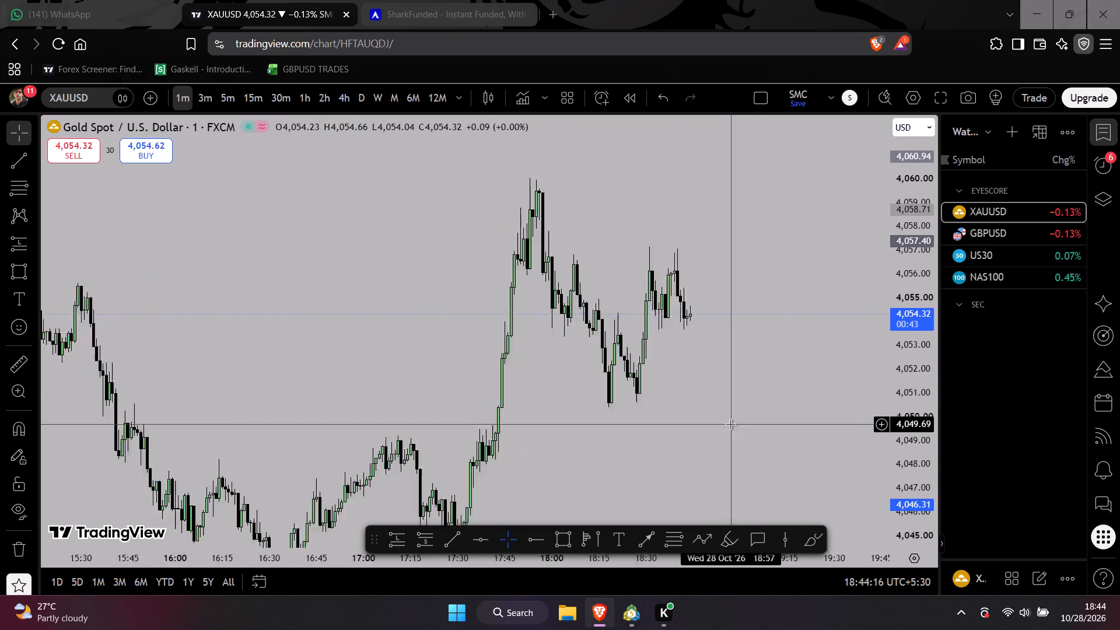
{"action": "scroll", "coordinate": [730, 424], "scroll_direction": "up", "scroll_amount": 1}
{"action": "left_click_drag", "start_coordinate": [708, 418], "coordinate": [761, 331]}
{"action": "scroll", "coordinate": [709, 363], "scroll_direction": "up", "scroll_amount": 2}
{"action": "left_click_drag", "start_coordinate": [650, 376], "coordinate": [664, 379]}
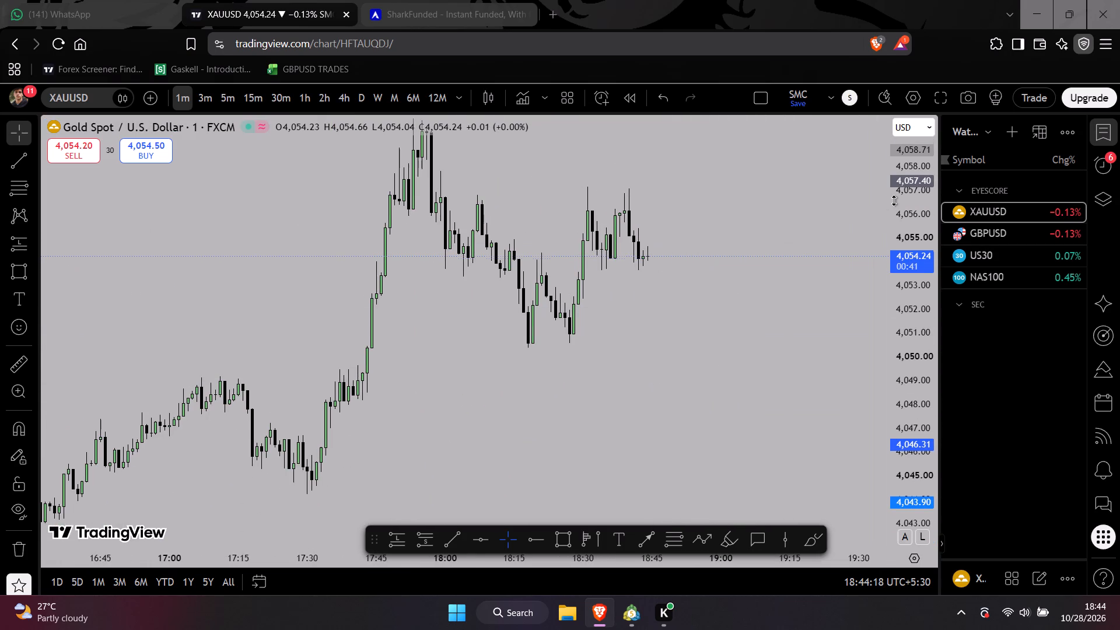
Show the XAUUSD chart in fullscreen mode and examine the afternoon's price swings and the latest 1-minute candles.
{"action": "left_click", "coordinate": [933, 94]}
{"action": "scroll", "coordinate": [869, 198], "scroll_direction": "down", "scroll_amount": 4}
{"action": "left_click_drag", "start_coordinate": [1119, 170], "coordinate": [1119, 226]}
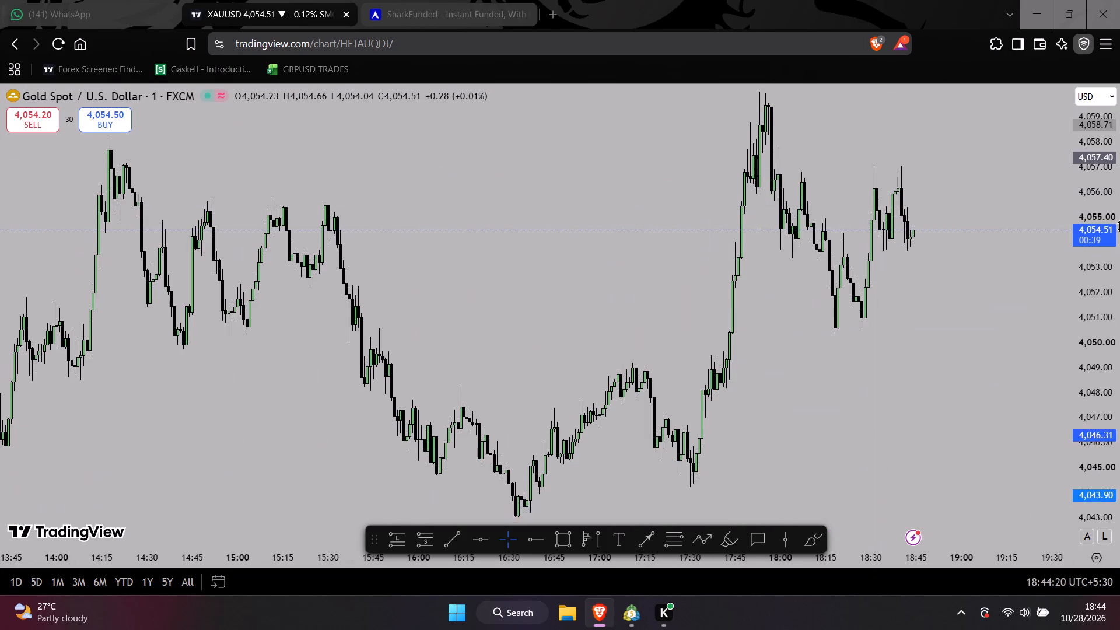
{"action": "left_click_drag", "start_coordinate": [1119, 226], "coordinate": [1115, 283]}
{"action": "left_click_drag", "start_coordinate": [1010, 332], "coordinate": [1014, 272]}
{"action": "scroll", "coordinate": [1014, 272], "scroll_direction": "down", "scroll_amount": 5}
{"action": "scroll", "coordinate": [1008, 274], "scroll_direction": "up", "scroll_amount": 5}
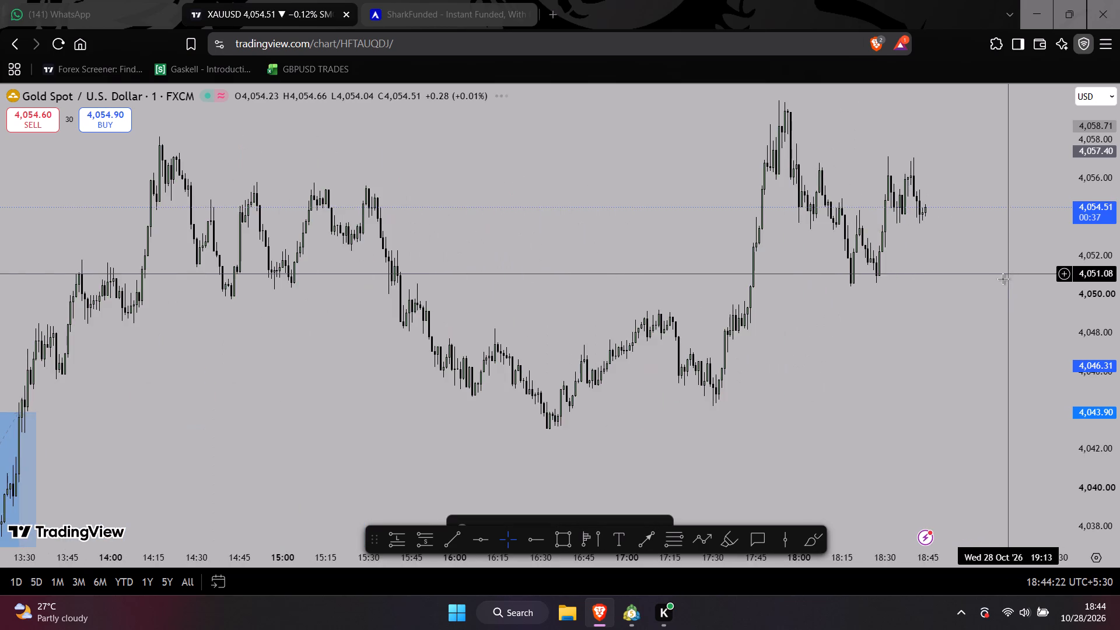
{"action": "left_click_drag", "start_coordinate": [976, 299], "coordinate": [936, 352]}
{"action": "scroll", "coordinate": [932, 353], "scroll_direction": "up", "scroll_amount": 4}
{"action": "scroll", "coordinate": [1119, 322], "scroll_direction": "up", "scroll_amount": 12}
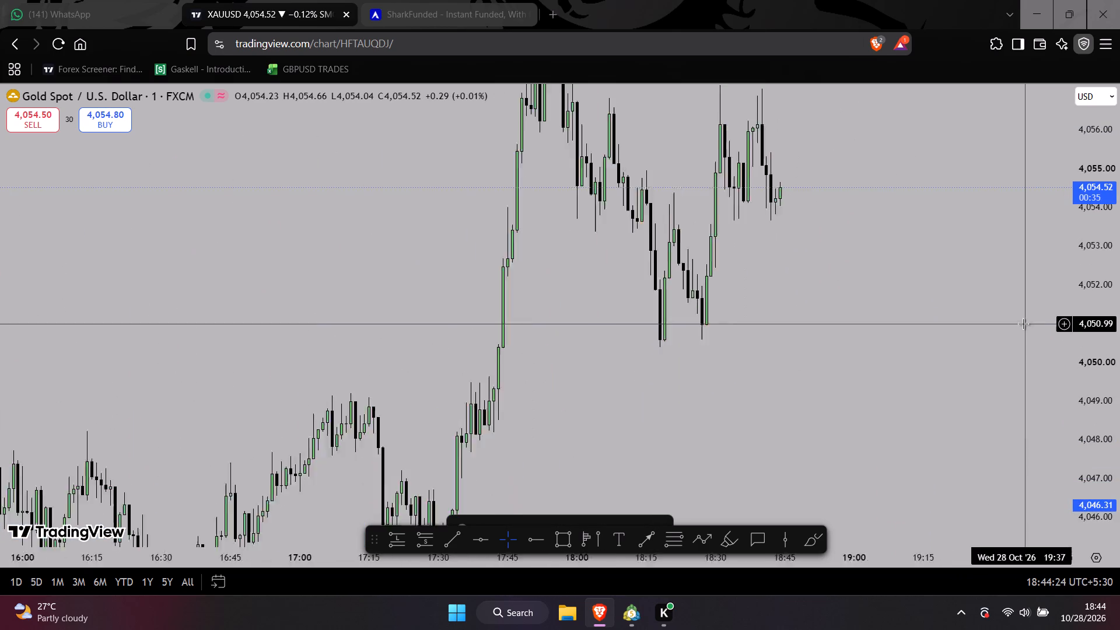
{"action": "scroll", "coordinate": [1023, 324], "scroll_direction": "up", "scroll_amount": 2}
{"action": "left_click_drag", "start_coordinate": [947, 297], "coordinate": [901, 419]}
{"action": "scroll", "coordinate": [847, 355], "scroll_direction": "down", "scroll_amount": 2}
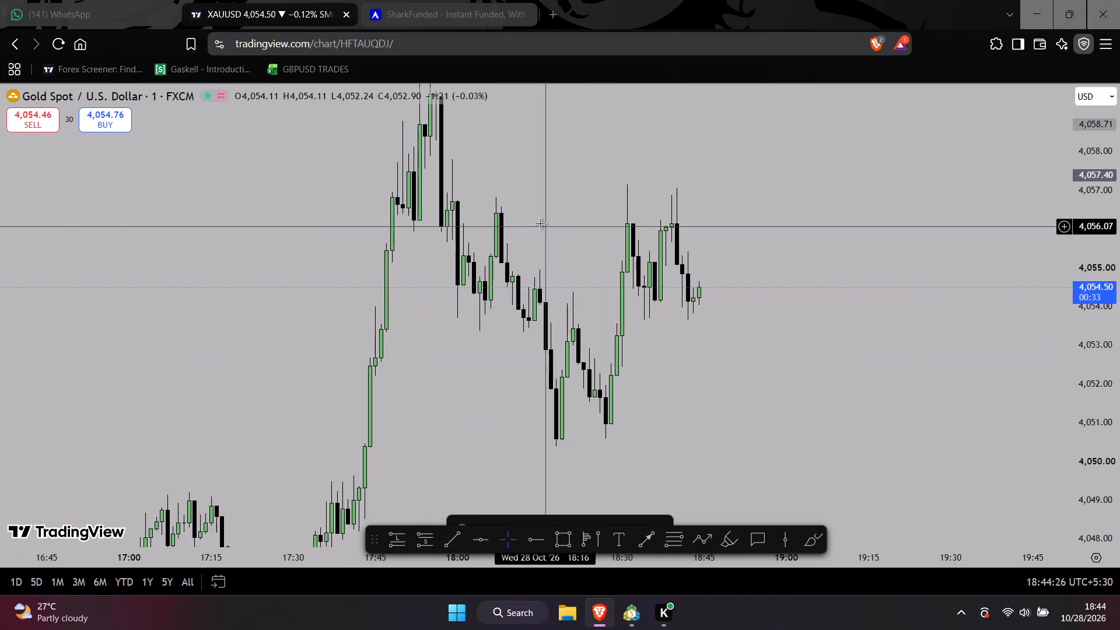
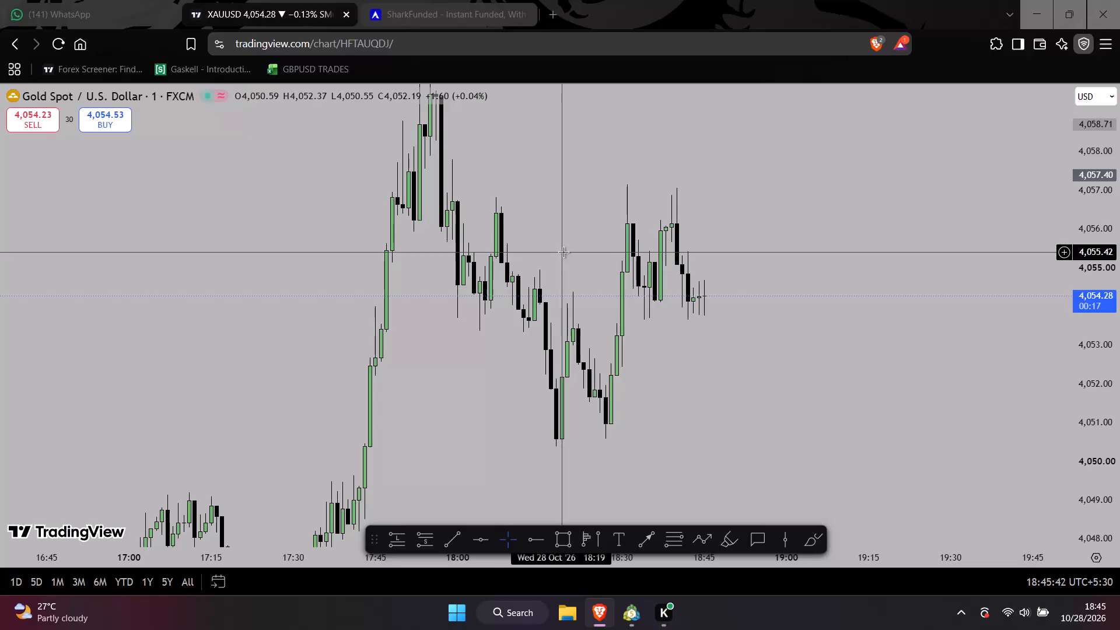
Open the XAUUSD chart's settings from its candles and choose an entry among the chart template options.
{"action": "scroll", "coordinate": [540, 247], "scroll_direction": "up", "scroll_amount": 4}
{"action": "scroll", "coordinate": [537, 260], "scroll_direction": "down", "scroll_amount": 3}
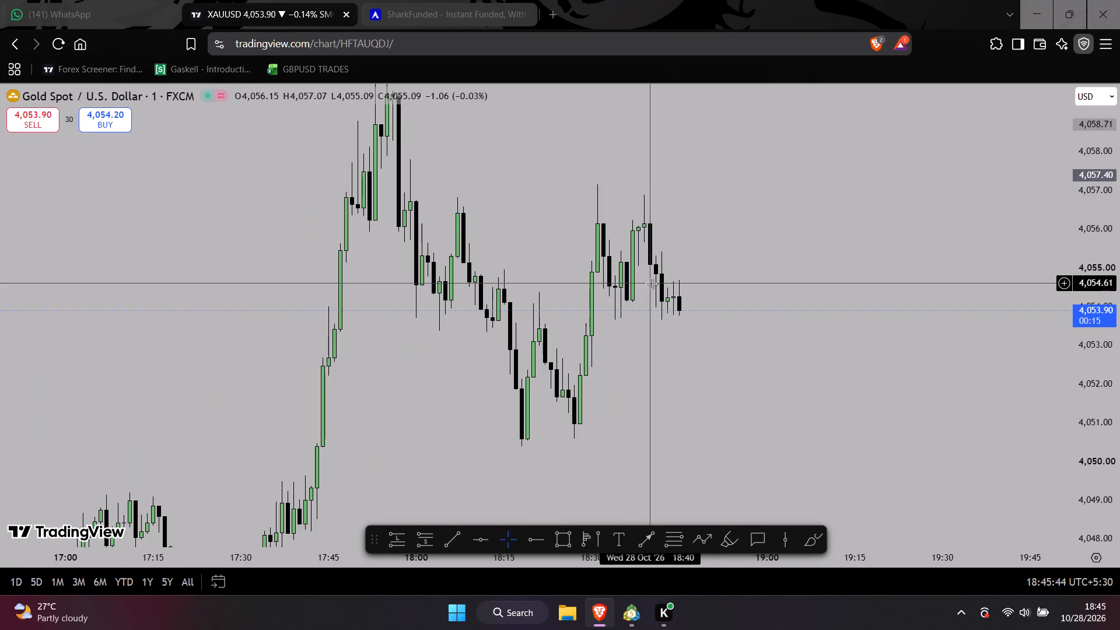
{"action": "double_click", "coordinate": [609, 276]}
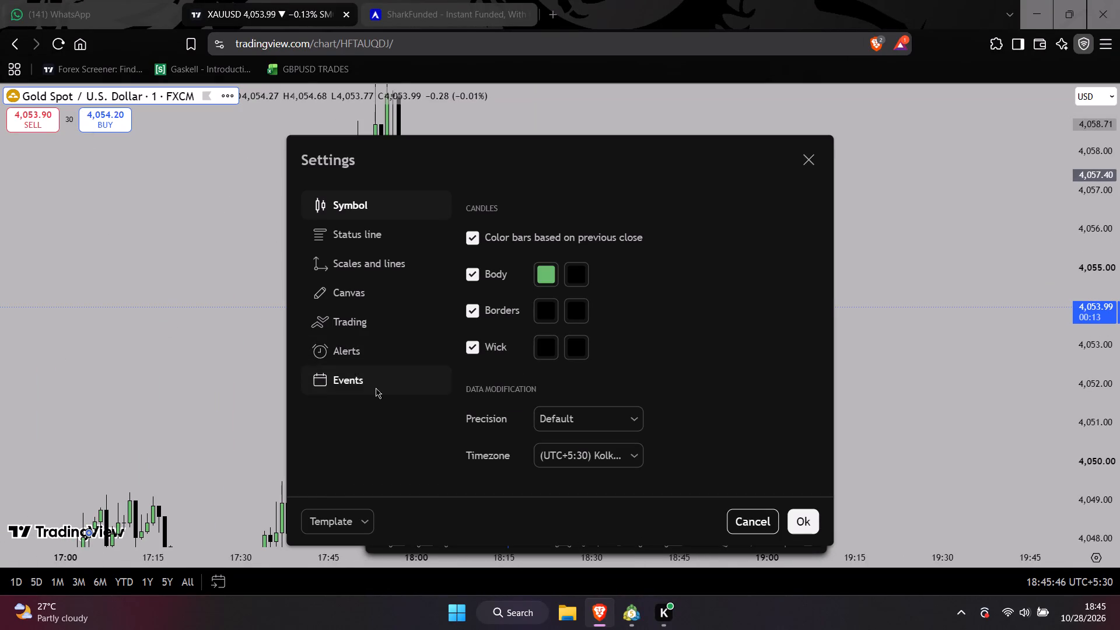
{"action": "left_click", "coordinate": [351, 524]}
{"action": "left_click", "coordinate": [338, 405]}
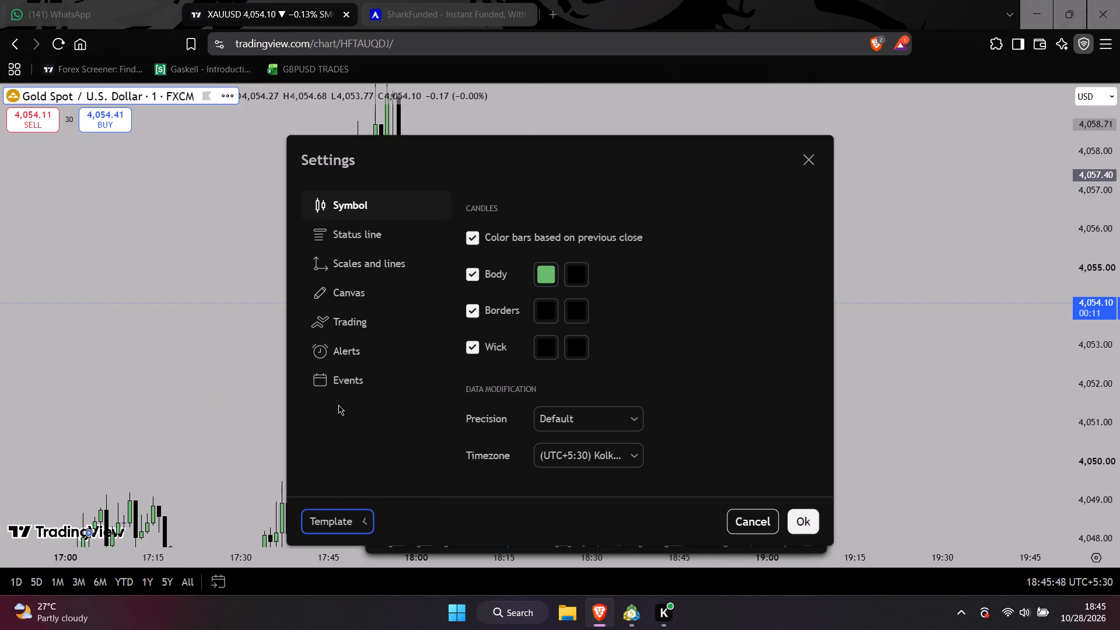
Save the current chart settings as a template named GREENNN and accept the settings.
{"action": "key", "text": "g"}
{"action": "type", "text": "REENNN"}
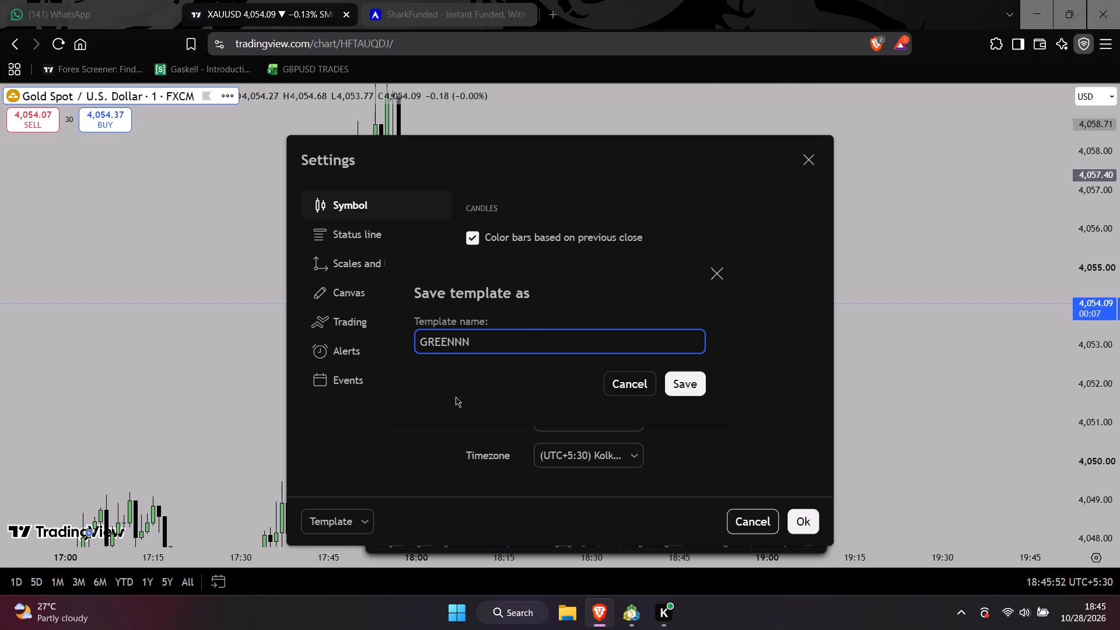
{"action": "left_click", "coordinate": [691, 383]}
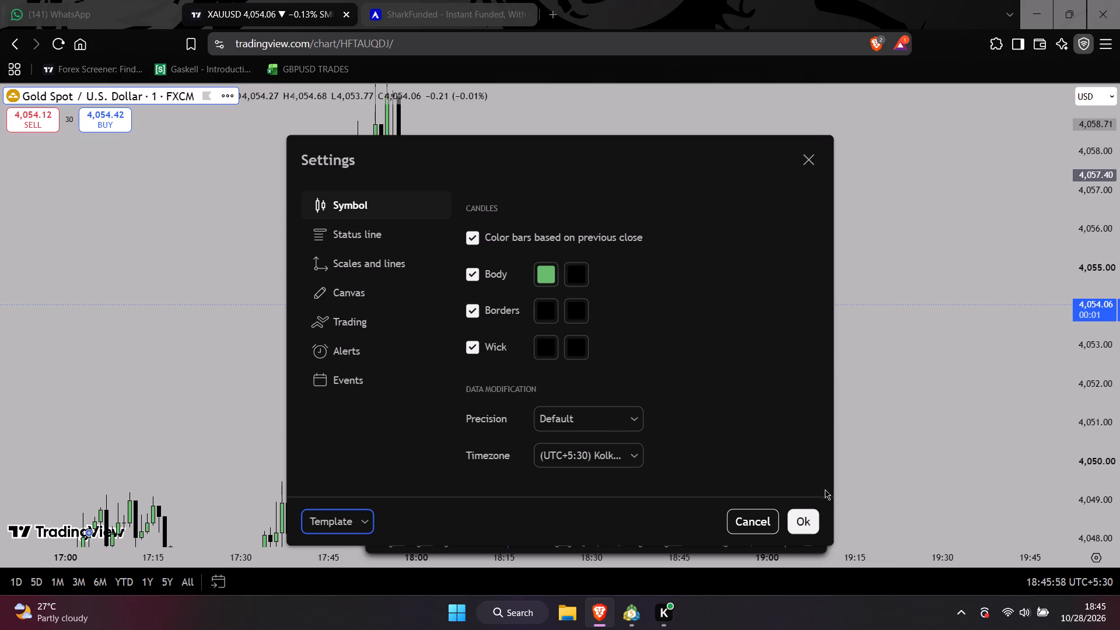
{"action": "left_click", "coordinate": [808, 521]}
Examine XAUUSD's afternoon swings and the latest 1-minute candles, adjusting the price scale to compare the highs and lows.
{"action": "left_click_drag", "start_coordinate": [758, 418], "coordinate": [838, 301]}
{"action": "scroll", "coordinate": [839, 301], "scroll_direction": "down", "scroll_amount": 5}
{"action": "left_click_drag", "start_coordinate": [1119, 201], "coordinate": [1119, 241]}
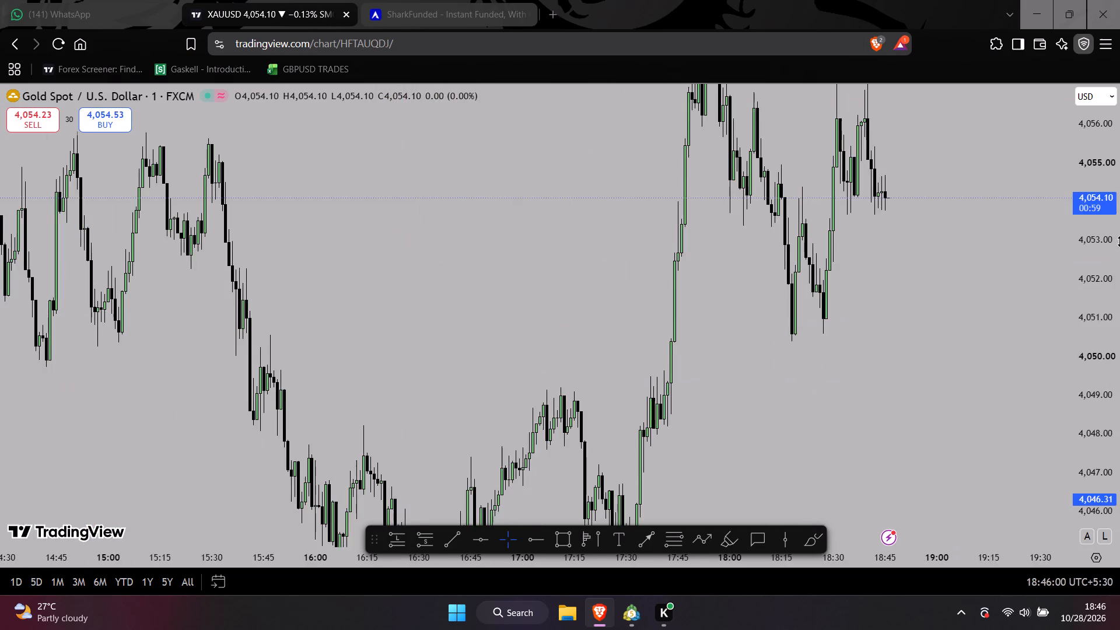
{"action": "left_click_drag", "start_coordinate": [1119, 241], "coordinate": [1088, 398]}
{"action": "left_click_drag", "start_coordinate": [792, 365], "coordinate": [810, 332]}
{"action": "scroll", "coordinate": [812, 331], "scroll_direction": "down", "scroll_amount": 4}
{"action": "scroll", "coordinate": [915, 367], "scroll_direction": "up", "scroll_amount": 4}
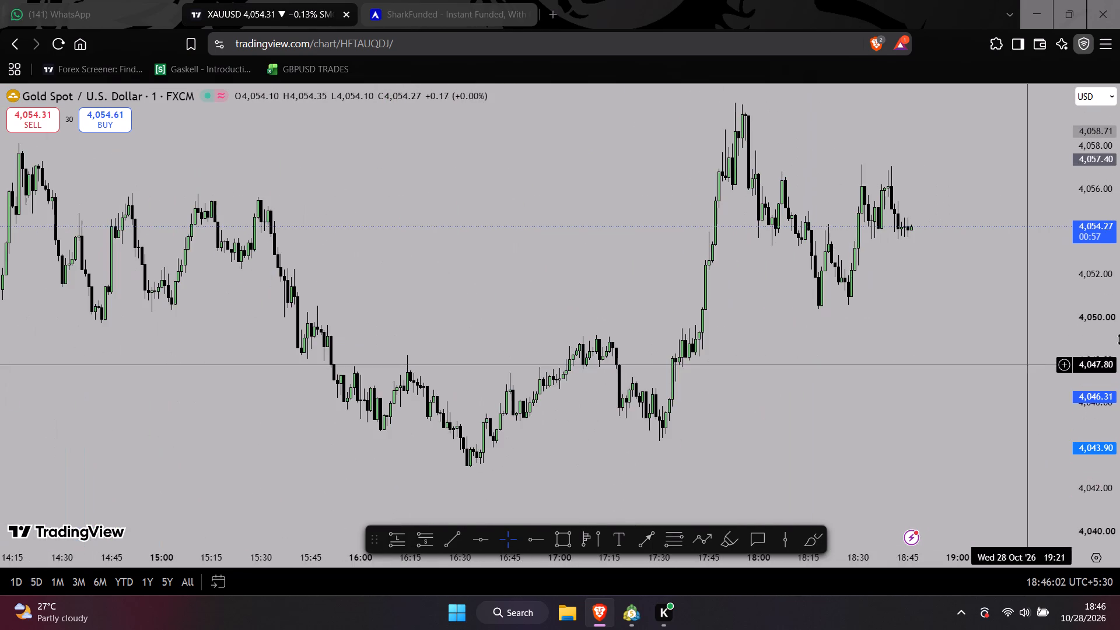
{"action": "scroll", "coordinate": [1119, 338], "scroll_direction": "up", "scroll_amount": 6}
{"action": "left_click_drag", "start_coordinate": [789, 402], "coordinate": [823, 348]}
{"action": "left_click_drag", "start_coordinate": [785, 300], "coordinate": [791, 338]}
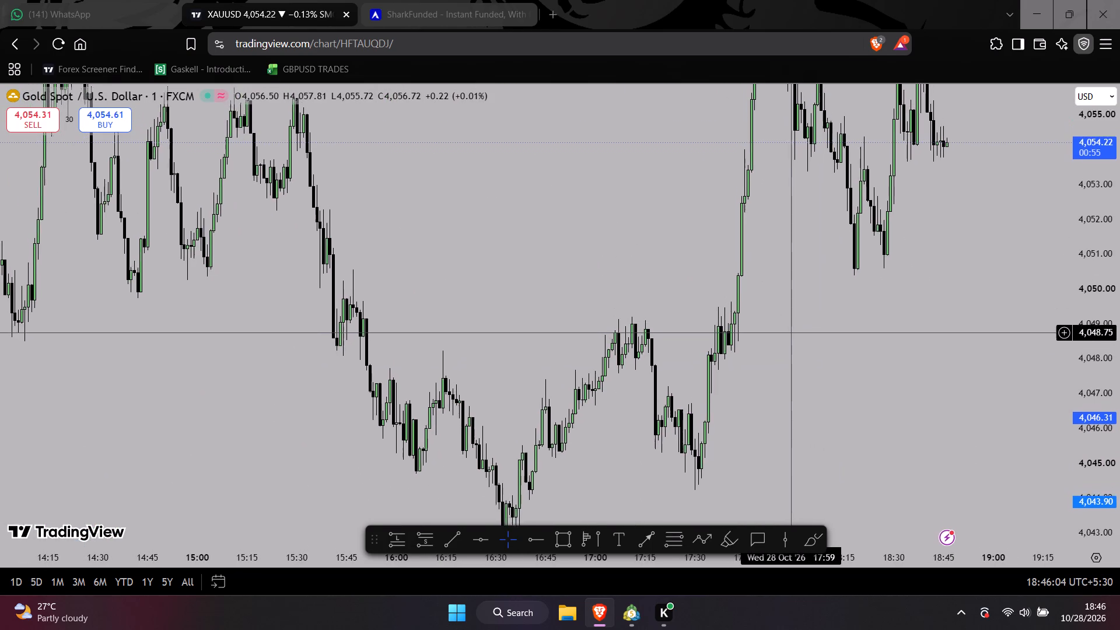
{"action": "left_click_drag", "start_coordinate": [791, 338], "coordinate": [790, 352]}
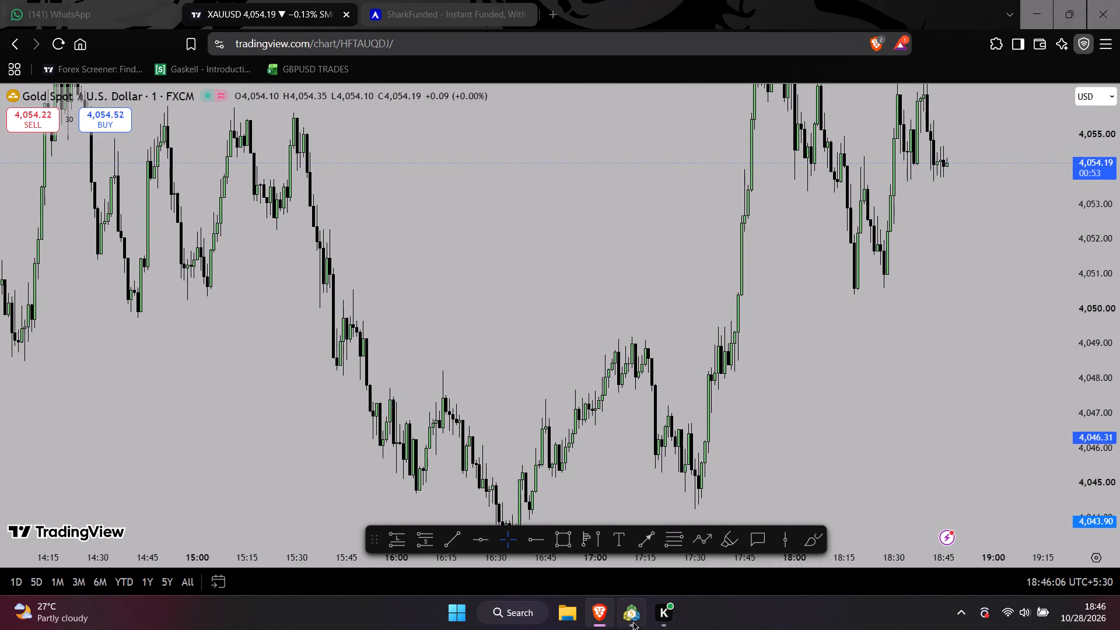
Switch to MetaTrader 5 and examine the recent candles on the XAUUSD.pro M1 chart.
{"action": "left_click", "coordinate": [633, 624]}
{"action": "scroll", "coordinate": [747, 292], "scroll_direction": "up", "scroll_amount": 4}
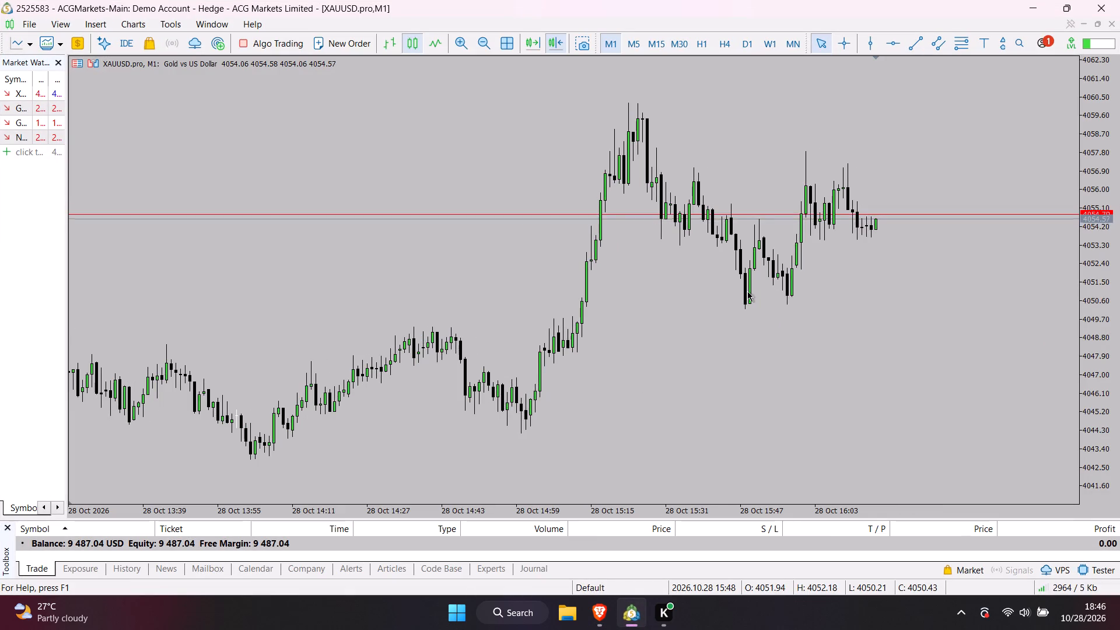
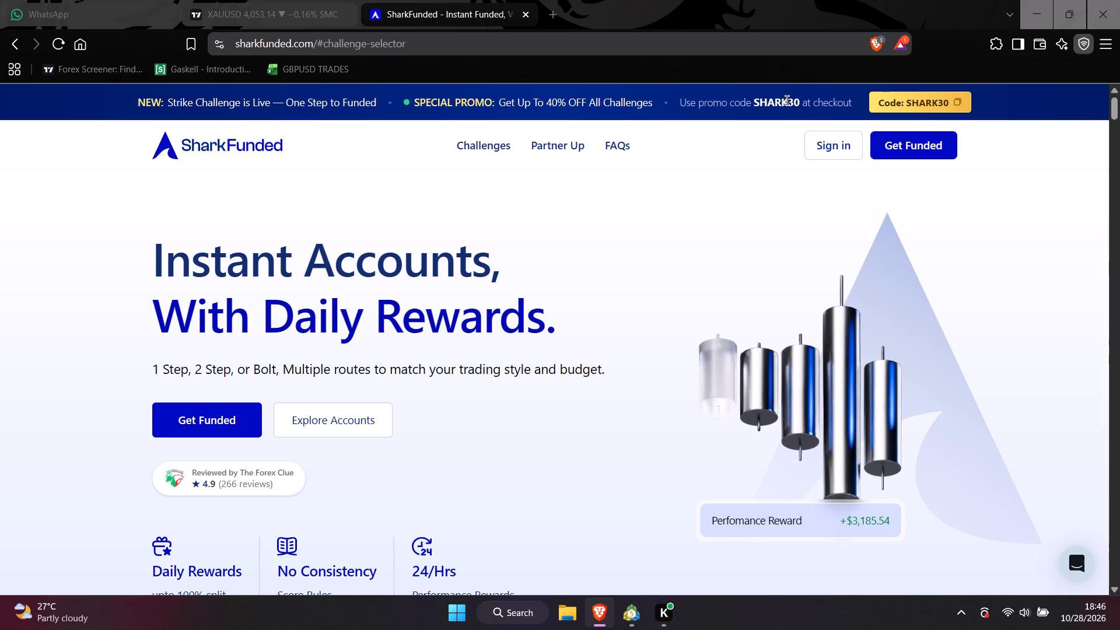
On the XAUUSD chart, open the chart settings and look through the Canvas and Trading options.
{"action": "left_click", "coordinate": [214, 0]}
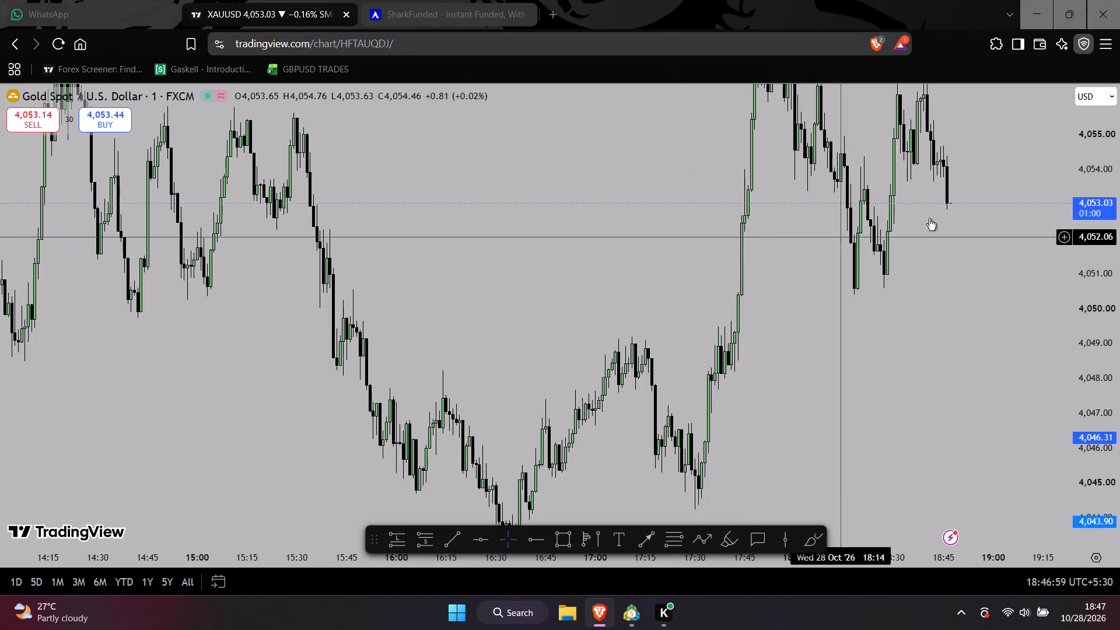
{"action": "left_click_drag", "start_coordinate": [1119, 204], "coordinate": [1100, 348]}
{"action": "left_click_drag", "start_coordinate": [1011, 358], "coordinate": [913, 424]}
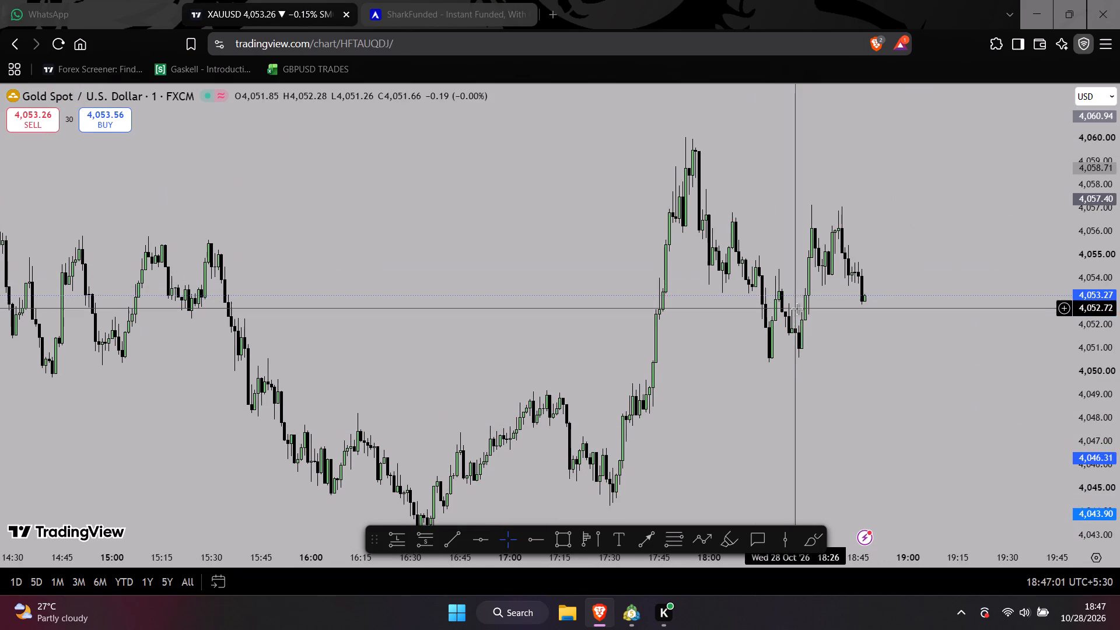
{"action": "triple_click", "coordinate": [804, 316]}
{"action": "double_click", "coordinate": [804, 316]}
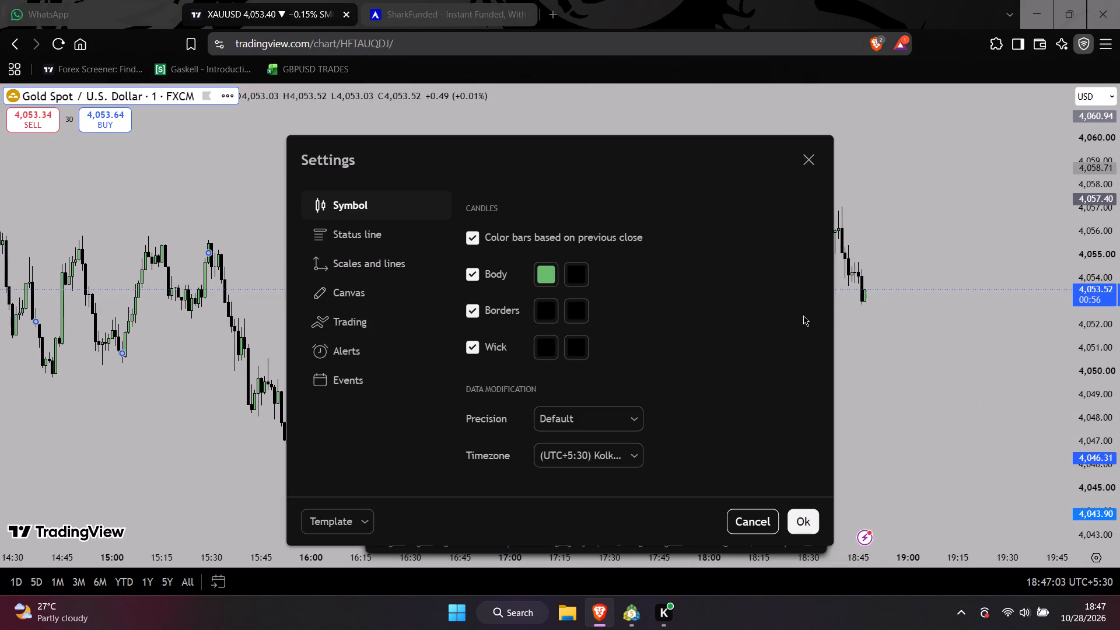
{"action": "left_click", "coordinate": [354, 306]}
{"action": "scroll", "coordinate": [544, 349], "scroll_direction": "down", "scroll_amount": 2}
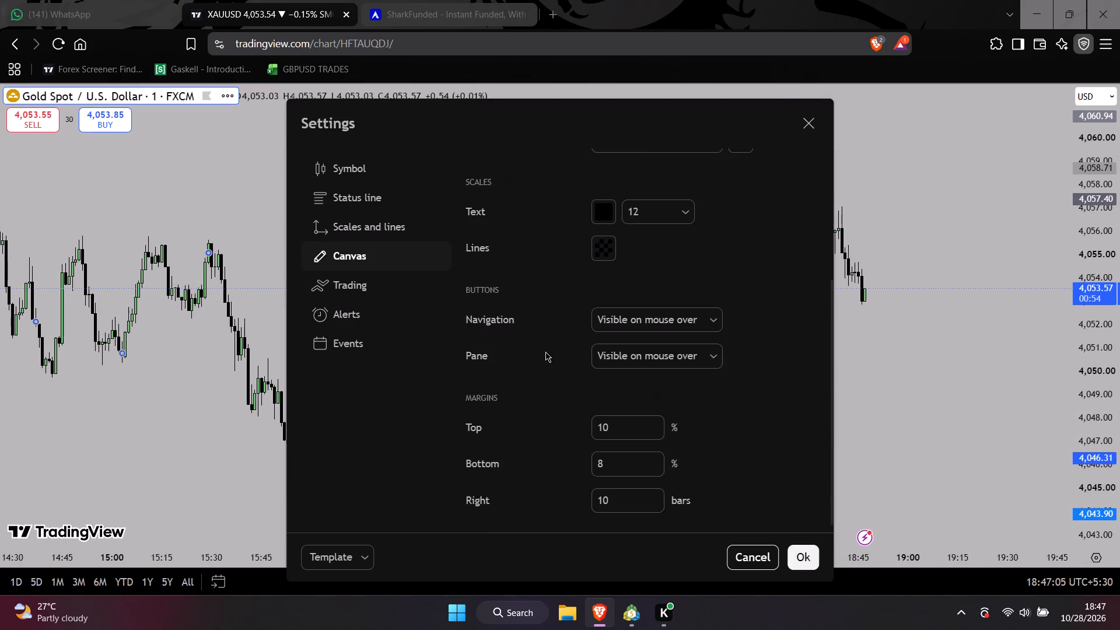
{"action": "scroll", "coordinate": [545, 352], "scroll_direction": "down", "scroll_amount": 1}
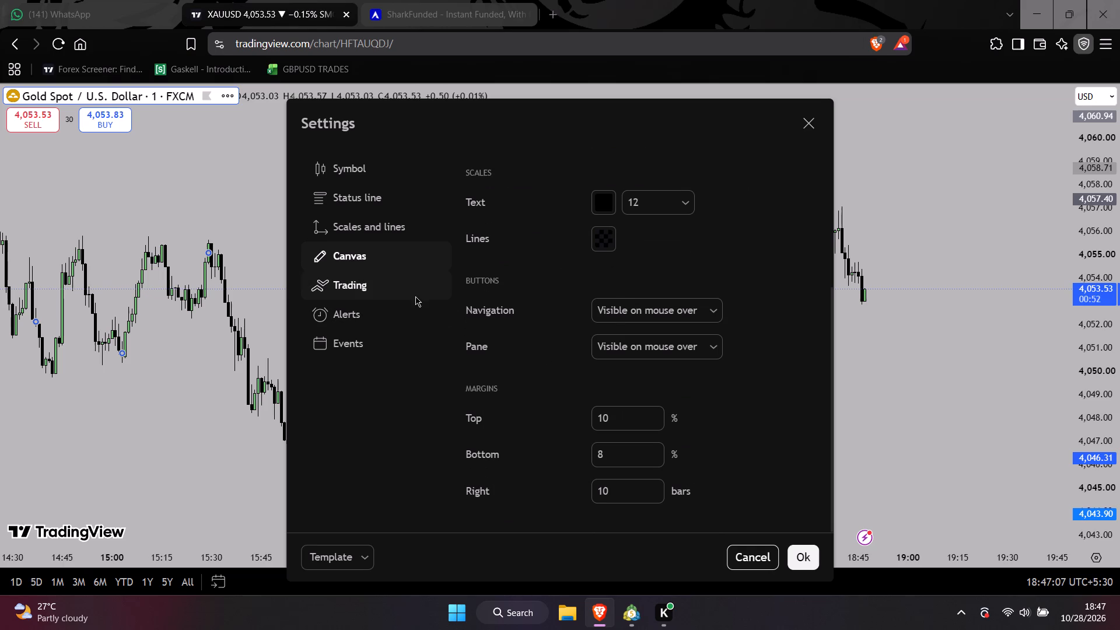
{"action": "left_click", "coordinate": [409, 293]}
{"action": "scroll", "coordinate": [497, 320], "scroll_direction": "down", "scroll_amount": 3}
{"action": "scroll", "coordinate": [497, 320], "scroll_direction": "up", "scroll_amount": 2}
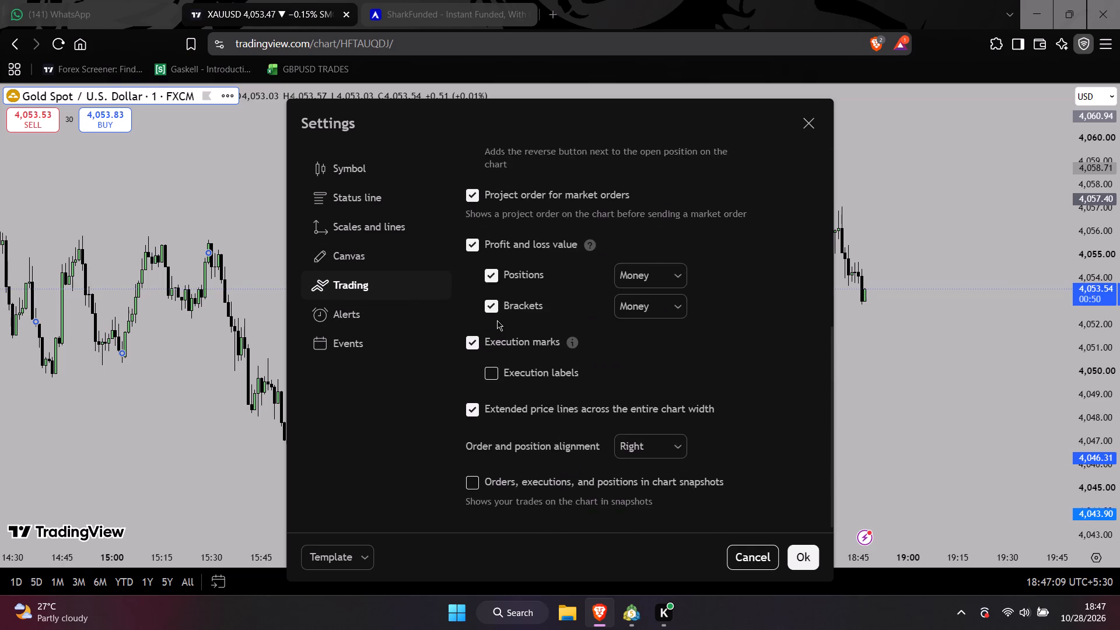
{"action": "scroll", "coordinate": [497, 320], "scroll_direction": "up", "scroll_amount": 2}
{"action": "left_click", "coordinate": [372, 251]}
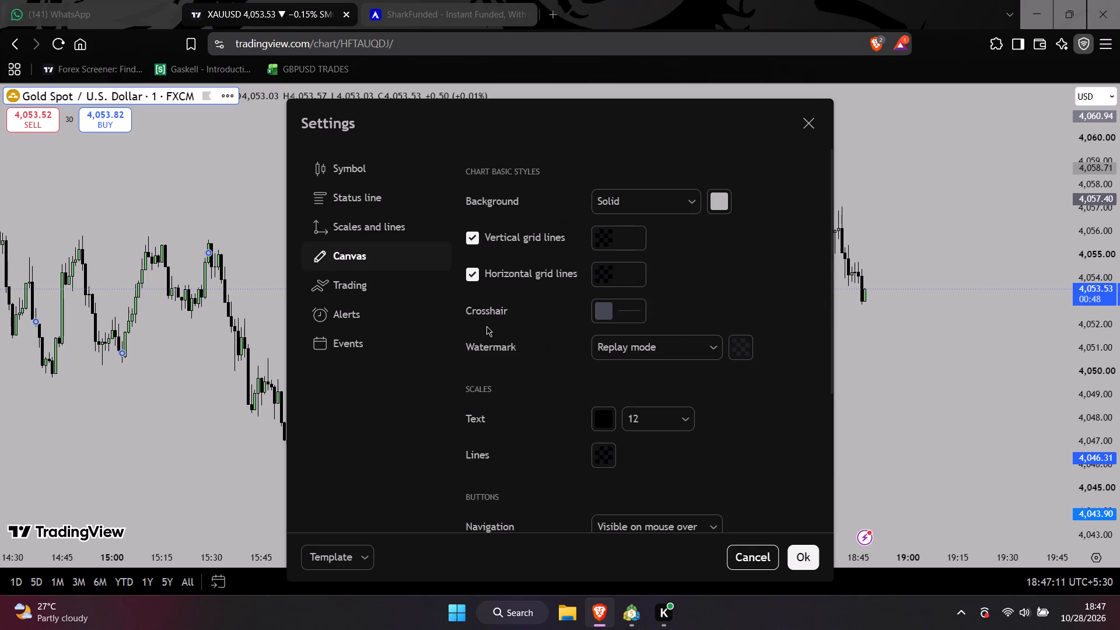
{"action": "scroll", "coordinate": [491, 327], "scroll_direction": "down", "scroll_amount": 3}
{"action": "scroll", "coordinate": [491, 327], "scroll_direction": "up", "scroll_amount": 4}
Review the Scales and lines options, covering price scale, price labels and lines, and time scale.
{"action": "left_click", "coordinate": [393, 229]}
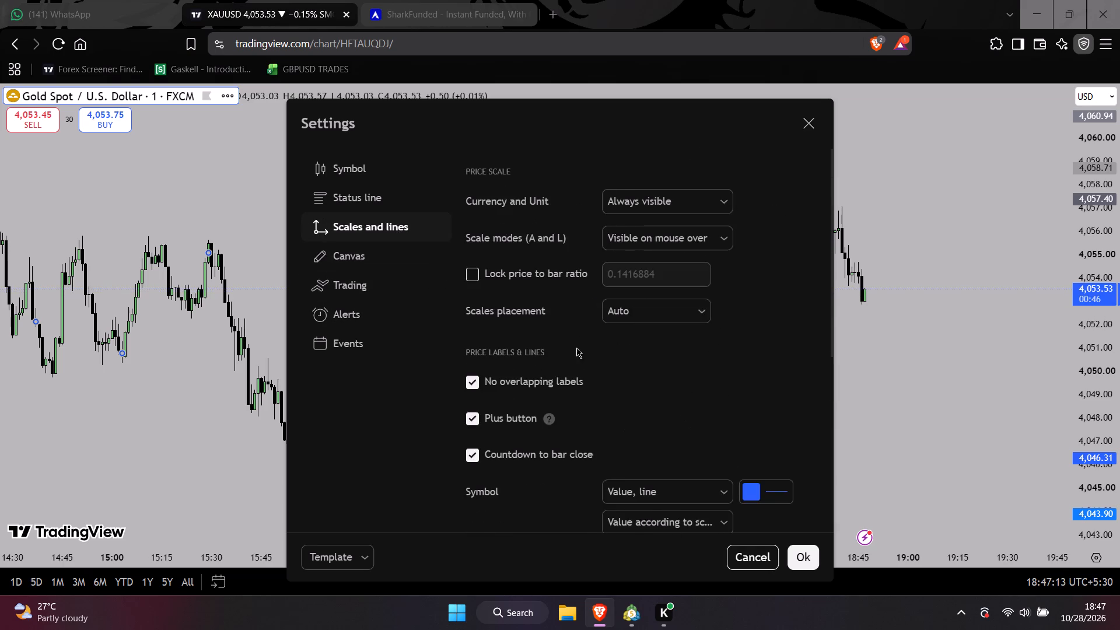
{"action": "scroll", "coordinate": [615, 349], "scroll_direction": "down", "scroll_amount": 2}
{"action": "scroll", "coordinate": [656, 365], "scroll_direction": "up", "scroll_amount": 1}
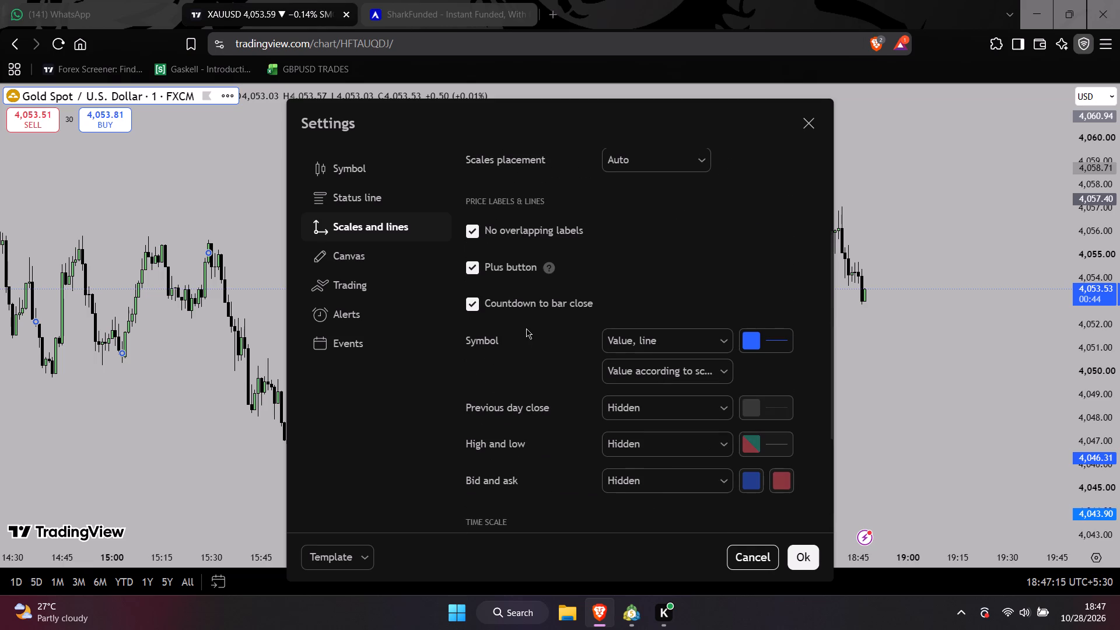
{"action": "scroll", "coordinate": [526, 329], "scroll_direction": "down", "scroll_amount": 1}
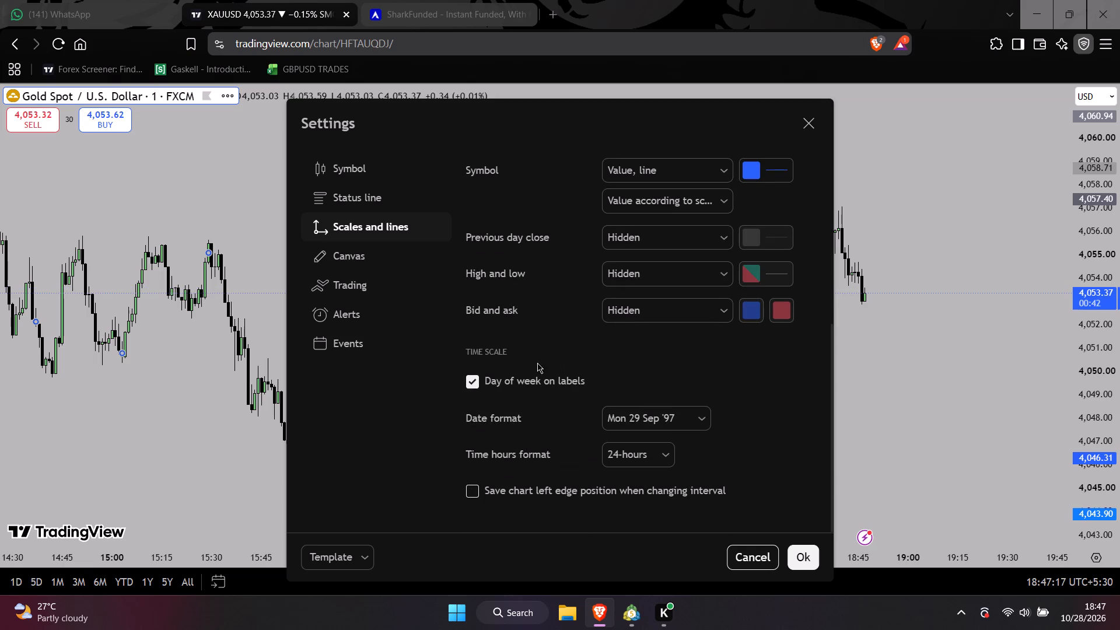
{"action": "scroll", "coordinate": [541, 281], "scroll_direction": "up", "scroll_amount": 1}
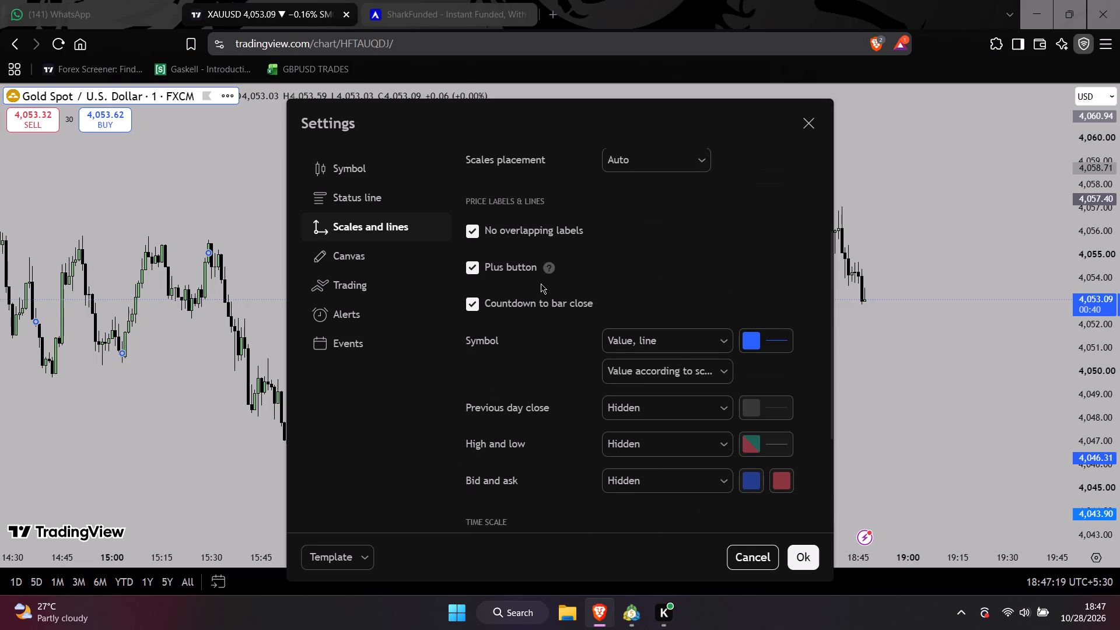
{"action": "scroll", "coordinate": [540, 306], "scroll_direction": "up", "scroll_amount": 2}
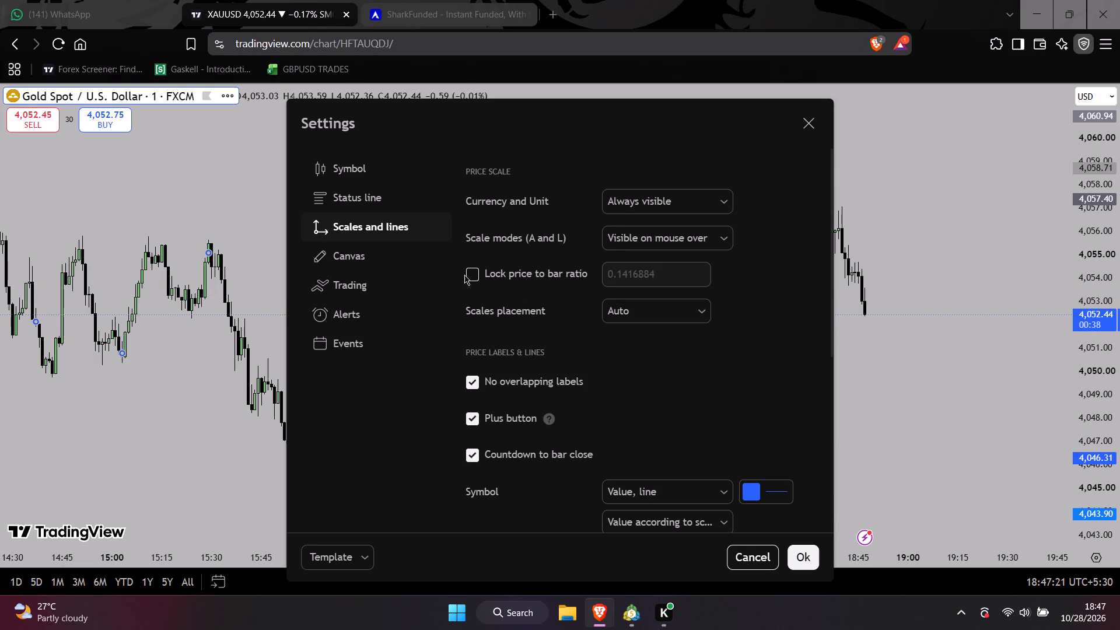
Review the Status line and Symbol options, and close the settings without making changes.
{"action": "left_click", "coordinate": [342, 198]}
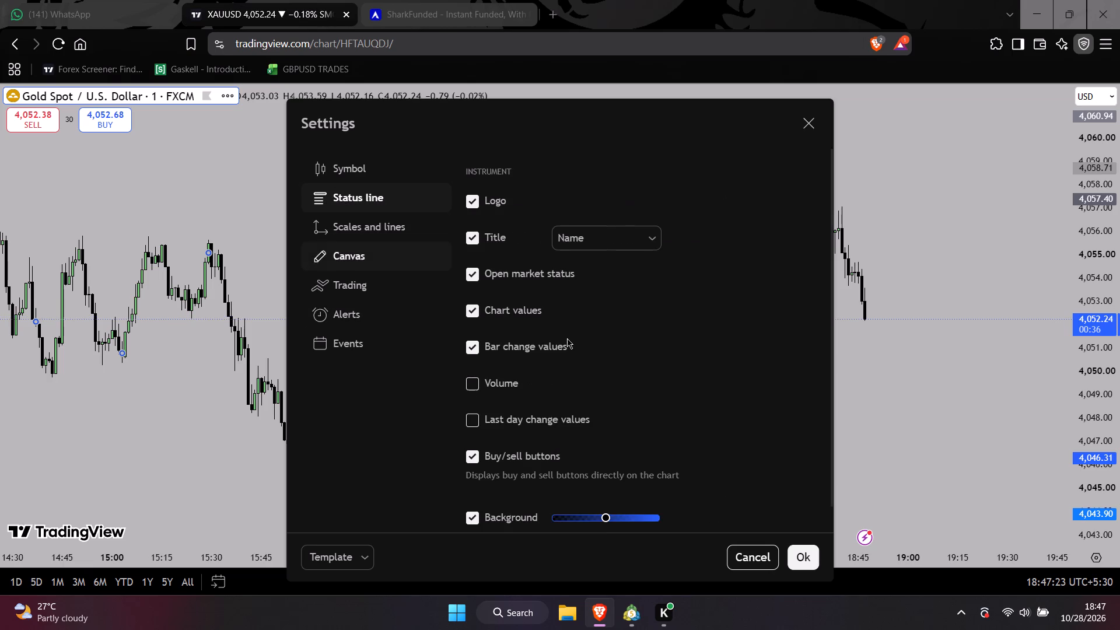
{"action": "scroll", "coordinate": [572, 349], "scroll_direction": "down", "scroll_amount": 1}
{"action": "scroll", "coordinate": [547, 416], "scroll_direction": "down", "scroll_amount": 1}
{"action": "scroll", "coordinate": [547, 416], "scroll_direction": "up", "scroll_amount": 1}
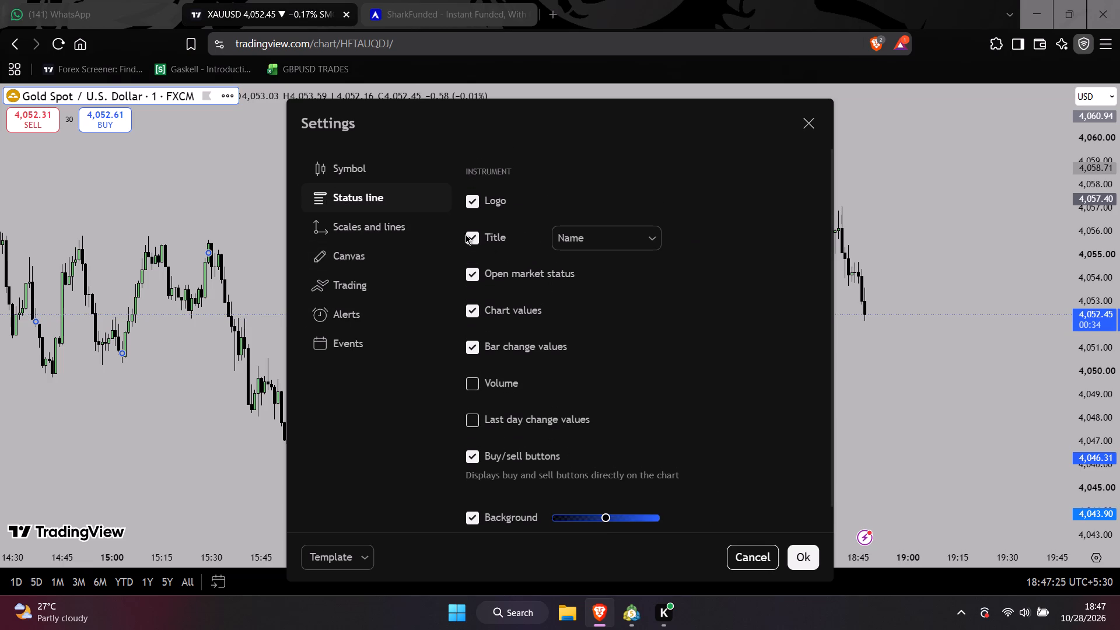
{"action": "left_click", "coordinate": [353, 164]}
{"action": "scroll", "coordinate": [630, 335], "scroll_direction": "down", "scroll_amount": 3}
{"action": "scroll", "coordinate": [620, 359], "scroll_direction": "up", "scroll_amount": 2}
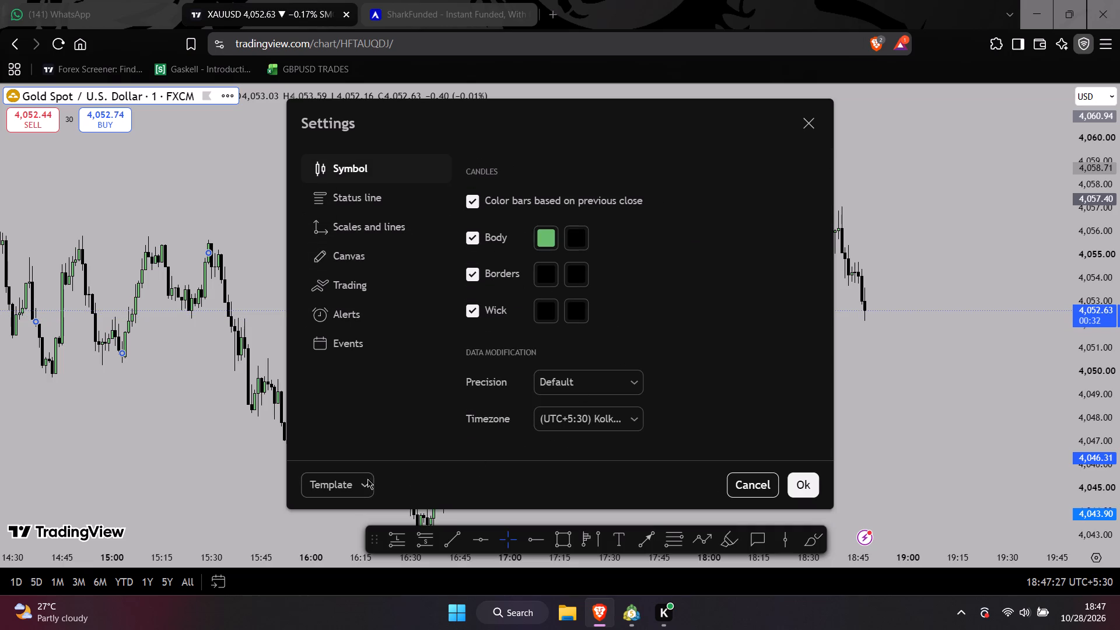
{"action": "left_click", "coordinate": [819, 124]}
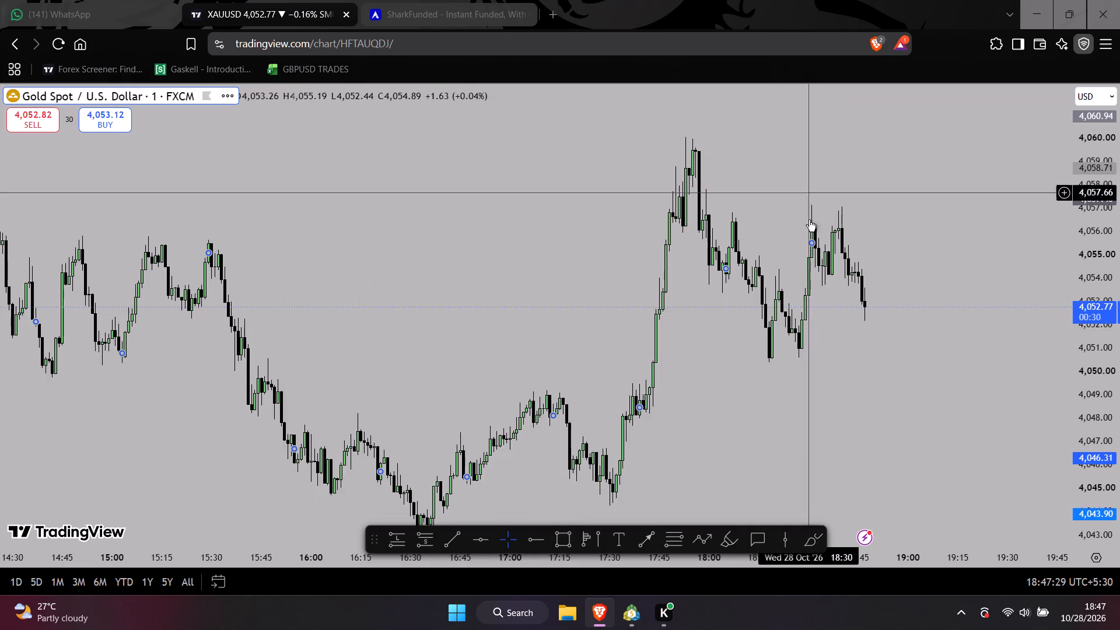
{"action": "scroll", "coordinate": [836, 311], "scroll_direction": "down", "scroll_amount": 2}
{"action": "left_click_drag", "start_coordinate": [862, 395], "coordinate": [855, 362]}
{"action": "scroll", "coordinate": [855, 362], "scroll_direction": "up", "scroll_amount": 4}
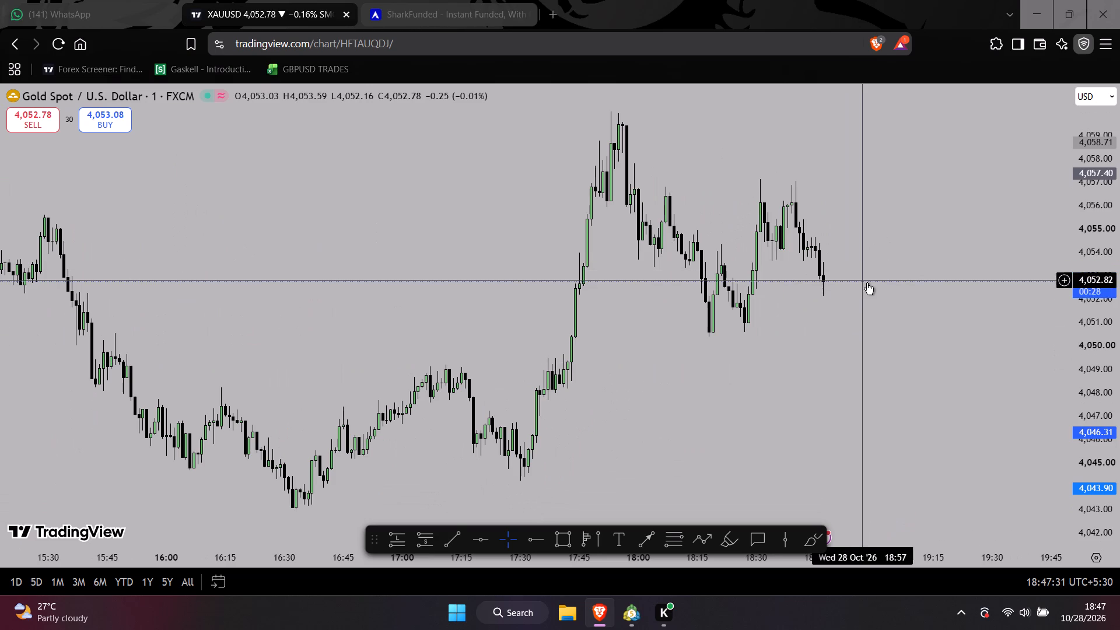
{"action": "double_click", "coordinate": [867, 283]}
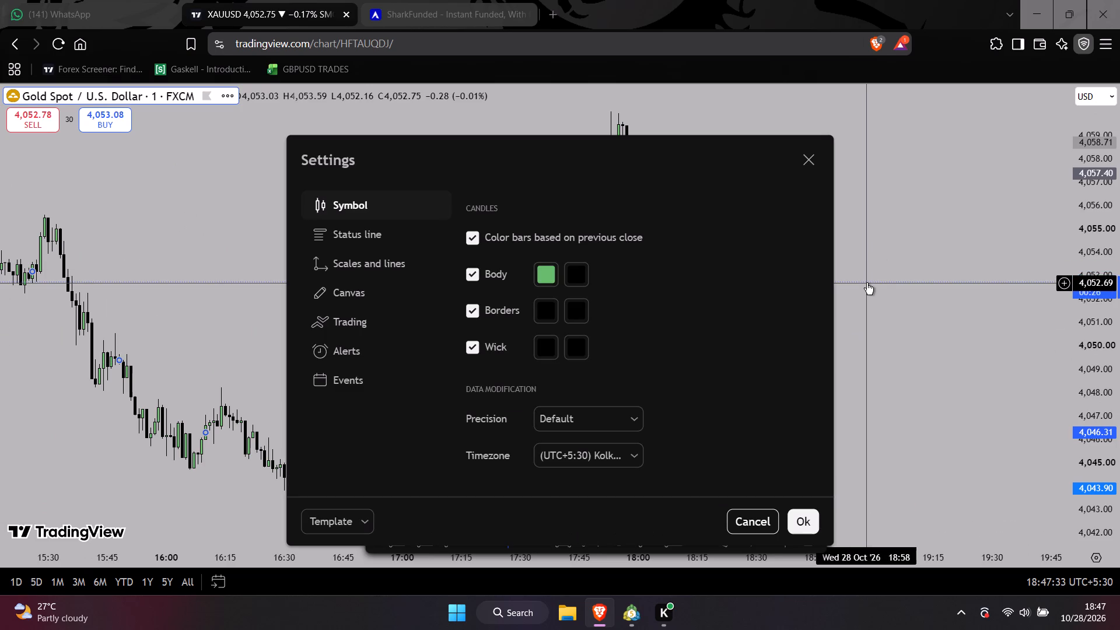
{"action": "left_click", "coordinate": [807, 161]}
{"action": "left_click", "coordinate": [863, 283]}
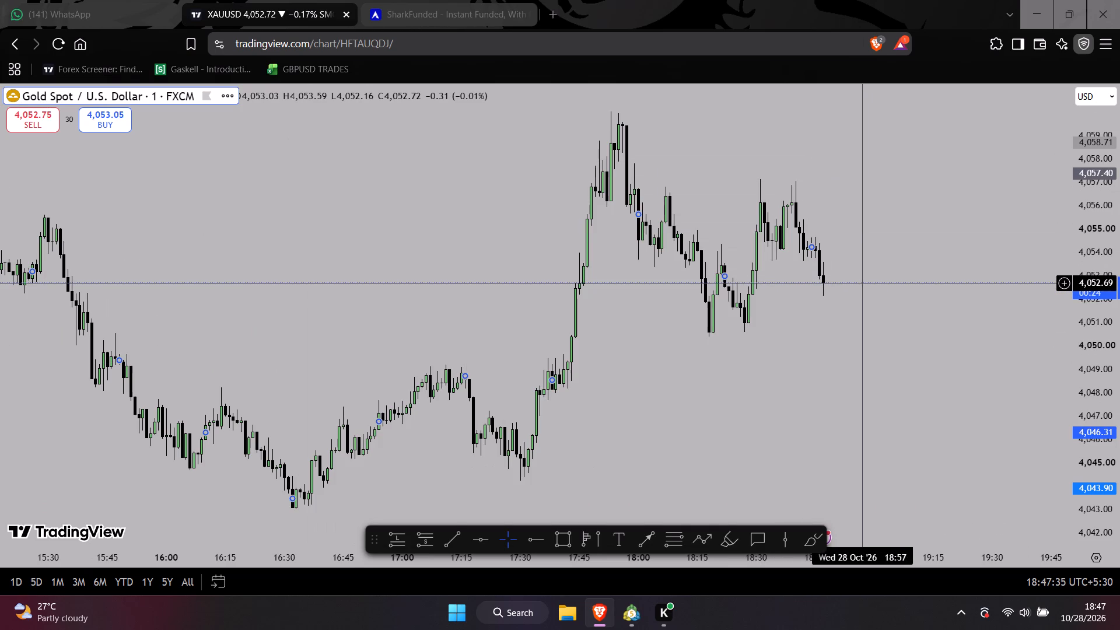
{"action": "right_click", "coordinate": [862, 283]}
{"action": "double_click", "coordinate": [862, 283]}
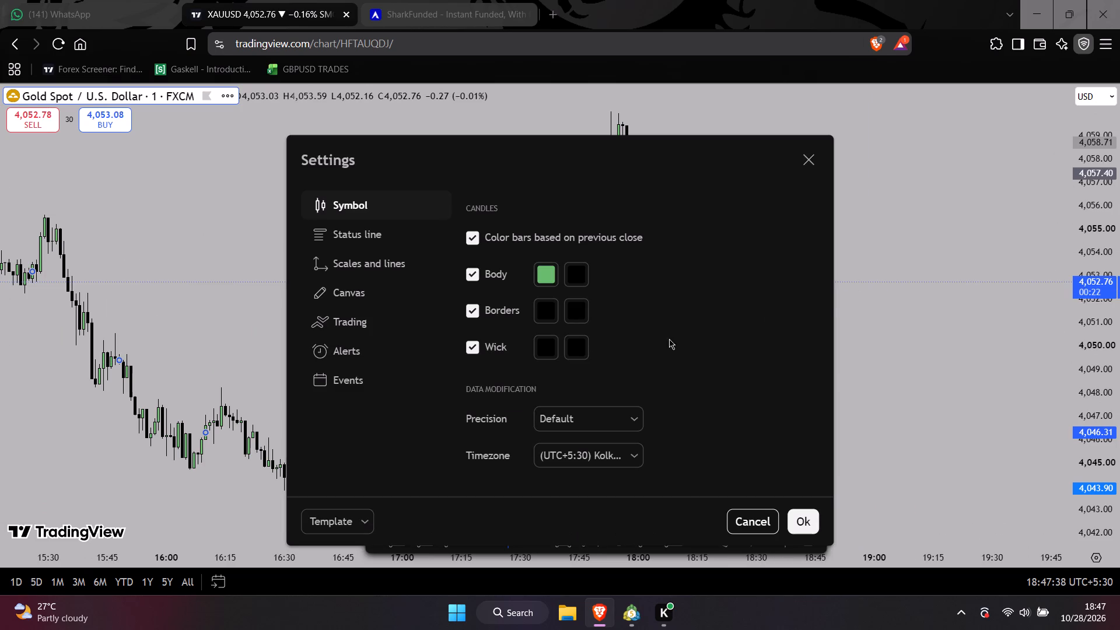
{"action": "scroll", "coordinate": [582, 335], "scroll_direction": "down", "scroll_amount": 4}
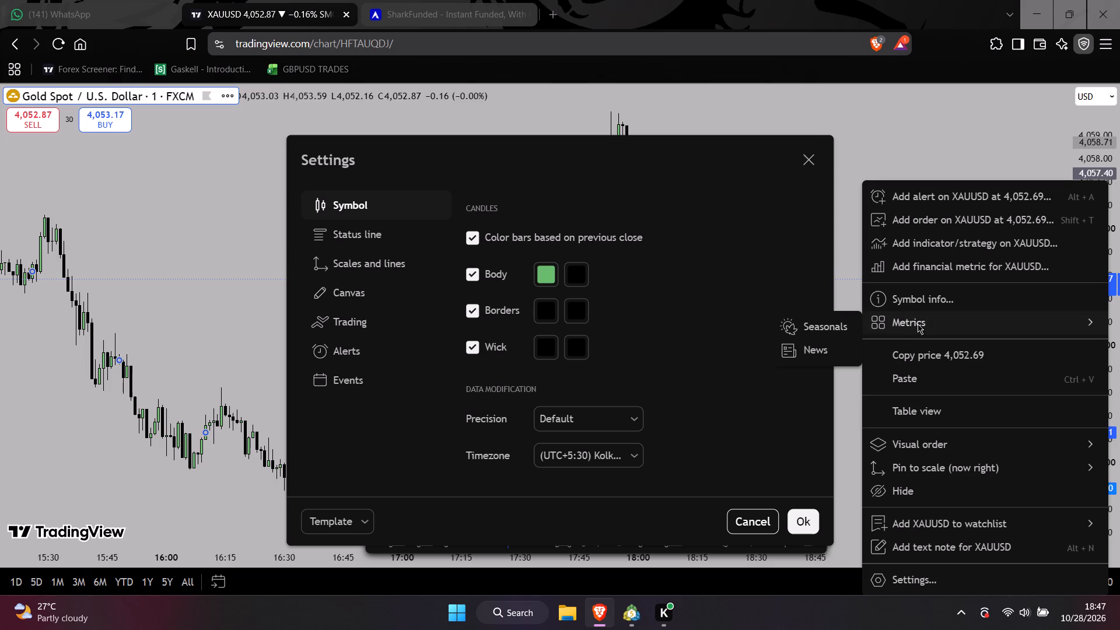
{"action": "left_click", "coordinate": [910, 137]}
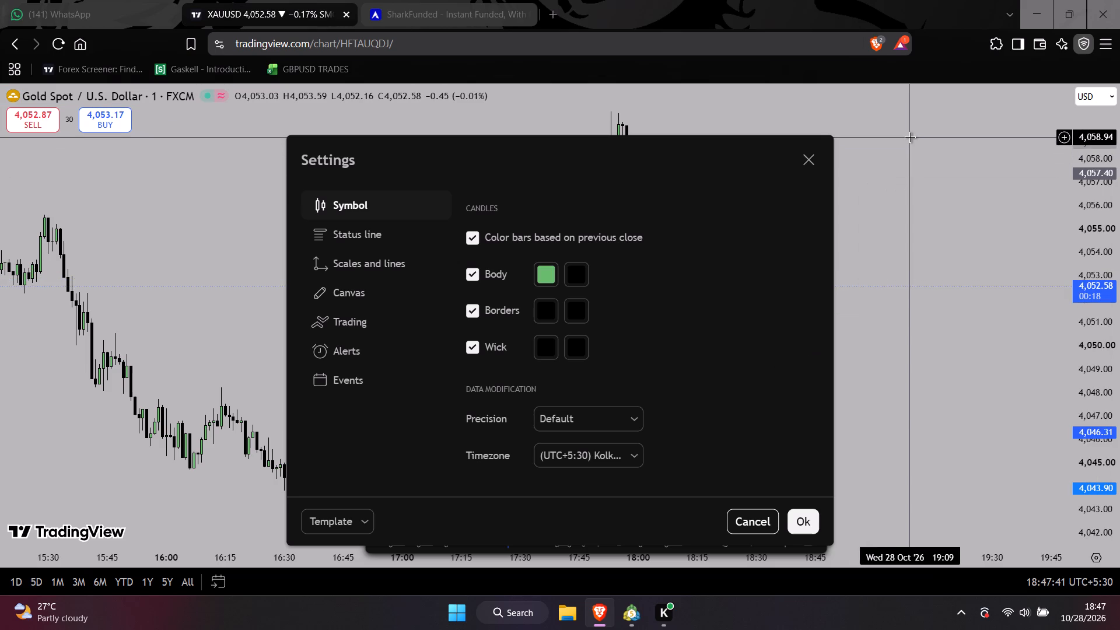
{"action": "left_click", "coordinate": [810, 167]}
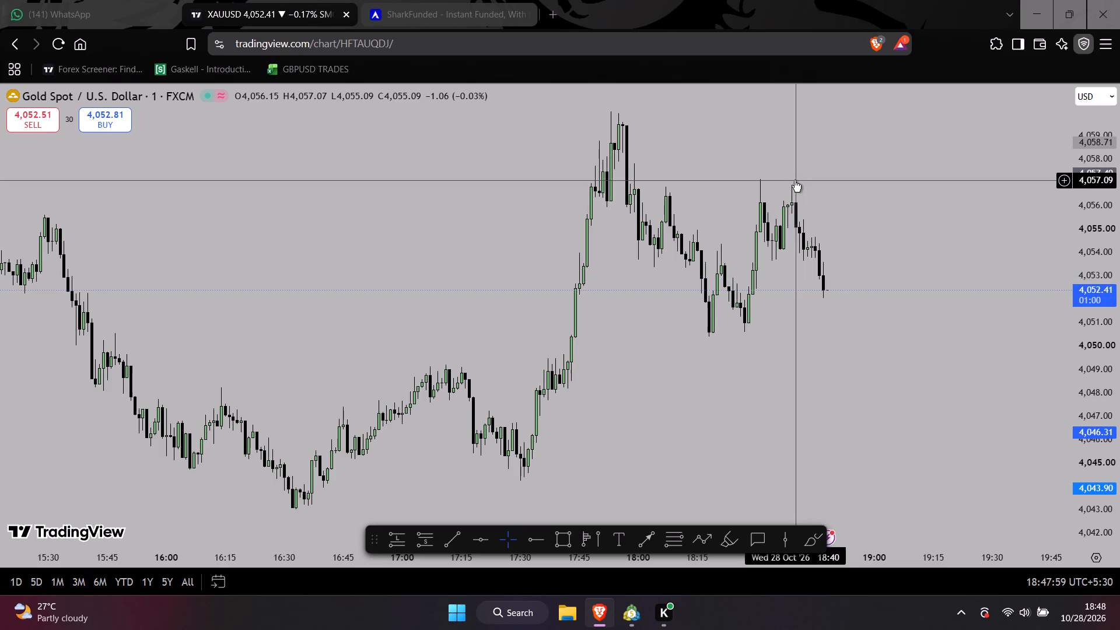
In the XAUUSD chart's candle settings, set the rising candles' border colour to black.
{"action": "scroll", "coordinate": [740, 264], "scroll_direction": "up", "scroll_amount": 2}
{"action": "scroll", "coordinate": [740, 264], "scroll_direction": "down", "scroll_amount": 2}
{"action": "left_click_drag", "start_coordinate": [687, 363], "coordinate": [688, 362]}
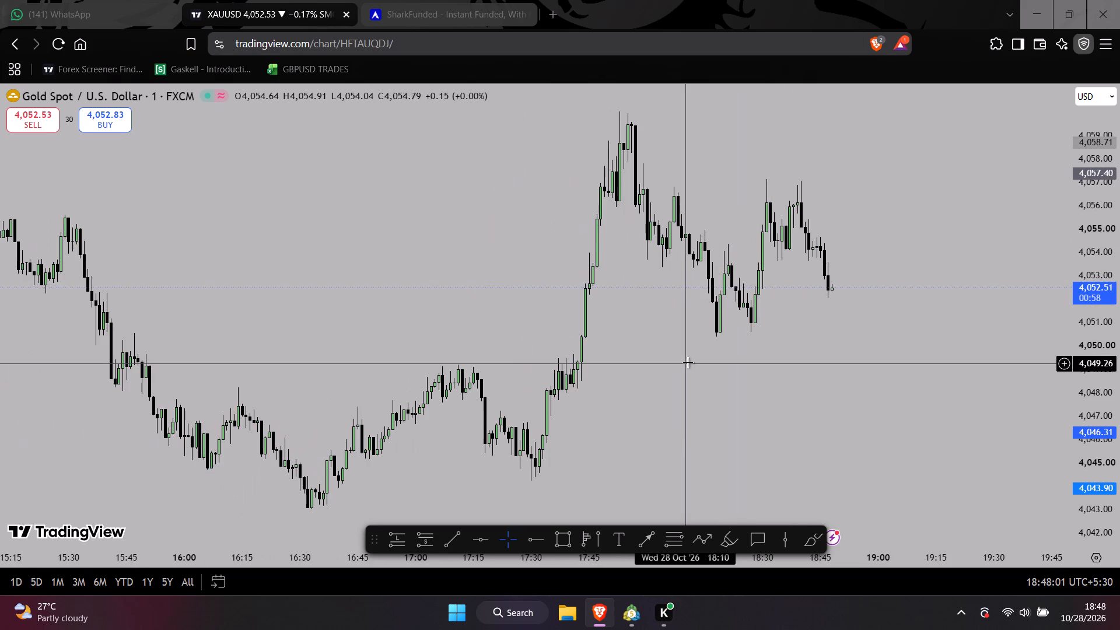
{"action": "left_click_drag", "start_coordinate": [688, 362], "coordinate": [690, 358]}
{"action": "scroll", "coordinate": [761, 345], "scroll_direction": "down", "scroll_amount": 3}
{"action": "scroll", "coordinate": [763, 345], "scroll_direction": "up", "scroll_amount": 3}
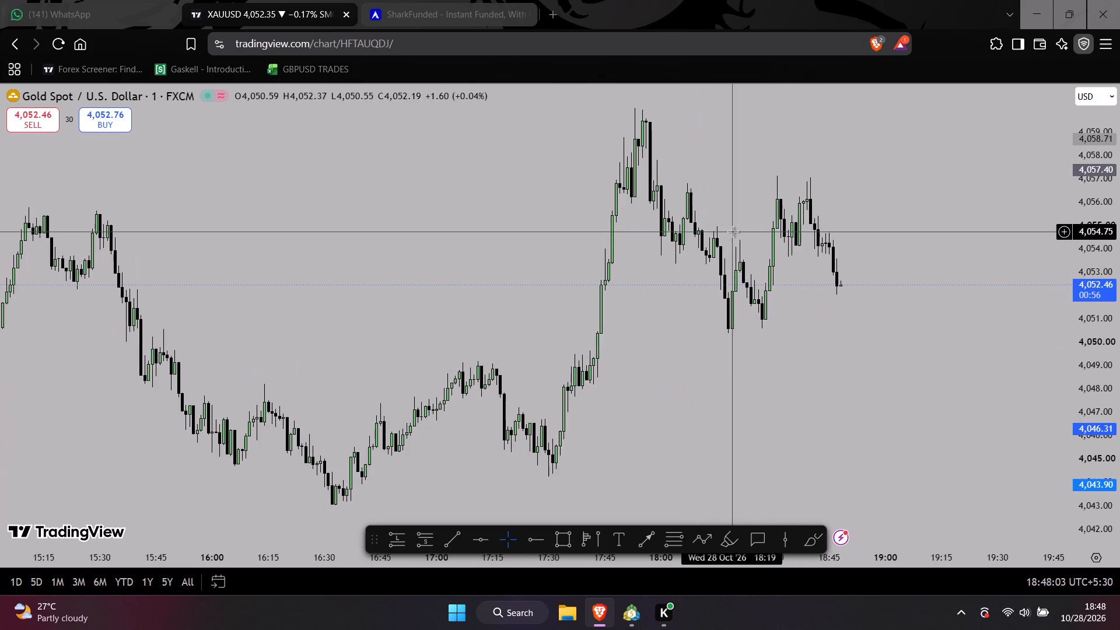
{"action": "double_click", "coordinate": [716, 239]}
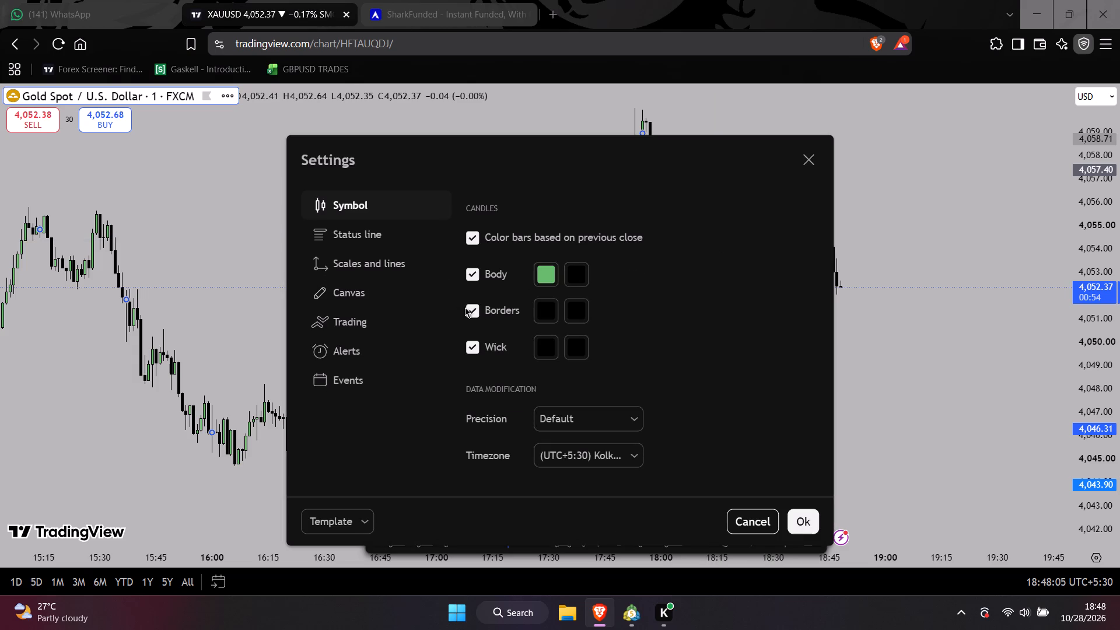
{"action": "left_click", "coordinate": [539, 315]}
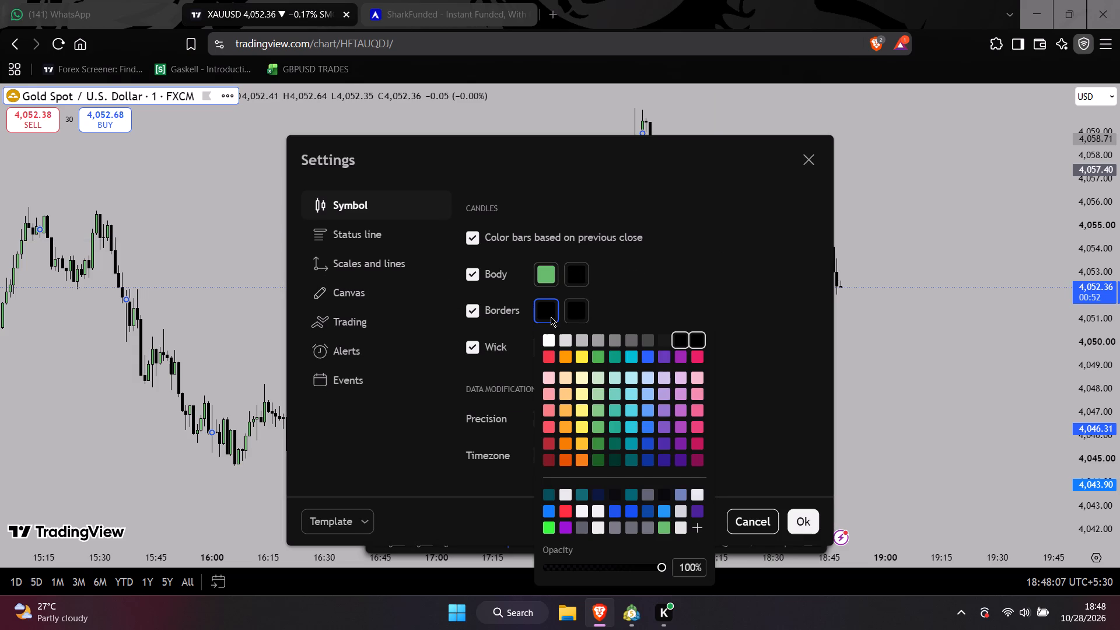
{"action": "left_click", "coordinate": [695, 339]}
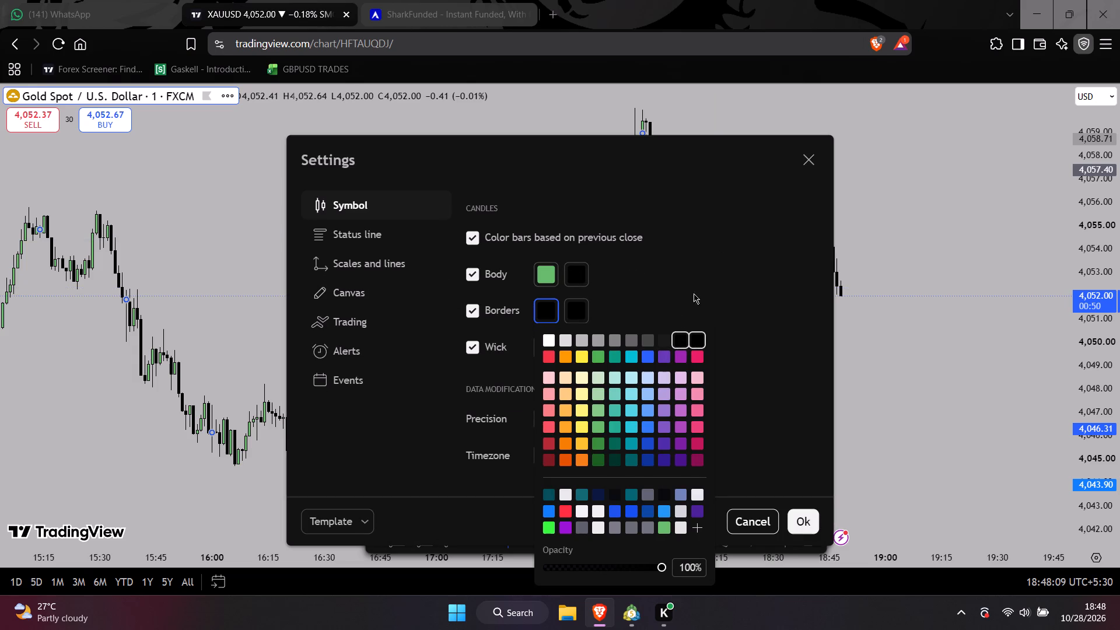
{"action": "left_click", "coordinate": [662, 338]}
{"action": "left_click", "coordinate": [693, 341]}
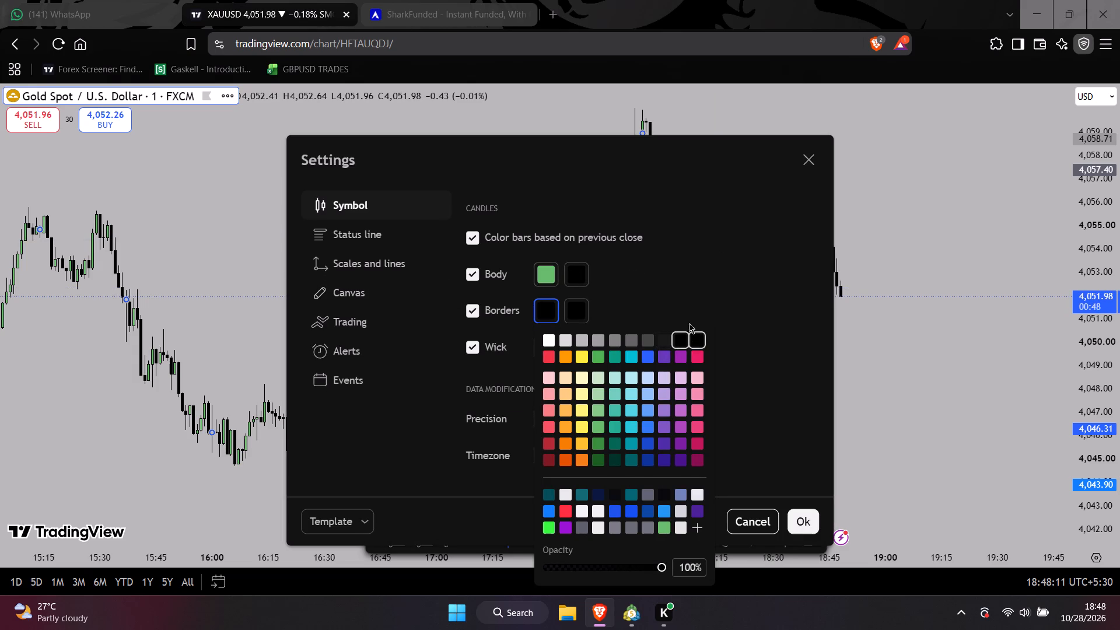
{"action": "left_click", "coordinate": [684, 291]}
Set the falling candles' border colour to black and apply the chart settings.
{"action": "left_click", "coordinate": [570, 310]}
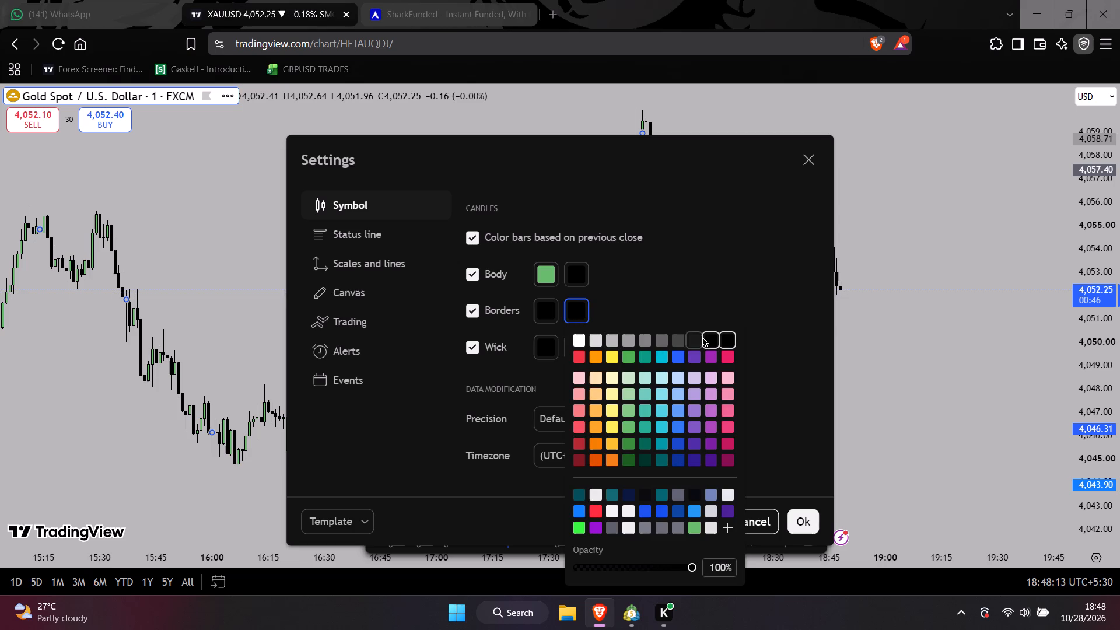
{"action": "left_click", "coordinate": [702, 337]}
{"action": "left_click", "coordinate": [682, 337]}
{"action": "left_click", "coordinate": [692, 338]}
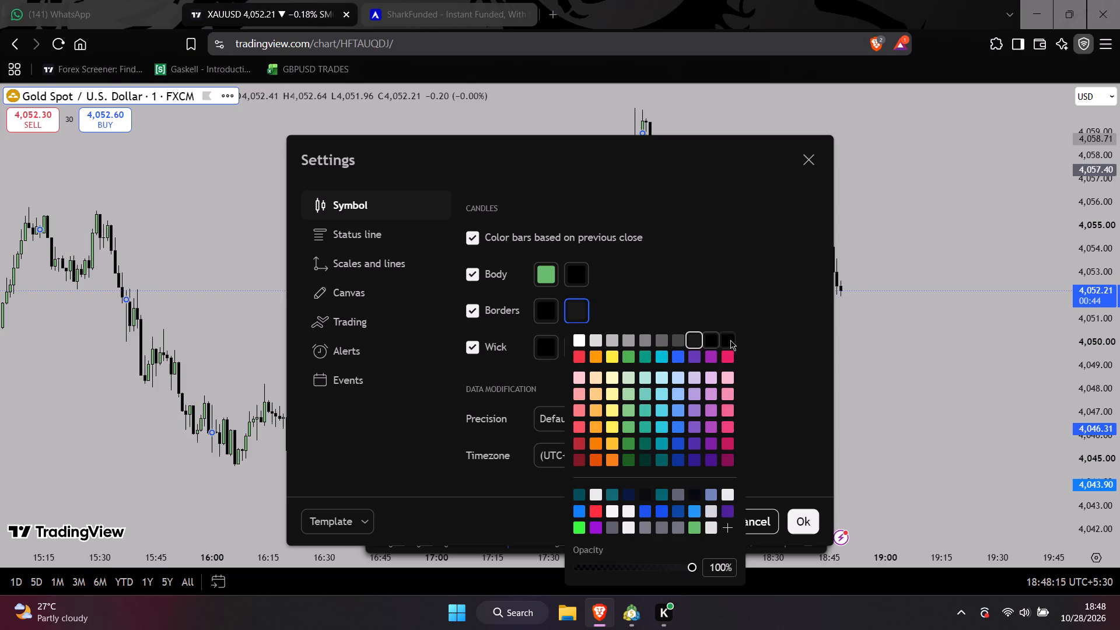
{"action": "left_click", "coordinate": [730, 340]}
{"action": "left_click", "coordinate": [727, 296]}
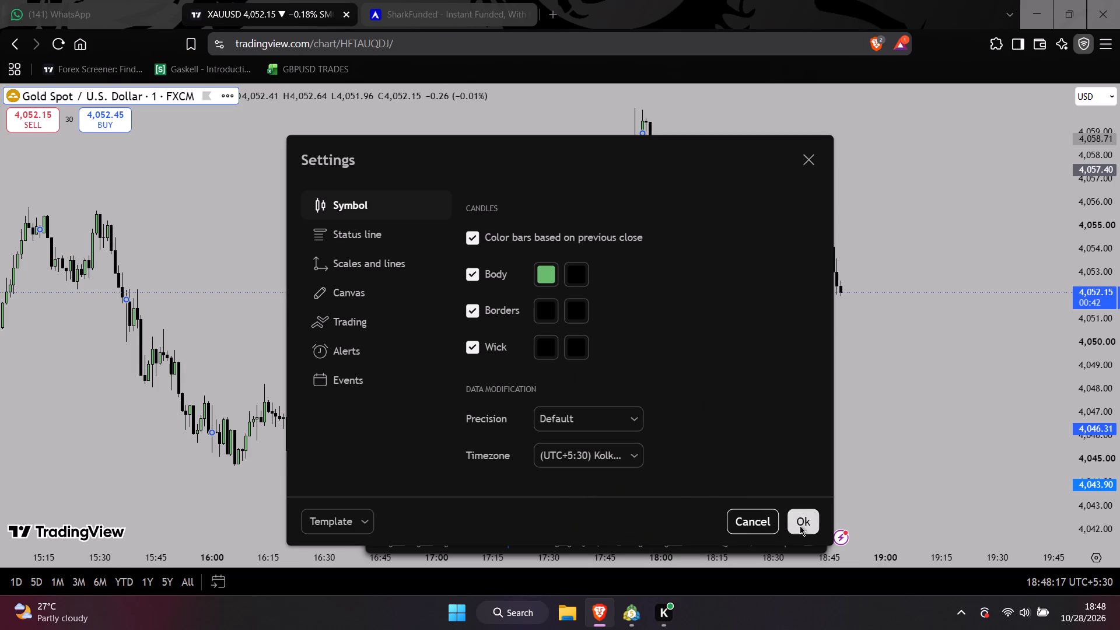
{"action": "left_click", "coordinate": [800, 526]}
Place a long position ahead of the latest XAUUSD candles with entry at about 4,049.79 and stop at about 4,046.82.
{"action": "scroll", "coordinate": [775, 321], "scroll_direction": "down", "scroll_amount": 3}
{"action": "scroll", "coordinate": [824, 370], "scroll_direction": "up", "scroll_amount": 2}
{"action": "left_click_drag", "start_coordinate": [809, 397], "coordinate": [780, 385]}
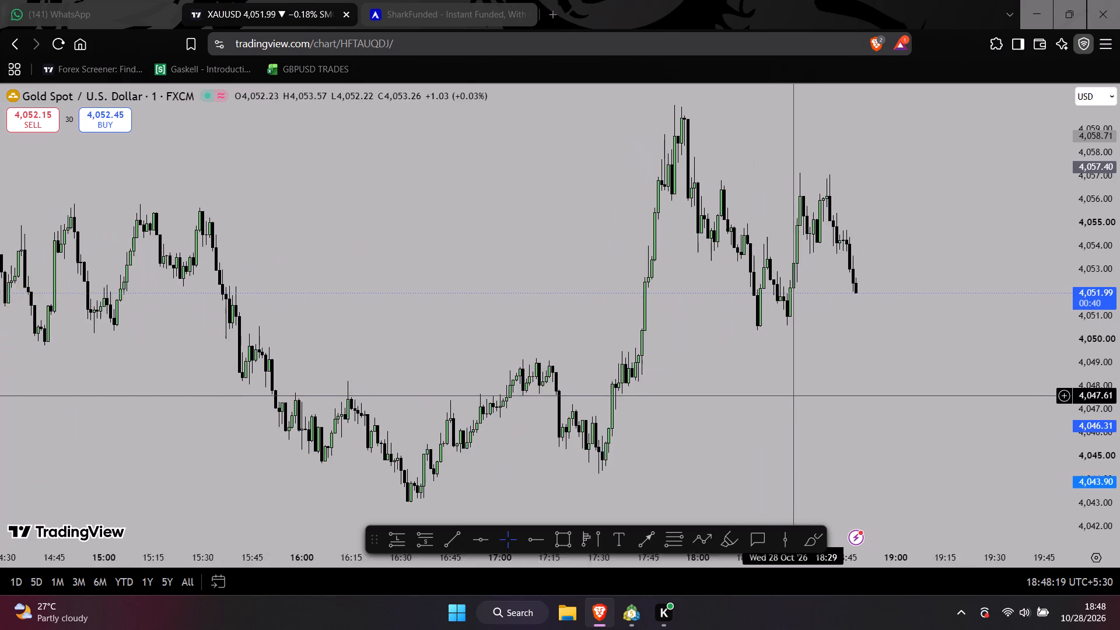
{"action": "left_click_drag", "start_coordinate": [780, 385], "coordinate": [774, 377]}
{"action": "scroll", "coordinate": [774, 376], "scroll_direction": "up", "scroll_amount": 3}
{"action": "left_click_drag", "start_coordinate": [774, 376], "coordinate": [769, 408]}
{"action": "scroll", "coordinate": [769, 408], "scroll_direction": "down", "scroll_amount": 1}
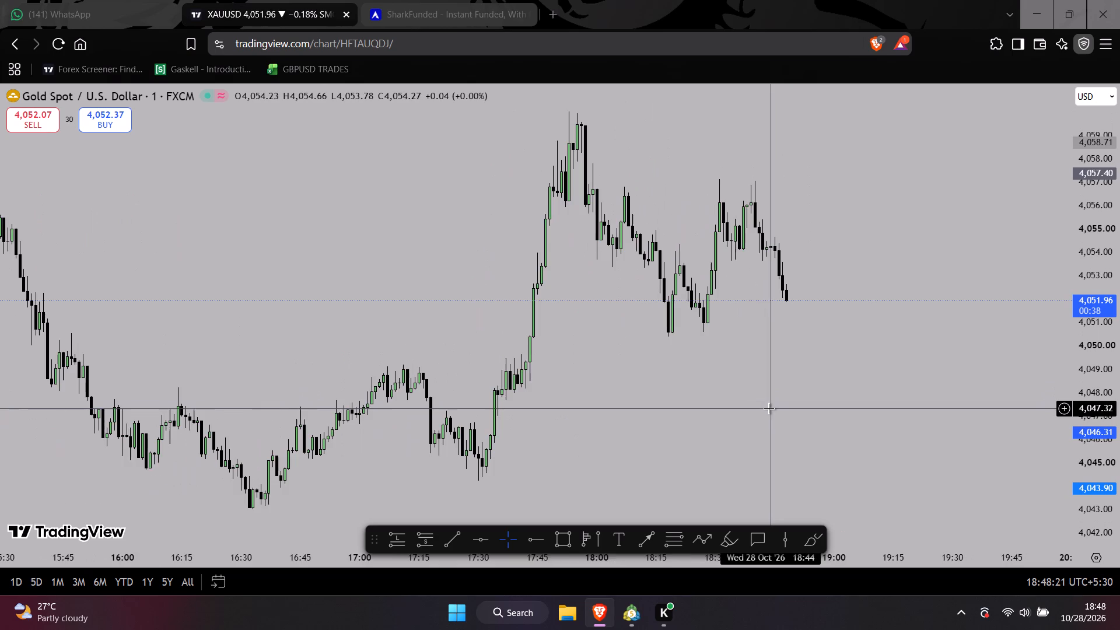
{"action": "left_click", "coordinate": [401, 545]}
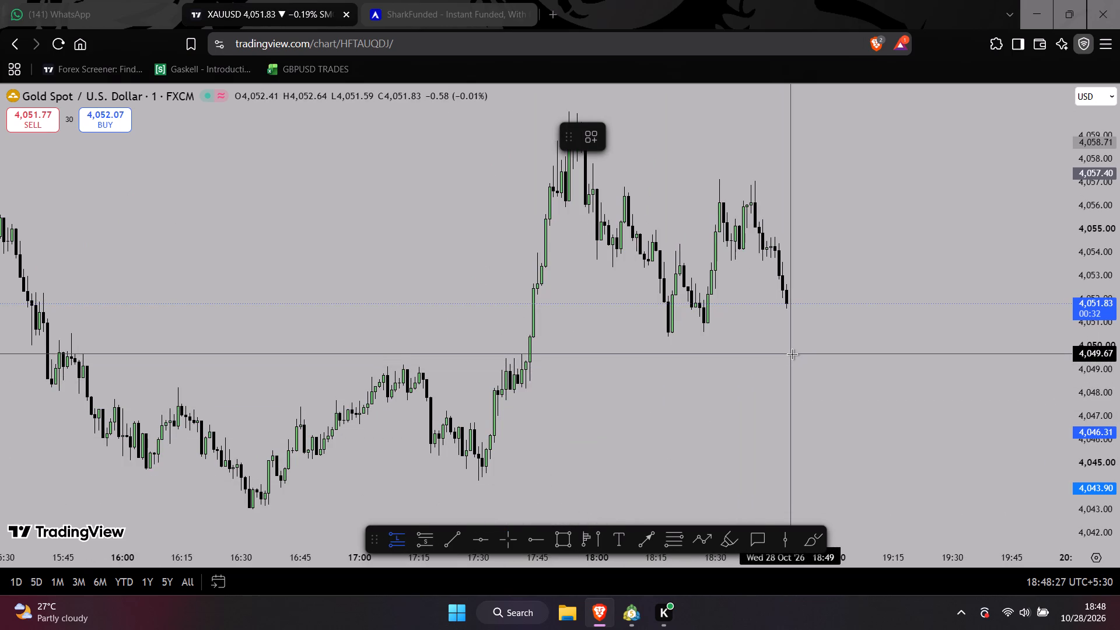
{"action": "left_click", "coordinate": [828, 351]}
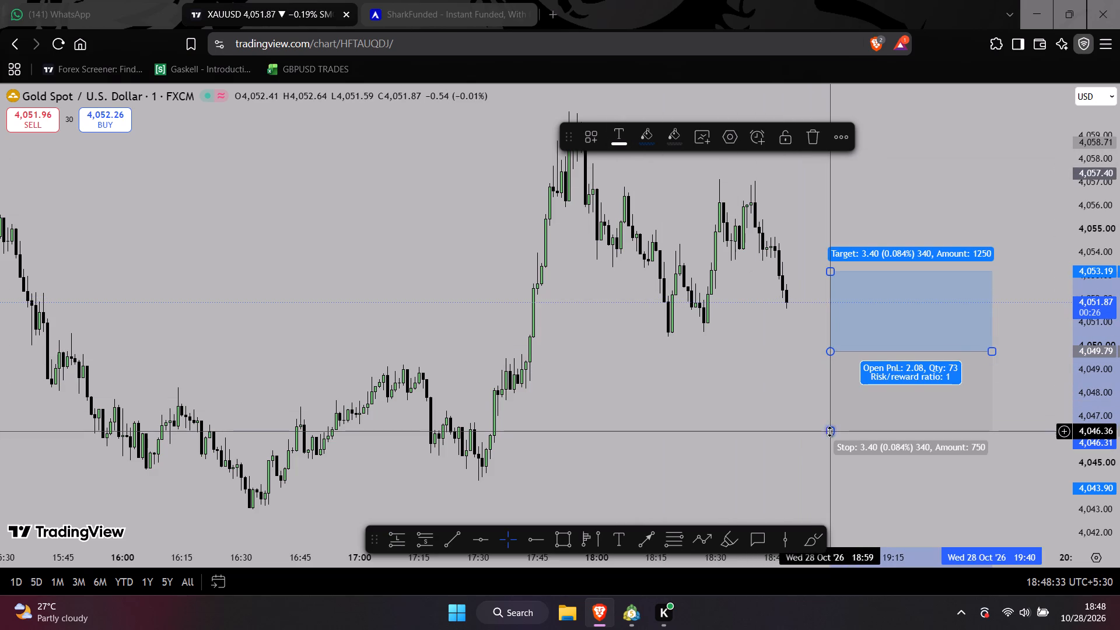
{"action": "left_click_drag", "start_coordinate": [831, 431], "coordinate": [786, 421]}
{"action": "left_click_drag", "start_coordinate": [731, 359], "coordinate": [670, 403]}
Raise the long position's target to about 4,060.06, level with the recent swing high.
{"action": "scroll", "coordinate": [677, 396], "scroll_direction": "down", "scroll_amount": 3}
{"action": "left_click_drag", "start_coordinate": [864, 297], "coordinate": [864, 288]}
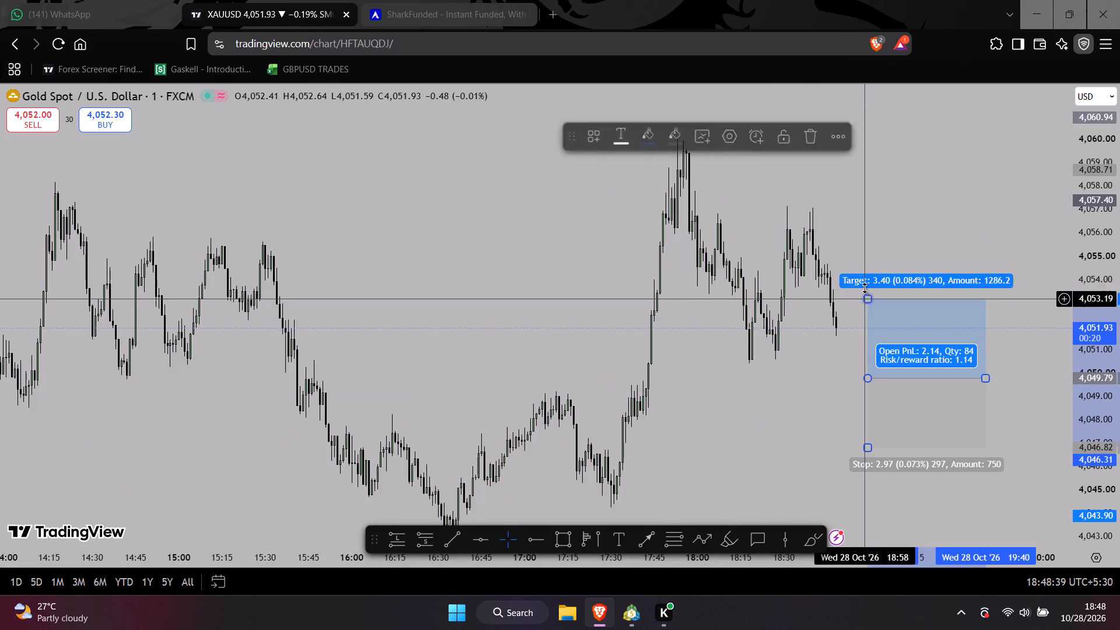
{"action": "left_click_drag", "start_coordinate": [864, 288], "coordinate": [893, 138]}
Change the long position's stop-zone fill to a darker grey and deselect the drawing.
{"action": "left_click_drag", "start_coordinate": [757, 356], "coordinate": [670, 355]}
{"action": "scroll", "coordinate": [670, 354], "scroll_direction": "up", "scroll_amount": 3}
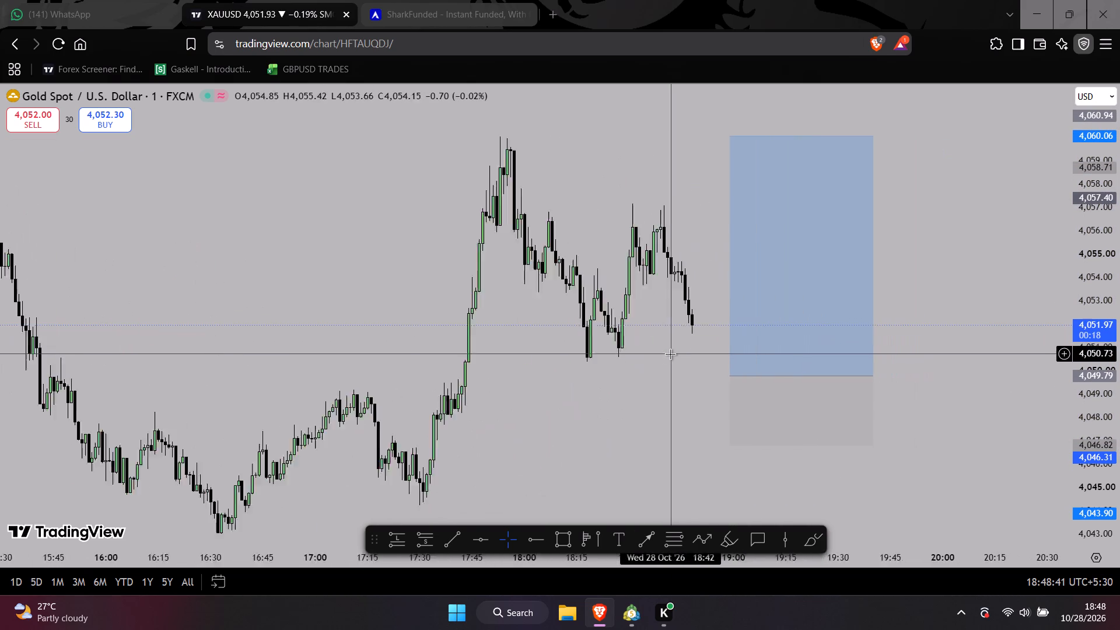
{"action": "scroll", "coordinate": [670, 354], "scroll_direction": "down", "scroll_amount": 2}
{"action": "left_click", "coordinate": [823, 361]}
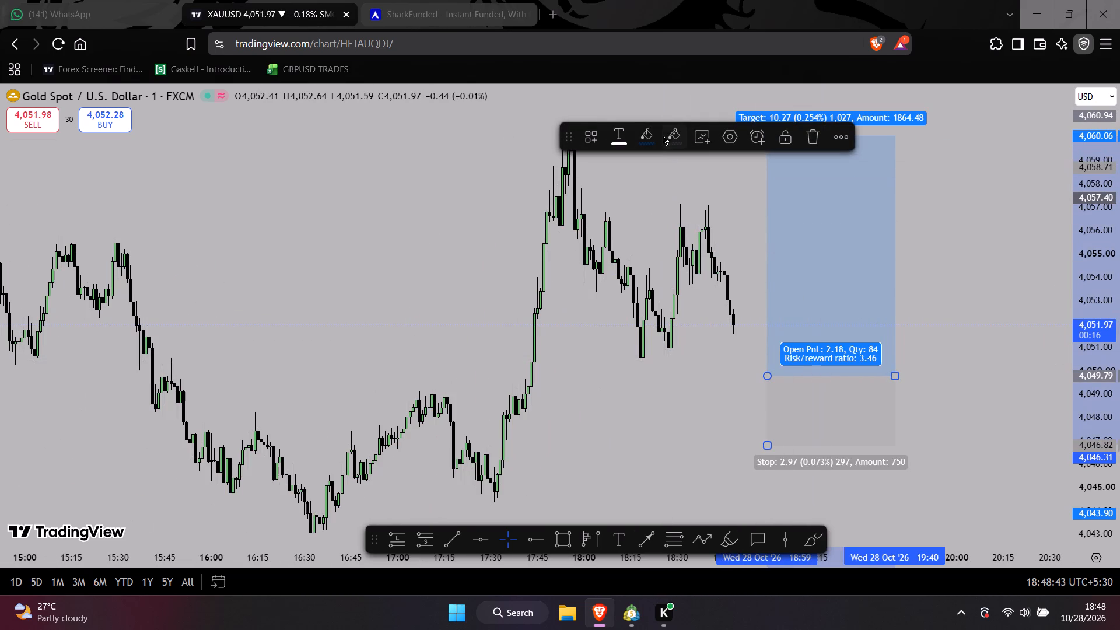
{"action": "left_click", "coordinate": [668, 136]}
{"action": "left_click", "coordinate": [754, 166]}
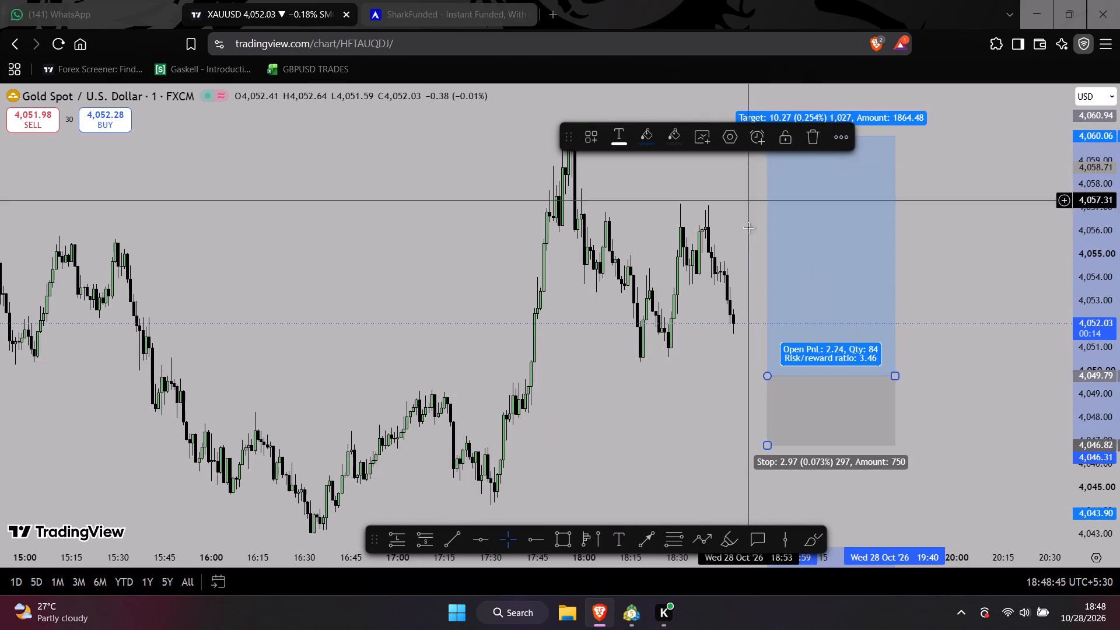
{"action": "left_click", "coordinate": [709, 318]}
{"action": "scroll", "coordinate": [709, 318], "scroll_direction": "down", "scroll_amount": 3}
{"action": "scroll", "coordinate": [737, 352], "scroll_direction": "up", "scroll_amount": 1}
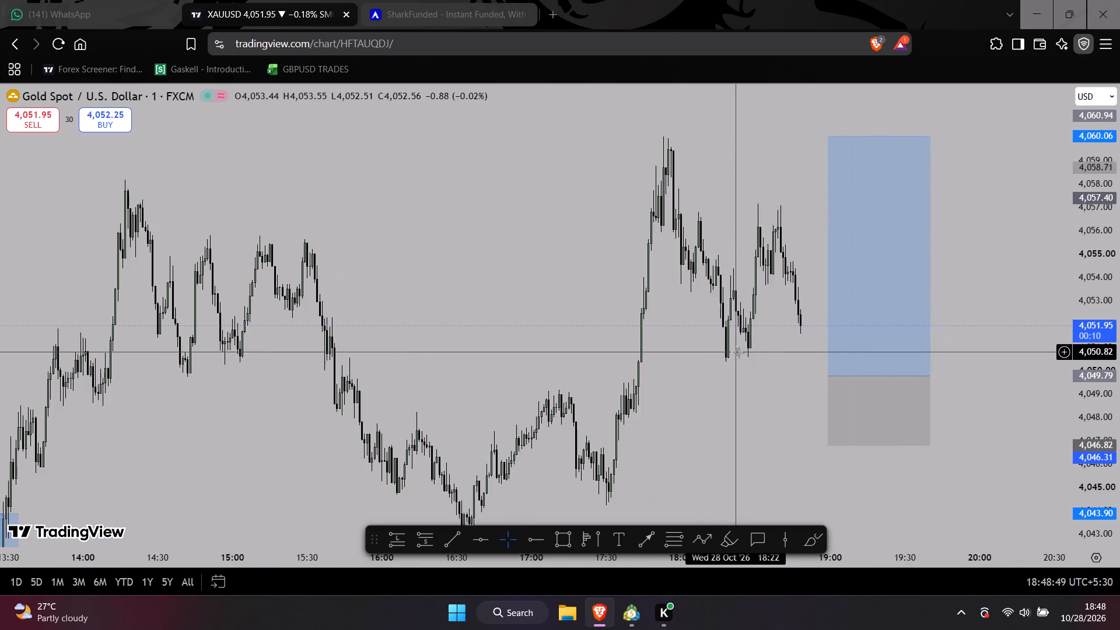
Switch to MetaTrader 5 and place a 0.17-lot buy limit order on XAUUSD.pro at 4050.03.
{"action": "left_click", "coordinate": [637, 611]}
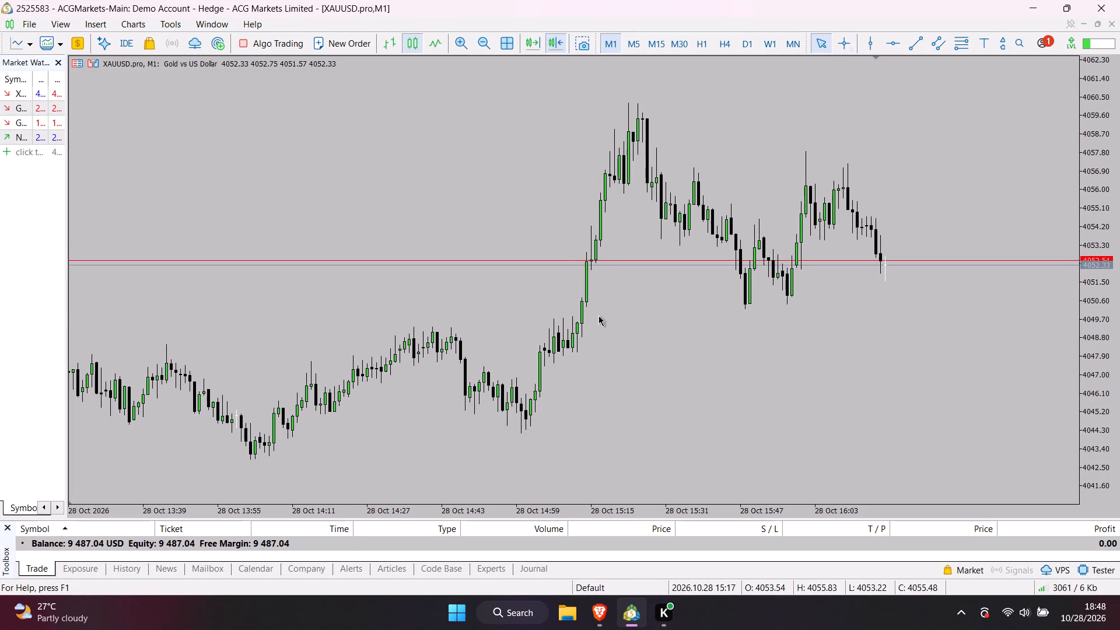
{"action": "middle_click", "coordinate": [598, 316]}
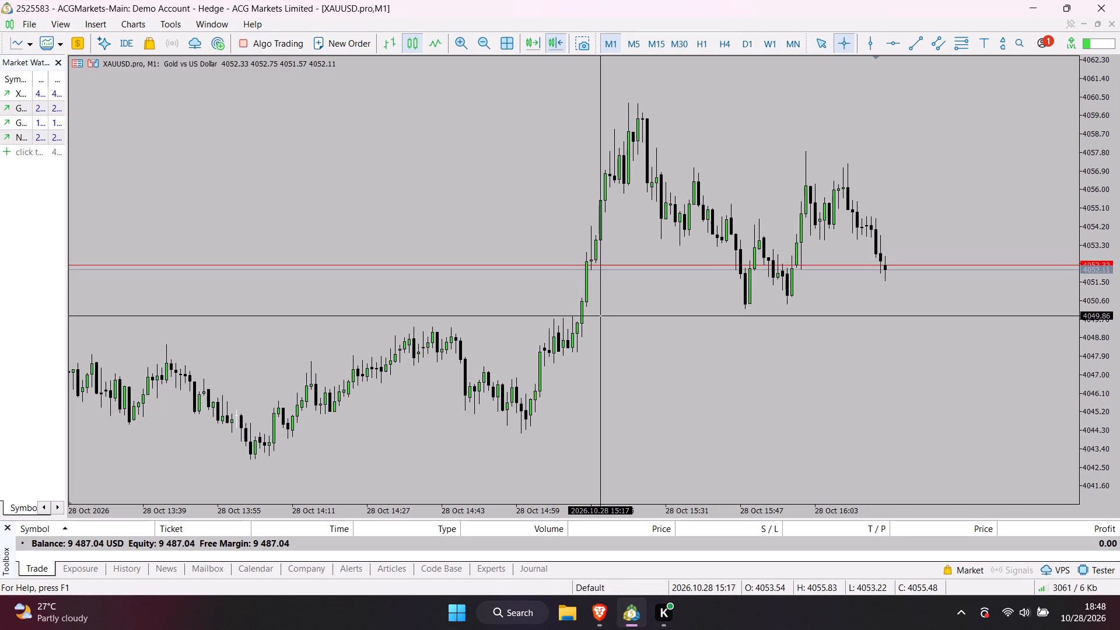
{"action": "right_click", "coordinate": [662, 312]}
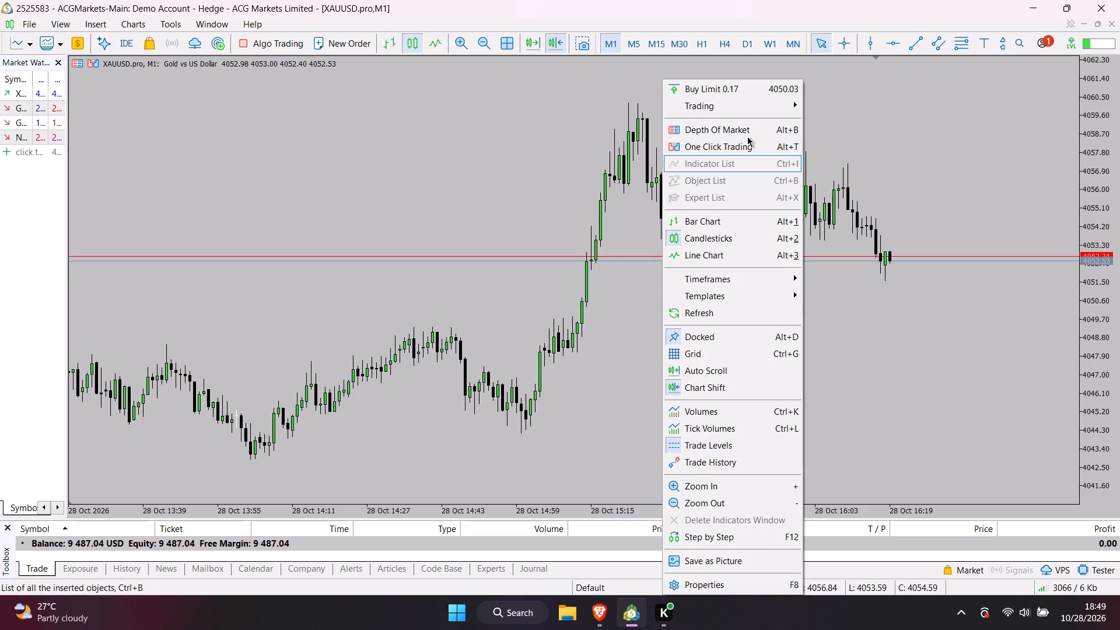
{"action": "left_click", "coordinate": [760, 93]}
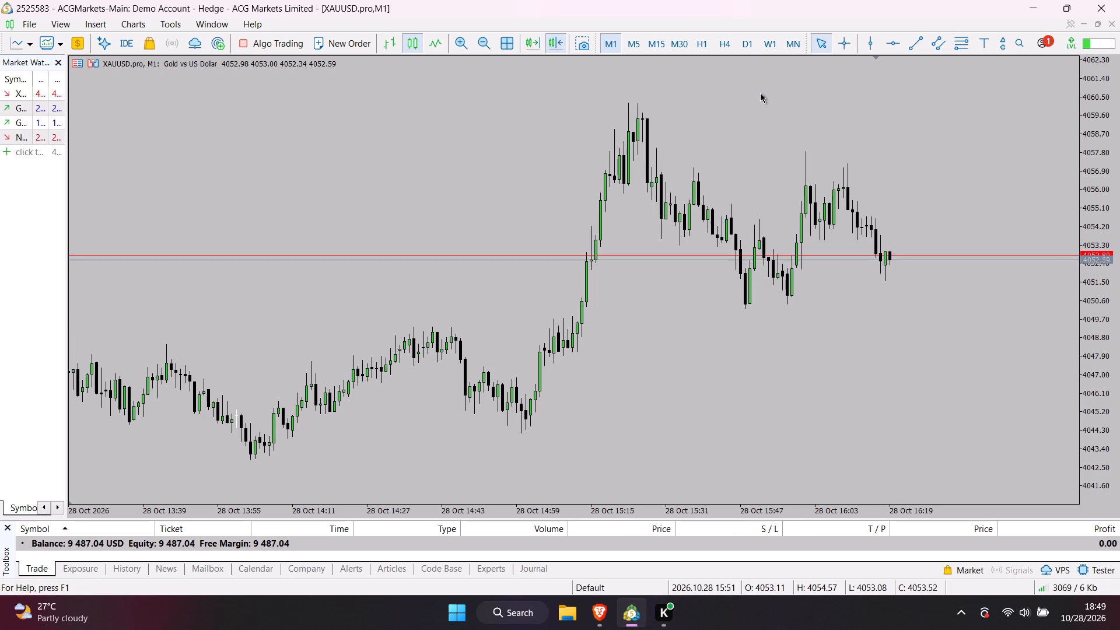
Modify the pending XAUUSD.pro buy limit order with a stop loss of 4047.00.
{"action": "middle_click", "coordinate": [607, 375]}
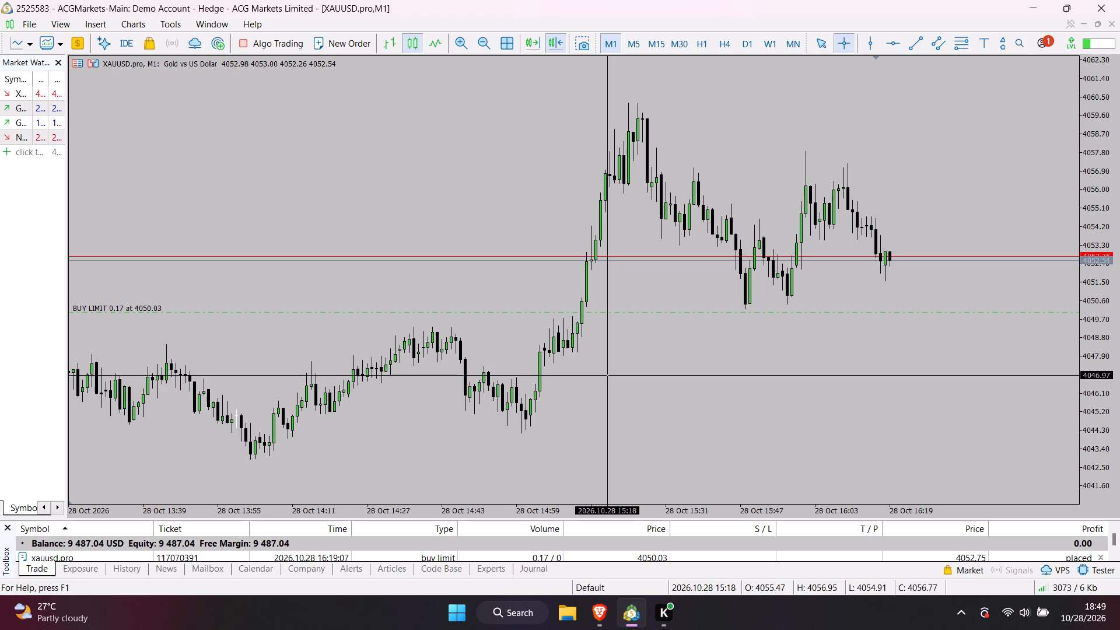
{"action": "left_click", "coordinate": [607, 375]}
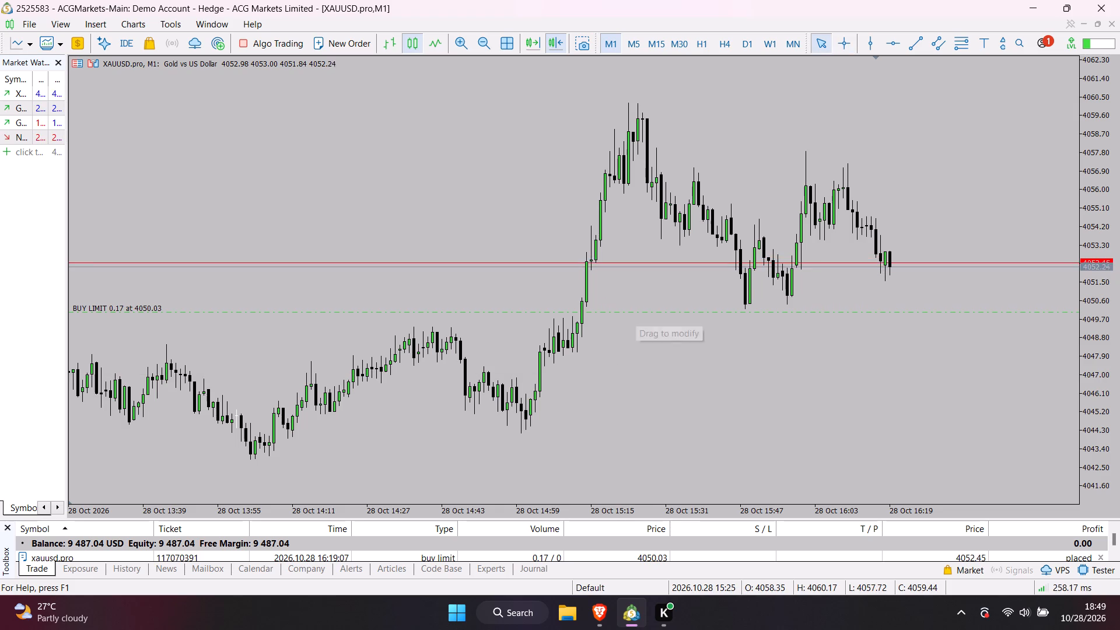
{"action": "right_click", "coordinate": [636, 312]}
{"action": "left_click", "coordinate": [657, 330]}
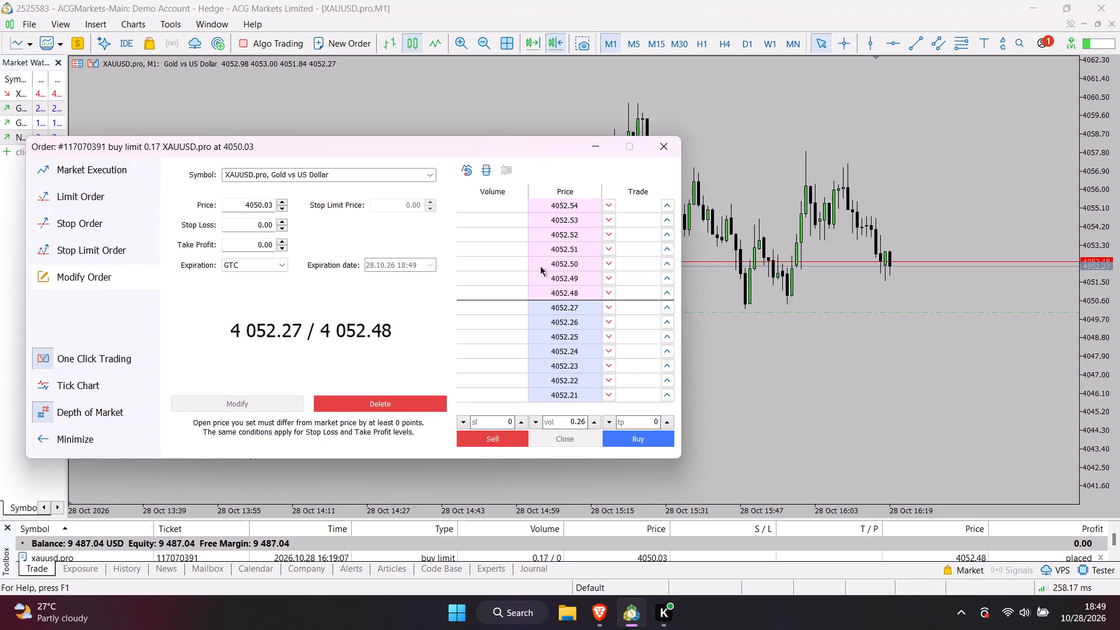
{"action": "left_click", "coordinate": [240, 224]}
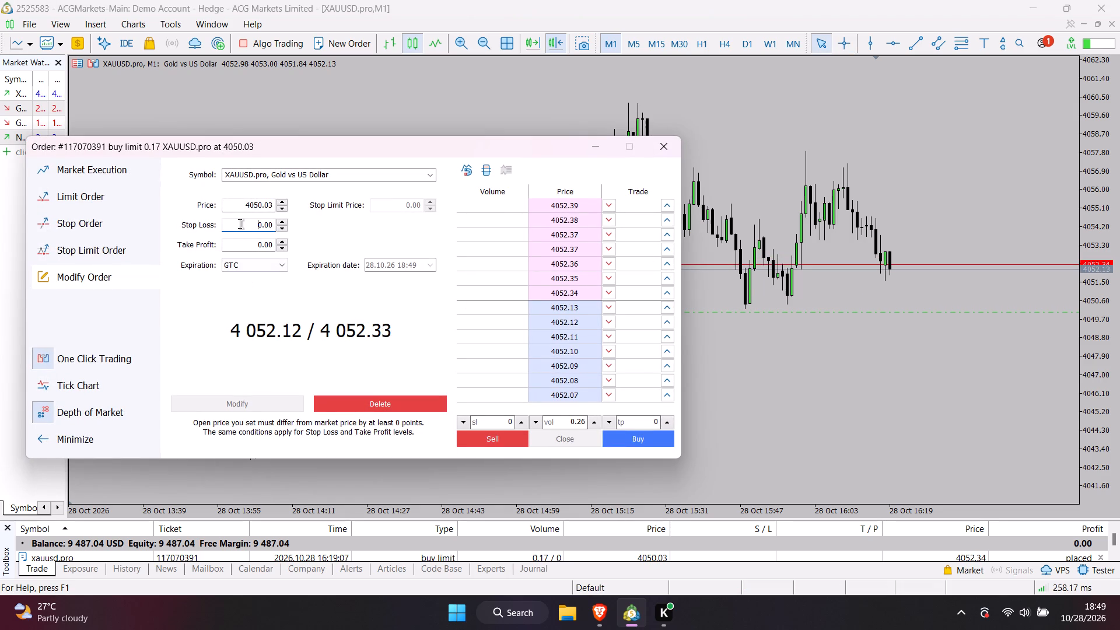
{"action": "type", "text": "40"}
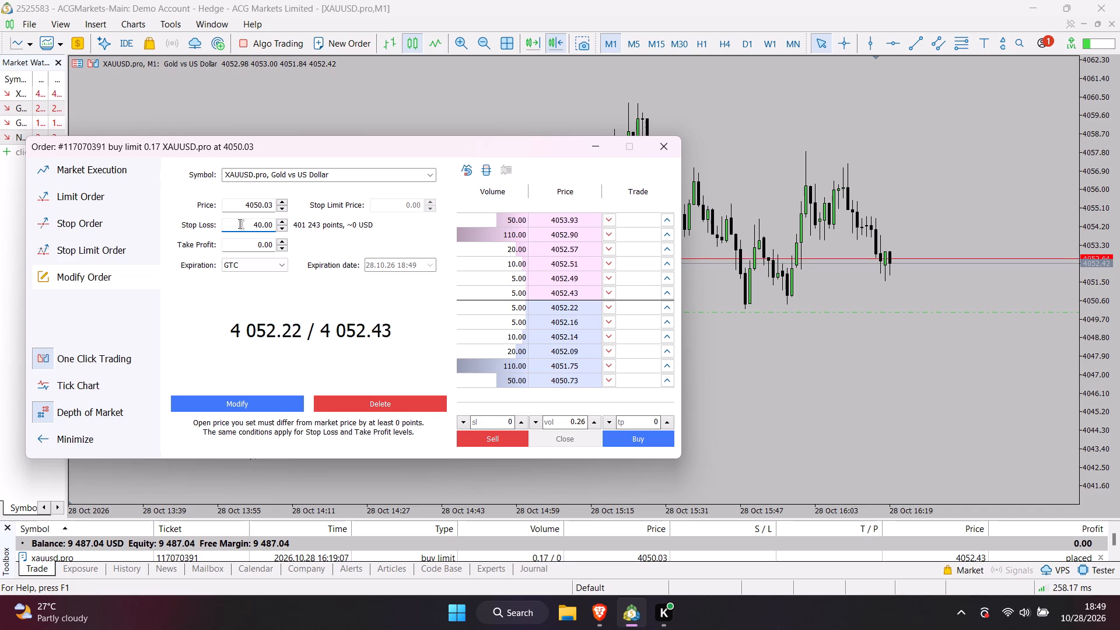
{"action": "type", "text": "47"}
{"action": "left_click", "coordinate": [256, 405]}
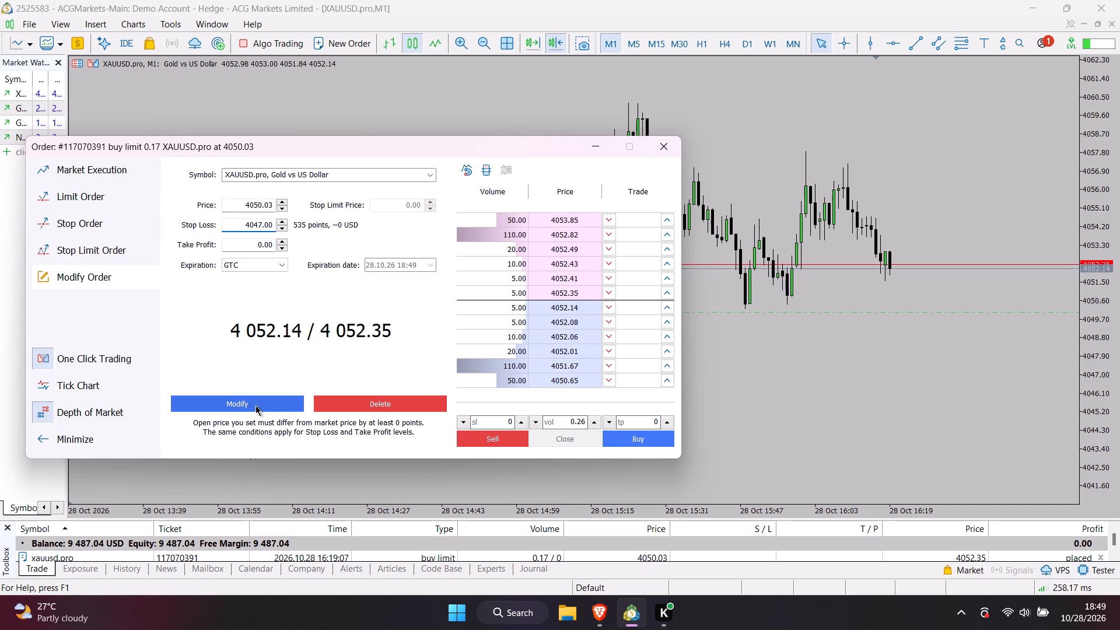
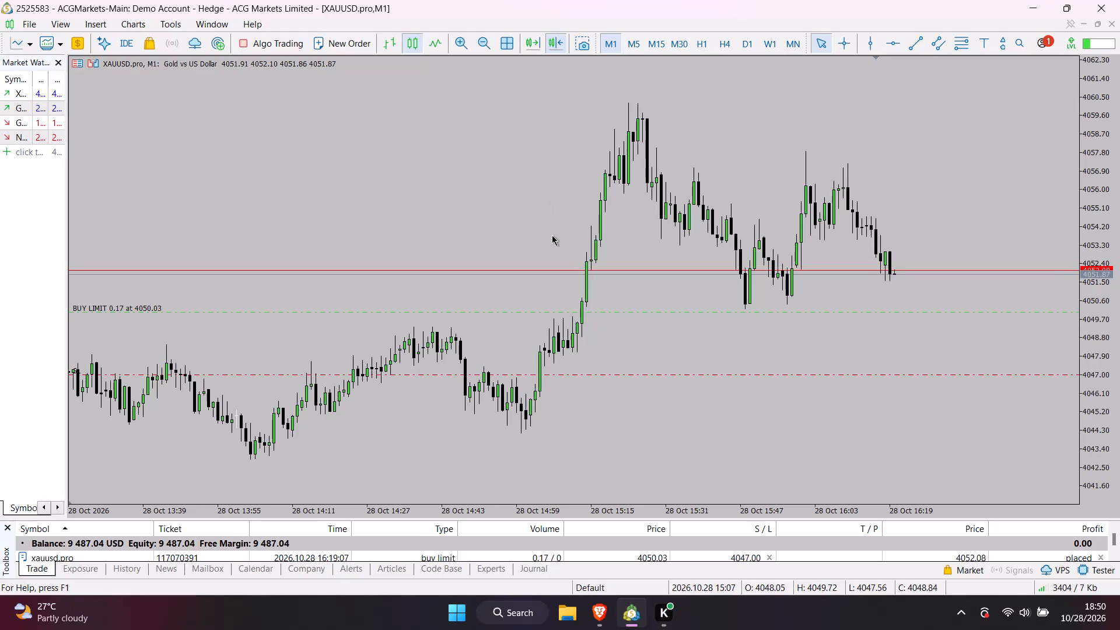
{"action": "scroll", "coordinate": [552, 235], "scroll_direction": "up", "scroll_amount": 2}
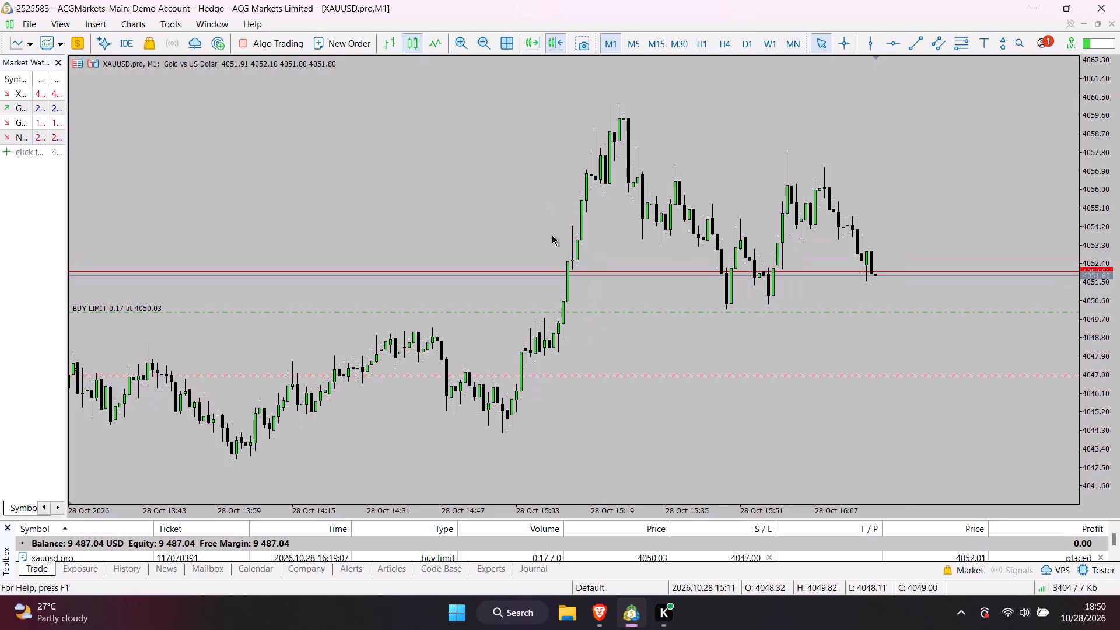
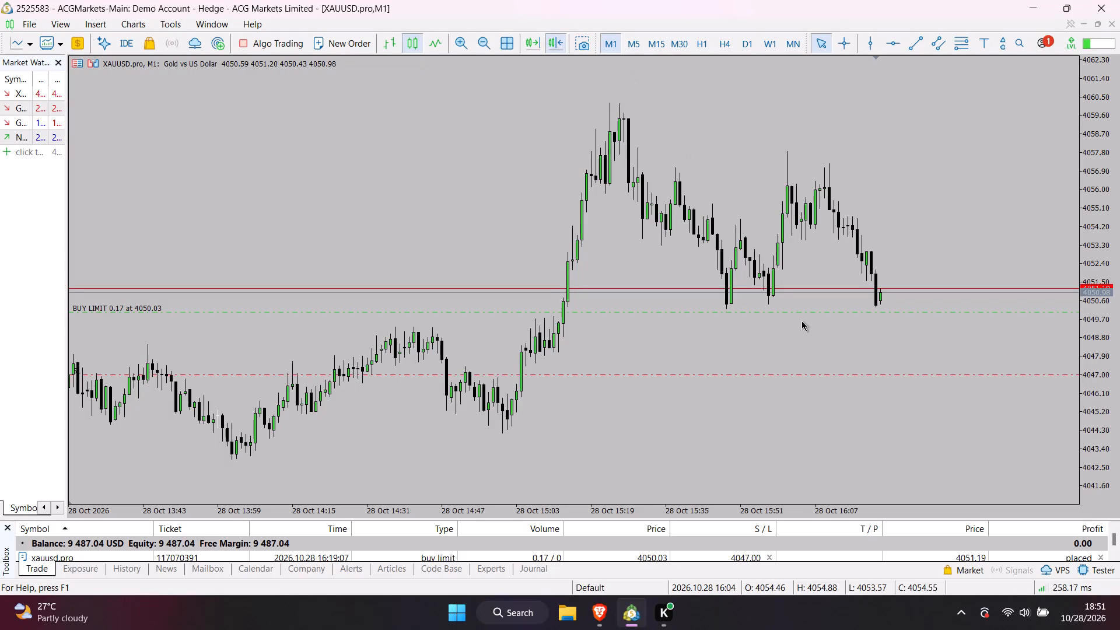
Switch from MetaTrader 5 to the SharkFunded page in the browser and select the Shark Funded Bolt challenge with the $1,500 account size.
{"action": "scroll", "coordinate": [822, 240], "scroll_direction": "up", "scroll_amount": 2}
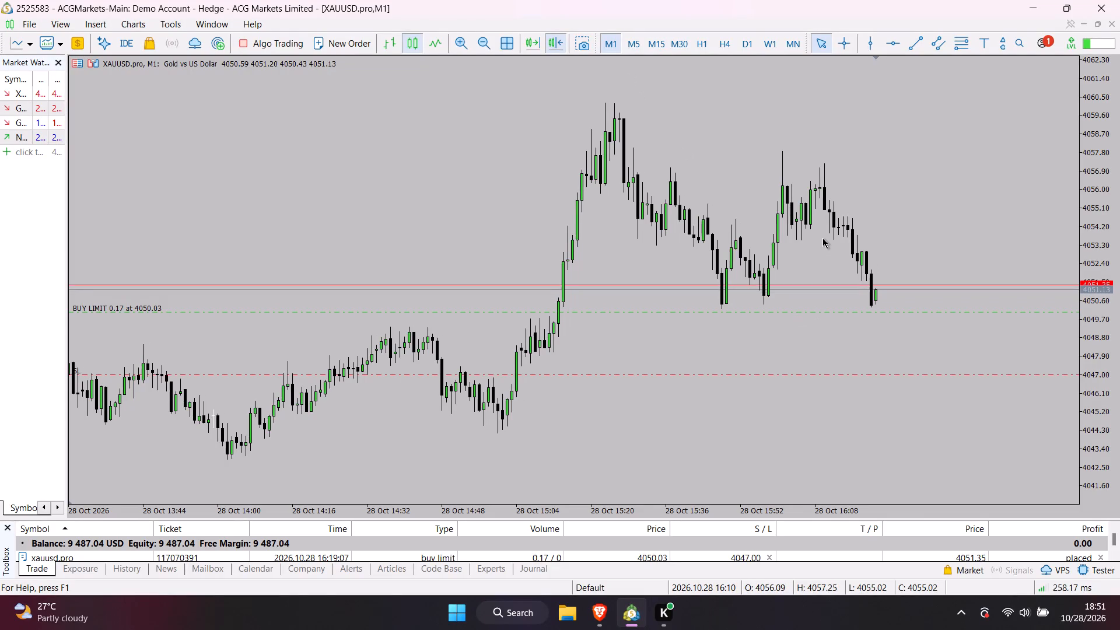
{"action": "left_click", "coordinate": [1025, 6]}
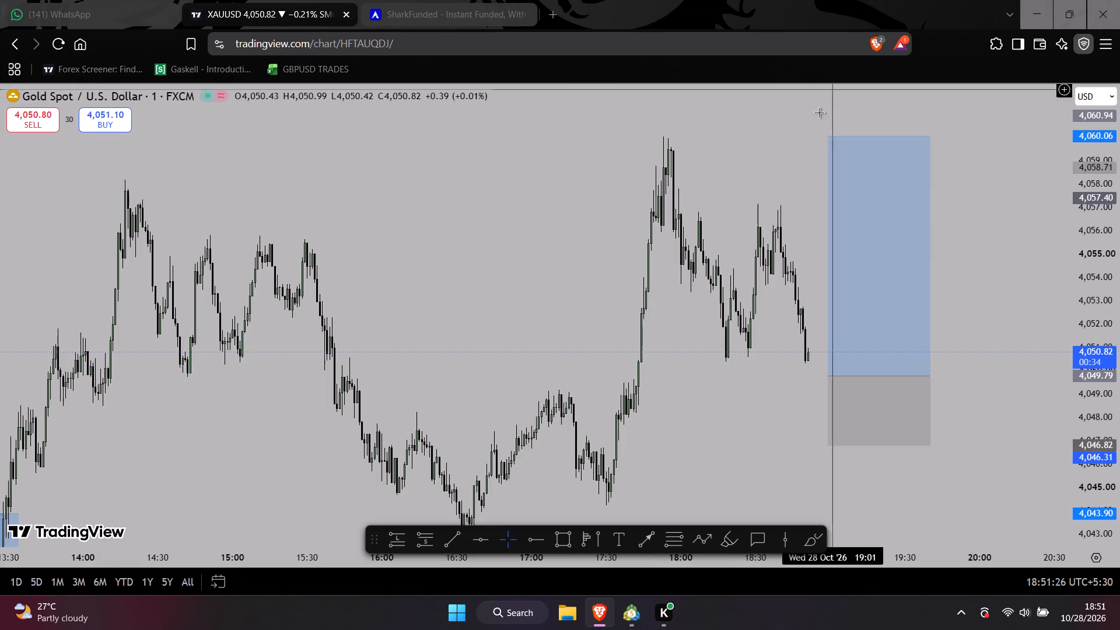
{"action": "scroll", "coordinate": [812, 202], "scroll_direction": "up", "scroll_amount": 2}
{"action": "left_click", "coordinate": [465, 0]}
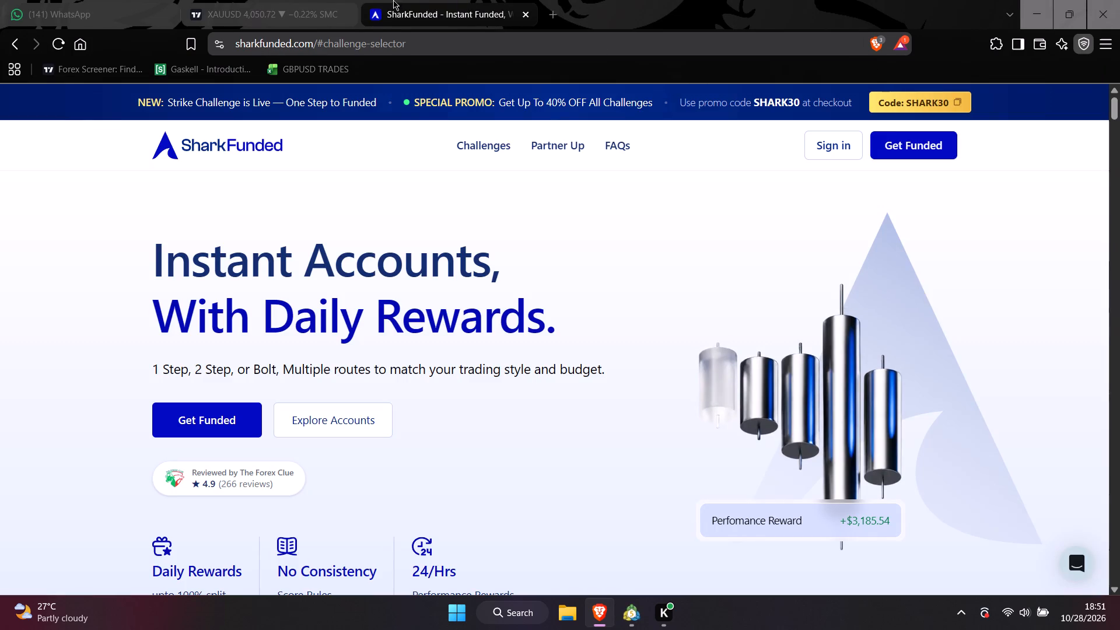
{"action": "left_click", "coordinate": [498, 143]}
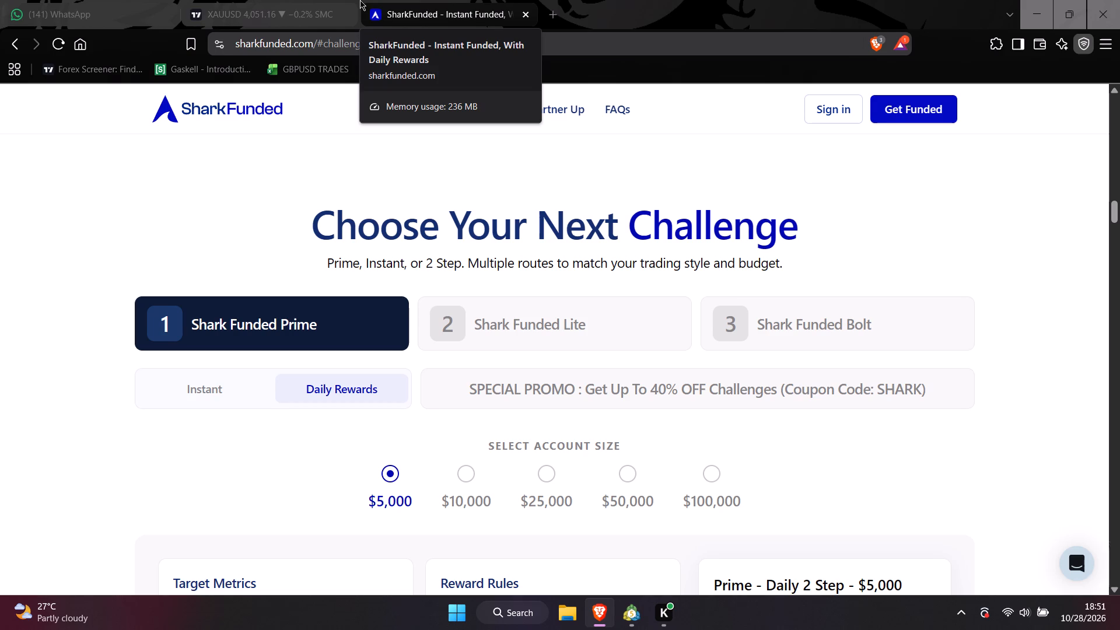
{"action": "left_click", "coordinate": [734, 318]}
{"action": "scroll", "coordinate": [590, 400], "scroll_direction": "down", "scroll_amount": 1}
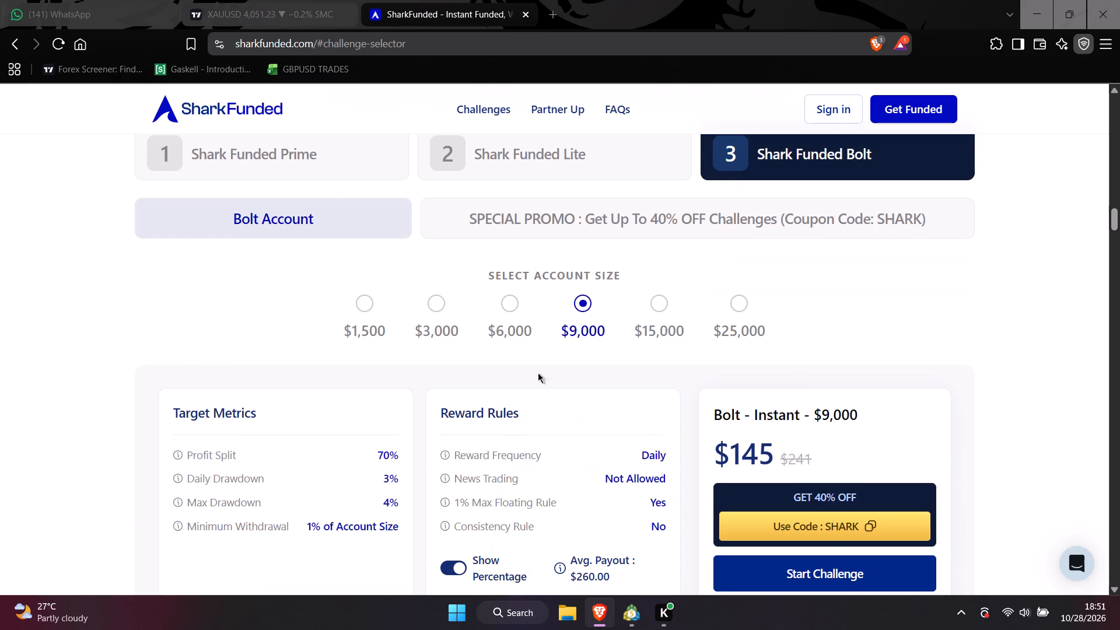
{"action": "left_click", "coordinate": [360, 303]}
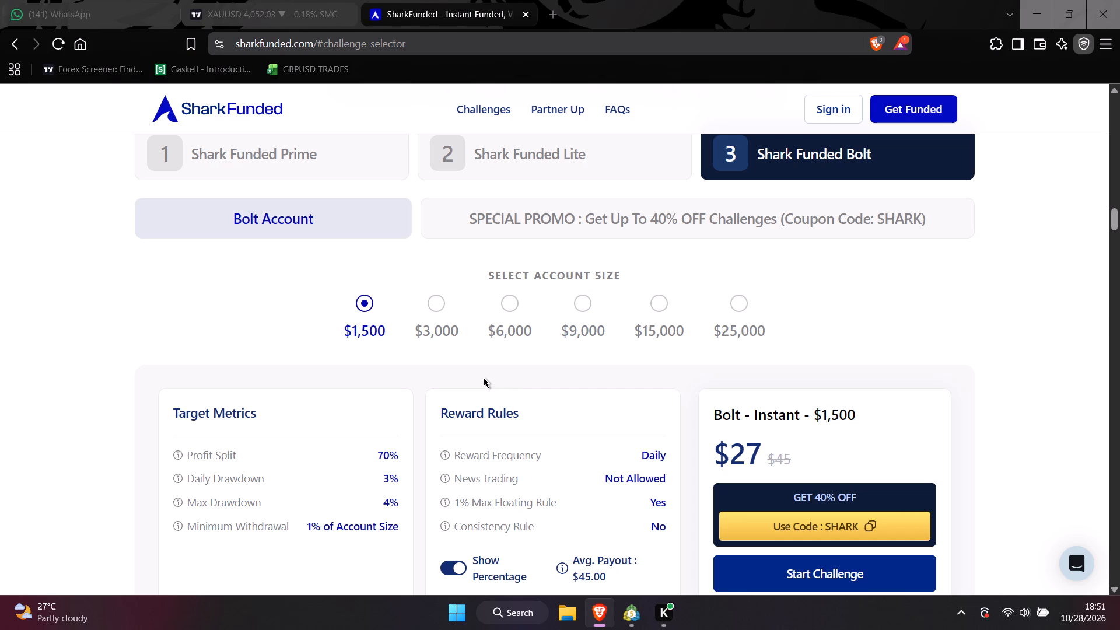
Compare the Bolt account's drawdown limits in dollar amounts and in percentages.
{"action": "scroll", "coordinate": [484, 377], "scroll_direction": "down", "scroll_amount": 1}
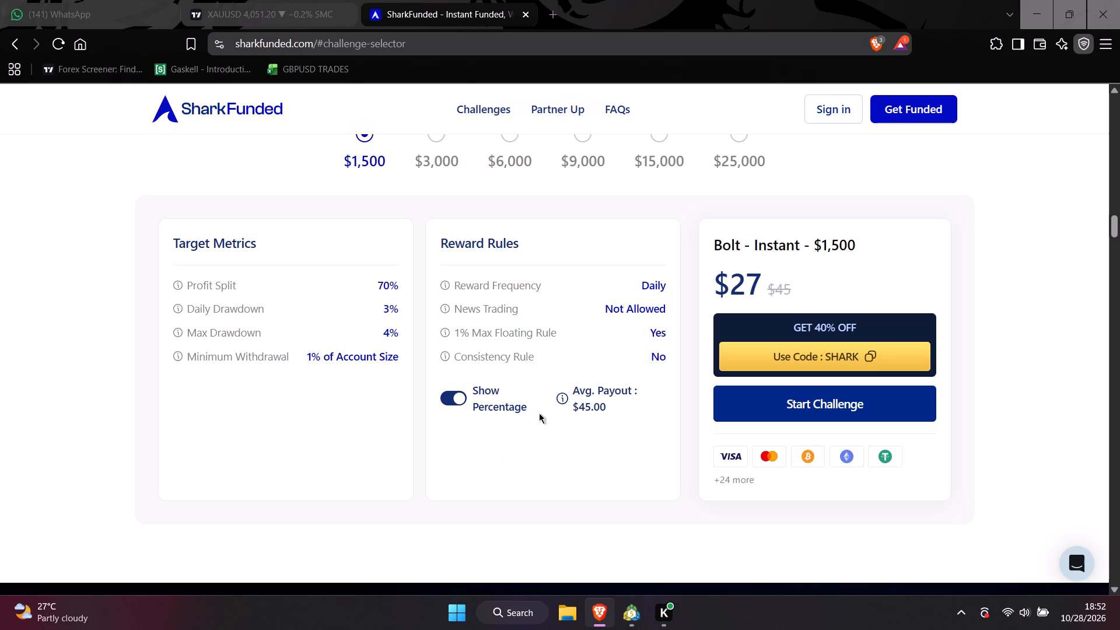
{"action": "left_click", "coordinate": [453, 395]}
{"action": "left_click", "coordinate": [453, 395]}
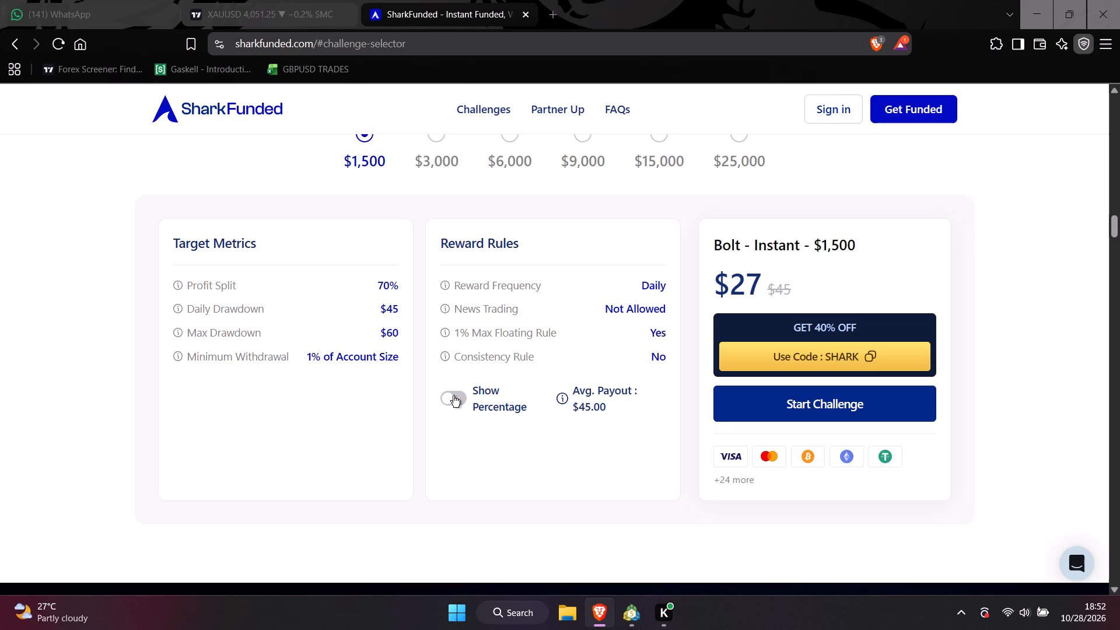
{"action": "left_click", "coordinate": [453, 395]}
On the TradingView XAUUSD chart, move the long position's entry to about 4,050.01 beside the latest candle and its stop to about 4,046.92.
{"action": "left_click", "coordinate": [316, 0]}
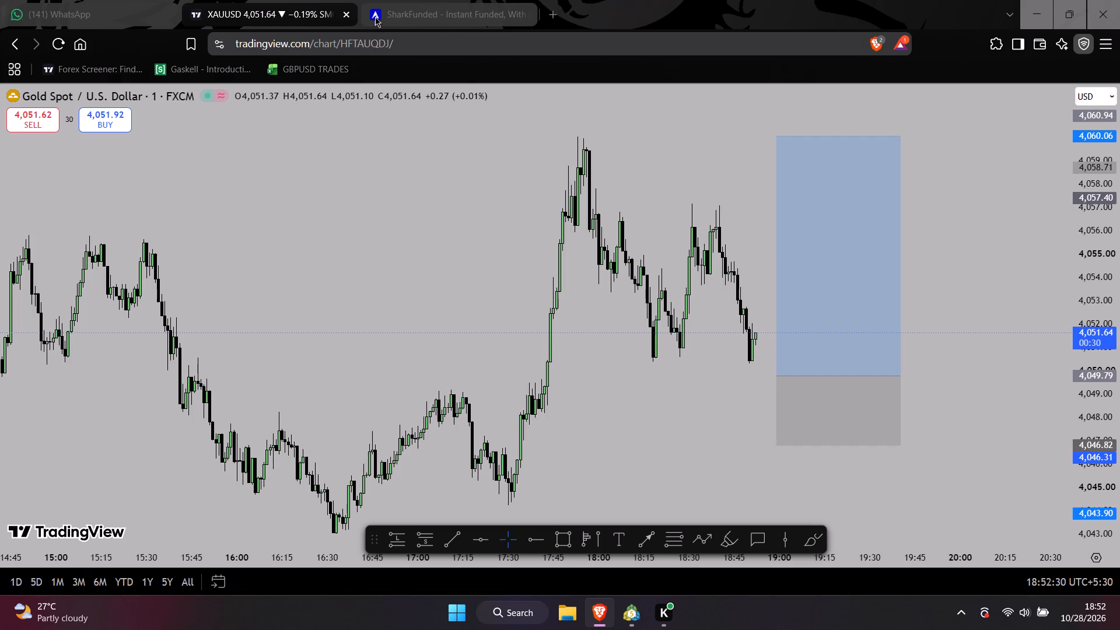
{"action": "scroll", "coordinate": [608, 269], "scroll_direction": "down", "scroll_amount": 3}
{"action": "scroll", "coordinate": [608, 269], "scroll_direction": "up", "scroll_amount": 4}
{"action": "left_click_drag", "start_coordinate": [594, 307], "coordinate": [530, 293]}
{"action": "scroll", "coordinate": [530, 293], "scroll_direction": "up", "scroll_amount": 2}
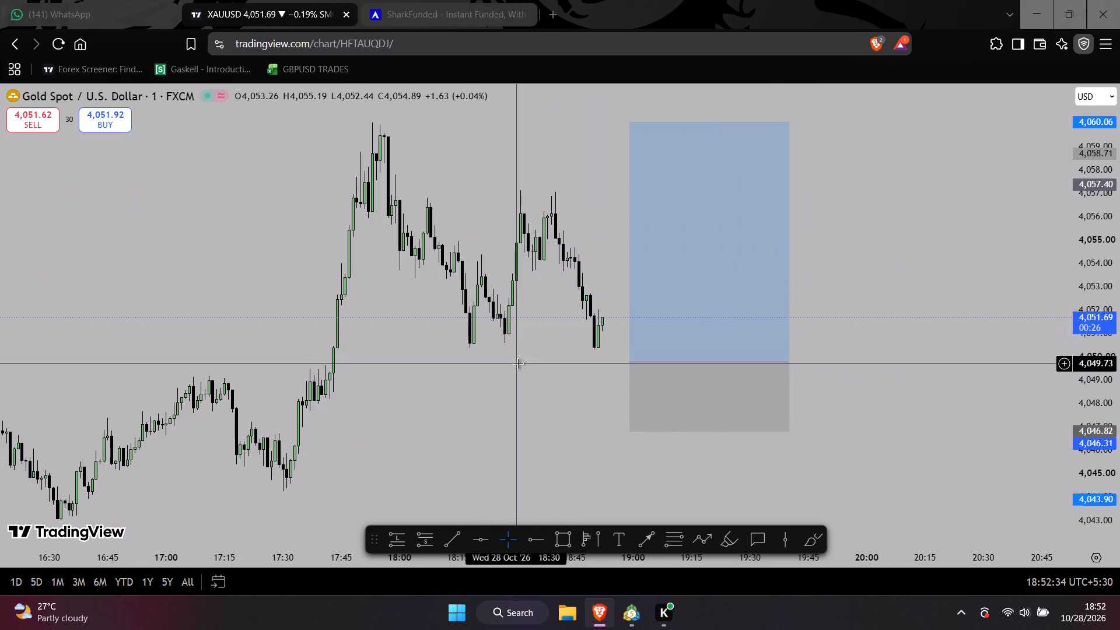
{"action": "scroll", "coordinate": [519, 365], "scroll_direction": "down", "scroll_amount": 1}
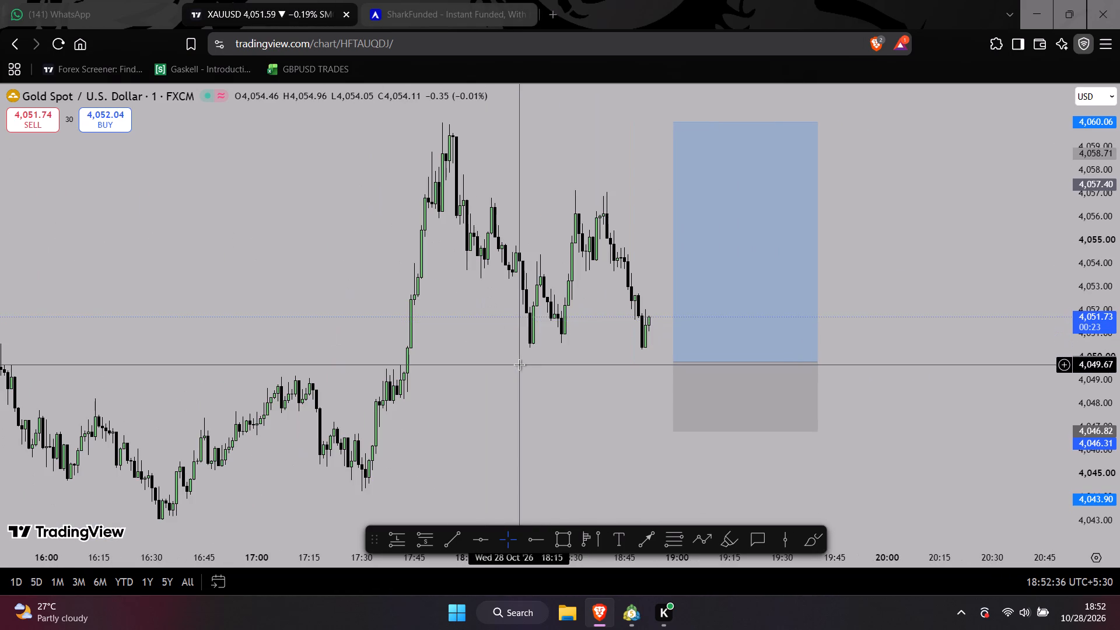
{"action": "scroll", "coordinate": [521, 365], "scroll_direction": "down", "scroll_amount": 2}
{"action": "left_click", "coordinate": [747, 361]}
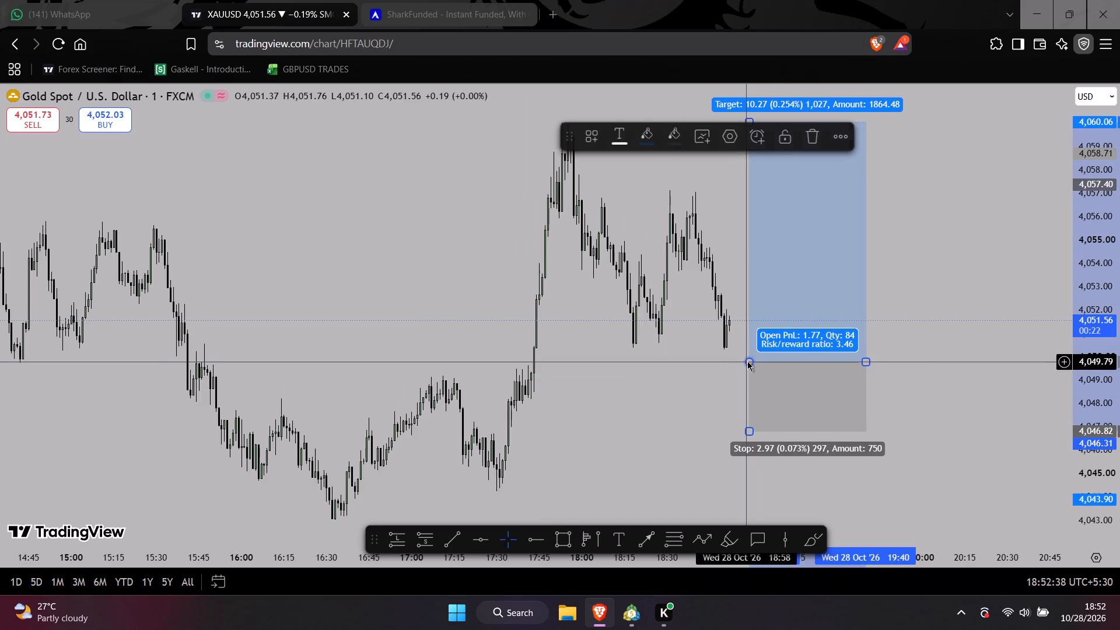
{"action": "left_click_drag", "start_coordinate": [747, 361], "coordinate": [734, 359]}
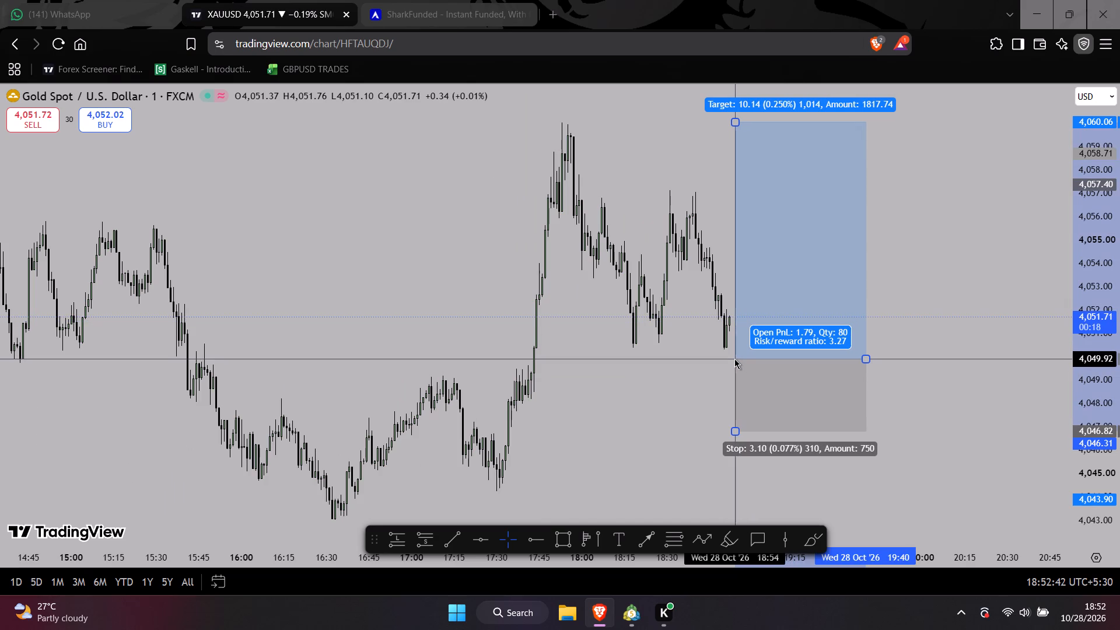
{"action": "left_click_drag", "start_coordinate": [734, 359], "coordinate": [733, 357]}
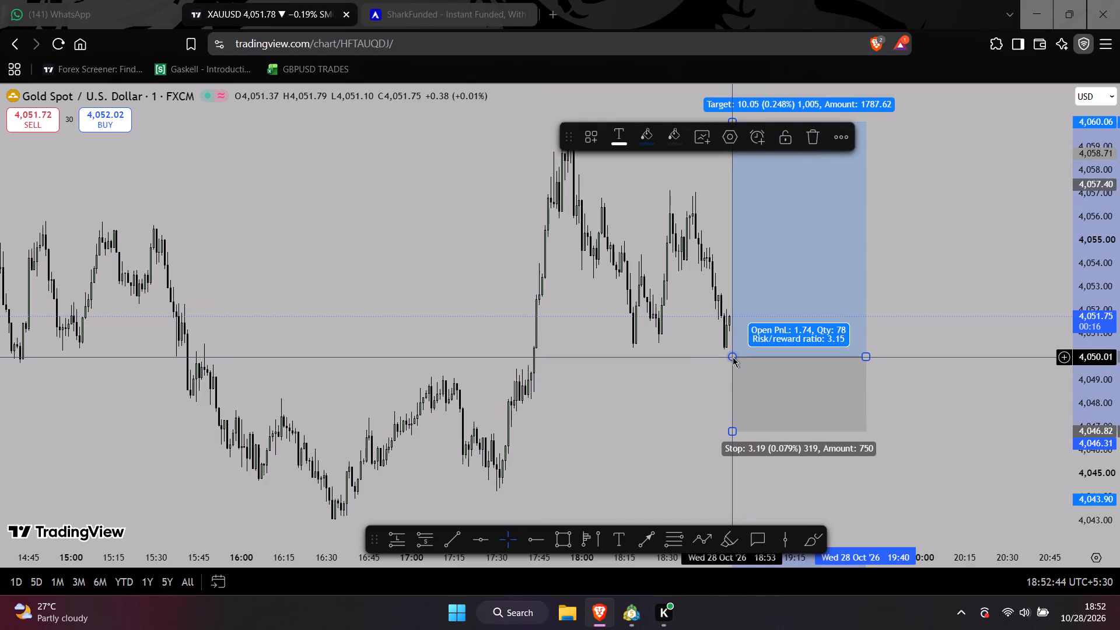
{"action": "left_click", "coordinate": [727, 432]}
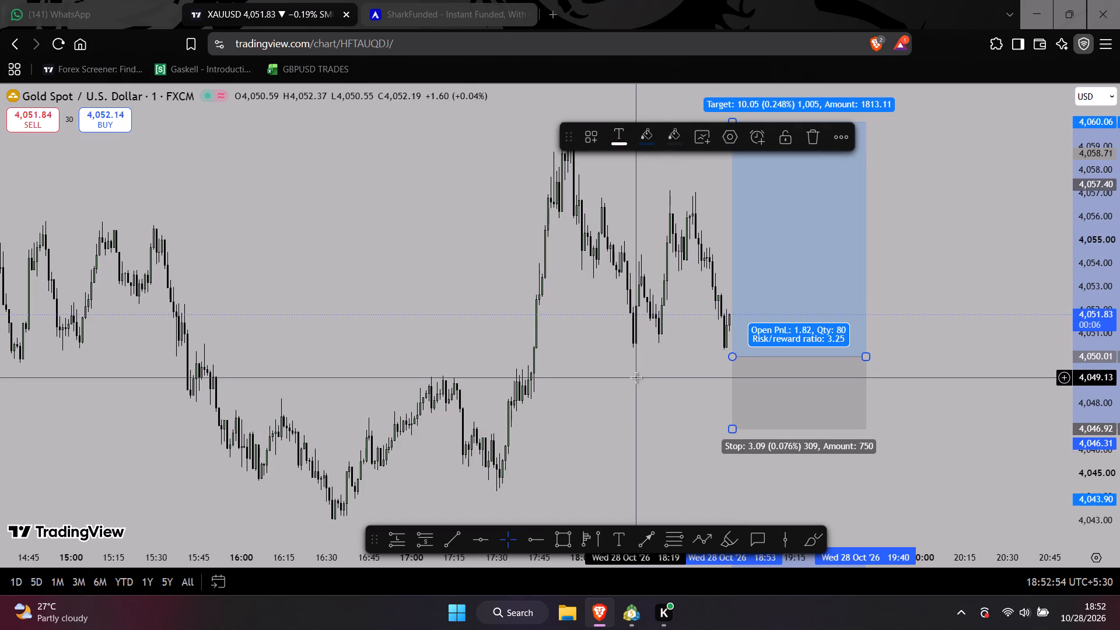
{"action": "left_click", "coordinate": [683, 383]}
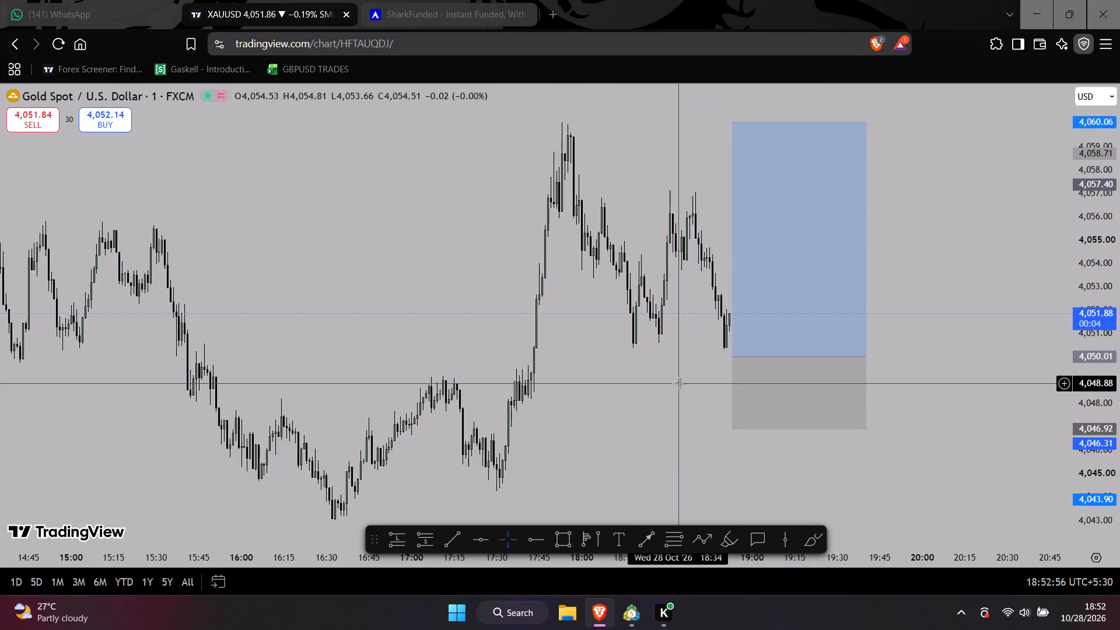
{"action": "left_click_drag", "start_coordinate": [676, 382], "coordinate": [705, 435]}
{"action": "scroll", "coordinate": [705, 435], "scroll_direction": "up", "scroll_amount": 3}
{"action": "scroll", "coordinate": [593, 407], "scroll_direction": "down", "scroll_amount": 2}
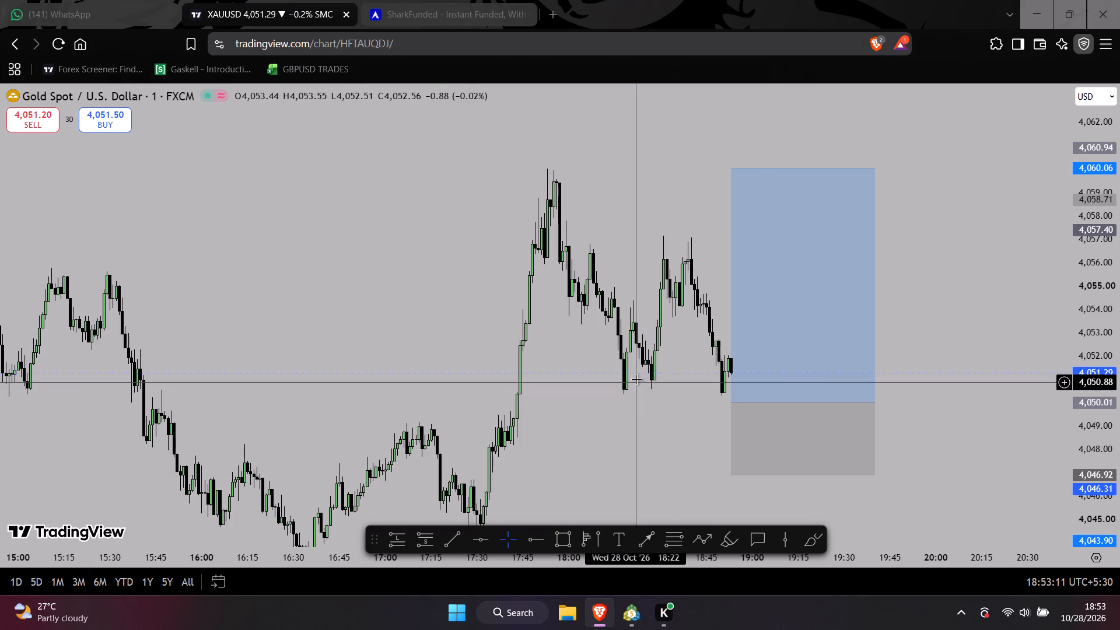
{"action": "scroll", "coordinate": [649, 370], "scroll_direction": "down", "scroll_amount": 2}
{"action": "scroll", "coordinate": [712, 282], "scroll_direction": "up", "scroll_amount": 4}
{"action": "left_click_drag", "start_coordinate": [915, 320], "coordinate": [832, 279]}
Turn off the vertical and horizontal grid lines in the chart's canvas settings.
{"action": "double_click", "coordinate": [845, 332]}
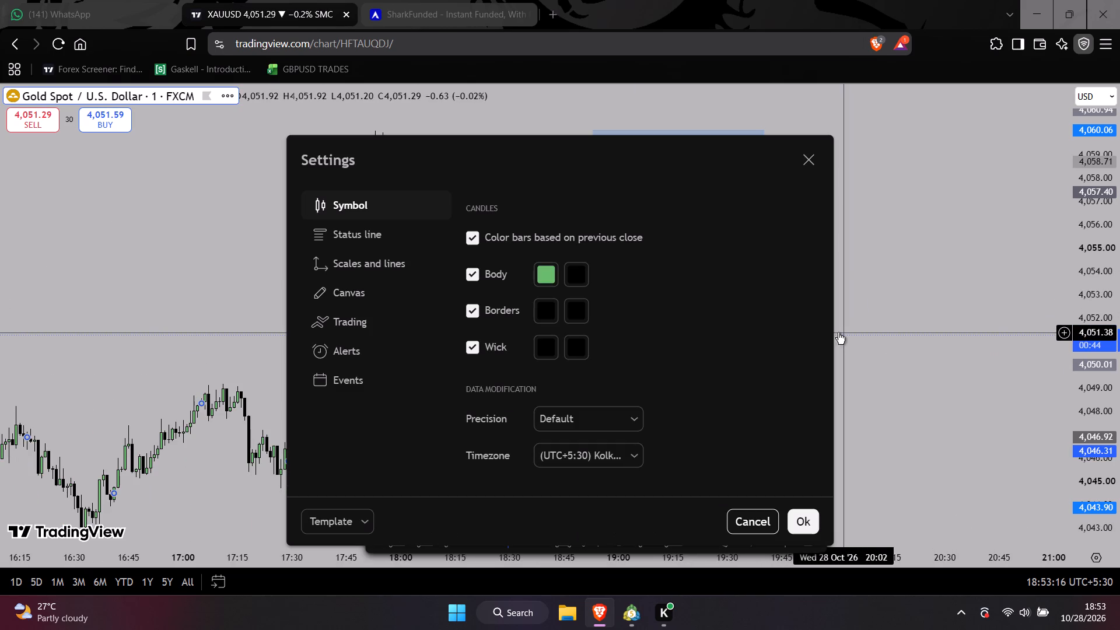
{"action": "left_click", "coordinate": [334, 292]}
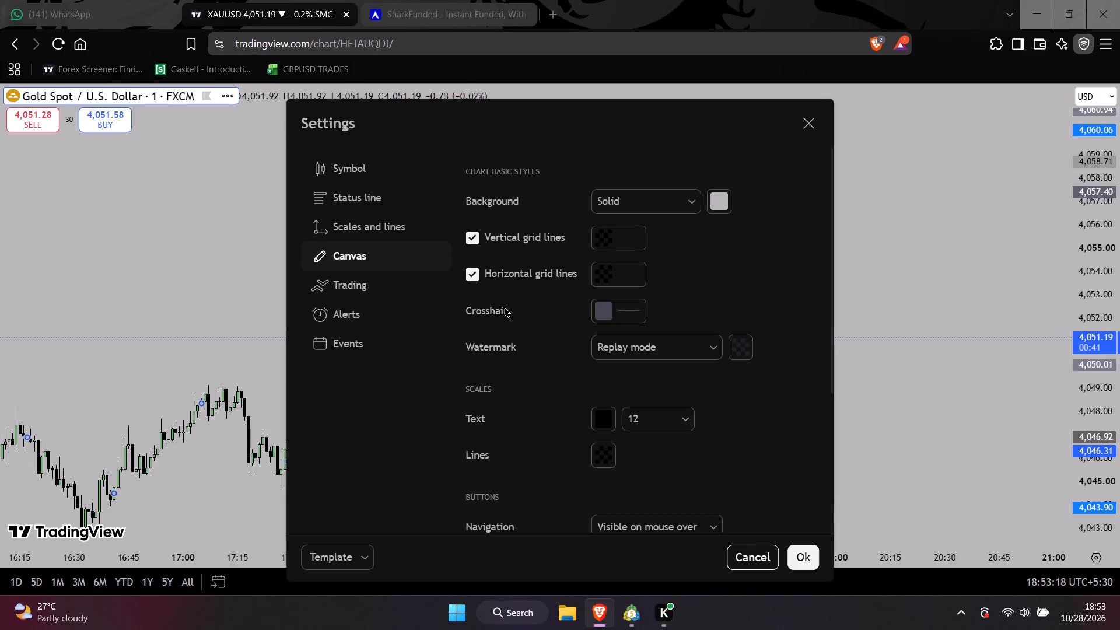
{"action": "left_click", "coordinate": [472, 237]}
{"action": "left_click", "coordinate": [477, 273]}
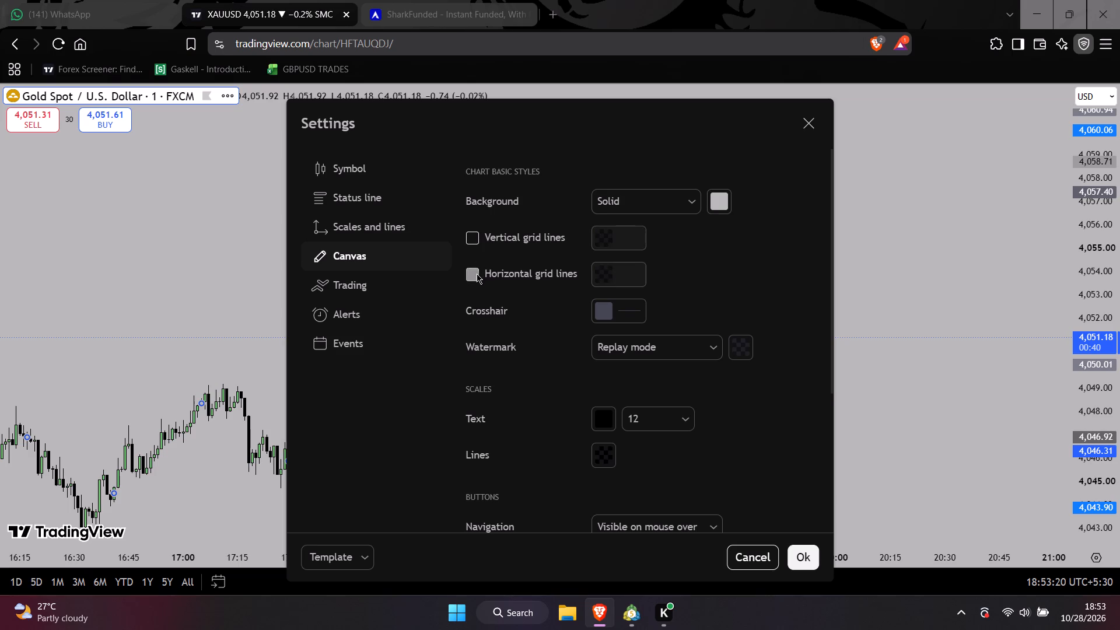
{"action": "scroll", "coordinate": [630, 340], "scroll_direction": "down", "scroll_amount": 5}
{"action": "scroll", "coordinate": [631, 352], "scroll_direction": "up", "scroll_amount": 5}
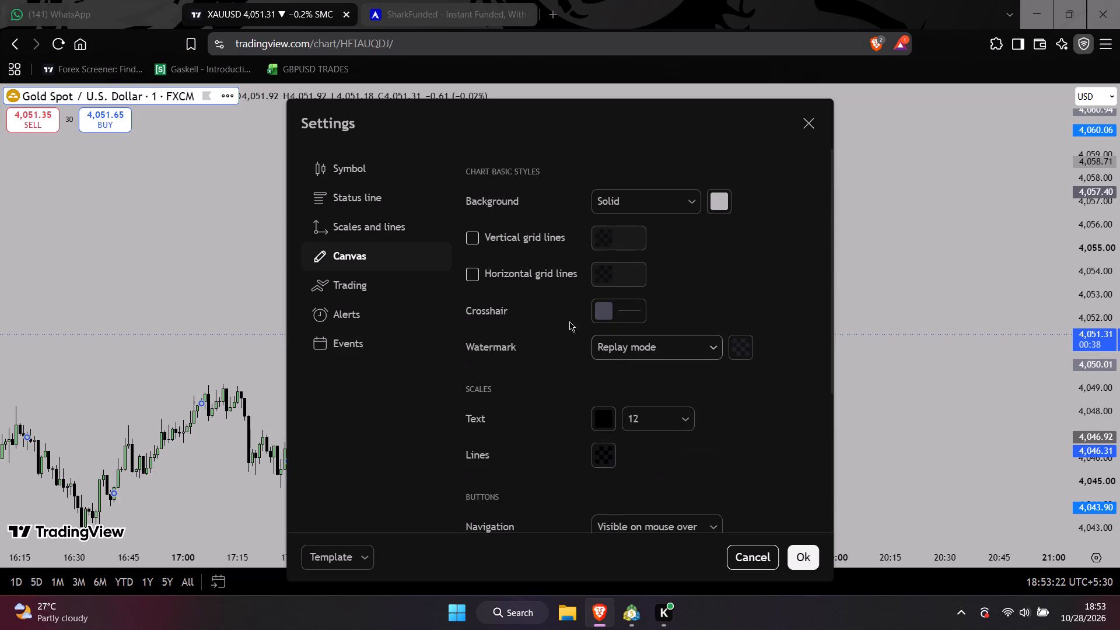
In the scales and lines settings, set the symbol price line's colour to black at 4% opacity and apply the changes.
{"action": "left_click", "coordinate": [359, 180]}
{"action": "scroll", "coordinate": [557, 328], "scroll_direction": "down", "scroll_amount": 2}
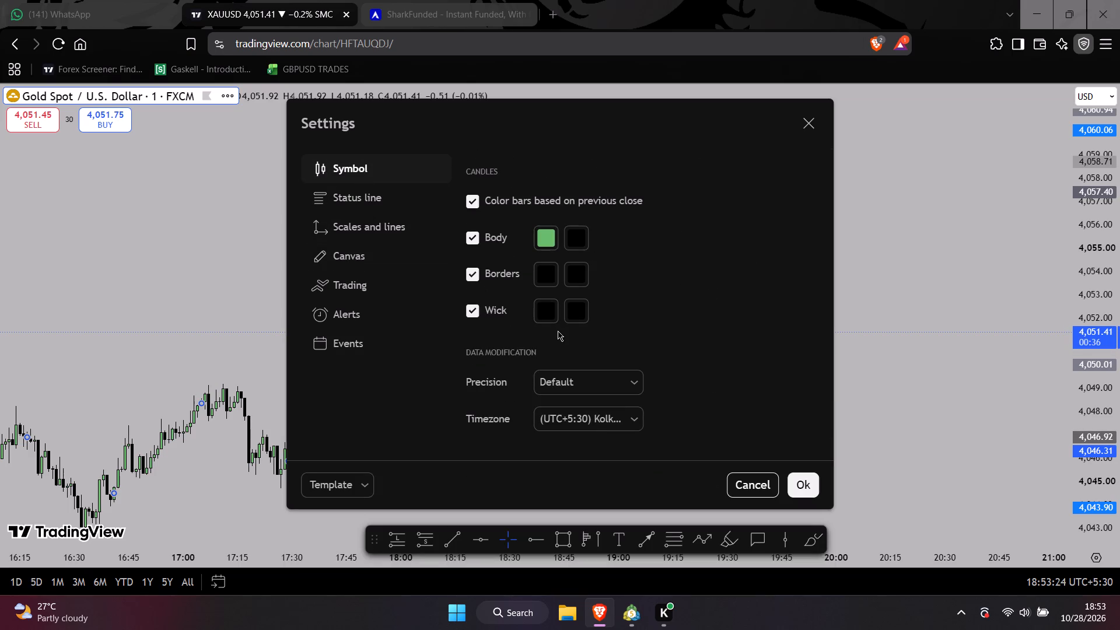
{"action": "left_click", "coordinate": [368, 199]}
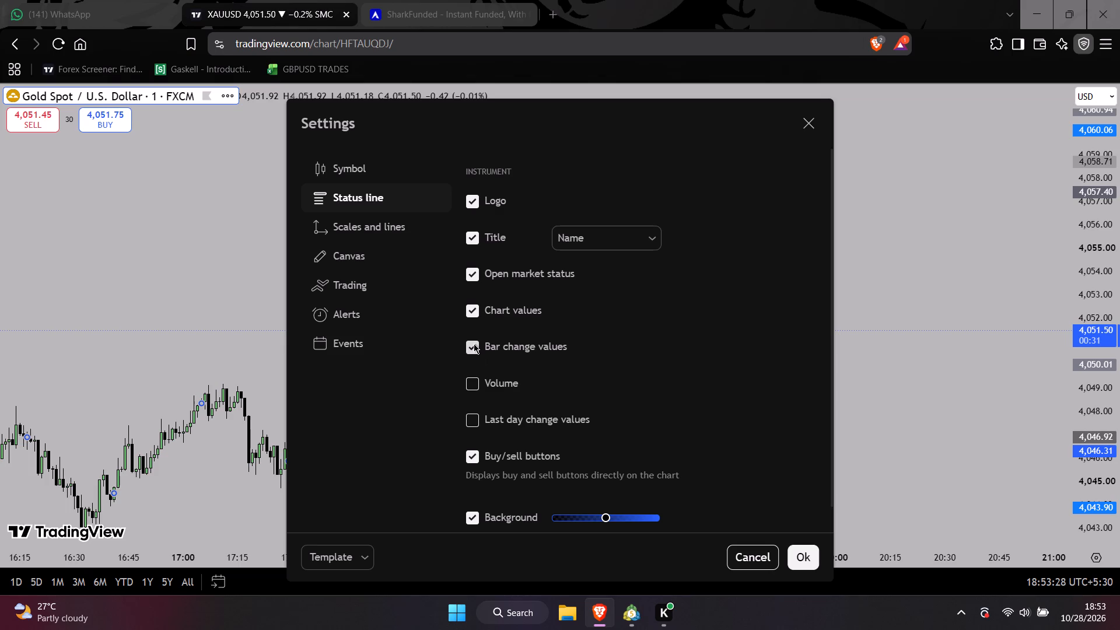
{"action": "scroll", "coordinate": [562, 377], "scroll_direction": "down", "scroll_amount": 1}
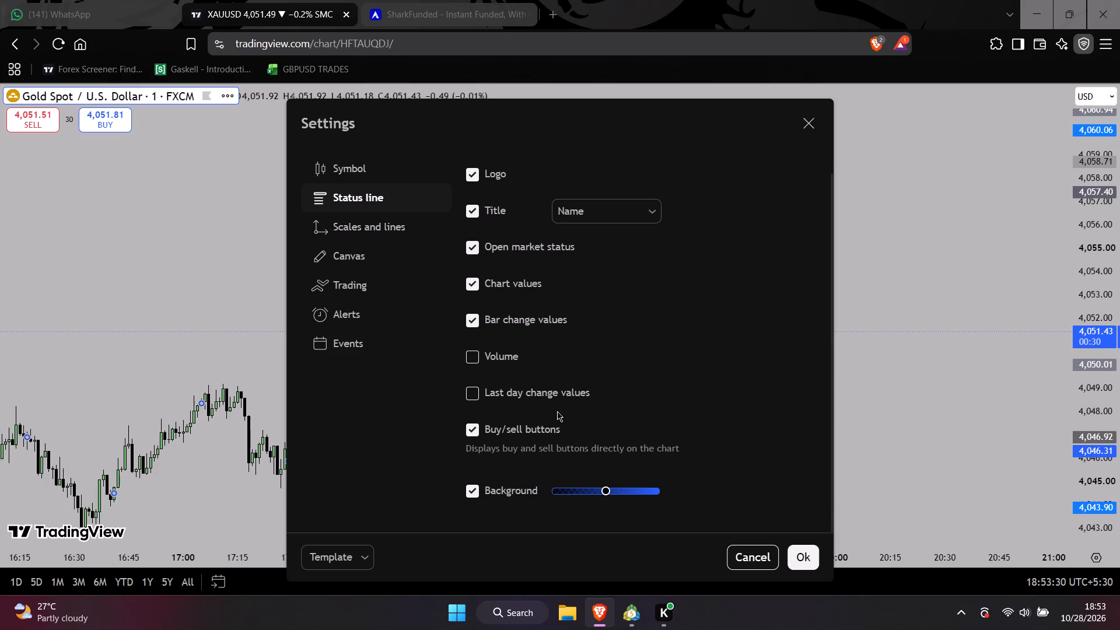
{"action": "left_click", "coordinate": [349, 219]}
{"action": "scroll", "coordinate": [510, 290], "scroll_direction": "down", "scroll_amount": 1}
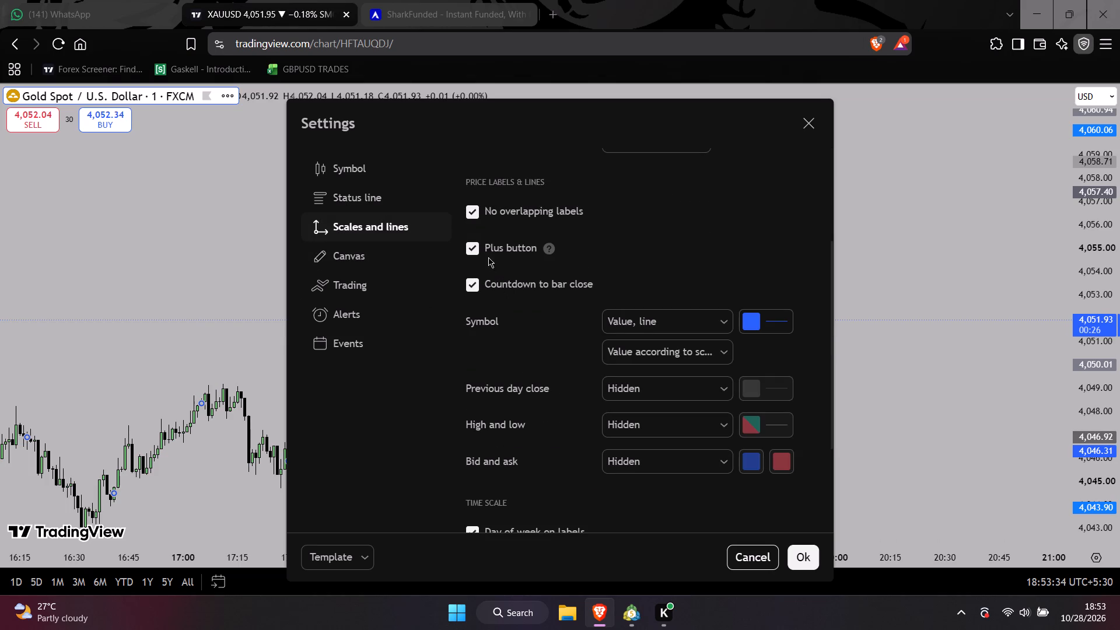
{"action": "left_click", "coordinate": [470, 283]}
{"action": "left_click", "coordinate": [470, 283]}
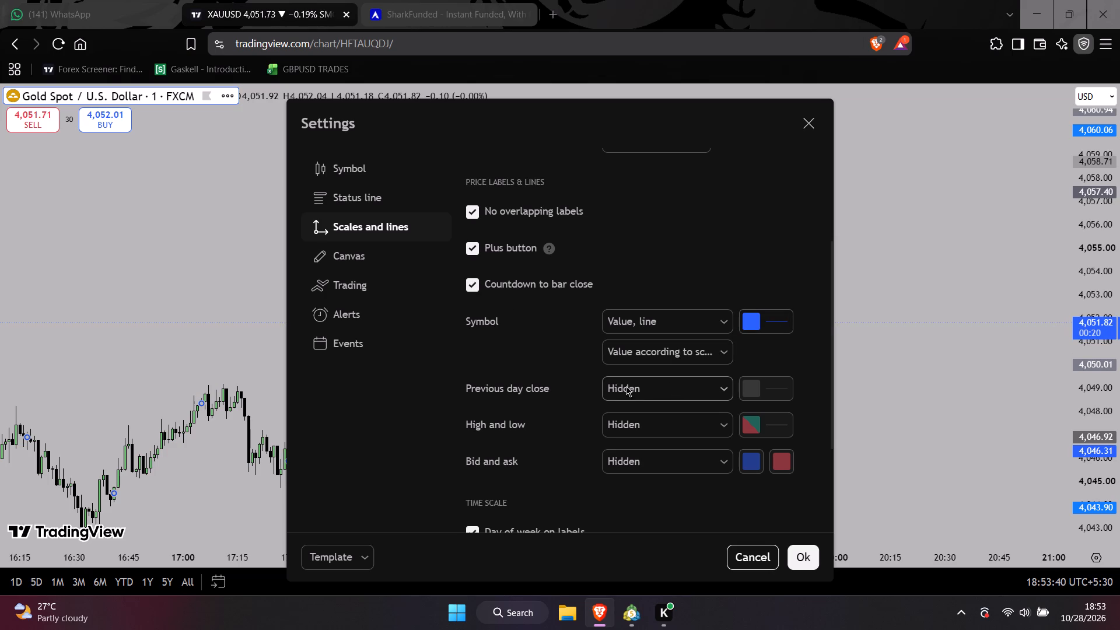
{"action": "left_click", "coordinate": [751, 323]}
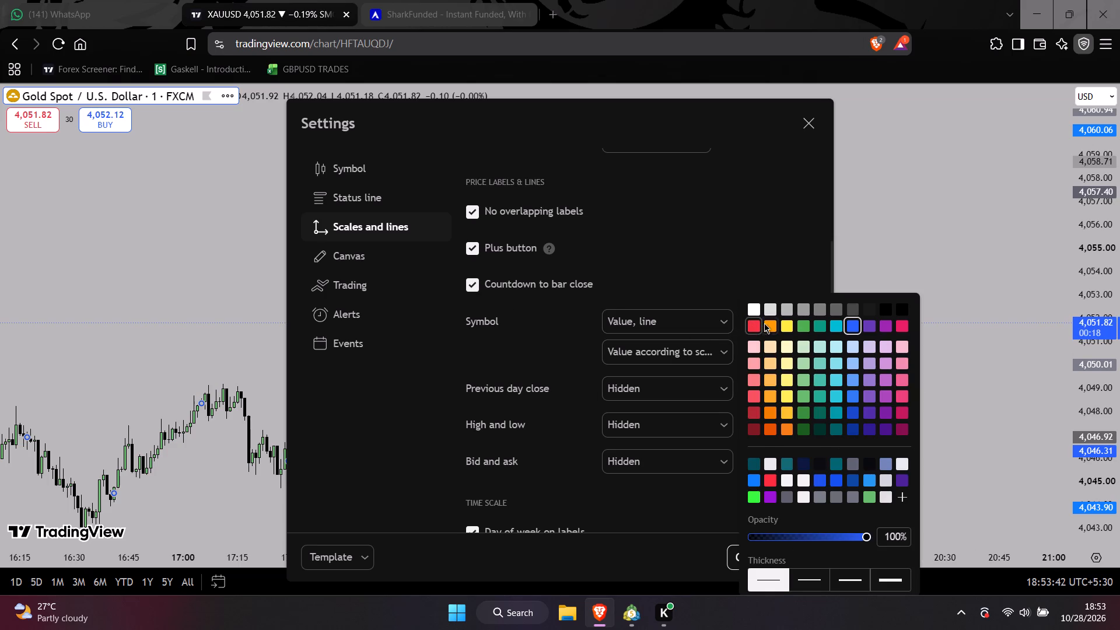
{"action": "left_click", "coordinate": [753, 308]}
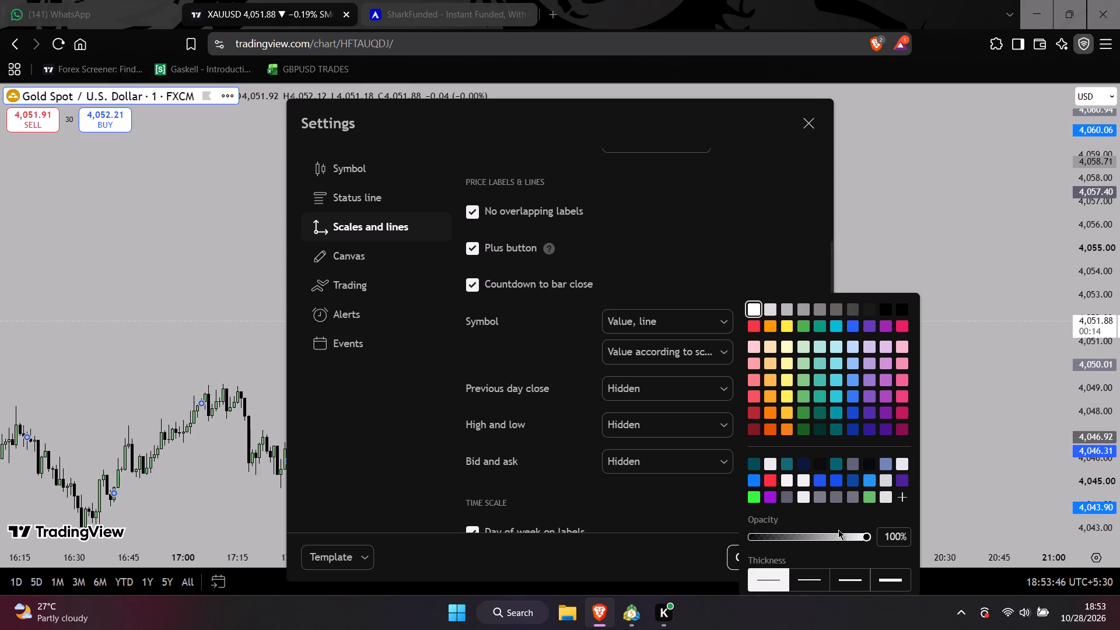
{"action": "left_click_drag", "start_coordinate": [847, 535], "coordinate": [757, 541]}
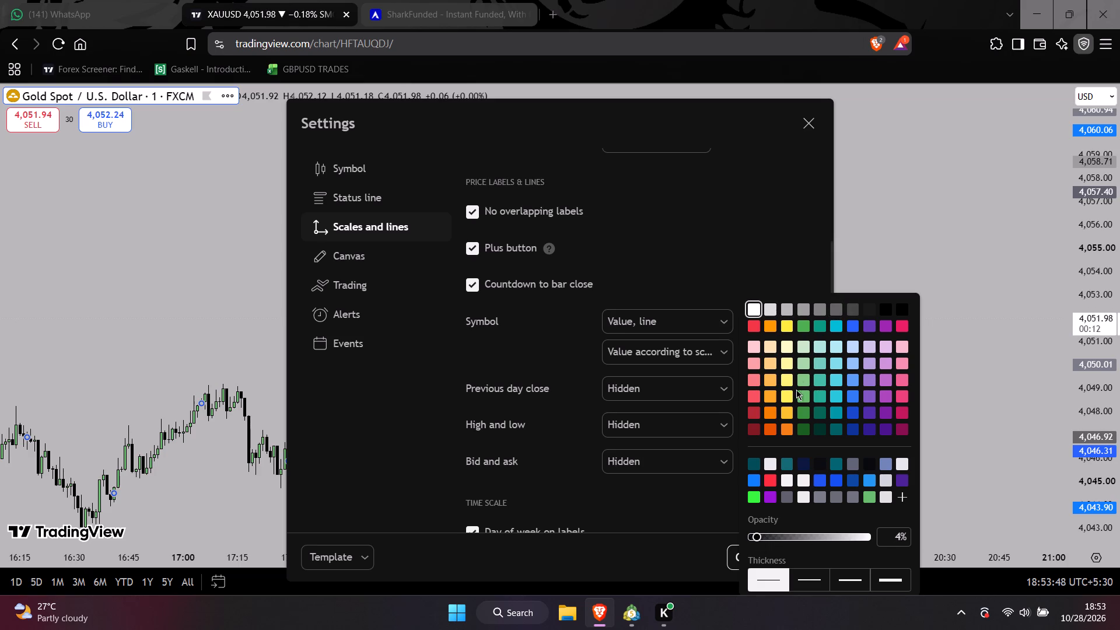
{"action": "left_click", "coordinate": [900, 316]}
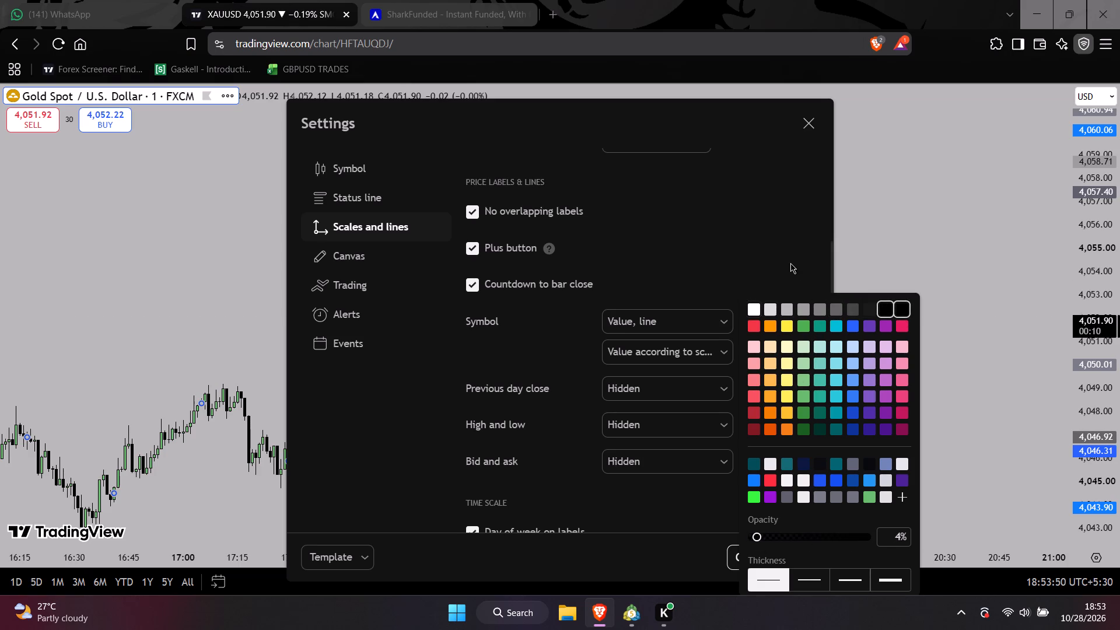
{"action": "left_click", "coordinate": [790, 263]}
{"action": "left_click", "coordinate": [818, 555]}
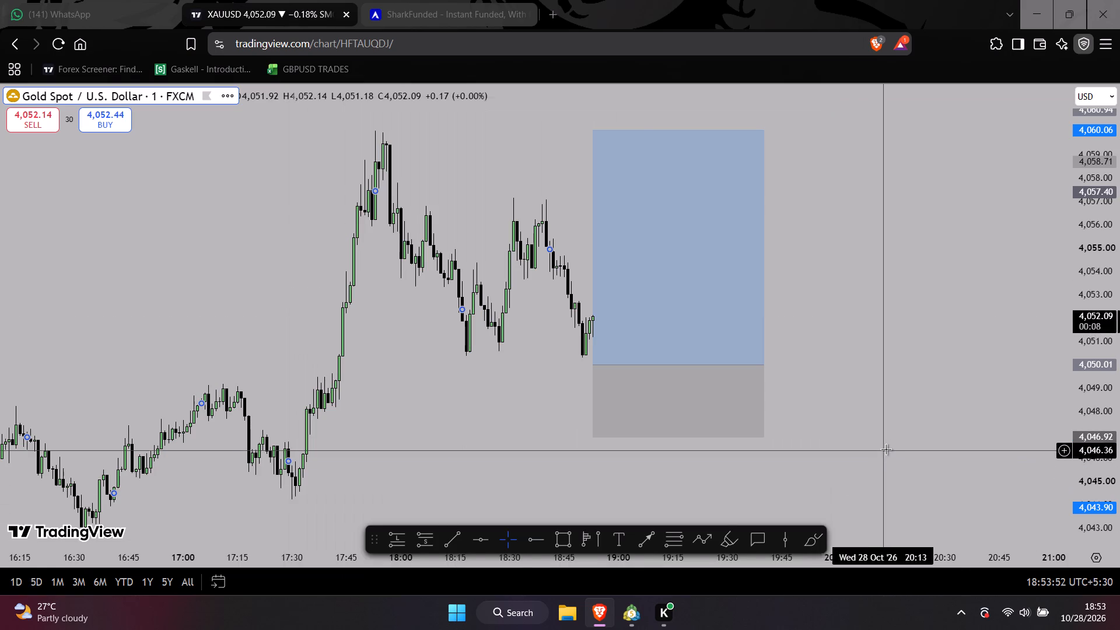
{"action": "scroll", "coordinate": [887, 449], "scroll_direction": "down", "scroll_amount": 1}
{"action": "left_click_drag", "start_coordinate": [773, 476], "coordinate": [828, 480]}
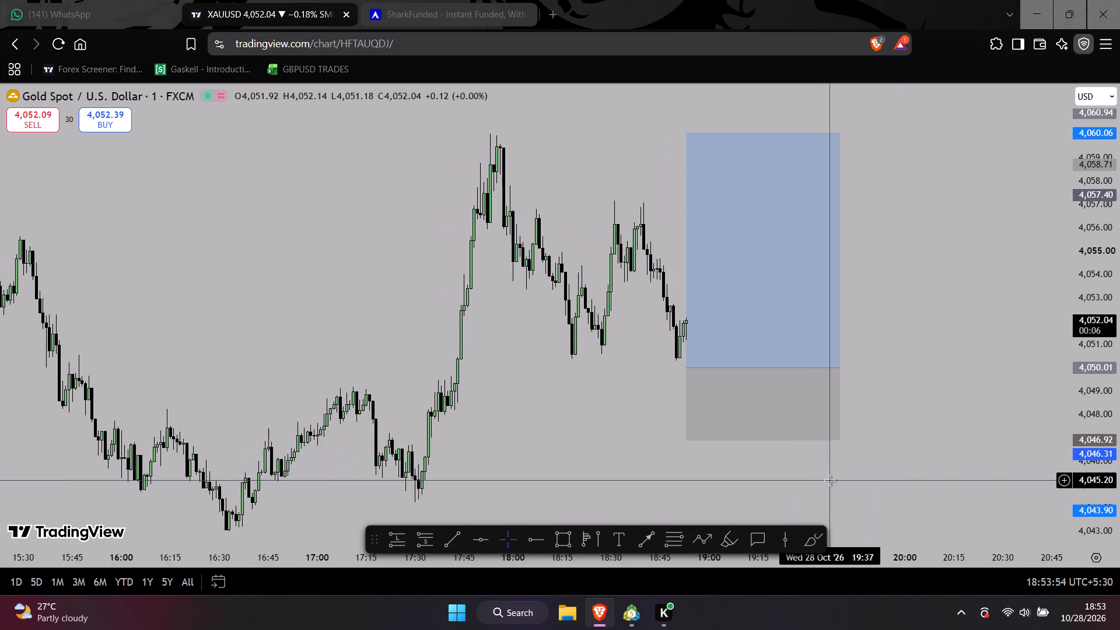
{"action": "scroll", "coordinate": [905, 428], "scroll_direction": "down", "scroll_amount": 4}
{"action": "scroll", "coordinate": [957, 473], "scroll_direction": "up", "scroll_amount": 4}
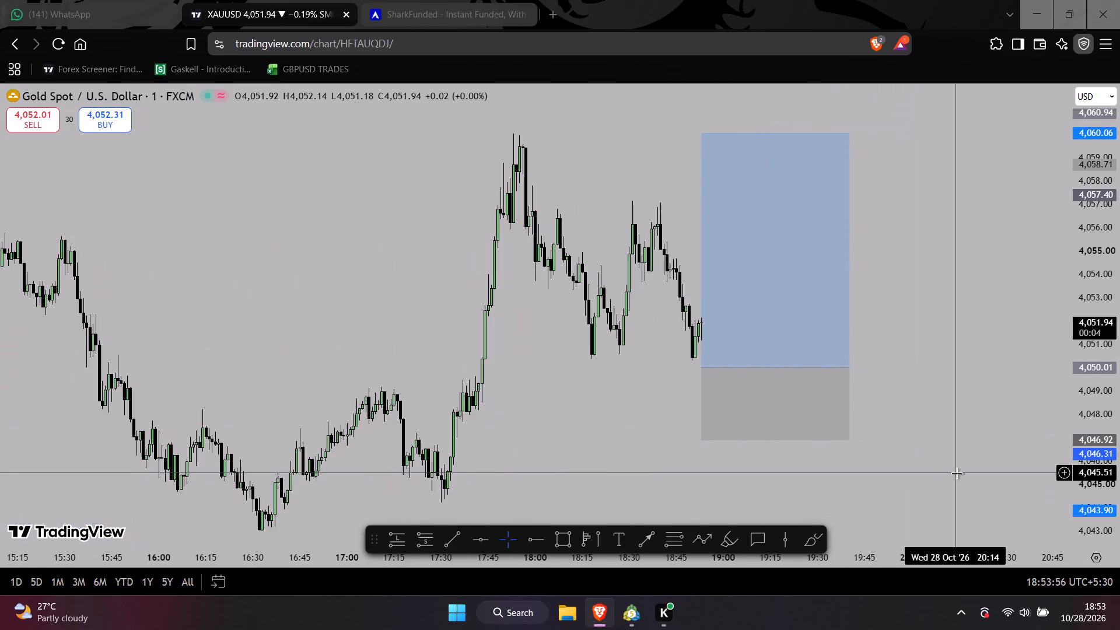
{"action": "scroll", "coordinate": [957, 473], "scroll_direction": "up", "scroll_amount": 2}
In the chart's scales and lines settings, raise the symbol price line's opacity to 100% and apply the changes.
{"action": "double_click", "coordinate": [599, 306]}
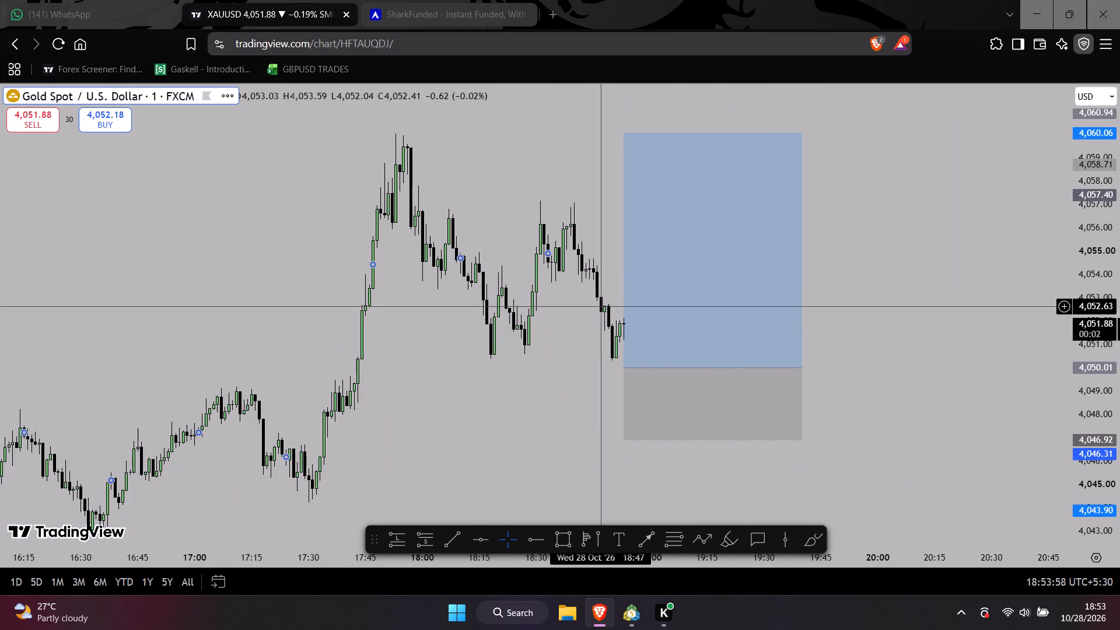
{"action": "left_click", "coordinate": [384, 288]}
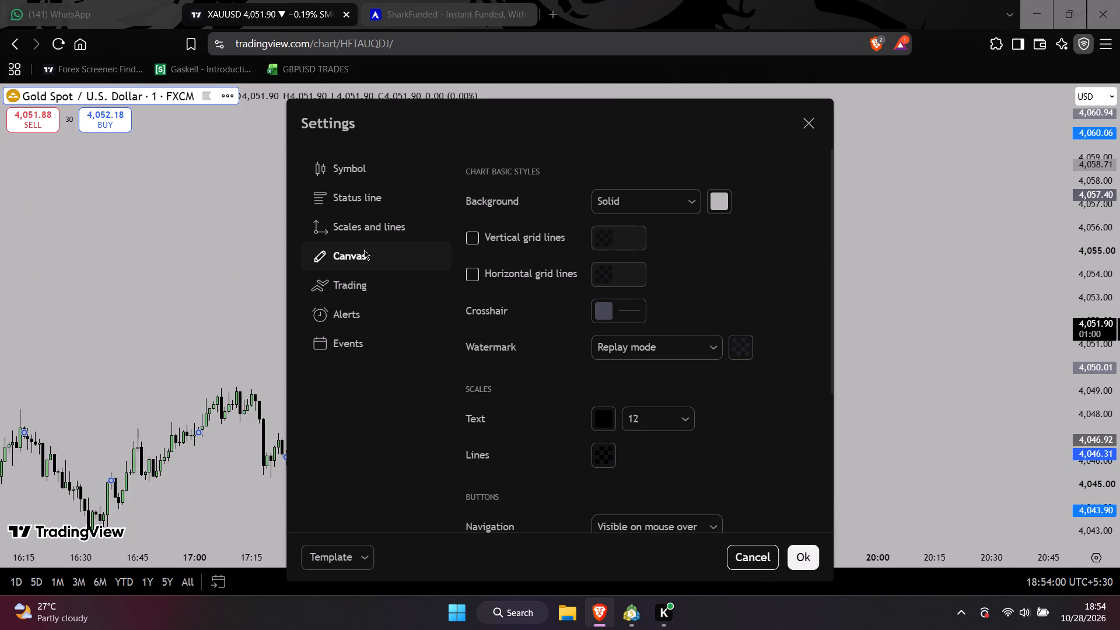
{"action": "scroll", "coordinate": [570, 323], "scroll_direction": "down", "scroll_amount": 4}
{"action": "scroll", "coordinate": [583, 330], "scroll_direction": "up", "scroll_amount": 5}
{"action": "left_click", "coordinate": [384, 215]}
{"action": "scroll", "coordinate": [607, 297], "scroll_direction": "down", "scroll_amount": 3}
{"action": "scroll", "coordinate": [610, 300], "scroll_direction": "up", "scroll_amount": 1}
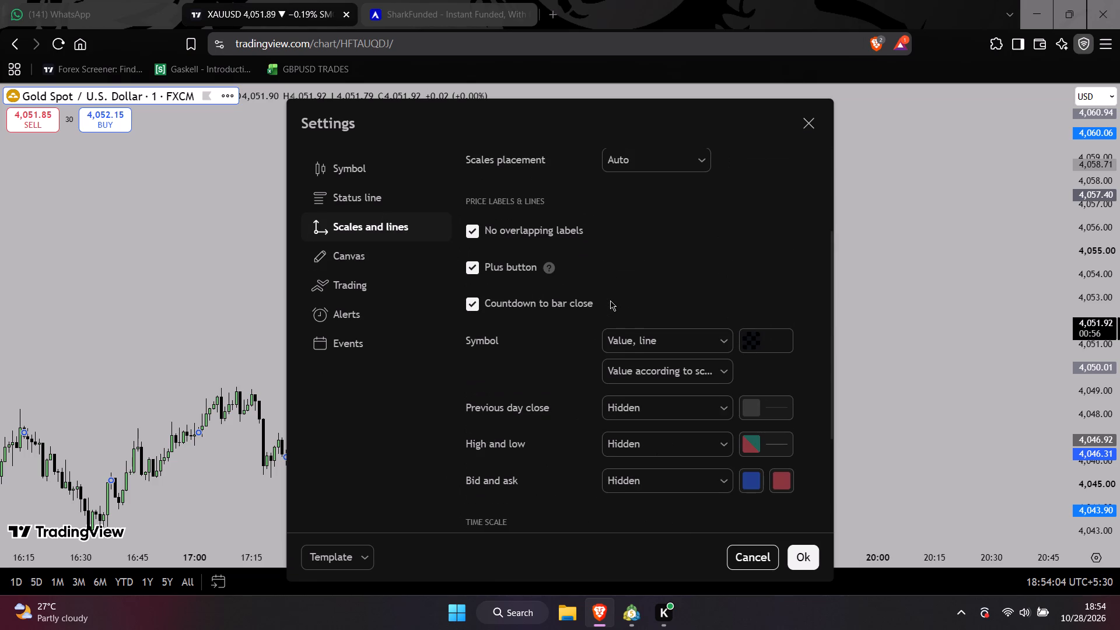
{"action": "left_click", "coordinate": [747, 334]}
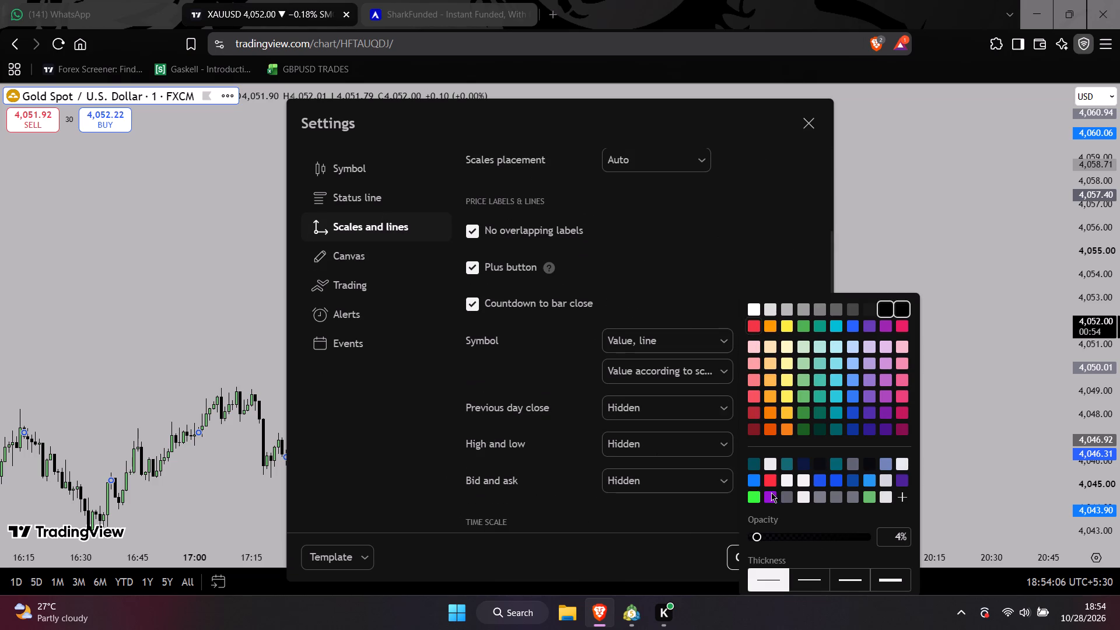
{"action": "left_click_drag", "start_coordinate": [776, 534], "coordinate": [880, 536]}
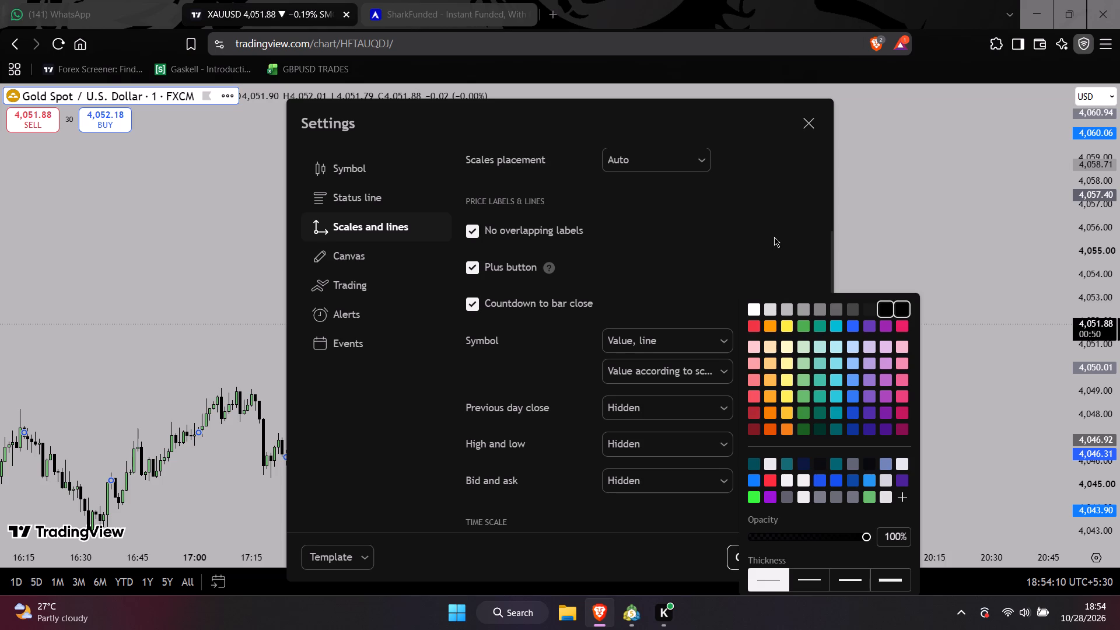
{"action": "right_click", "coordinate": [756, 339]}
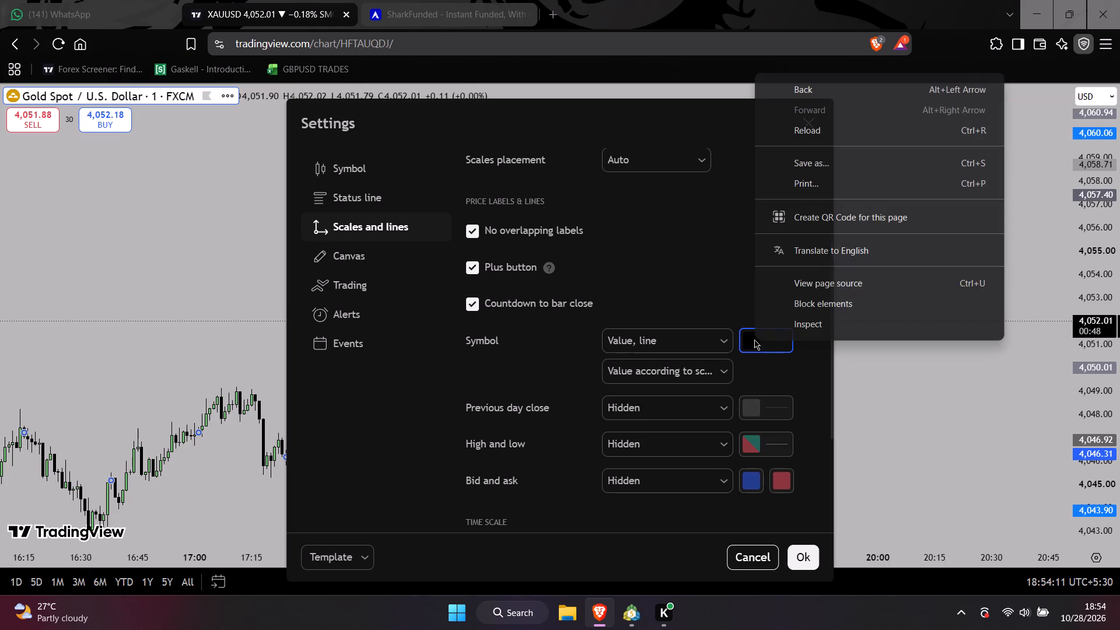
{"action": "left_click", "coordinate": [745, 278]}
{"action": "left_click", "coordinate": [762, 338]}
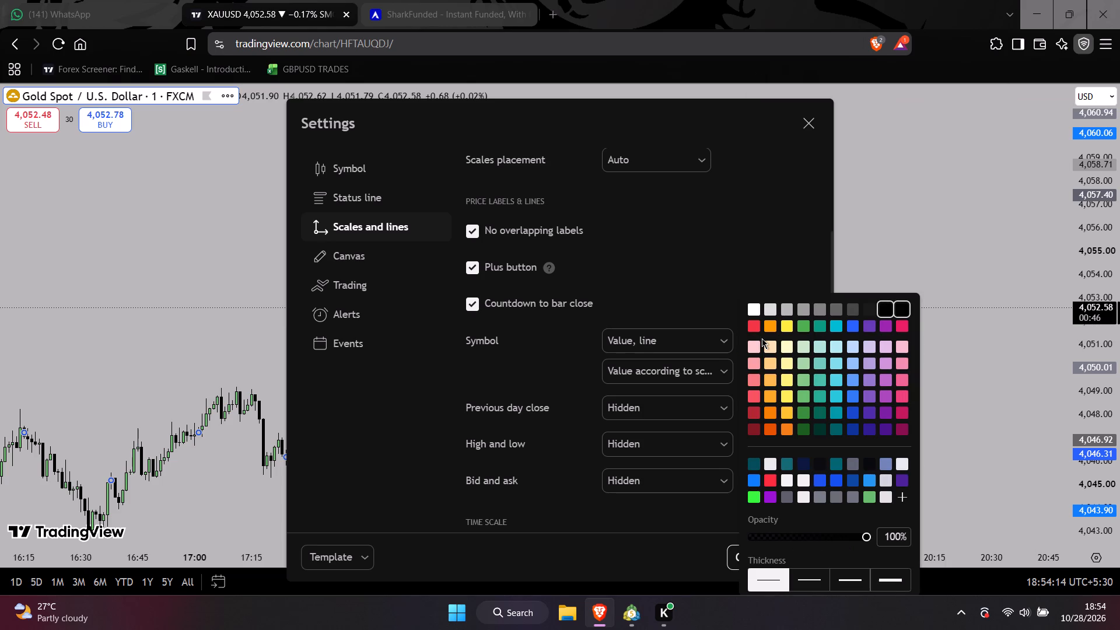
{"action": "left_click", "coordinate": [729, 211]}
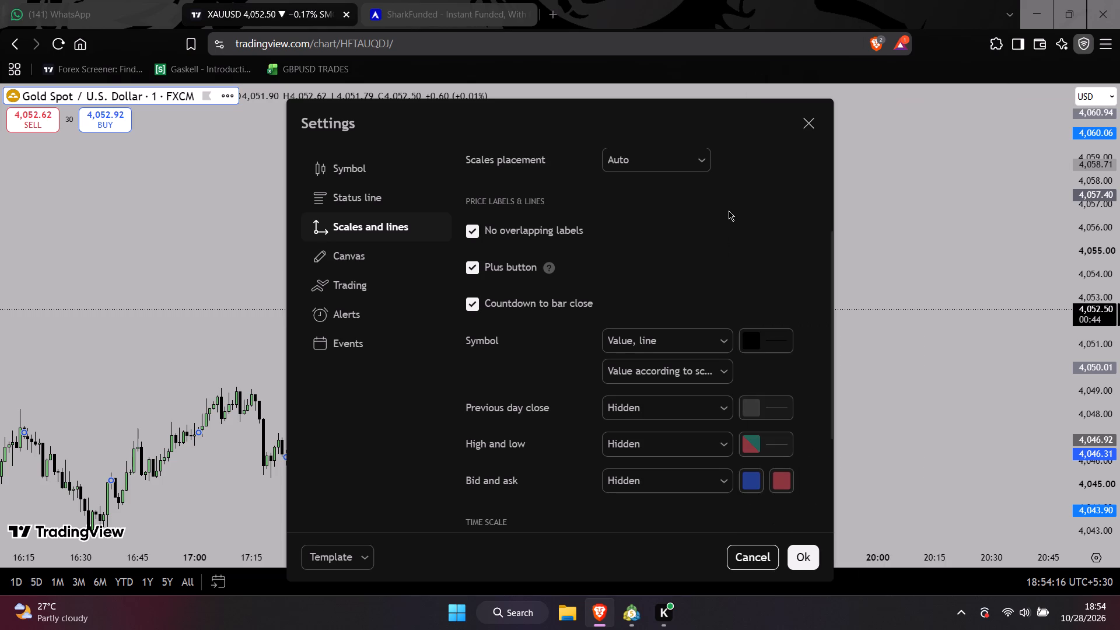
{"action": "left_click", "coordinate": [797, 556]}
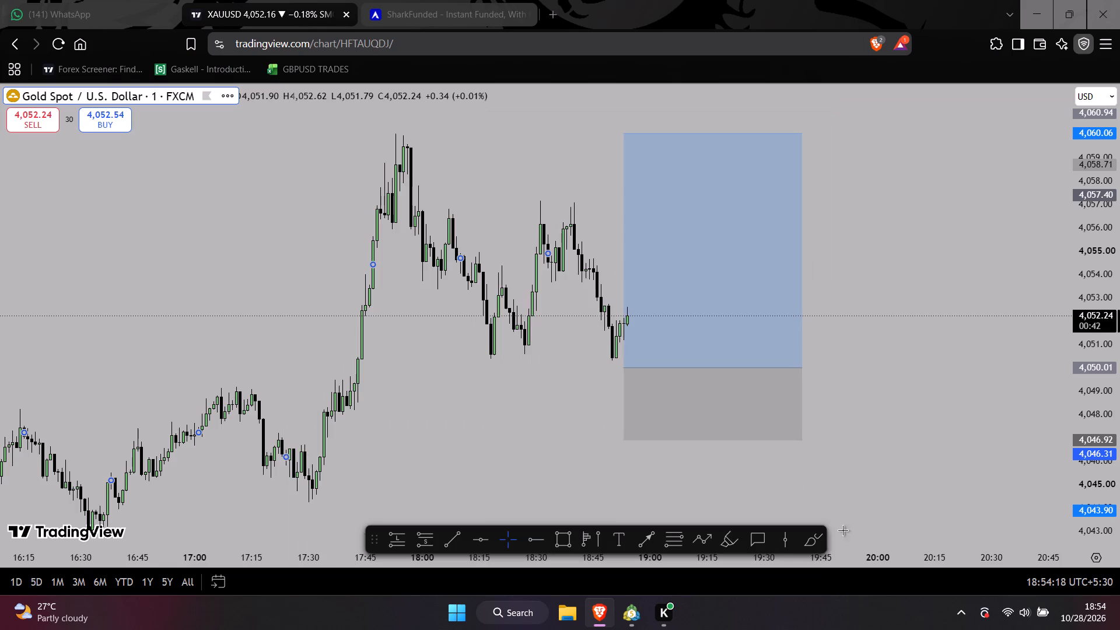
Raise the XAUUSD long position's target to about 4,061.75, above the recent swing high.
{"action": "scroll", "coordinate": [950, 427], "scroll_direction": "down", "scroll_amount": 2}
{"action": "left_click_drag", "start_coordinate": [897, 462], "coordinate": [942, 467]}
{"action": "scroll", "coordinate": [940, 467], "scroll_direction": "down", "scroll_amount": 2}
{"action": "scroll", "coordinate": [936, 467], "scroll_direction": "up", "scroll_amount": 2}
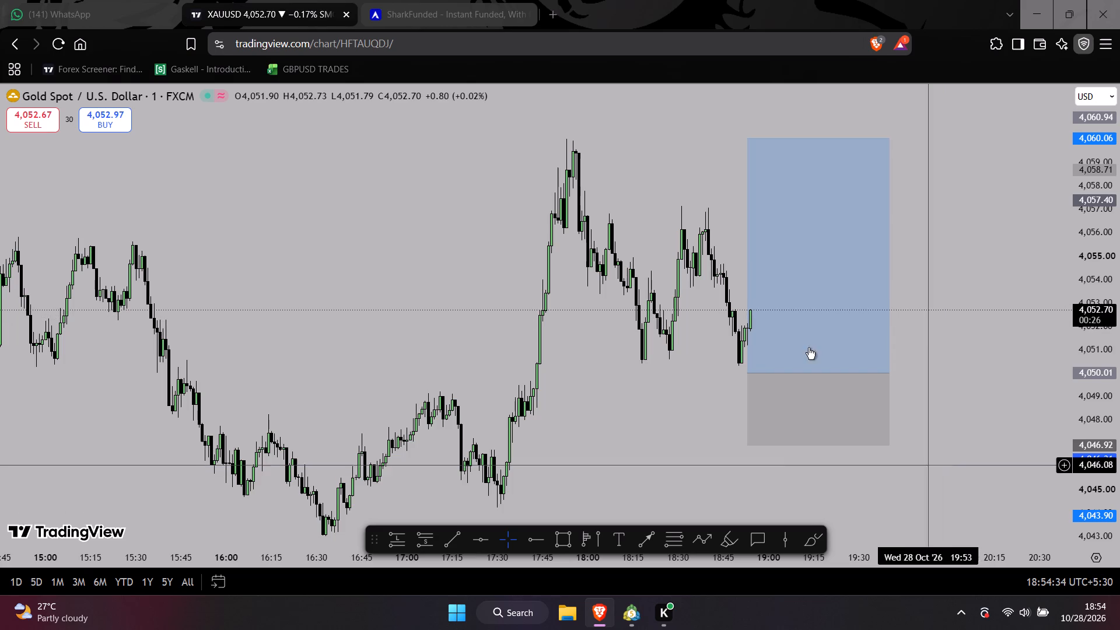
{"action": "scroll", "coordinate": [715, 138], "scroll_direction": "down", "scroll_amount": 3}
{"action": "left_click_drag", "start_coordinate": [748, 172], "coordinate": [754, 208]}
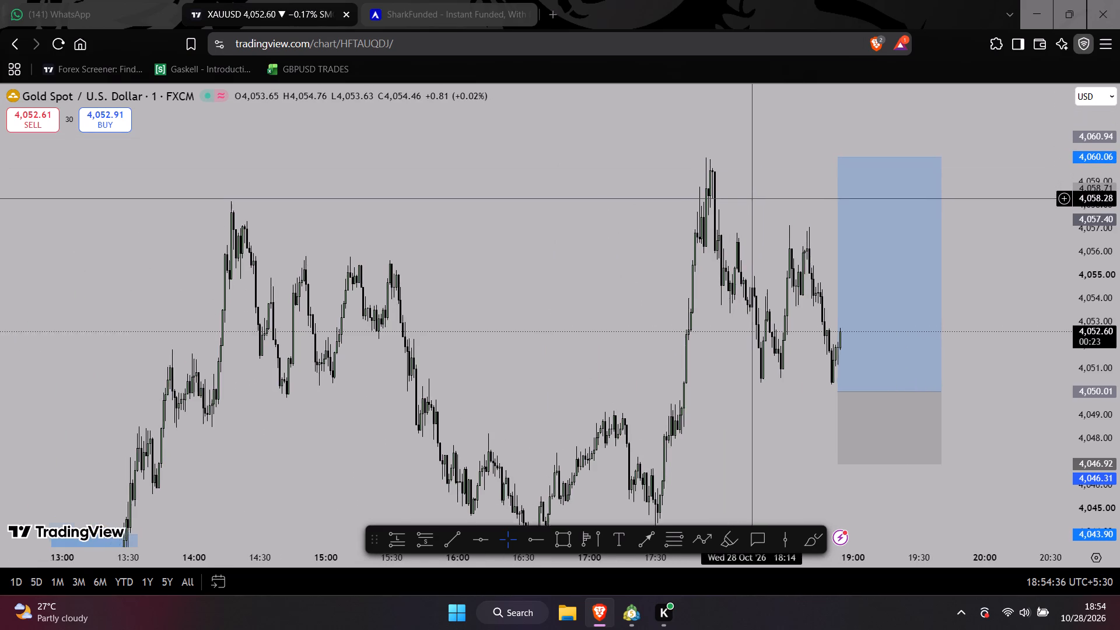
{"action": "left_click_drag", "start_coordinate": [754, 208], "coordinate": [759, 226]}
{"action": "scroll", "coordinate": [761, 226], "scroll_direction": "up", "scroll_amount": 3}
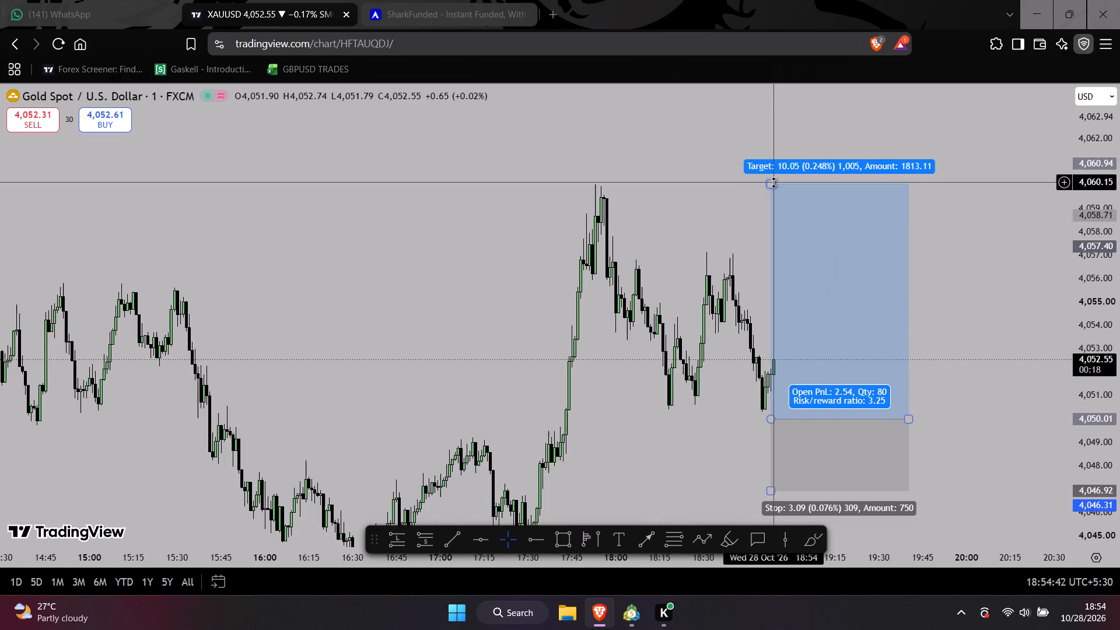
{"action": "left_click_drag", "start_coordinate": [773, 182], "coordinate": [699, 146]}
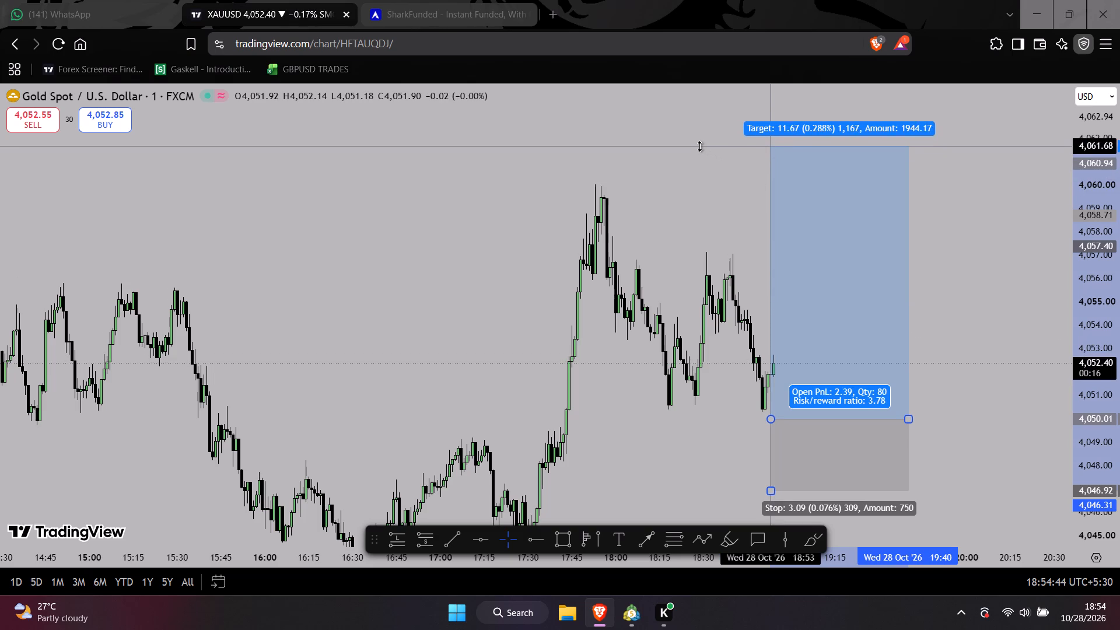
{"action": "left_click_drag", "start_coordinate": [699, 146], "coordinate": [691, 145]}
{"action": "left_click", "coordinate": [635, 204]}
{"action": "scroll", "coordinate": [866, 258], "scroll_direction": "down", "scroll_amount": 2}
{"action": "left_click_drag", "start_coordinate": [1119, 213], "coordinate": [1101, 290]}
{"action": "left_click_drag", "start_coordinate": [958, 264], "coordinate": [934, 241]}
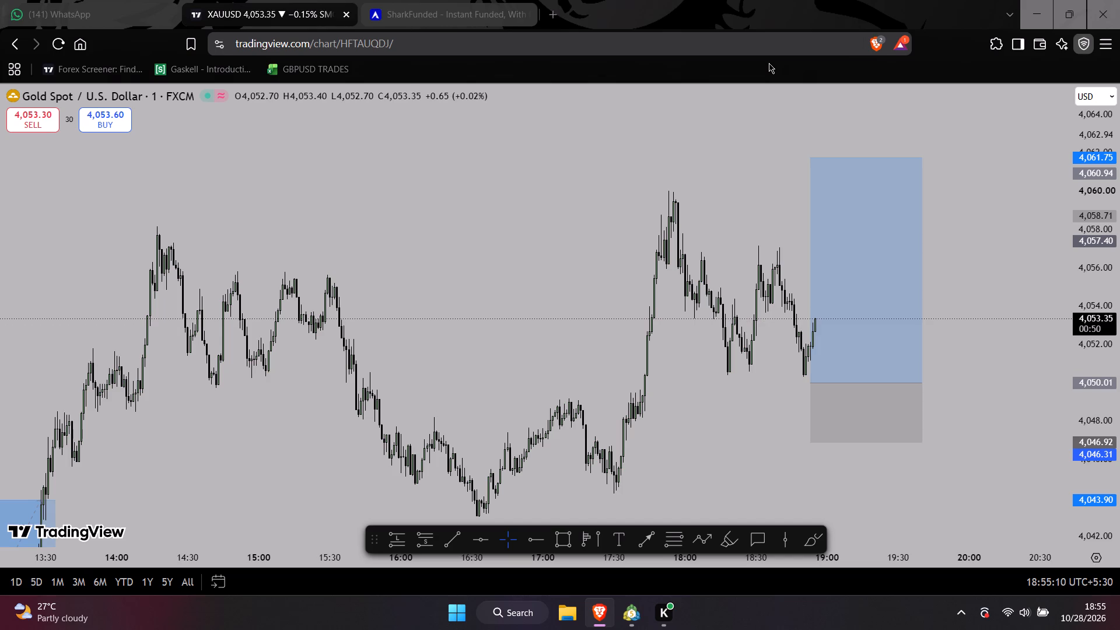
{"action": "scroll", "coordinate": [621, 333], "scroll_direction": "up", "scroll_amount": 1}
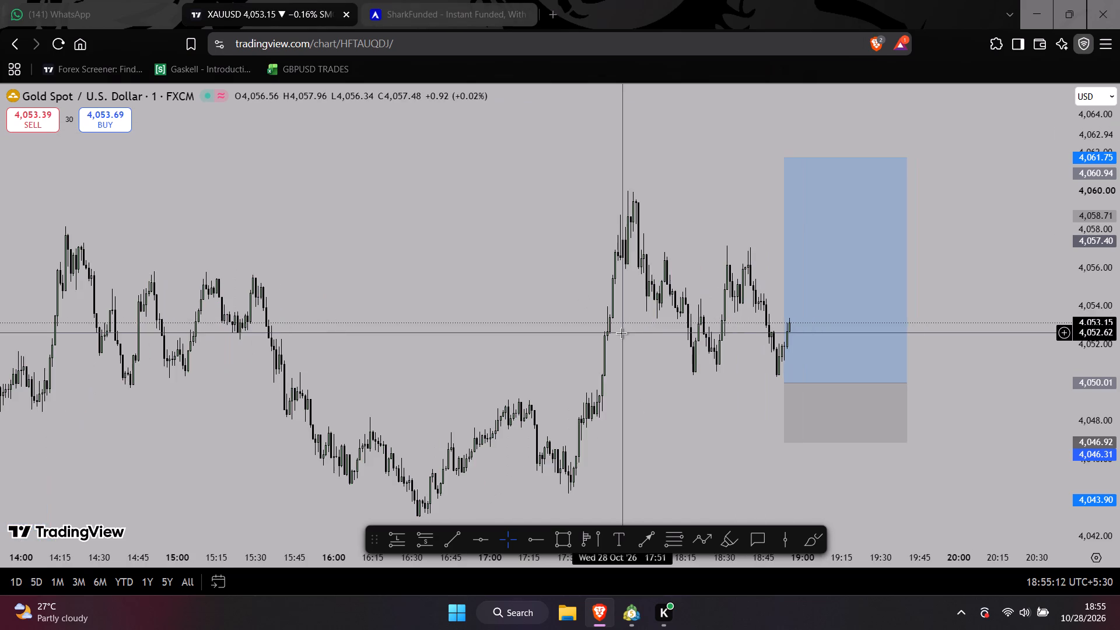
On the SharkFunded page, show the Shark Funded Lite Instant challenge and examine its target metrics, reward rules and price.
{"action": "left_click", "coordinate": [366, 0]}
{"action": "scroll", "coordinate": [591, 281], "scroll_direction": "up", "scroll_amount": 1}
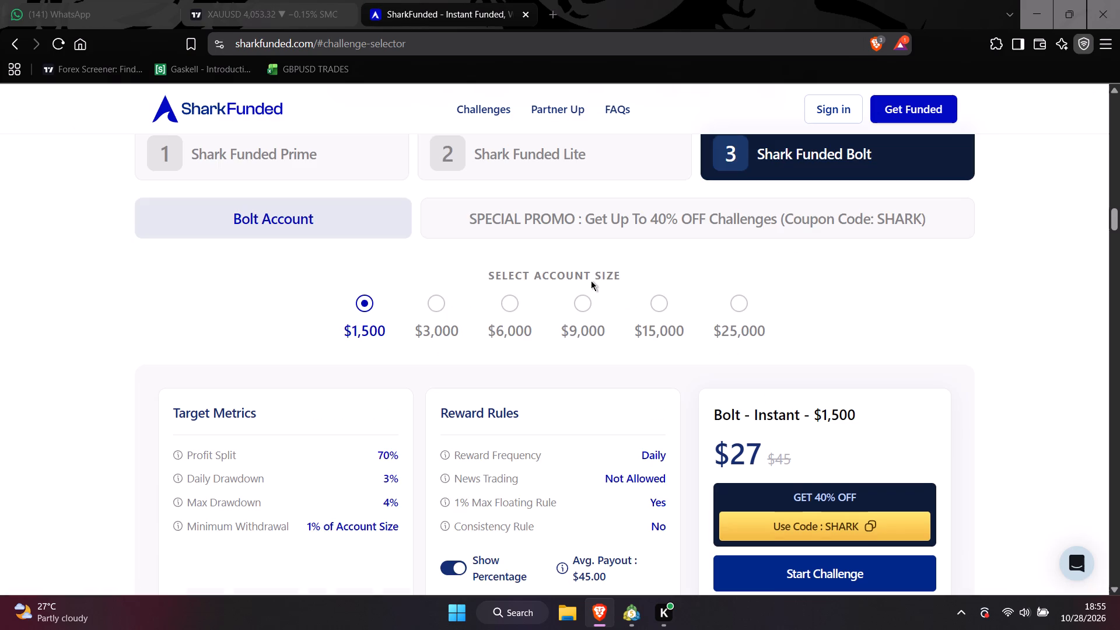
{"action": "scroll", "coordinate": [580, 281], "scroll_direction": "up", "scroll_amount": 1}
{"action": "left_click", "coordinate": [521, 331]}
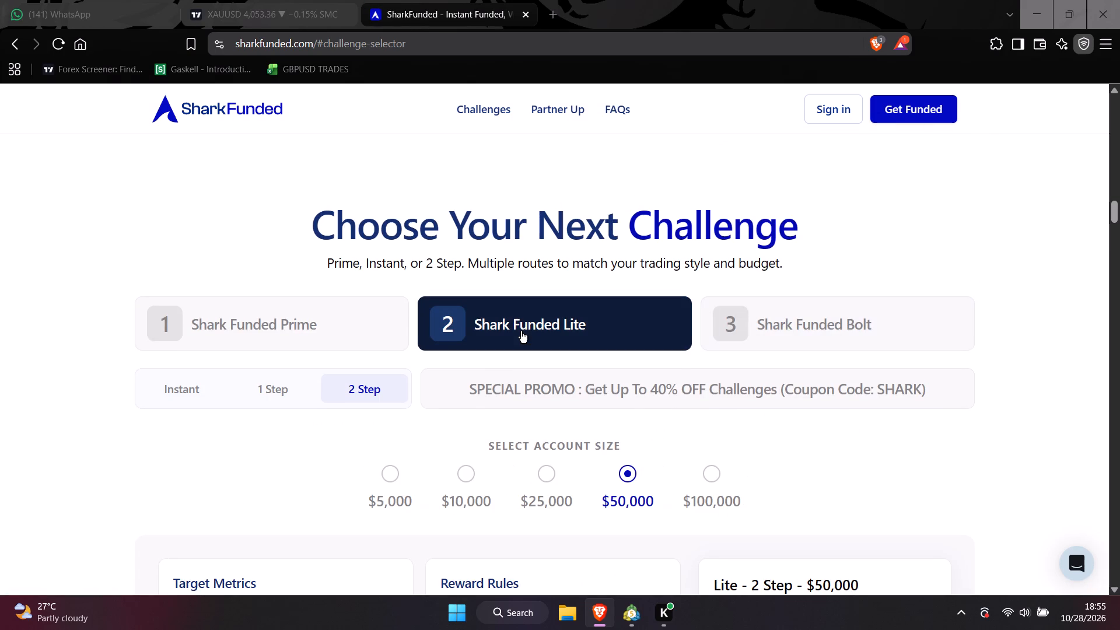
{"action": "left_click", "coordinate": [195, 385]}
{"action": "scroll", "coordinate": [276, 348], "scroll_direction": "down", "scroll_amount": 2}
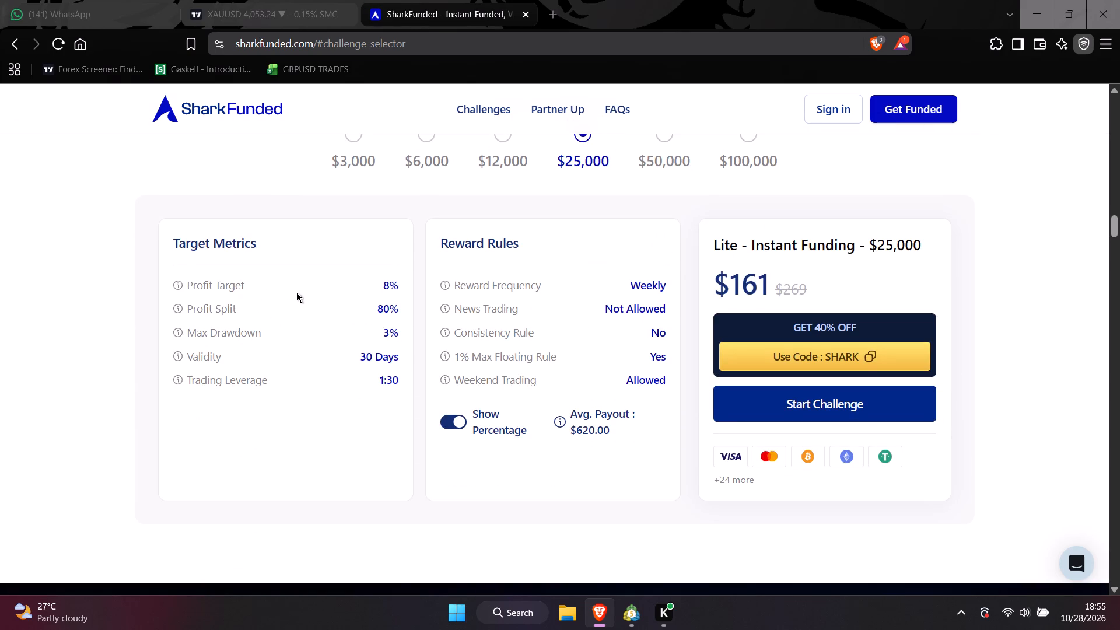
{"action": "scroll", "coordinate": [443, 310], "scroll_direction": "up", "scroll_amount": 2}
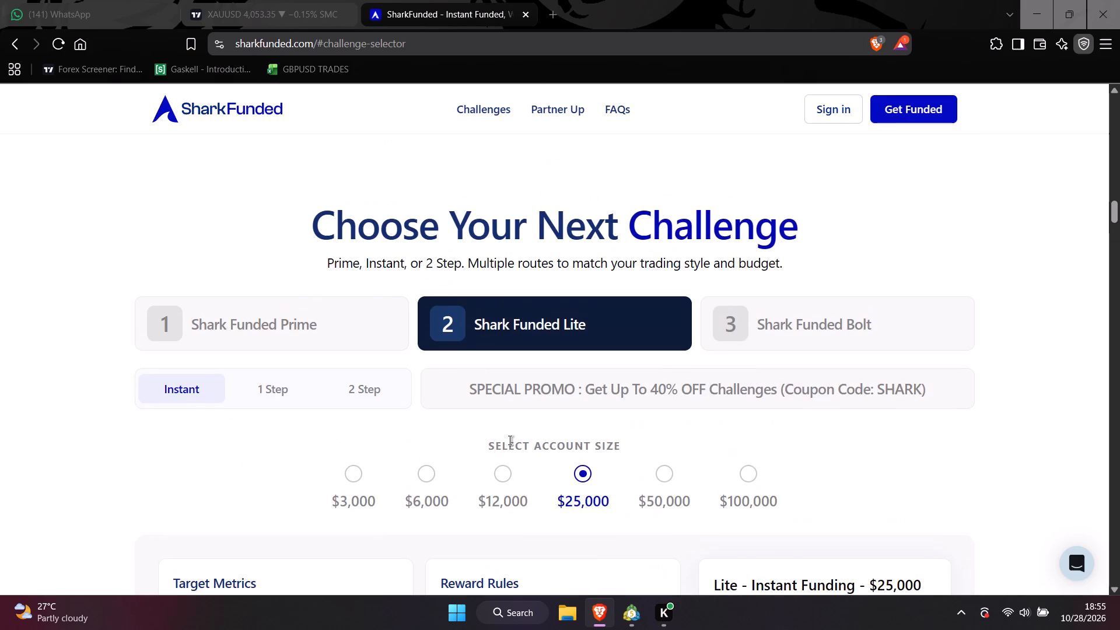
{"action": "scroll", "coordinate": [423, 397], "scroll_direction": "down", "scroll_amount": 2}
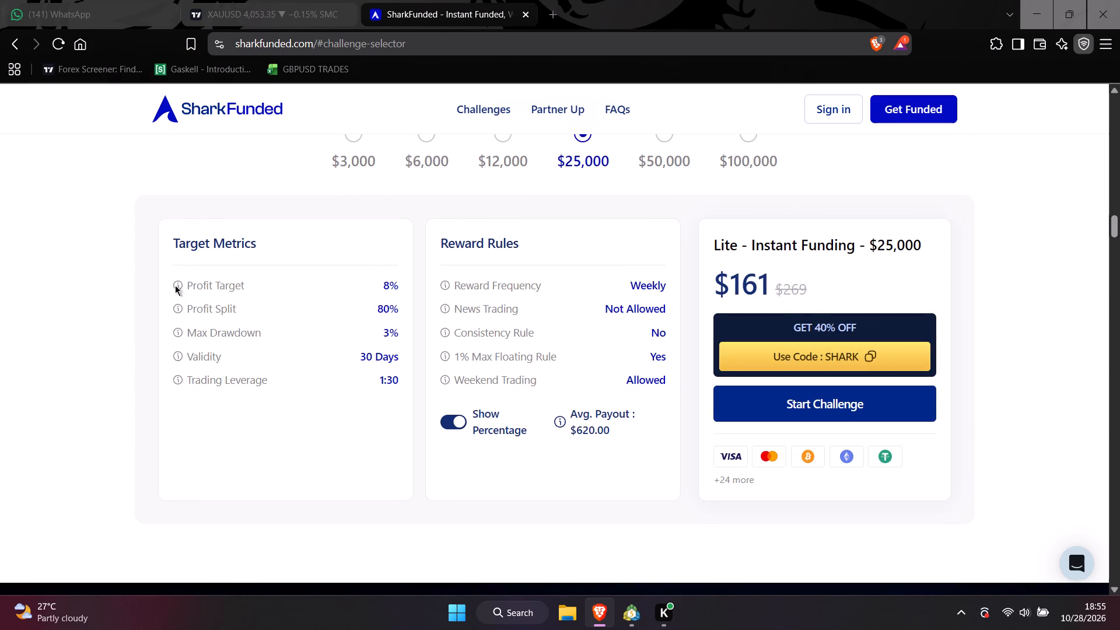
{"action": "scroll", "coordinate": [319, 313], "scroll_direction": "up", "scroll_amount": 4}
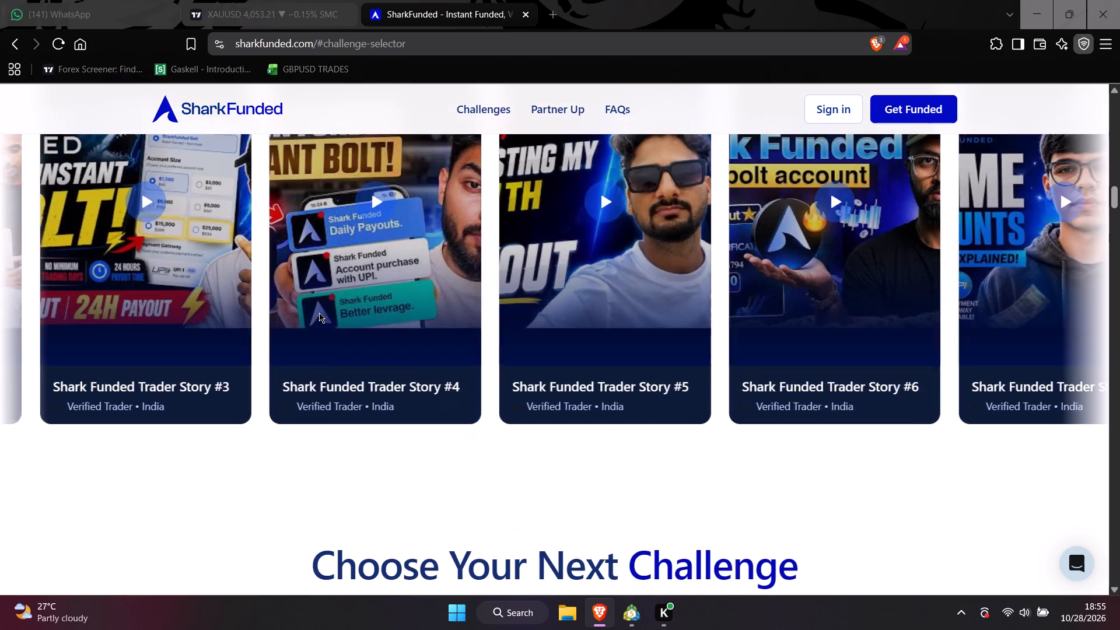
{"action": "scroll", "coordinate": [372, 394], "scroll_direction": "down", "scroll_amount": 2}
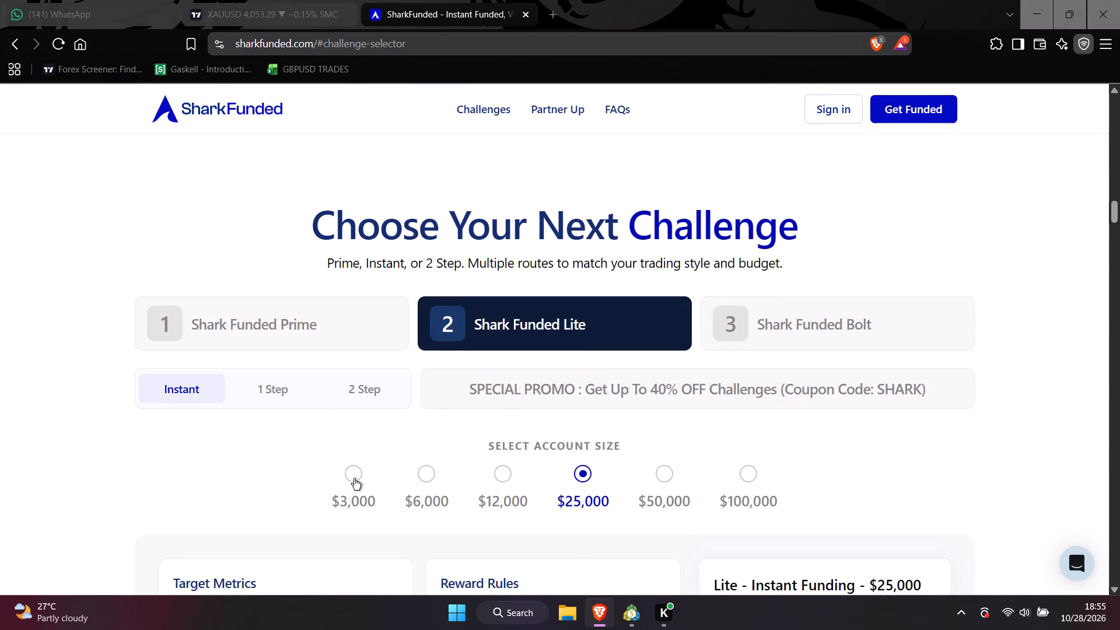
Select the $6,000 account size for the Lite Instant challenge and examine its price, rules and profit target.
{"action": "left_click", "coordinate": [434, 477]}
{"action": "scroll", "coordinate": [475, 432], "scroll_direction": "down", "scroll_amount": 2}
{"action": "scroll", "coordinate": [475, 432], "scroll_direction": "up", "scroll_amount": 1}
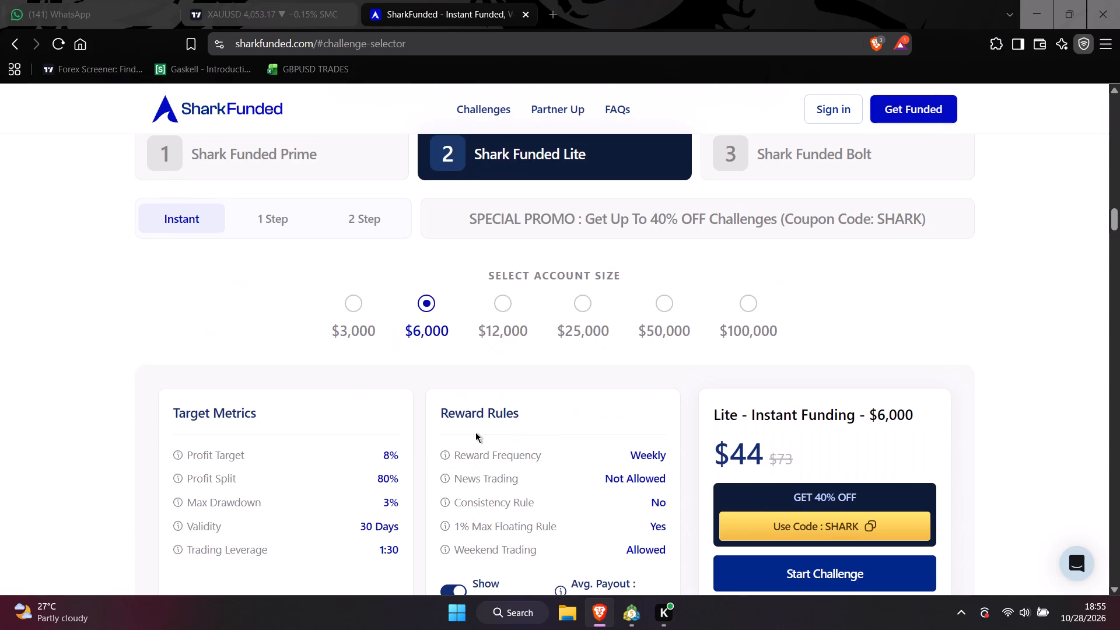
{"action": "left_click", "coordinate": [177, 455]}
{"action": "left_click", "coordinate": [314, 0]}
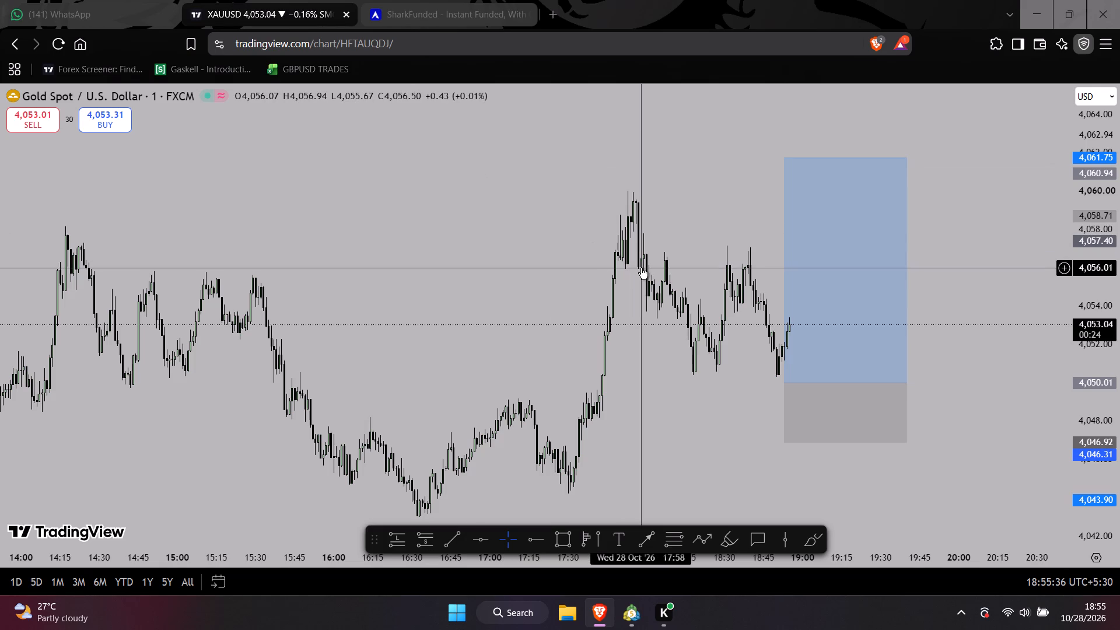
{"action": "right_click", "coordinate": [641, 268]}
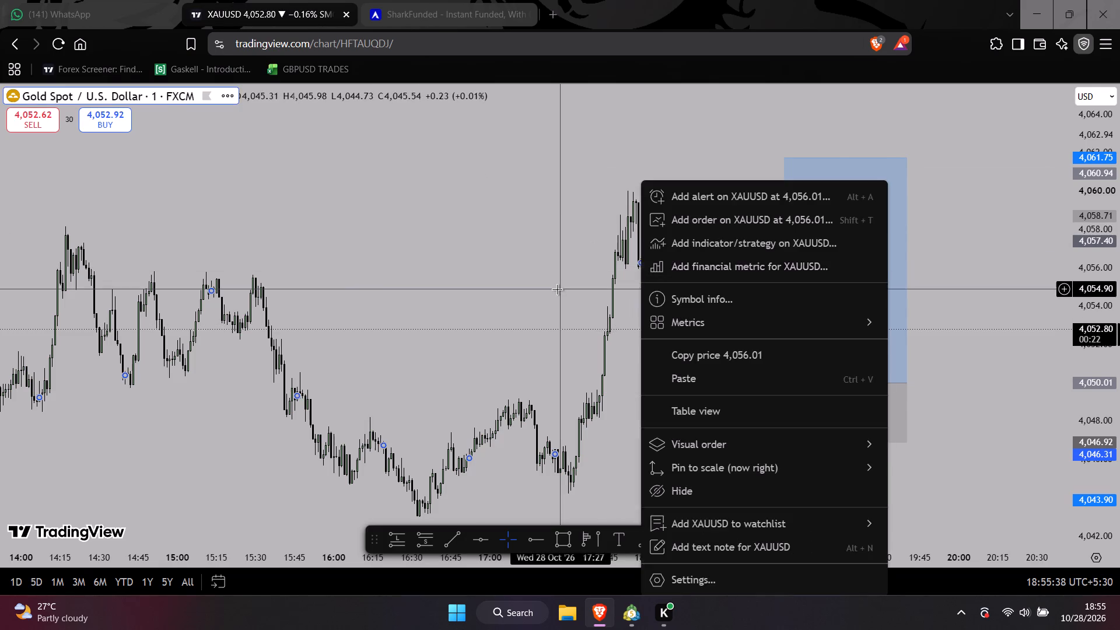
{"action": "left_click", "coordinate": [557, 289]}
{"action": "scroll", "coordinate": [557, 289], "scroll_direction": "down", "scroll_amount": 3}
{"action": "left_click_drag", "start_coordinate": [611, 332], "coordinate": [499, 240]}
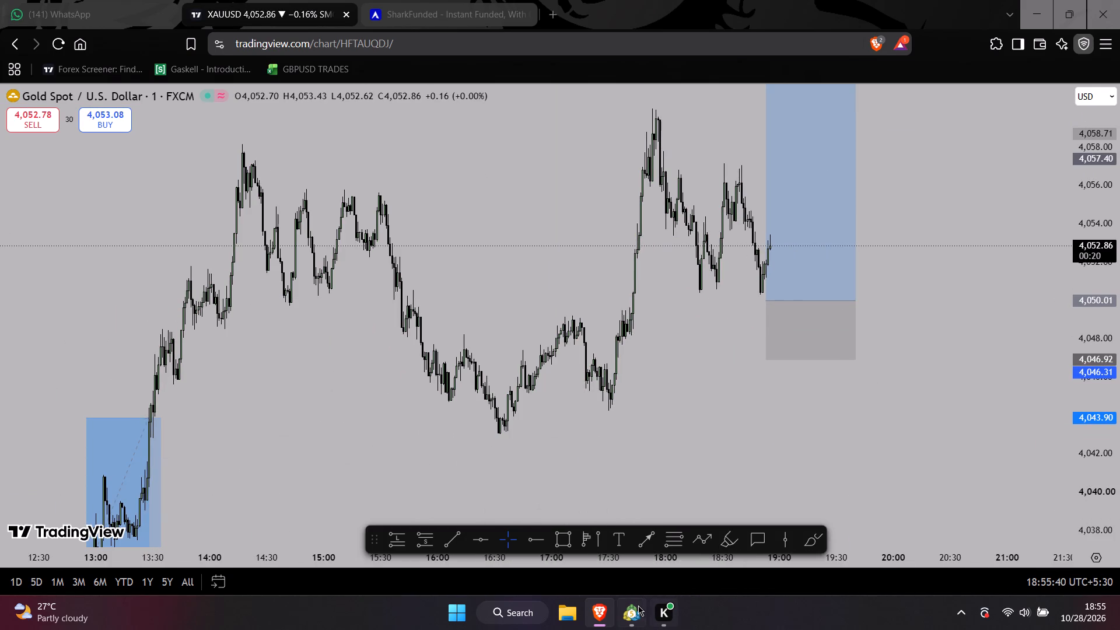
Switch to MetaTrader 5 and check the XAUUSD M1 price against the pending buy limit order.
{"action": "left_click", "coordinate": [638, 605]}
{"action": "scroll", "coordinate": [790, 301], "scroll_direction": "up", "scroll_amount": 2}
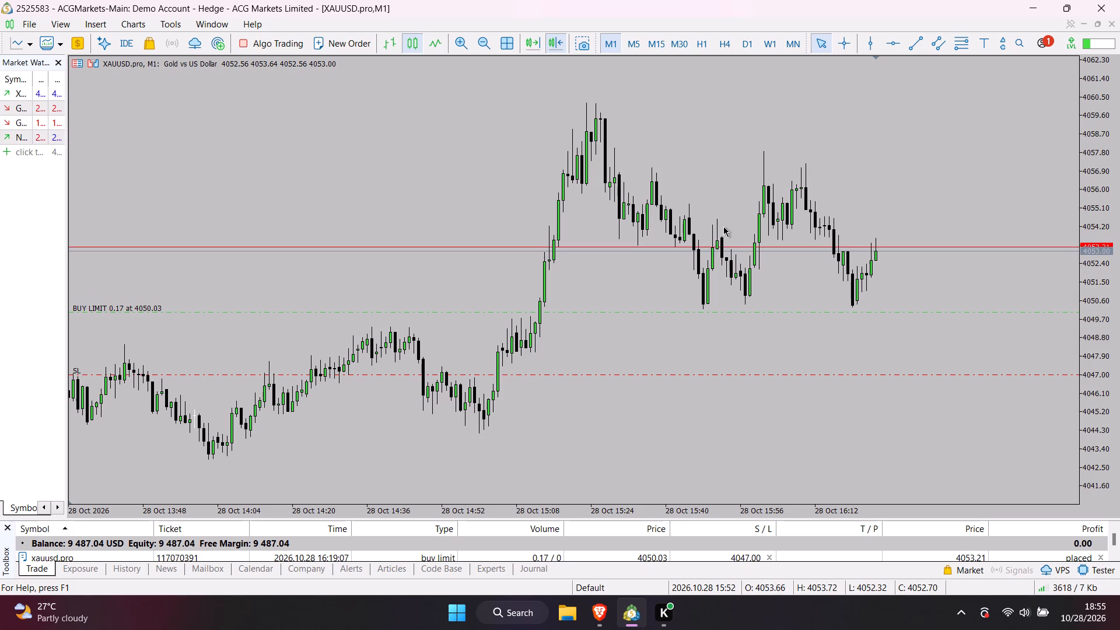
{"action": "left_click", "coordinate": [1035, 12]}
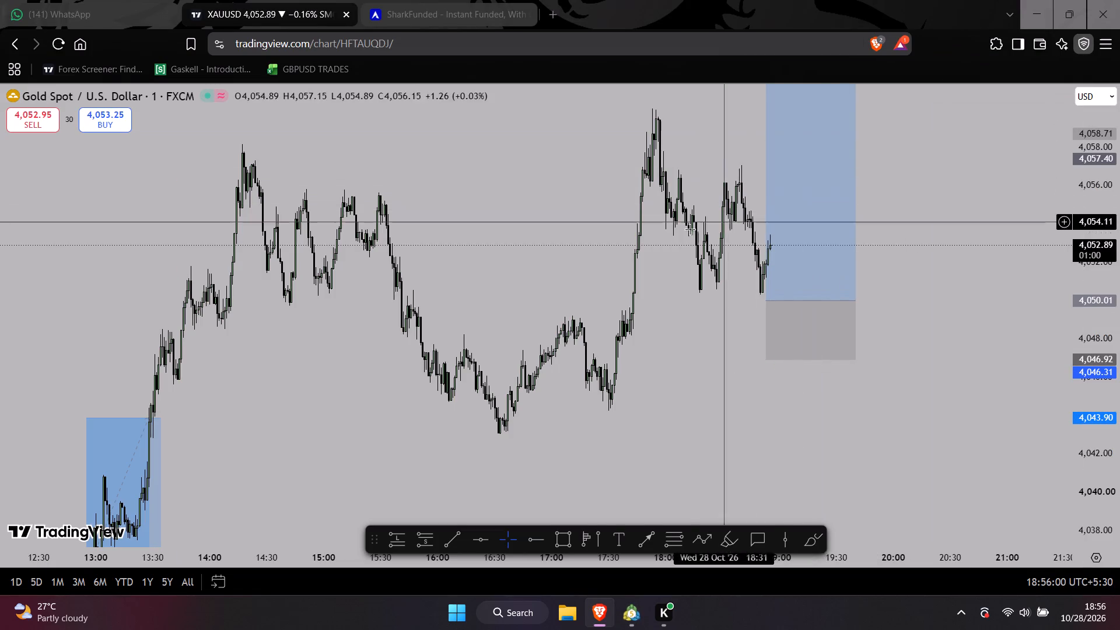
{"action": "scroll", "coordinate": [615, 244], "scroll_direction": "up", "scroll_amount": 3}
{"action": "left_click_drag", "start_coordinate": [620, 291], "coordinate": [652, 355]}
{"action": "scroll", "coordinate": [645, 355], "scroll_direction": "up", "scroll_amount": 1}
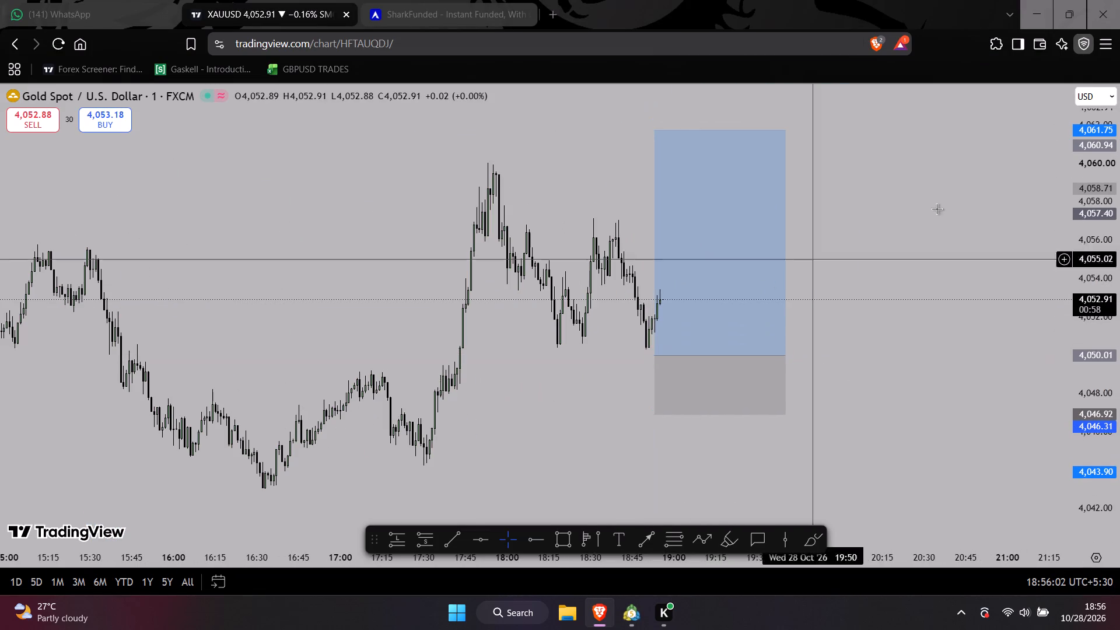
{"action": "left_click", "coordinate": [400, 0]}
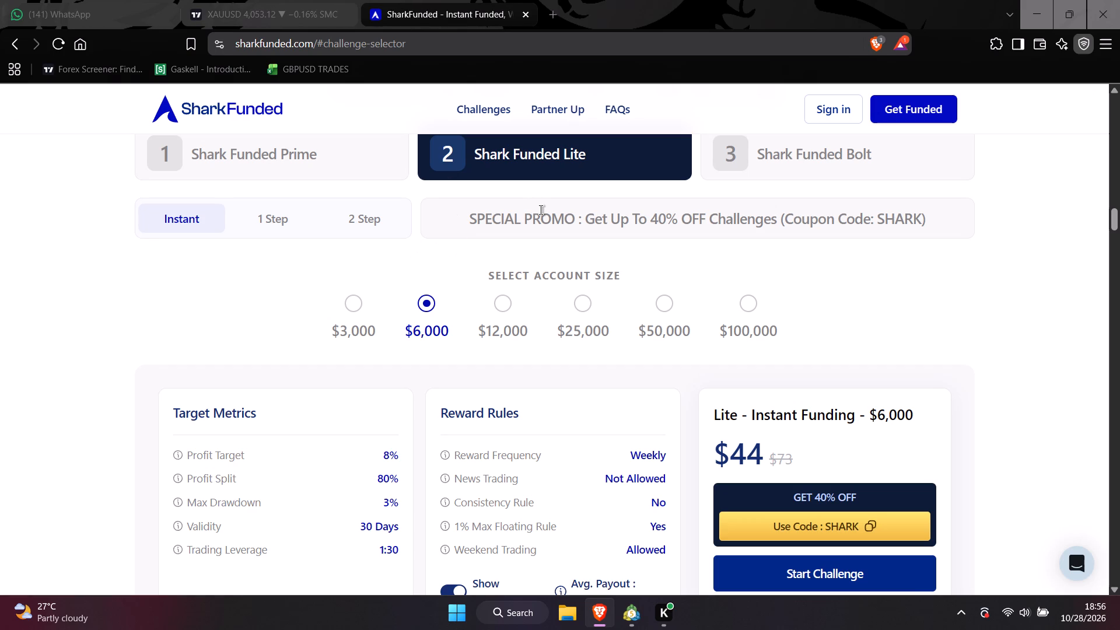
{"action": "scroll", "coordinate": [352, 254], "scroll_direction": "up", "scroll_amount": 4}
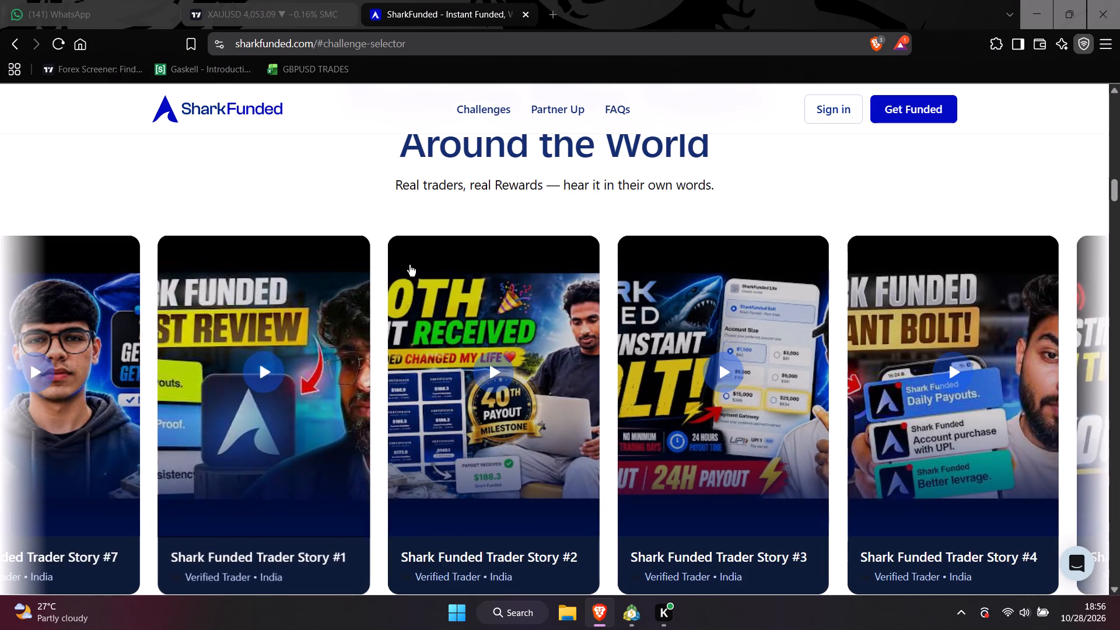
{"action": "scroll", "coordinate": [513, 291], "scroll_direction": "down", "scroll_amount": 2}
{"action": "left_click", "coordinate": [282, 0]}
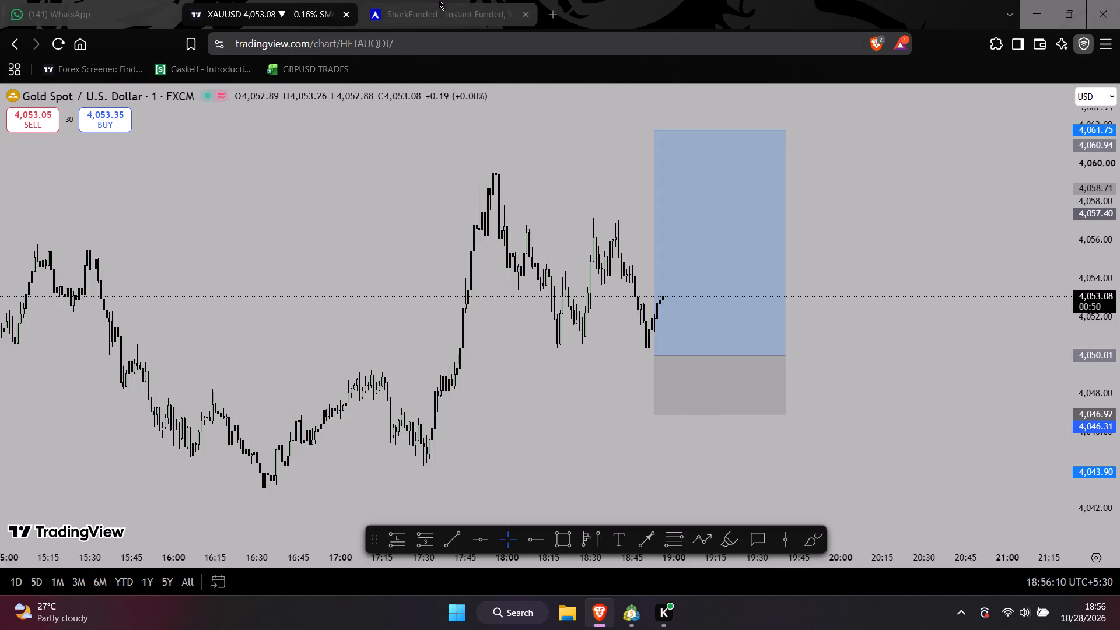
On the SharkFunded page, show the Shark Funded Prime challenge and examine its target metrics, reward rules and price.
{"action": "left_click", "coordinate": [440, 0]}
{"action": "left_click", "coordinate": [298, 0]}
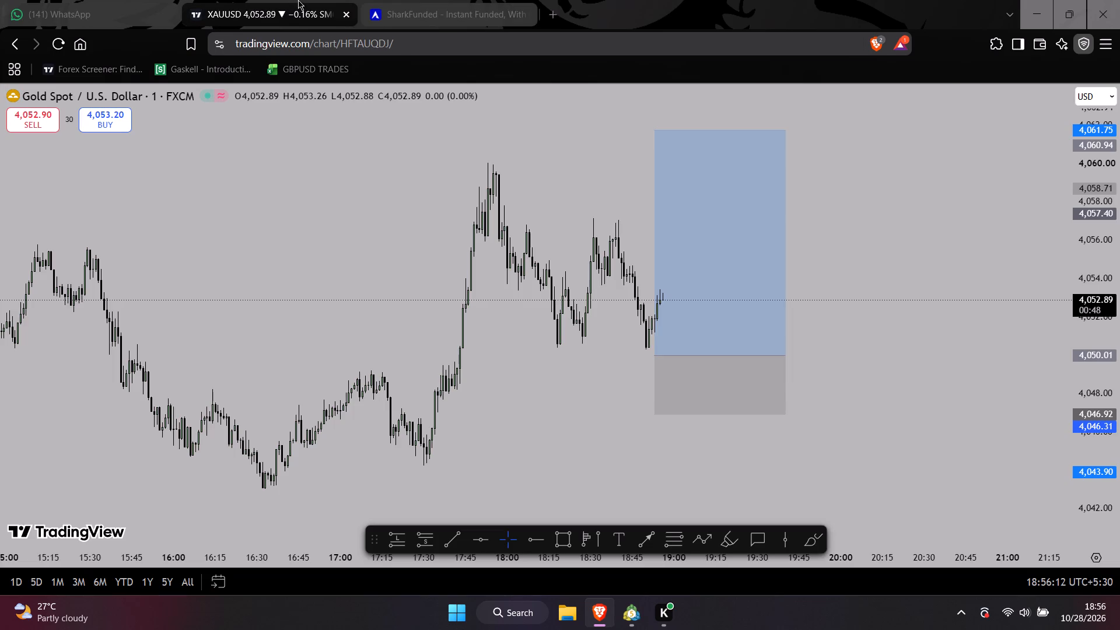
{"action": "left_click", "coordinate": [471, 0]}
{"action": "scroll", "coordinate": [439, 279], "scroll_direction": "up", "scroll_amount": 5}
{"action": "scroll", "coordinate": [441, 279], "scroll_direction": "down", "scroll_amount": 2}
{"action": "scroll", "coordinate": [441, 279], "scroll_direction": "up", "scroll_amount": 2}
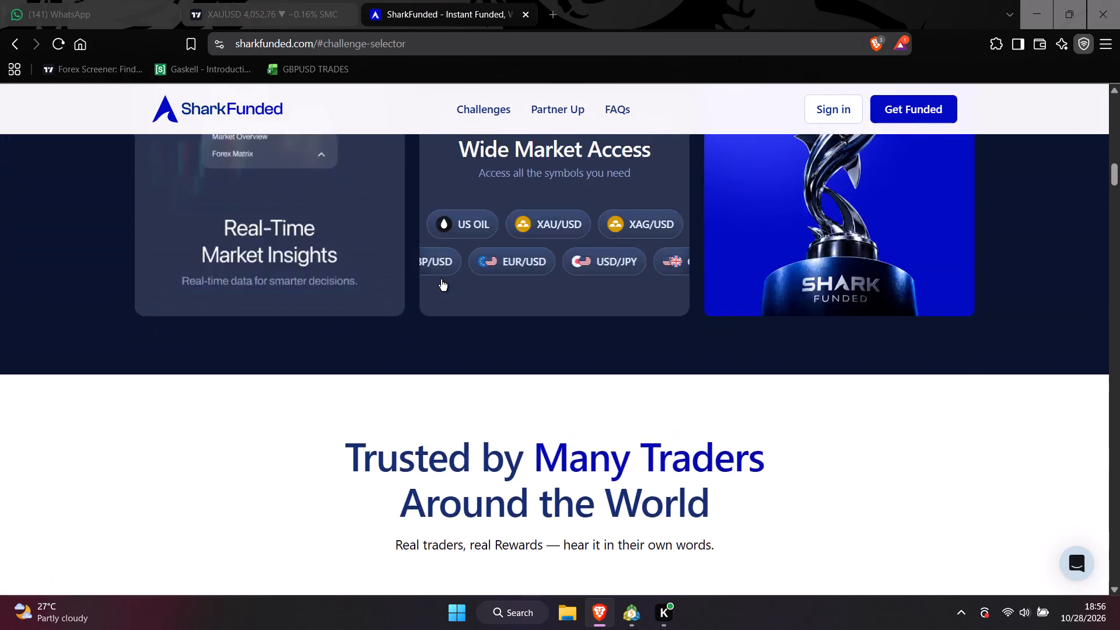
{"action": "scroll", "coordinate": [441, 279], "scroll_direction": "down", "scroll_amount": 7}
{"action": "scroll", "coordinate": [441, 279], "scroll_direction": "up", "scroll_amount": 1}
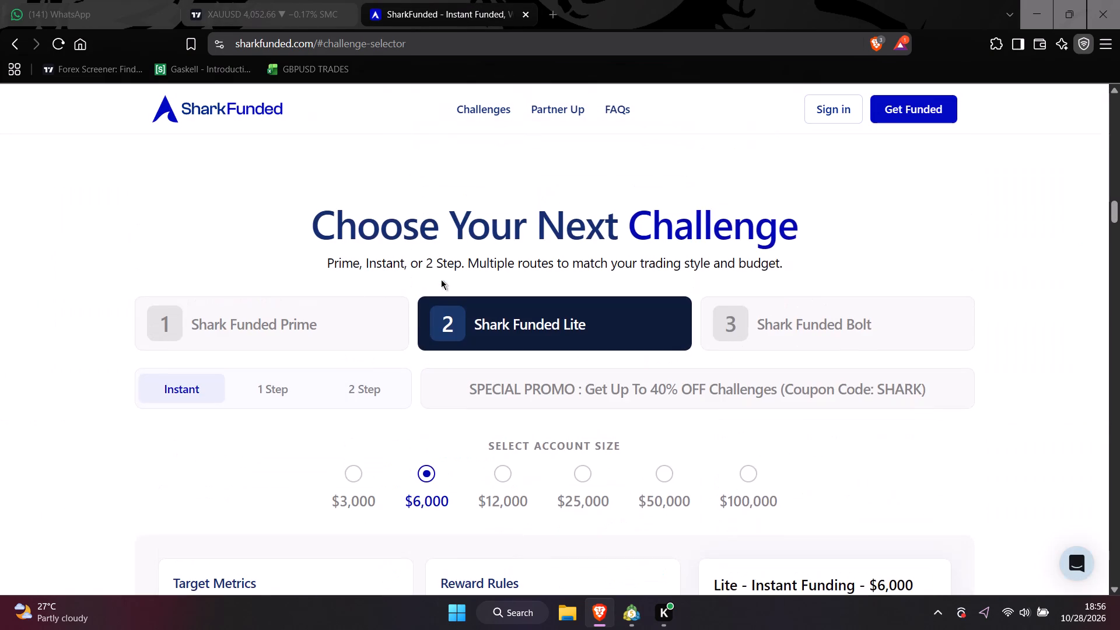
{"action": "left_click", "coordinate": [300, 309]}
{"action": "right_click", "coordinate": [300, 309]}
{"action": "left_click", "coordinate": [159, 355]}
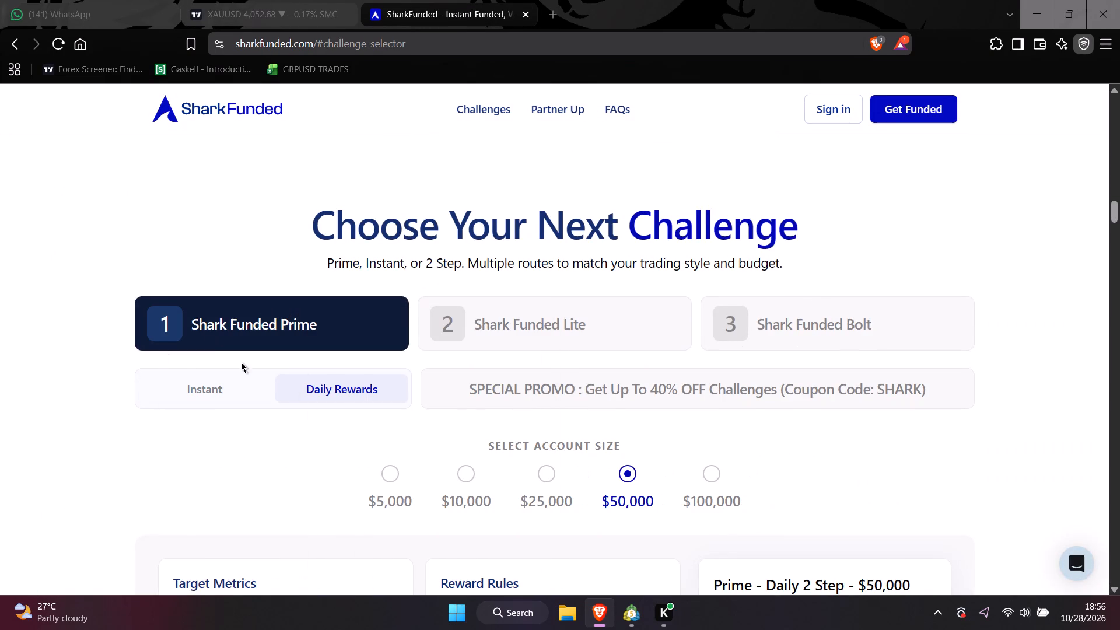
{"action": "scroll", "coordinate": [318, 367], "scroll_direction": "down", "scroll_amount": 2}
{"action": "scroll", "coordinate": [318, 367], "scroll_direction": "up", "scroll_amount": 1}
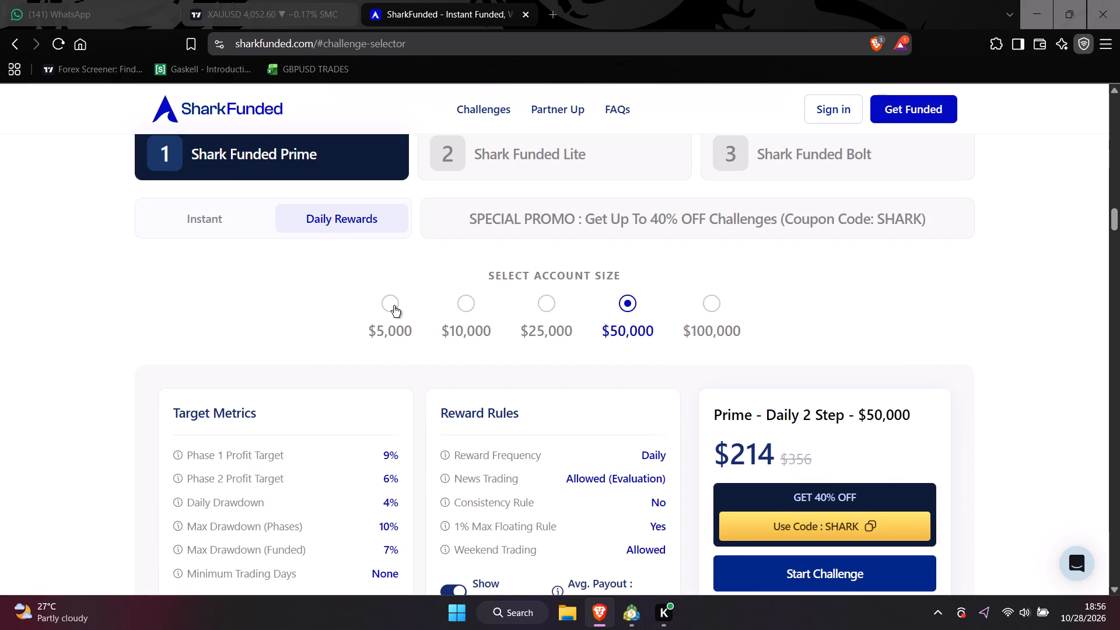
Select the $5,000 account size for the Prime Daily Rewards challenge and examine its price, metrics and reward rules.
{"action": "left_click", "coordinate": [394, 306]}
{"action": "scroll", "coordinate": [394, 306], "scroll_direction": "down", "scroll_amount": 1}
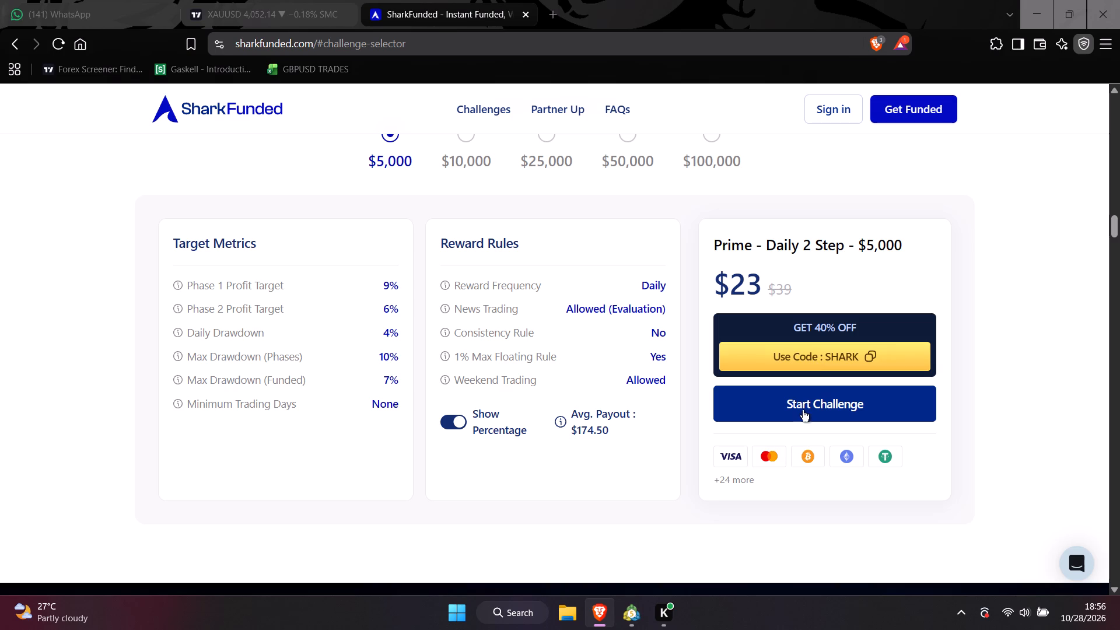
{"action": "scroll", "coordinate": [714, 290], "scroll_direction": "up", "scroll_amount": 5}
Return to the TradingView chart and check the XAUUSD price against the long position's entry level.
{"action": "left_click", "coordinate": [306, 0]}
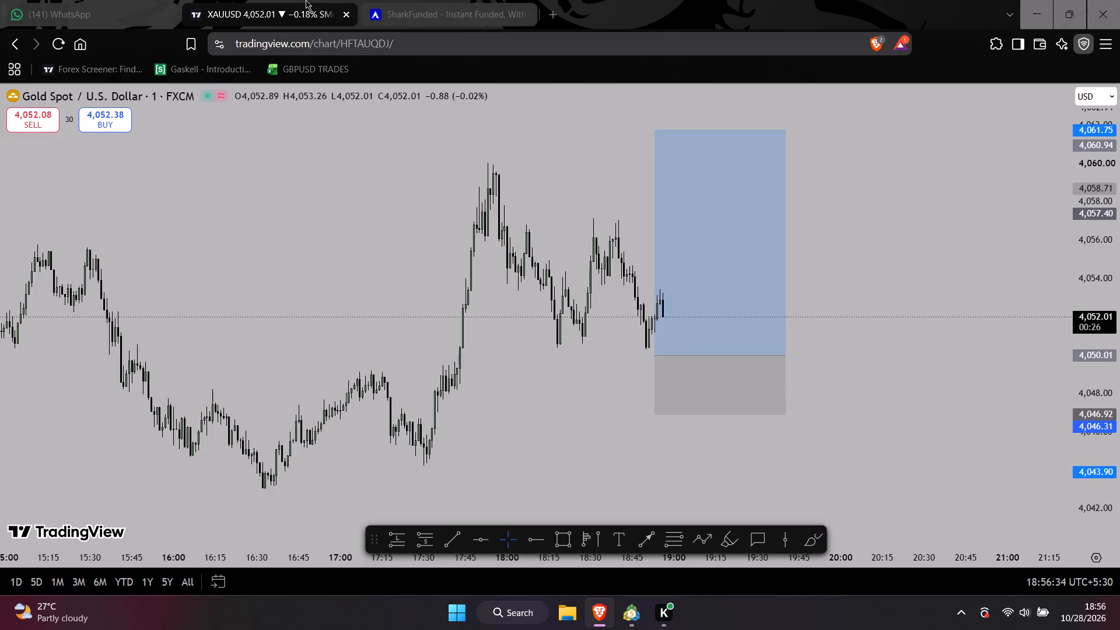
{"action": "scroll", "coordinate": [492, 352], "scroll_direction": "up", "scroll_amount": 2}
{"action": "scroll", "coordinate": [733, 407], "scroll_direction": "down", "scroll_amount": 3}
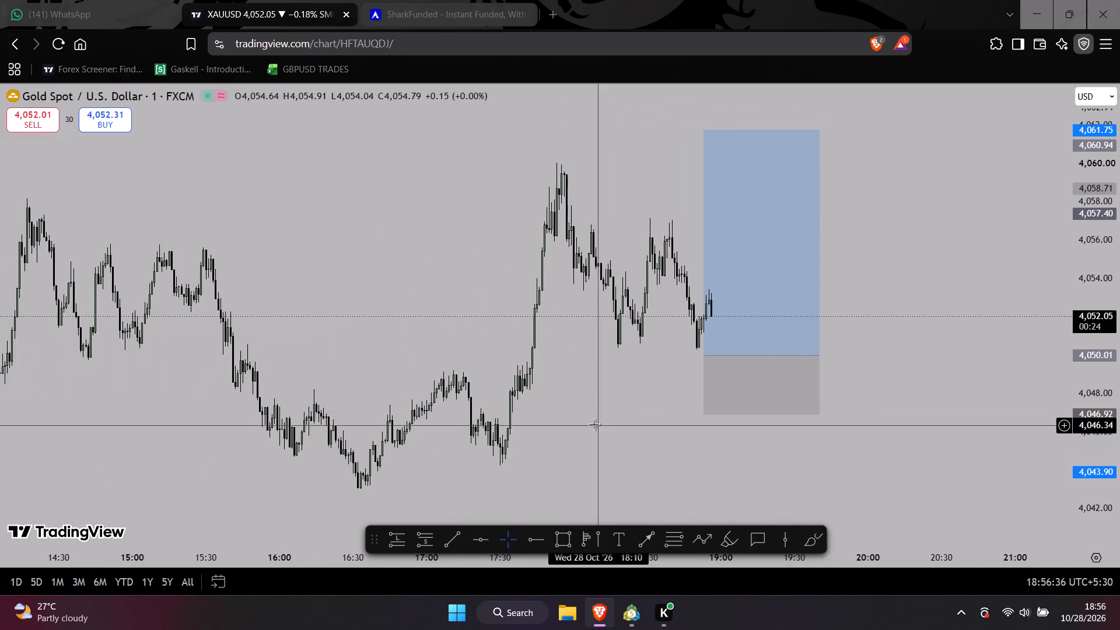
{"action": "left_click_drag", "start_coordinate": [594, 424], "coordinate": [582, 435]}
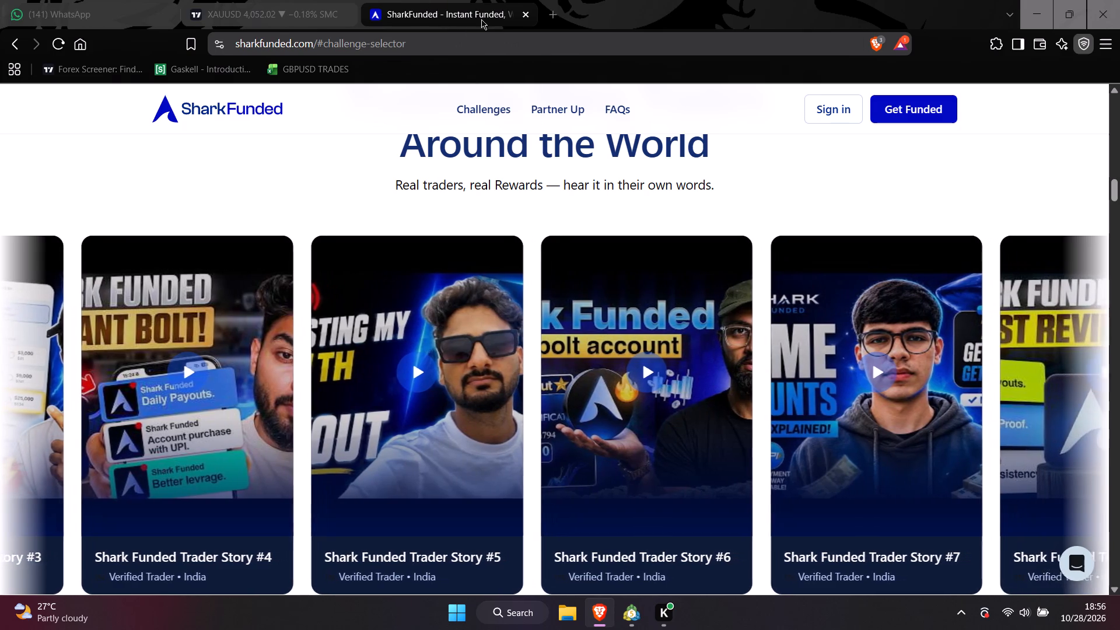
Search the web for "fundedfriday" in place of the SharkFunded page.
{"action": "left_click", "coordinate": [521, 37]}
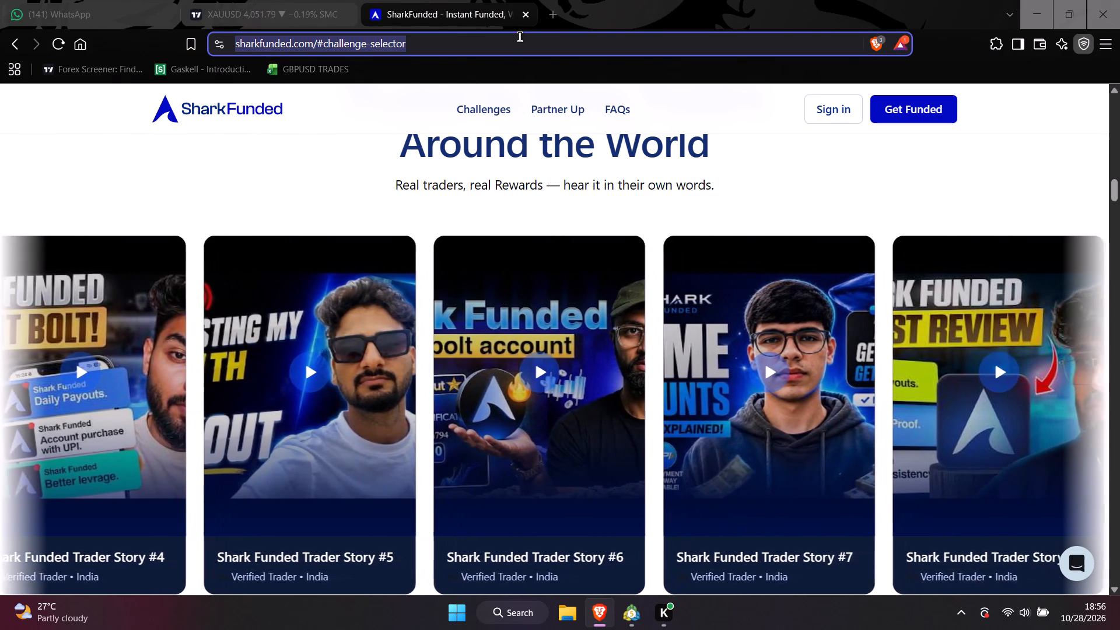
{"action": "type", "text": "fundedd"}
{"action": "key", "text": "BackSpace"}
{"action": "type", "text": "friday"}
{"action": "key", "text": "space"}
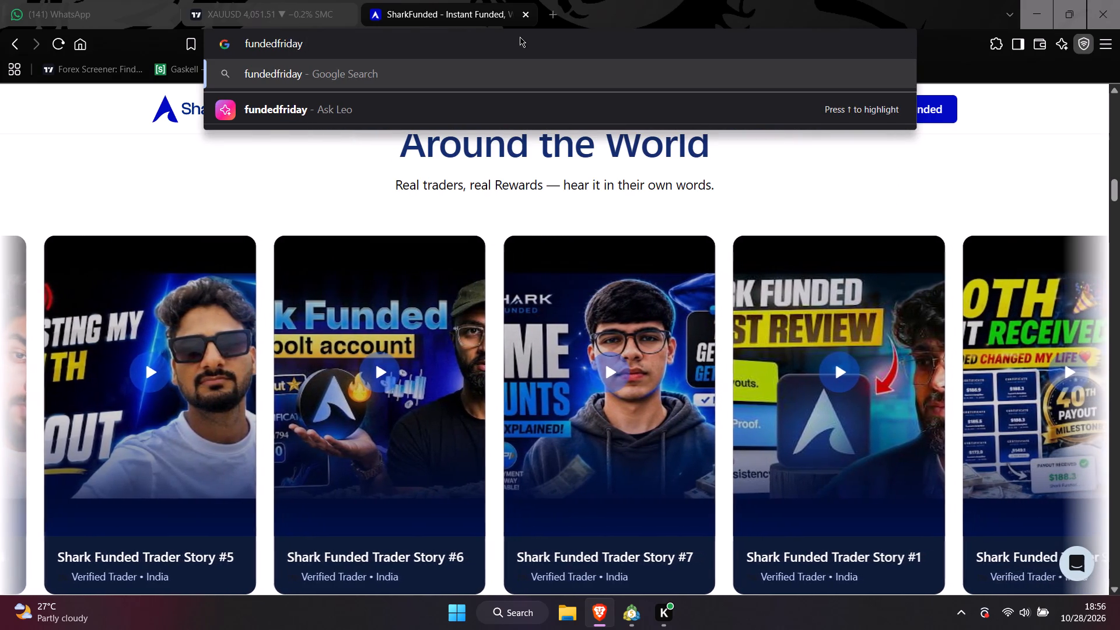
{"action": "key", "text": "Return"}
Monitor XAUUSD on the TradingView chart and compare its price with the pending buy limit in MetaTrader 5.
{"action": "left_click", "coordinate": [325, 0]}
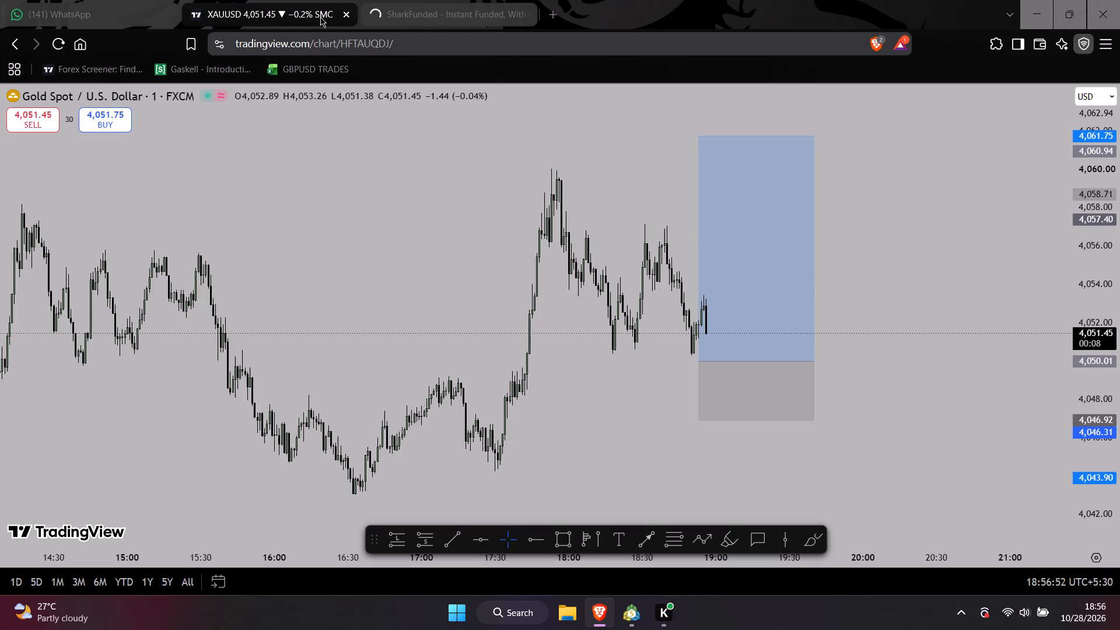
{"action": "scroll", "coordinate": [547, 312], "scroll_direction": "up", "scroll_amount": 2}
{"action": "scroll", "coordinate": [528, 226], "scroll_direction": "down", "scroll_amount": 2}
{"action": "left_click", "coordinate": [414, 0]}
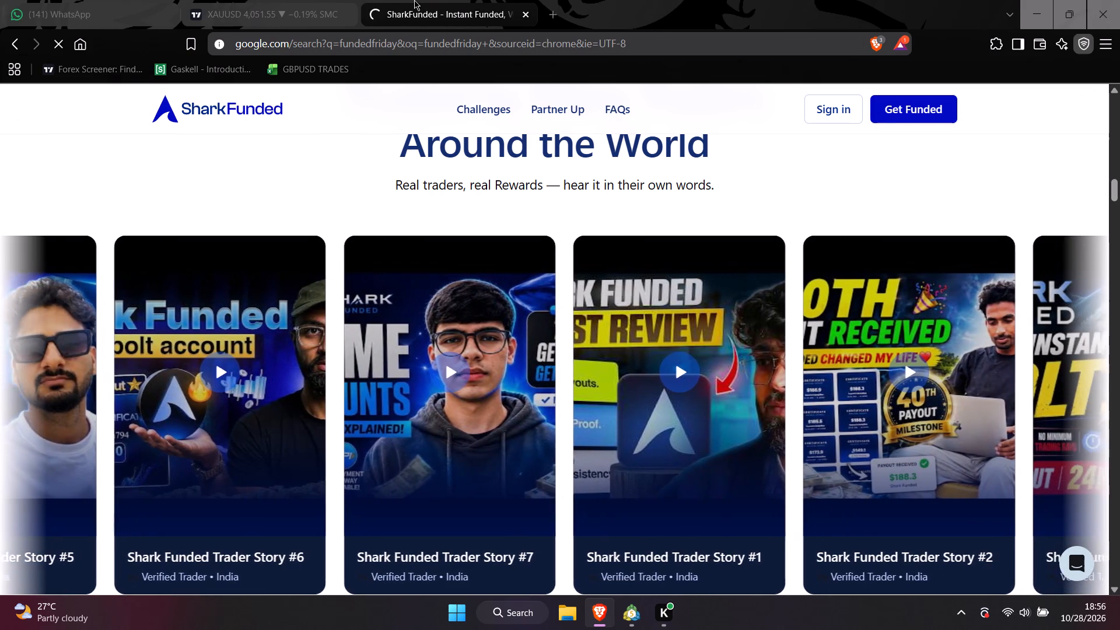
{"action": "left_click", "coordinate": [305, 0]}
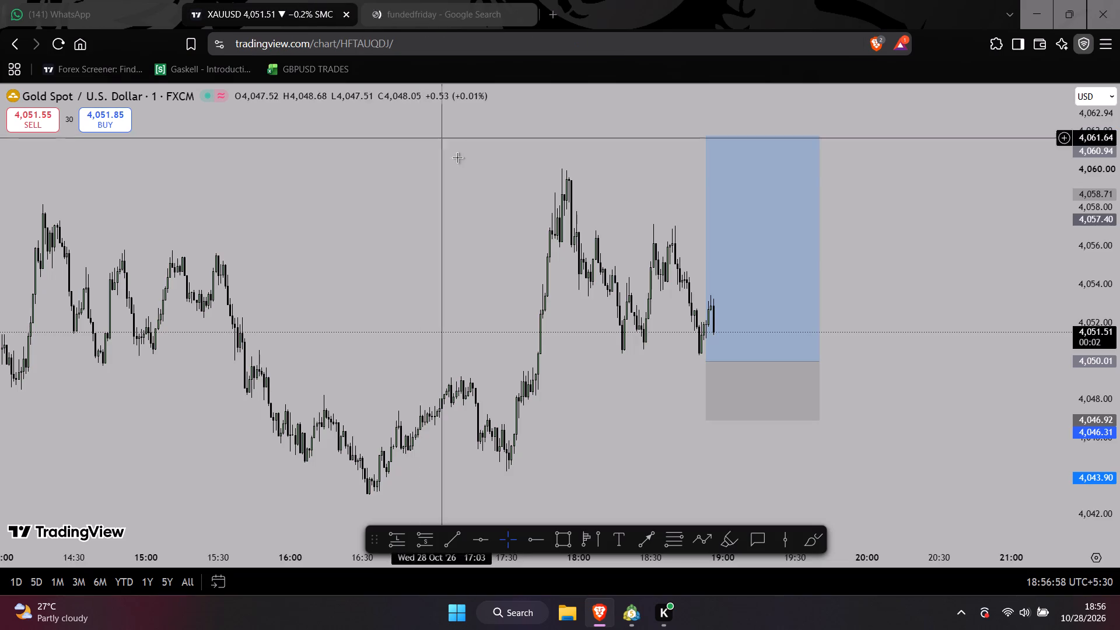
{"action": "scroll", "coordinate": [604, 237], "scroll_direction": "down", "scroll_amount": 1}
{"action": "left_click", "coordinate": [639, 623]}
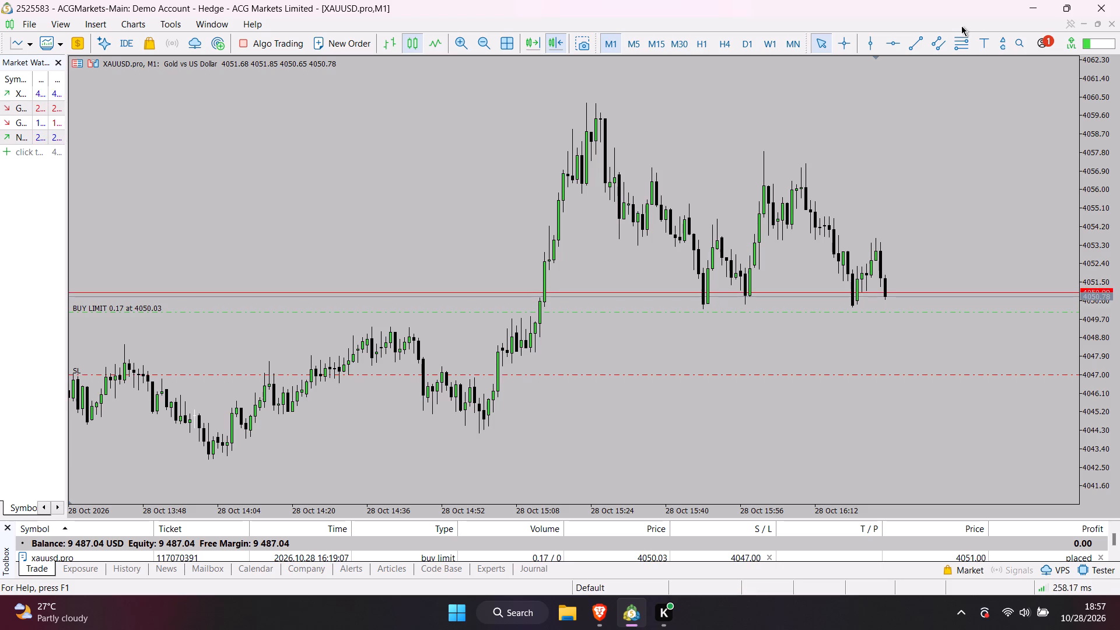
{"action": "left_click", "coordinate": [1027, 0]}
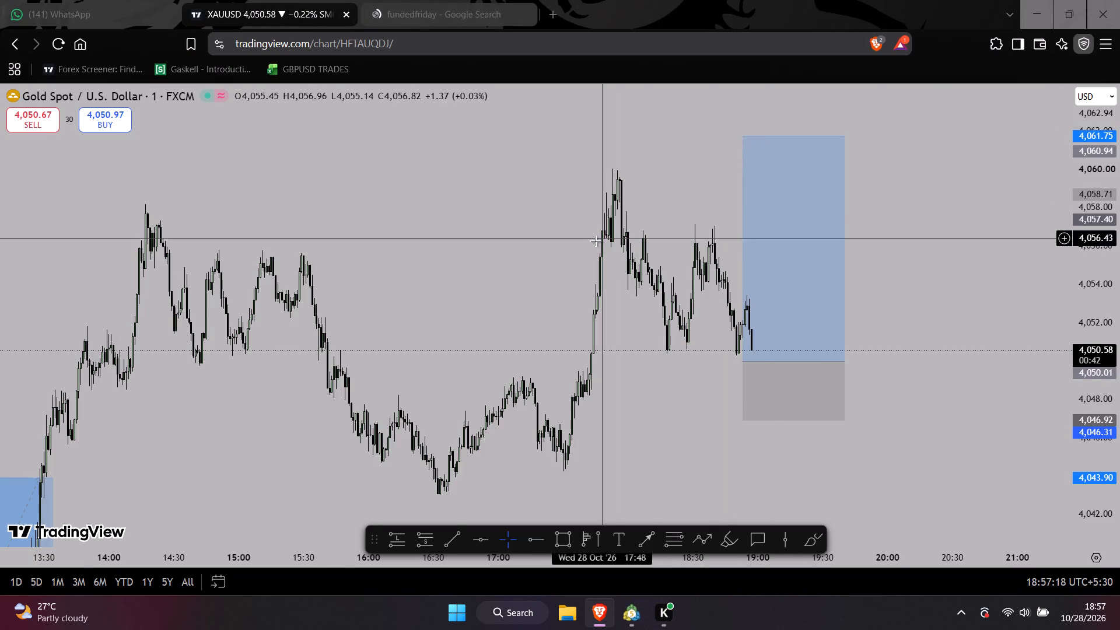
{"action": "scroll", "coordinate": [593, 242], "scroll_direction": "up", "scroll_amount": 1}
Open the Funded Friday website from the fundedfriday search results.
{"action": "left_click", "coordinate": [394, 0]}
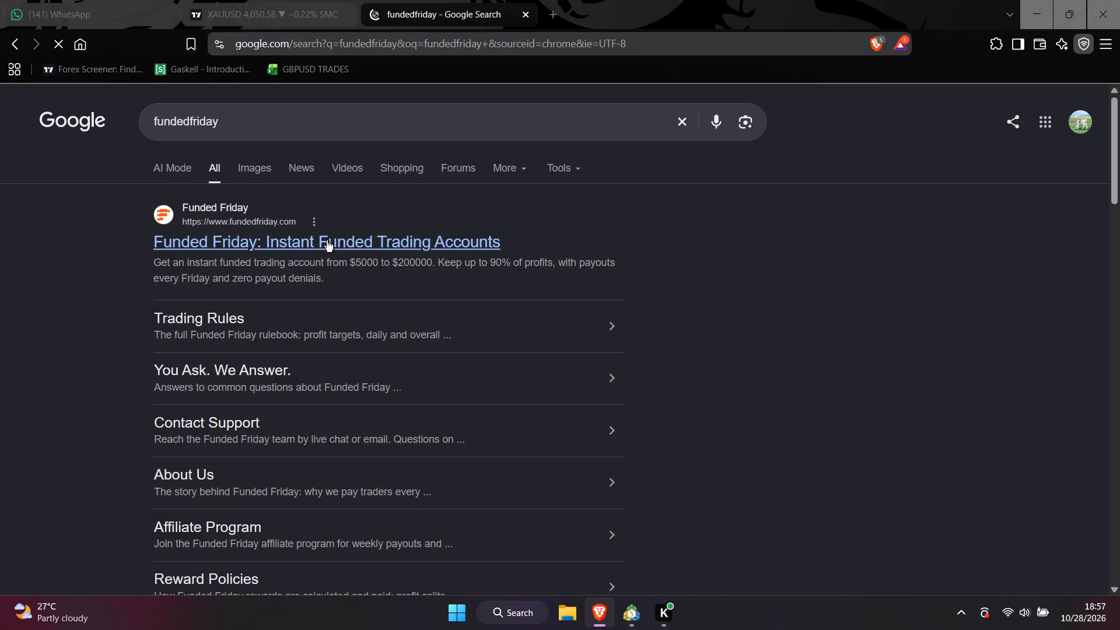
{"action": "left_click", "coordinate": [327, 240]}
Check XAUUSD on TradingView, and in MetaTrader 5 compare the M1 price with the pending buy limit order.
{"action": "left_click", "coordinate": [271, 0]}
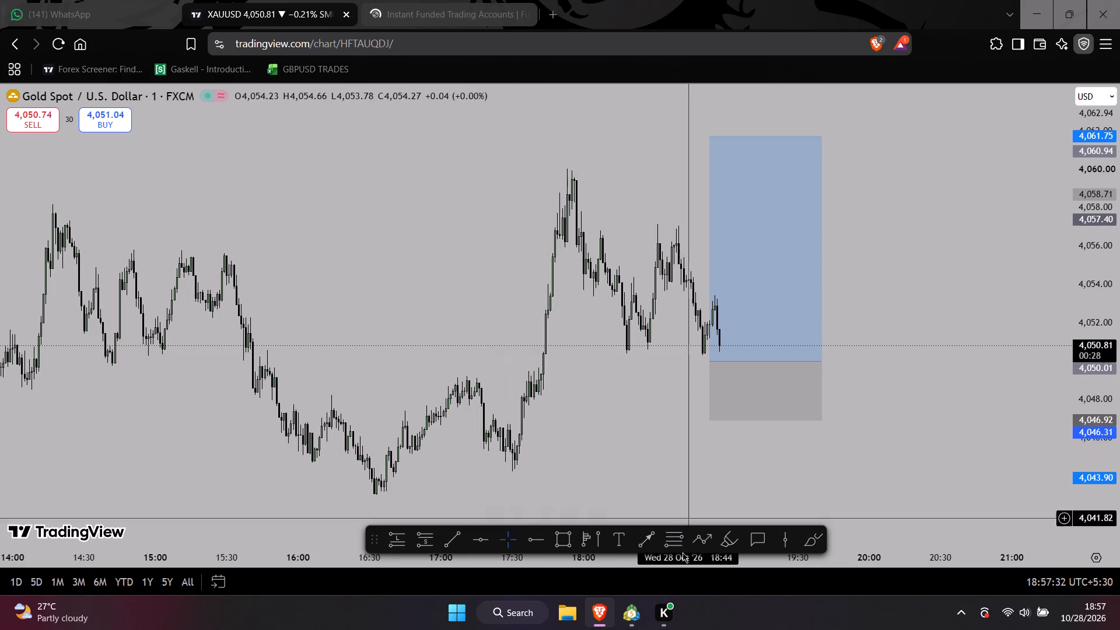
{"action": "left_click", "coordinate": [635, 616]}
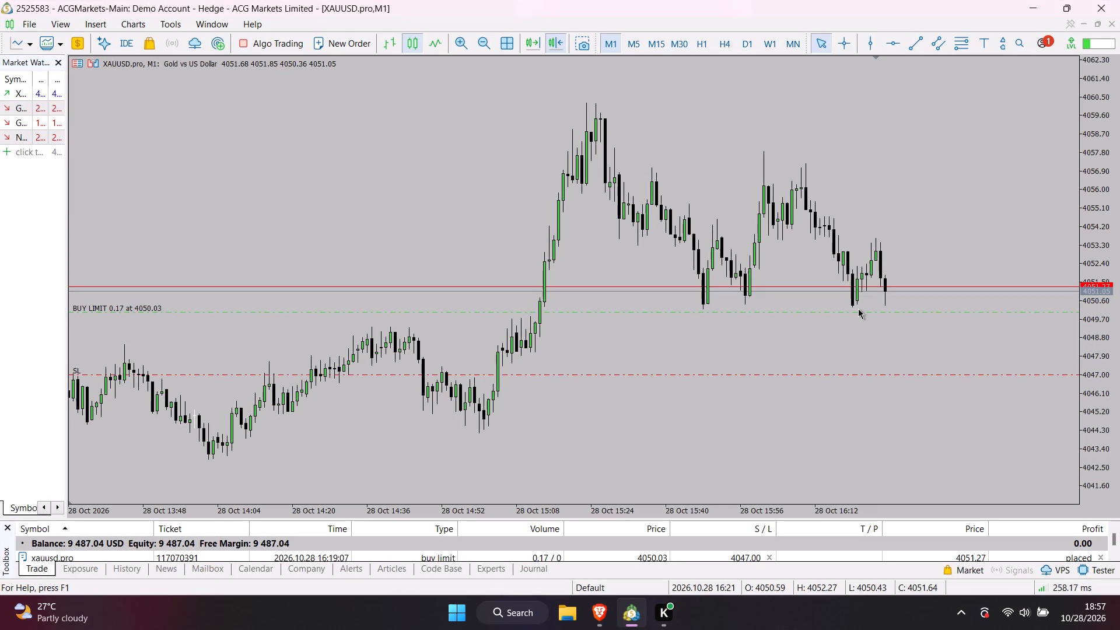
{"action": "left_click", "coordinate": [1027, 8]}
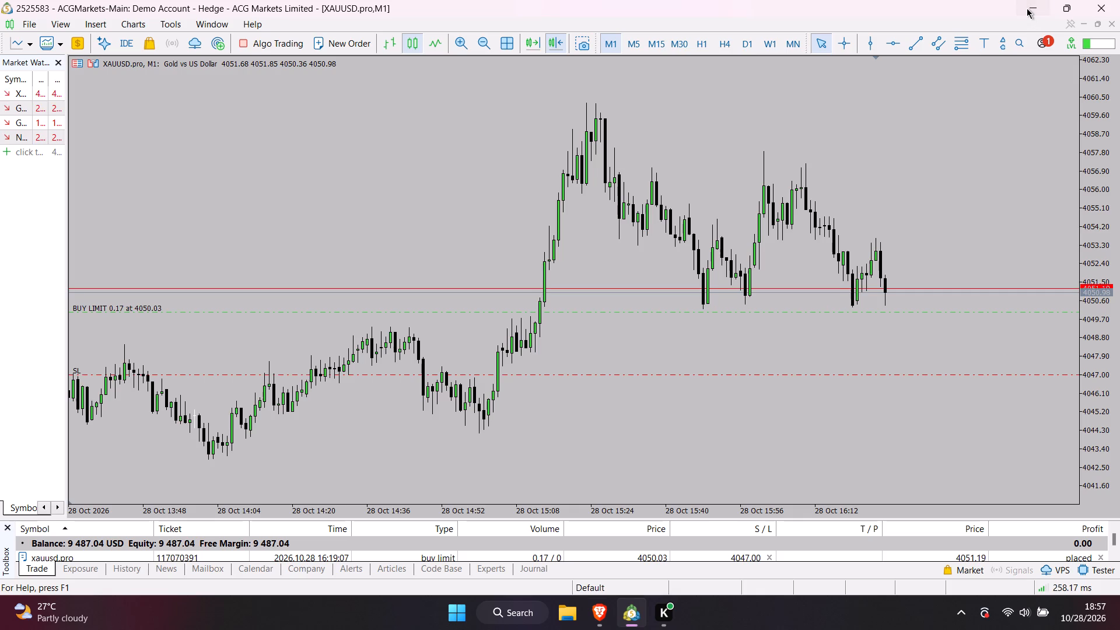
On the Funded Friday site, go to the challenge offers, select the $10K Instant Fund account and examine its loss limits and fee.
{"action": "left_click", "coordinate": [477, 0]}
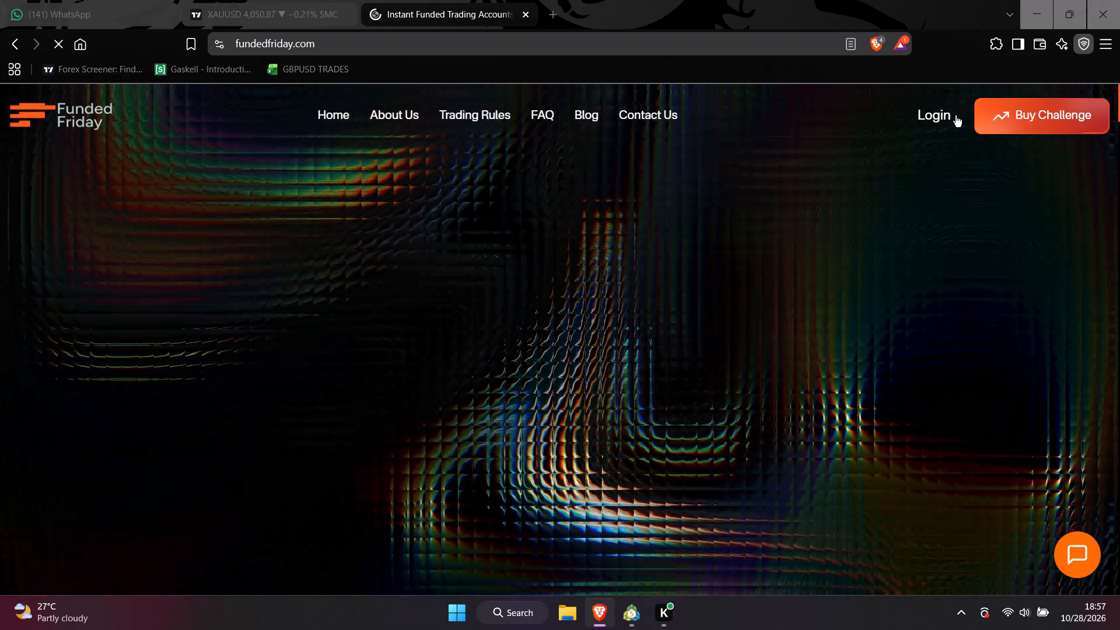
{"action": "left_click", "coordinate": [1004, 125]}
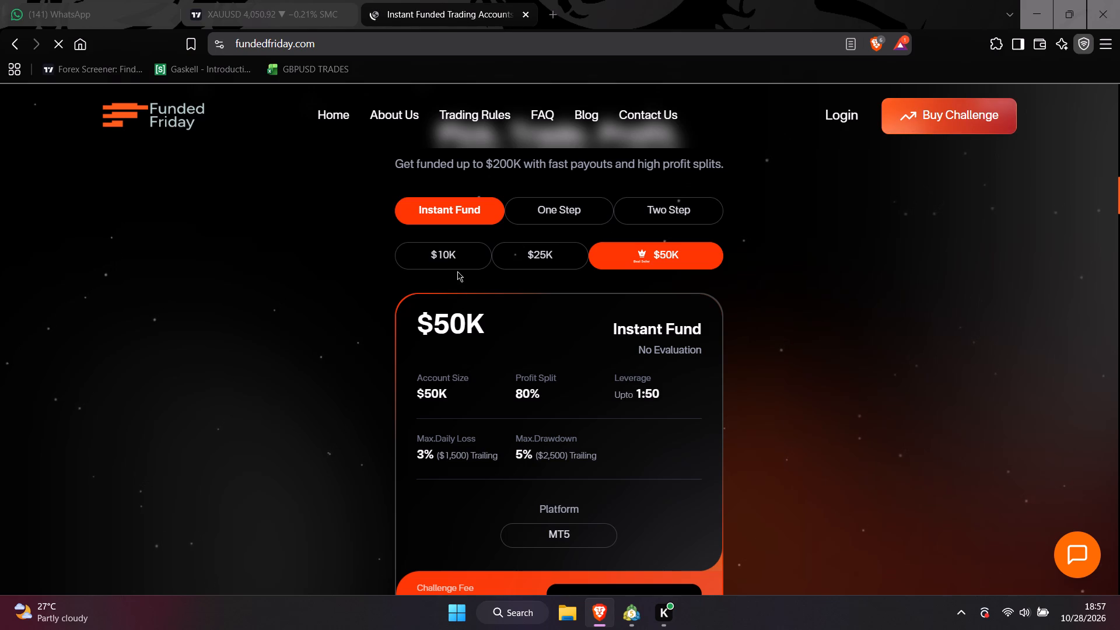
{"action": "left_click", "coordinate": [433, 255]}
{"action": "scroll", "coordinate": [471, 299], "scroll_direction": "down", "scroll_amount": 2}
{"action": "scroll", "coordinate": [476, 306], "scroll_direction": "up", "scroll_amount": 2}
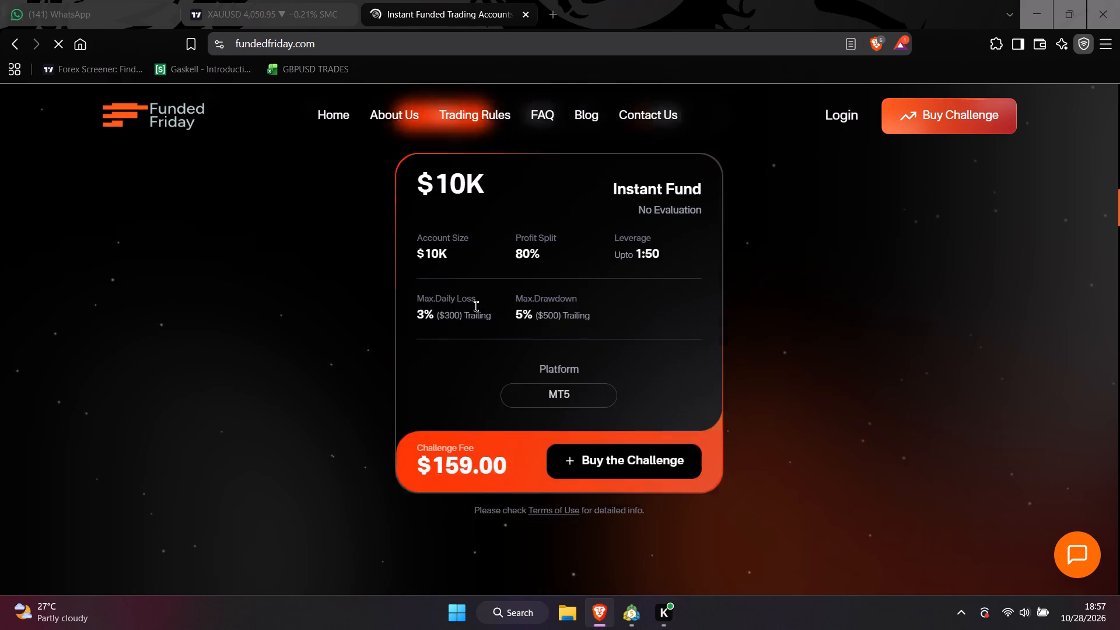
Return to the TradingView chart and check the XAUUSD price against the long position's entry level.
{"action": "left_click", "coordinate": [310, 10]}
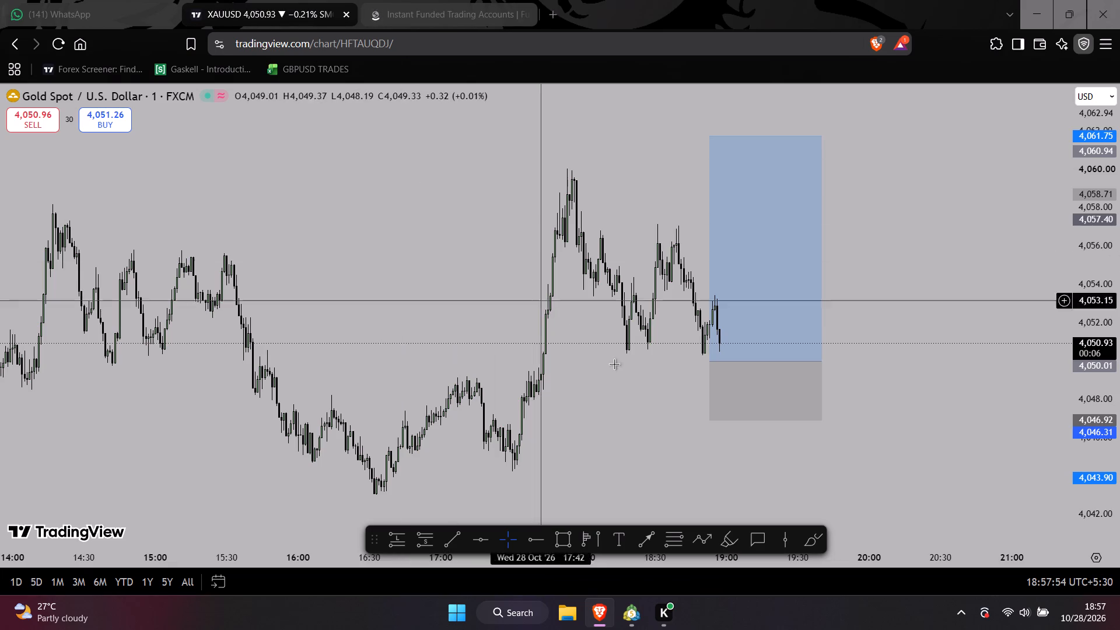
{"action": "scroll", "coordinate": [677, 425], "scroll_direction": "down", "scroll_amount": 2}
{"action": "scroll", "coordinate": [677, 426], "scroll_direction": "up", "scroll_amount": 2}
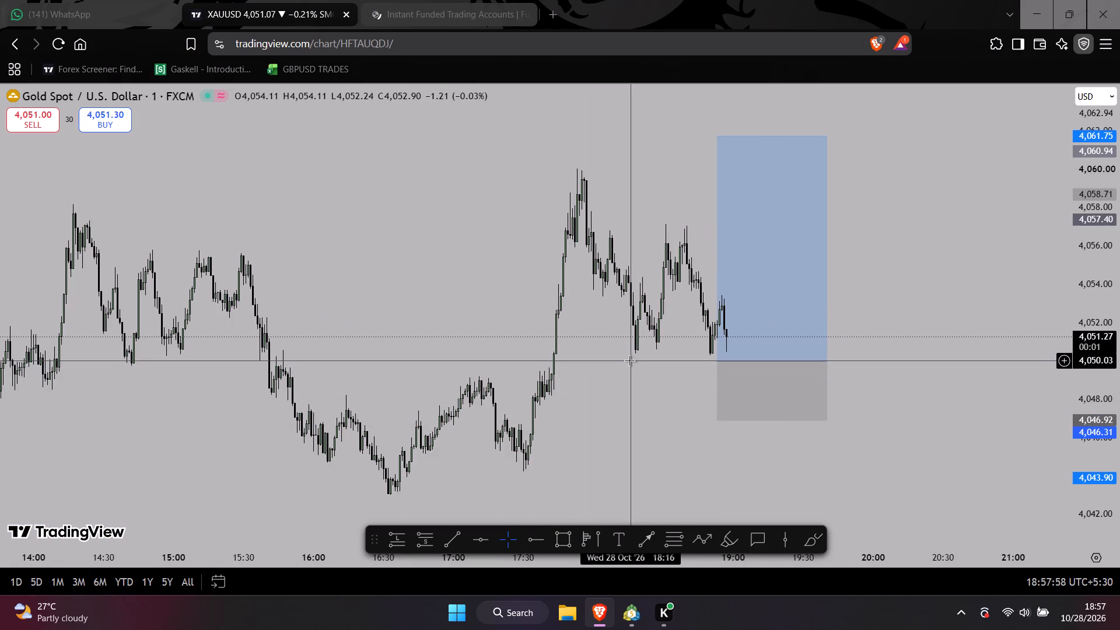
Re-examine the $10K Instant Fund offer on the Funded Friday site, including its profit split, drawdown limits and challenge fee.
{"action": "left_click", "coordinate": [401, 0]}
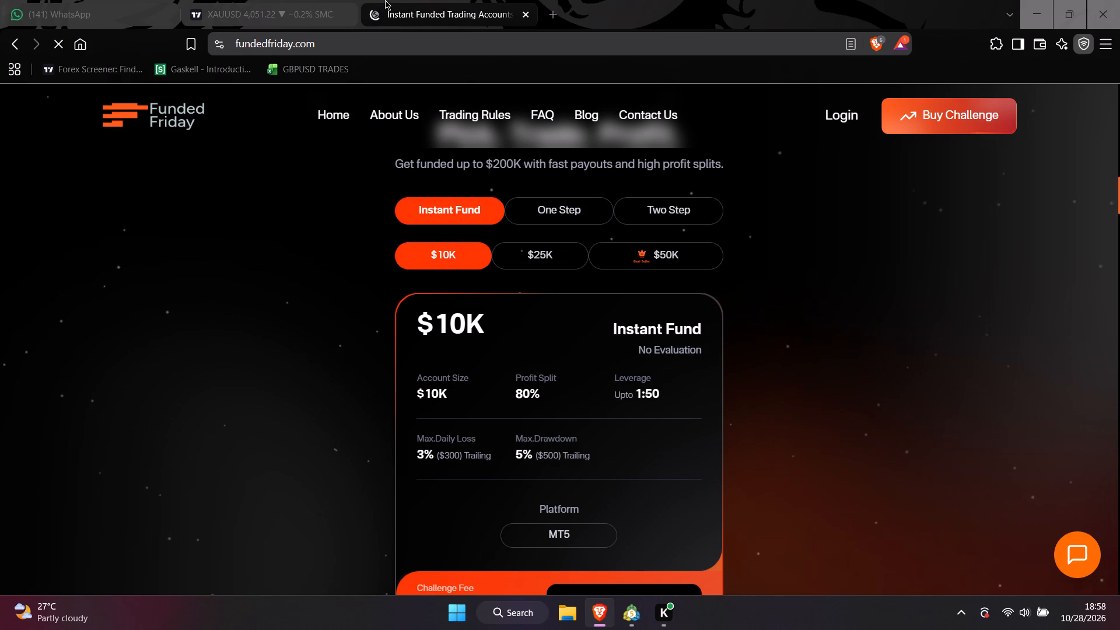
{"action": "scroll", "coordinate": [466, 298], "scroll_direction": "down", "scroll_amount": 3}
{"action": "scroll", "coordinate": [466, 298], "scroll_direction": "up", "scroll_amount": 2}
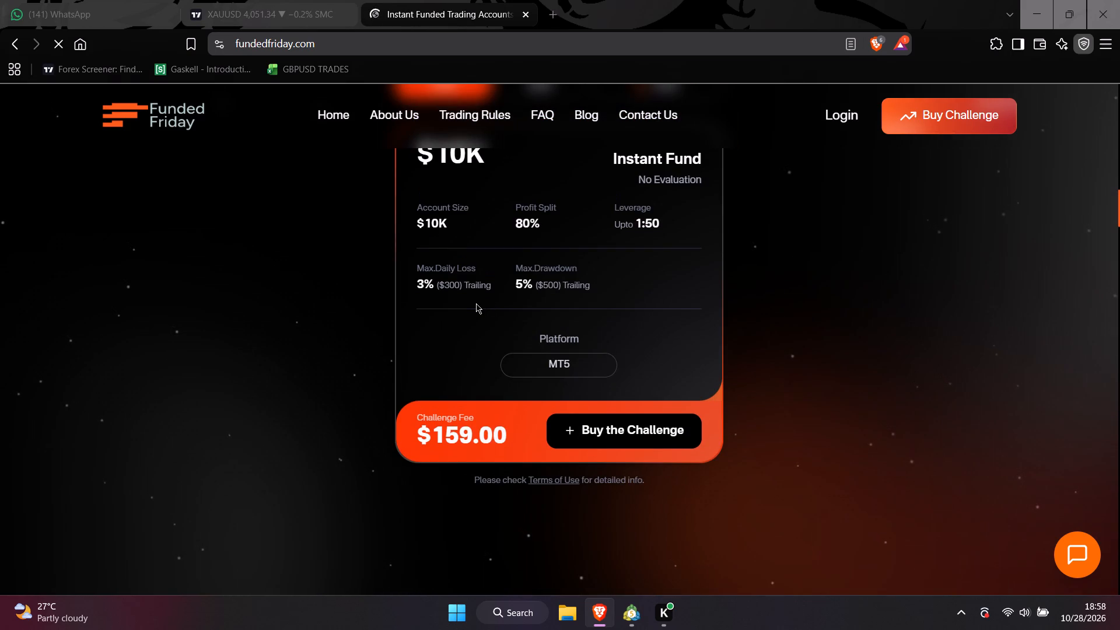
{"action": "scroll", "coordinate": [476, 303], "scroll_direction": "up", "scroll_amount": 3}
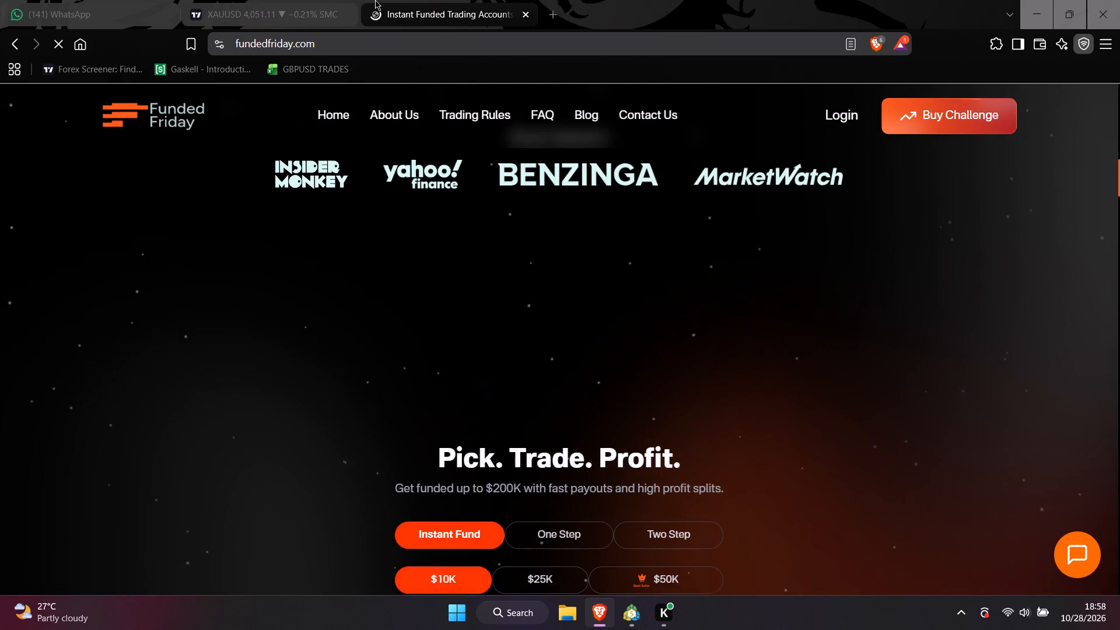
Return to the TradingView chart and check XAUUSD price action around the long position's entry and the earlier swings.
{"action": "left_click", "coordinate": [299, 0]}
{"action": "scroll", "coordinate": [620, 313], "scroll_direction": "down", "scroll_amount": 2}
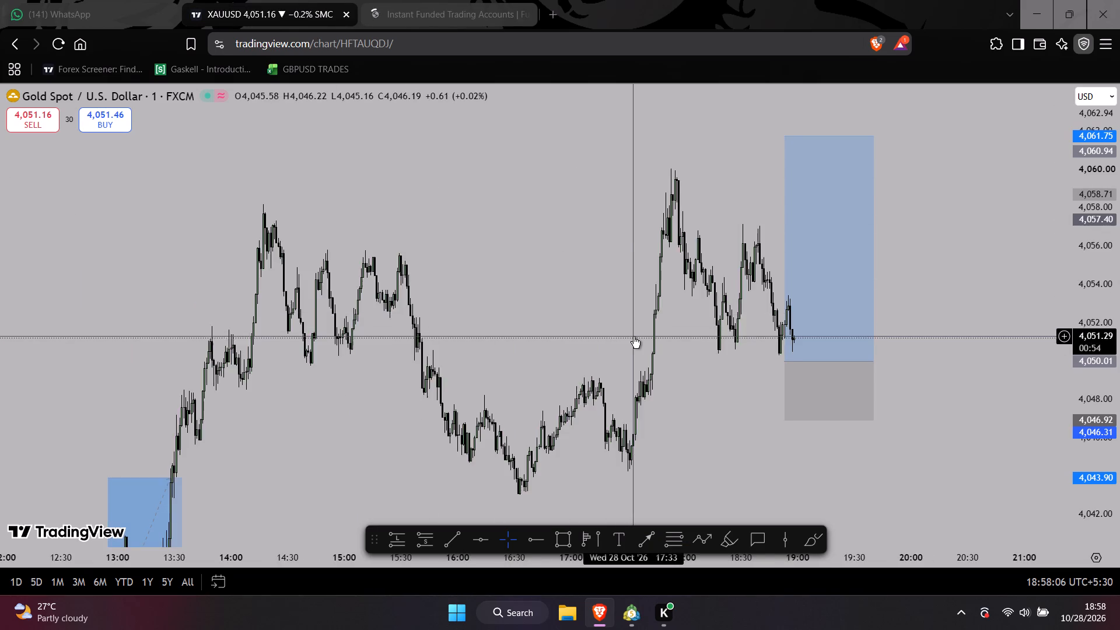
{"action": "scroll", "coordinate": [633, 337], "scroll_direction": "up", "scroll_amount": 1}
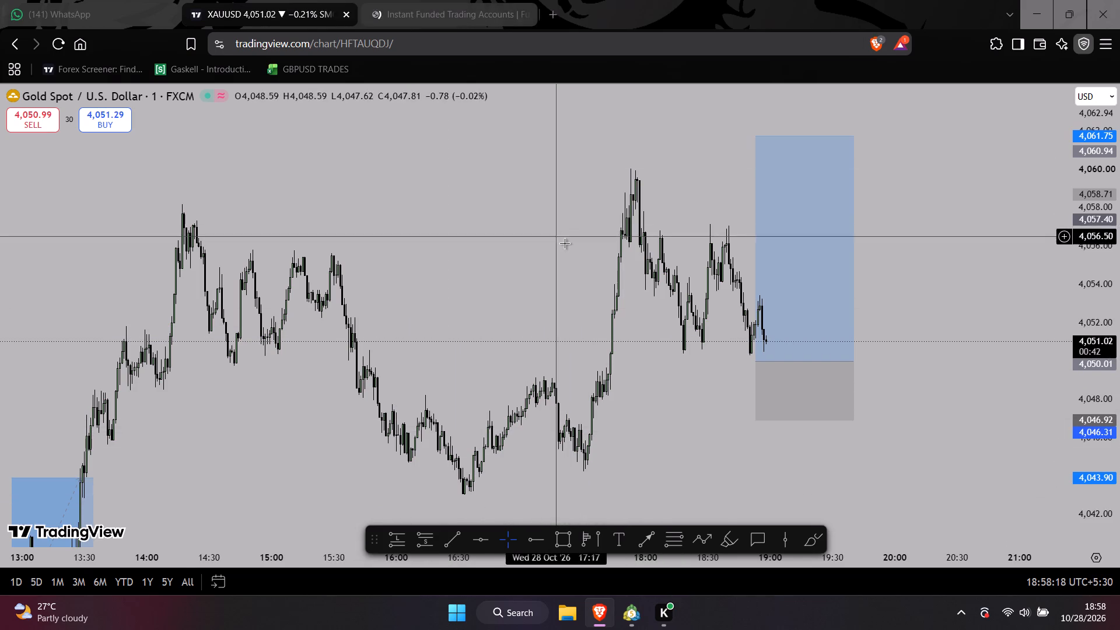
{"action": "scroll", "coordinate": [569, 247], "scroll_direction": "down", "scroll_amount": 1}
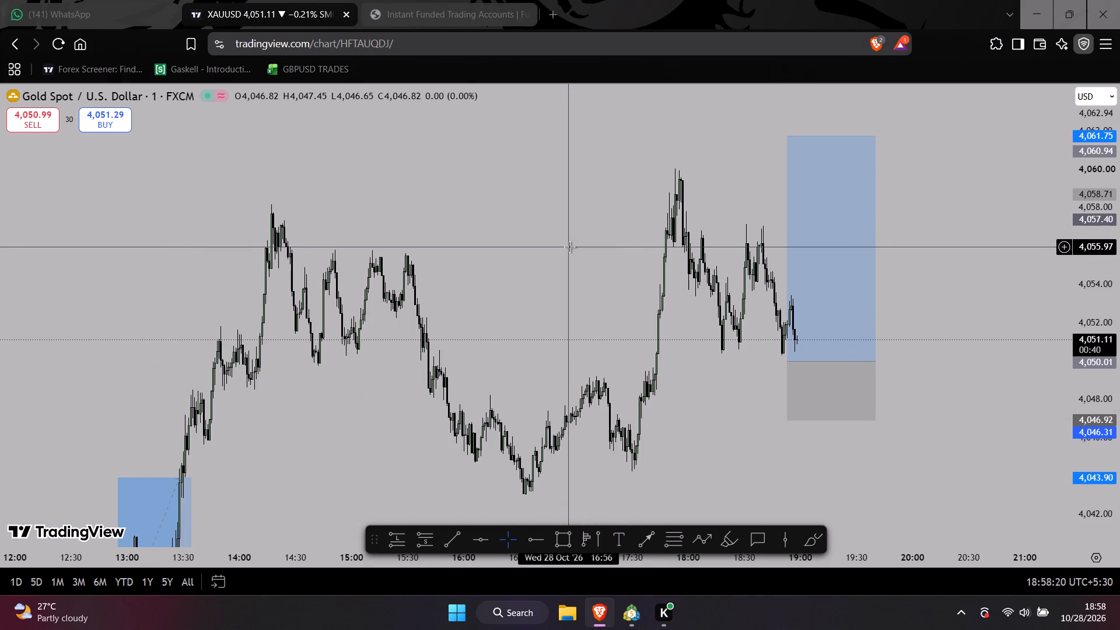
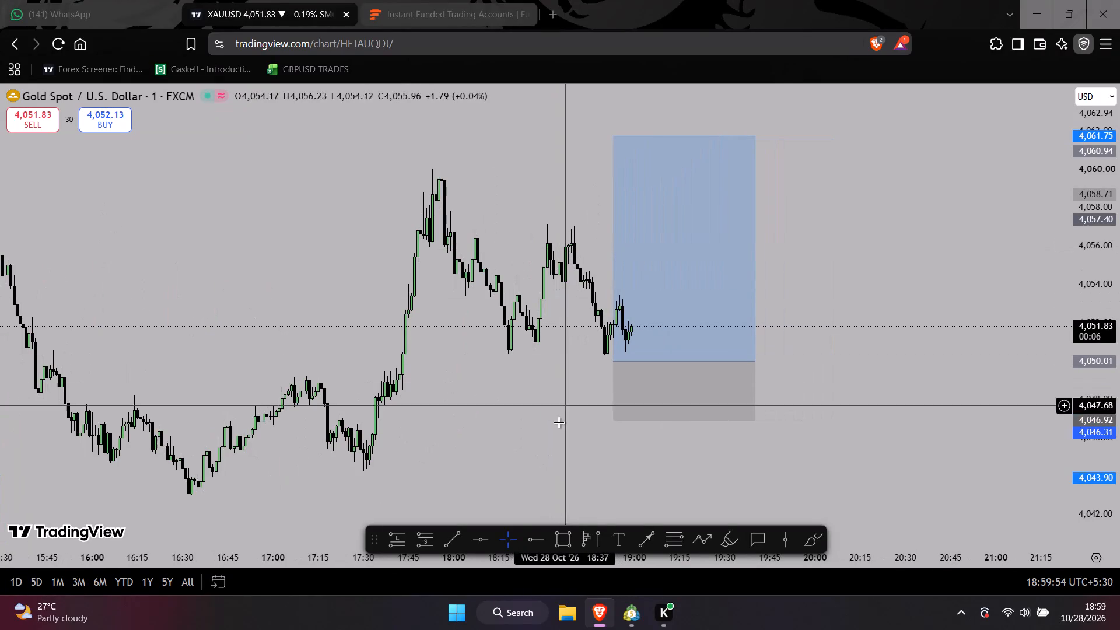
Switch to MetaTrader 5 and check the XAUUSD price against the pending buy limit and stop loss.
{"action": "left_click", "coordinate": [638, 629]}
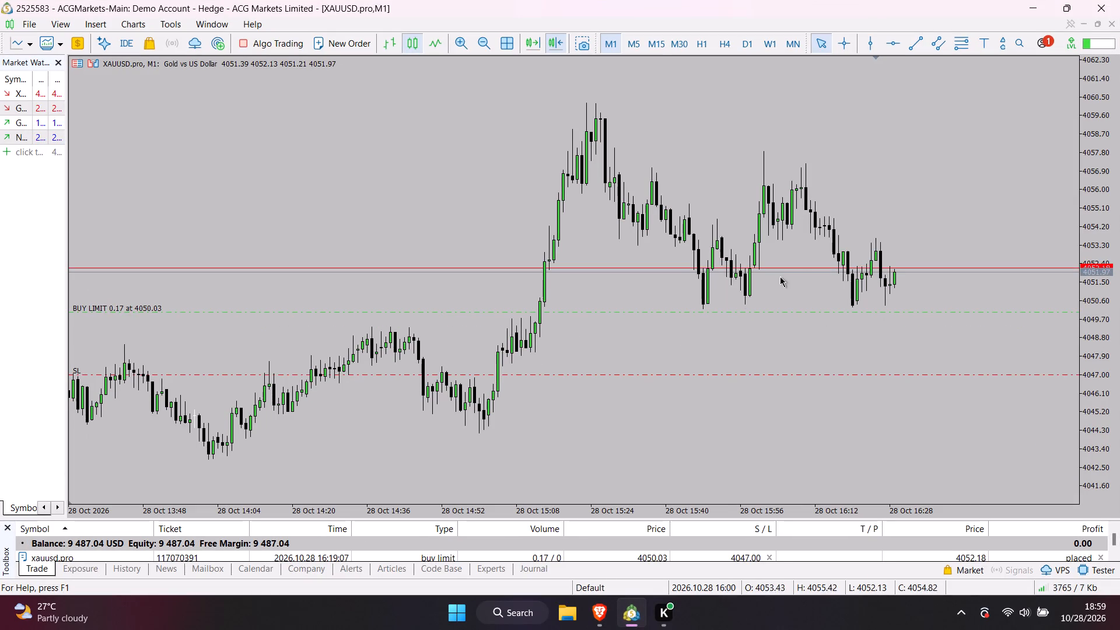
{"action": "left_click", "coordinate": [1024, 0]}
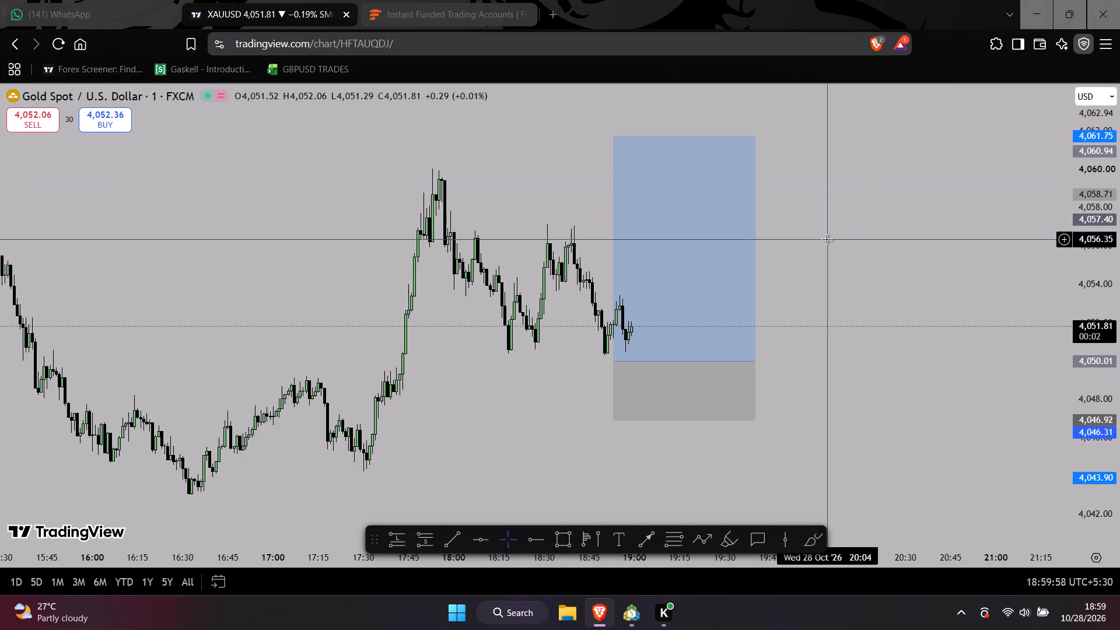
Return to the TradingView chart and examine XAUUSD price action around the long position's entry and the preceding swings.
{"action": "scroll", "coordinate": [850, 264], "scroll_direction": "down", "scroll_amount": 2}
{"action": "scroll", "coordinate": [924, 382], "scroll_direction": "down", "scroll_amount": 3}
{"action": "scroll", "coordinate": [1119, 388], "scroll_direction": "up", "scroll_amount": 2}
{"action": "scroll", "coordinate": [958, 457], "scroll_direction": "up", "scroll_amount": 3}
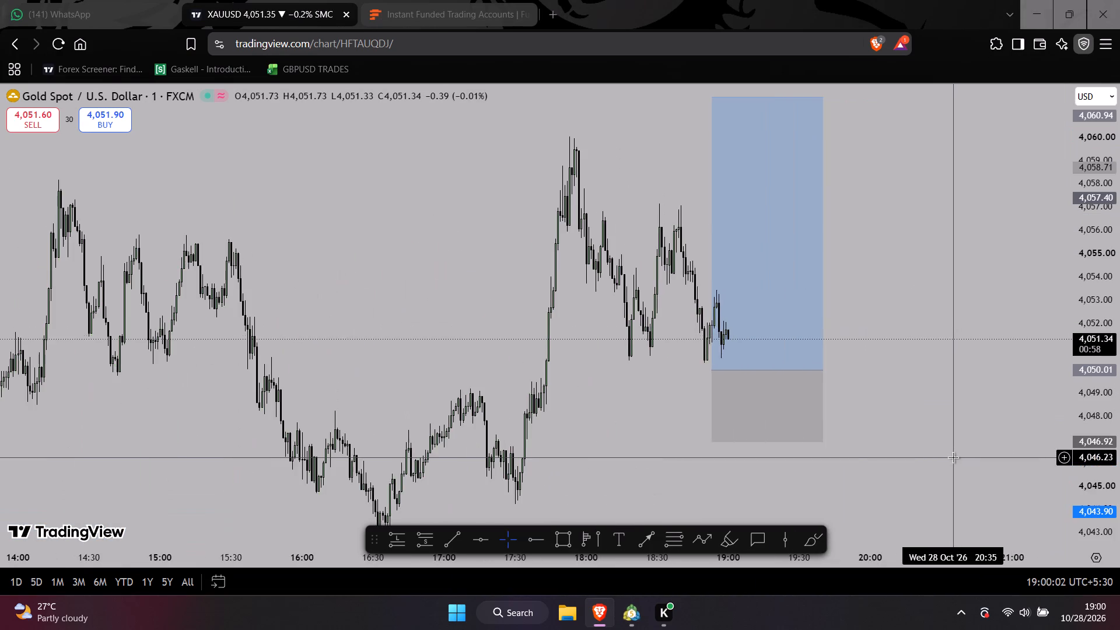
{"action": "scroll", "coordinate": [940, 455], "scroll_direction": "up", "scroll_amount": 2}
{"action": "left_click_drag", "start_coordinate": [947, 443], "coordinate": [958, 437]}
{"action": "scroll", "coordinate": [959, 437], "scroll_direction": "down", "scroll_amount": 2}
{"action": "scroll", "coordinate": [947, 435], "scroll_direction": "up", "scroll_amount": 3}
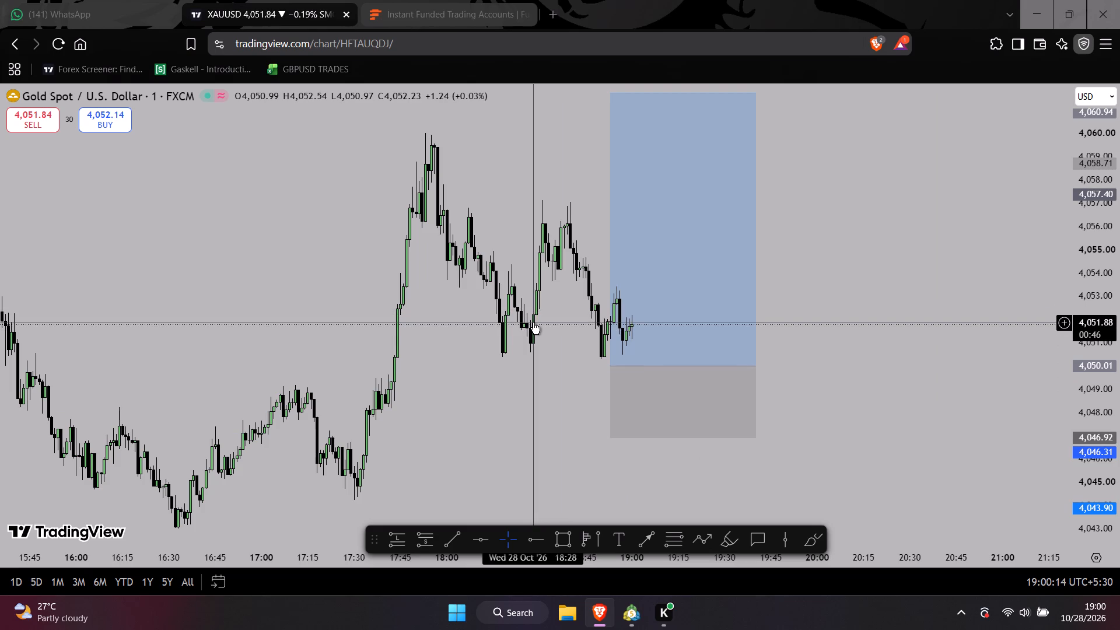
{"action": "scroll", "coordinate": [533, 323], "scroll_direction": "up", "scroll_amount": 3}
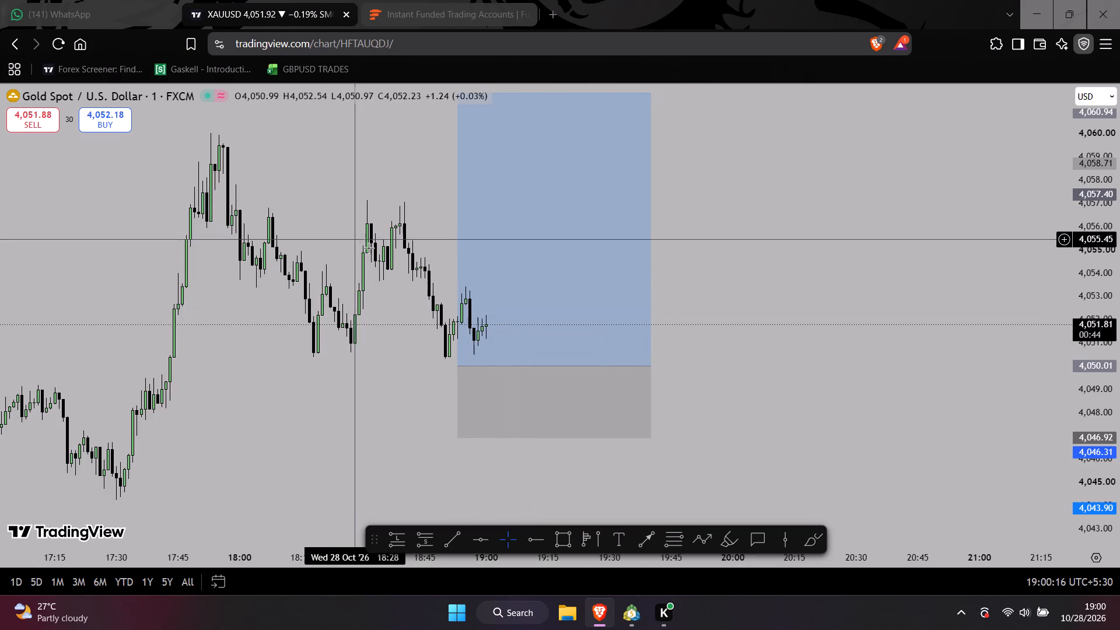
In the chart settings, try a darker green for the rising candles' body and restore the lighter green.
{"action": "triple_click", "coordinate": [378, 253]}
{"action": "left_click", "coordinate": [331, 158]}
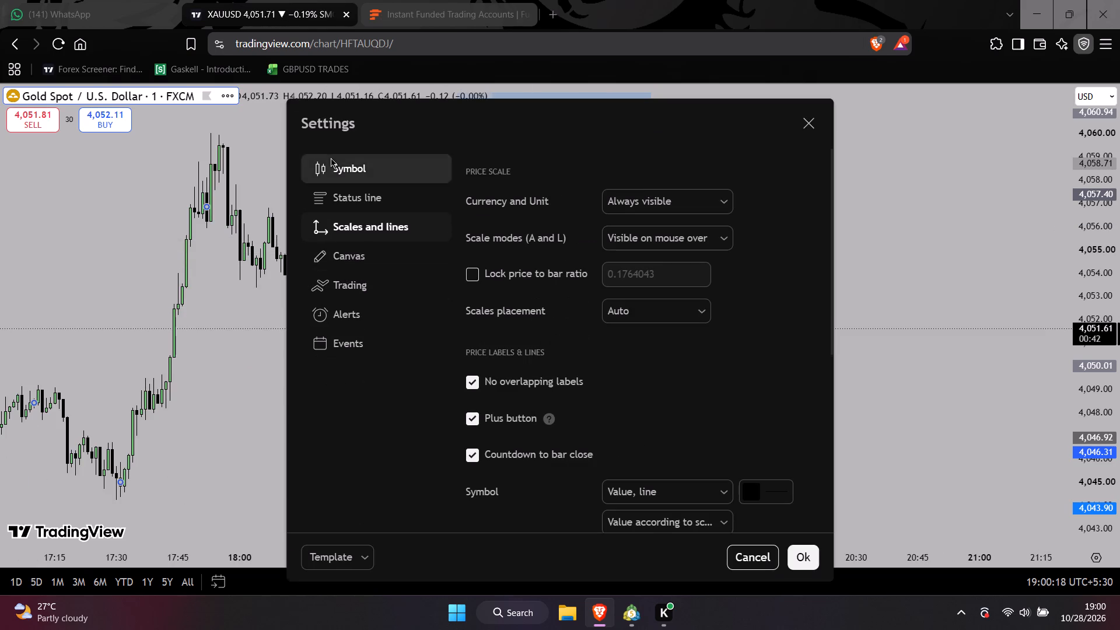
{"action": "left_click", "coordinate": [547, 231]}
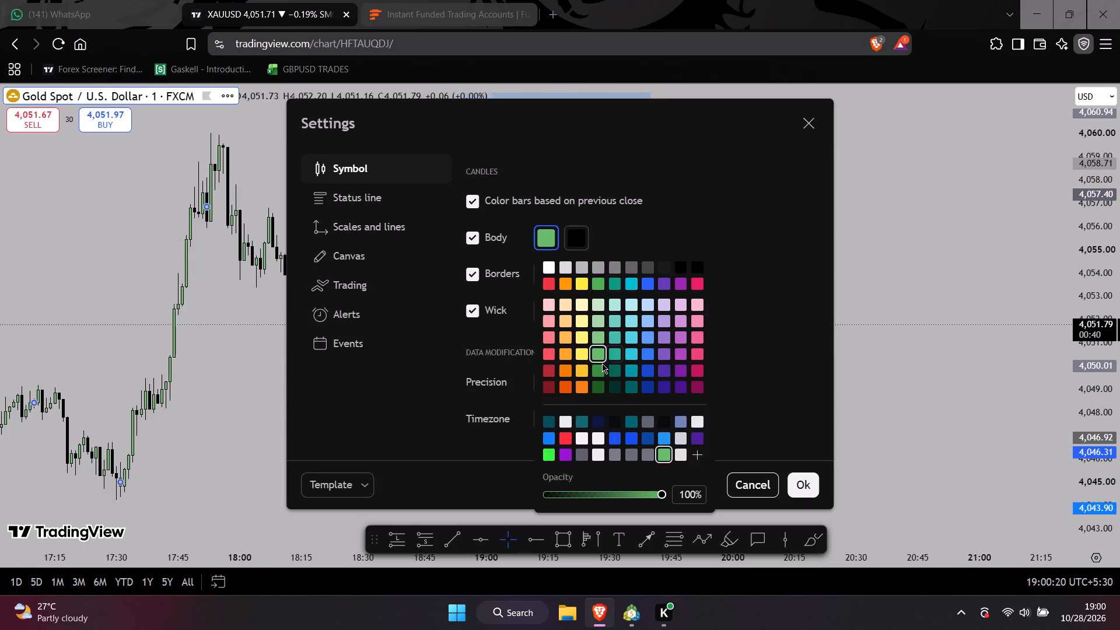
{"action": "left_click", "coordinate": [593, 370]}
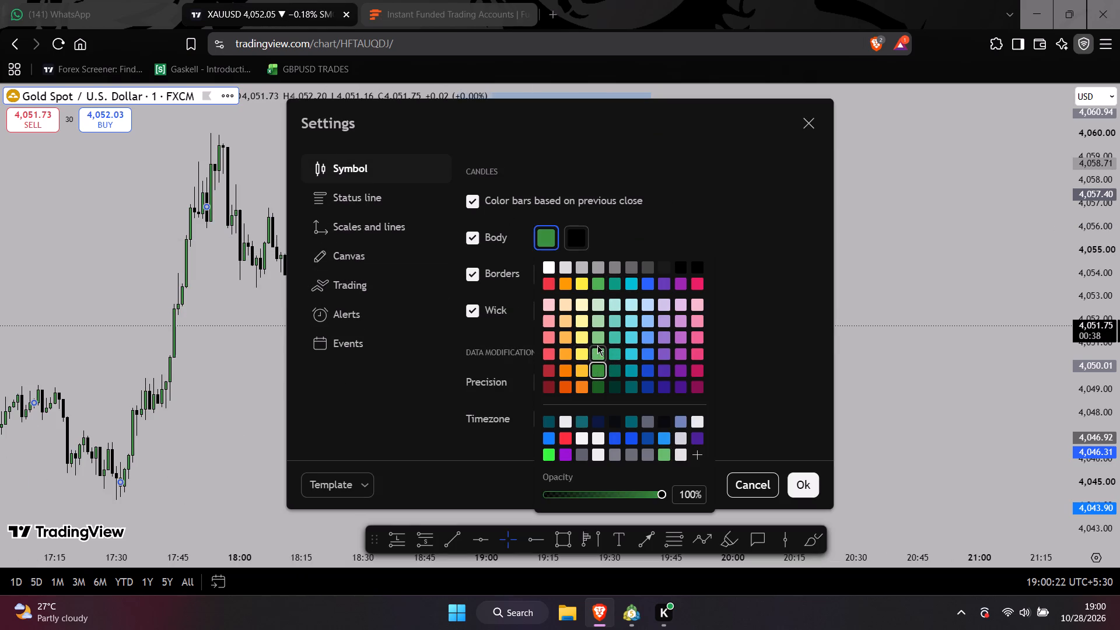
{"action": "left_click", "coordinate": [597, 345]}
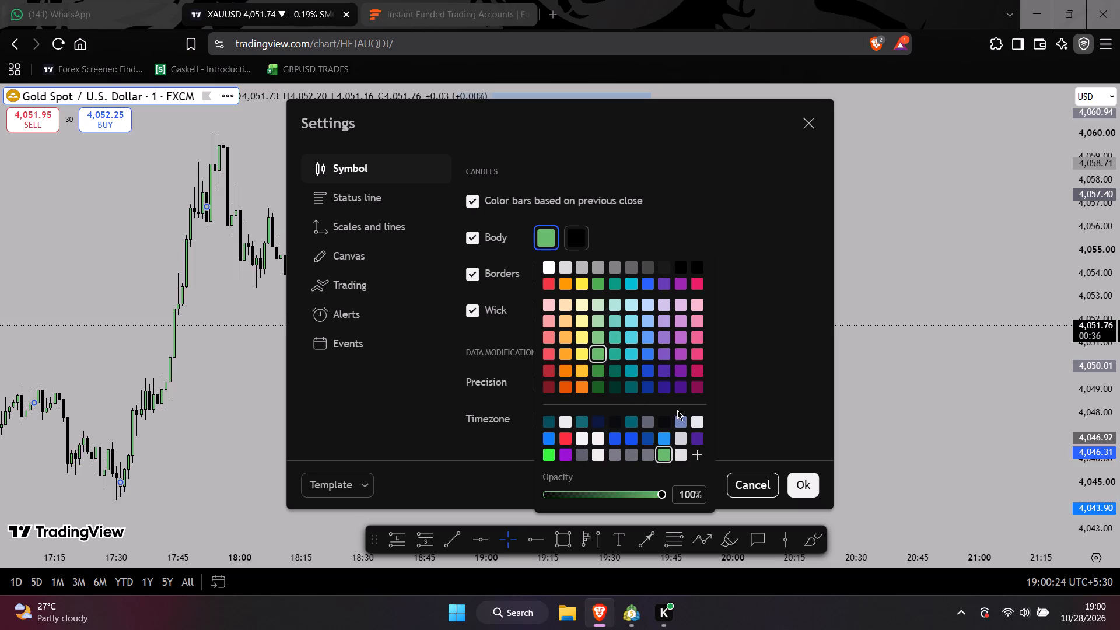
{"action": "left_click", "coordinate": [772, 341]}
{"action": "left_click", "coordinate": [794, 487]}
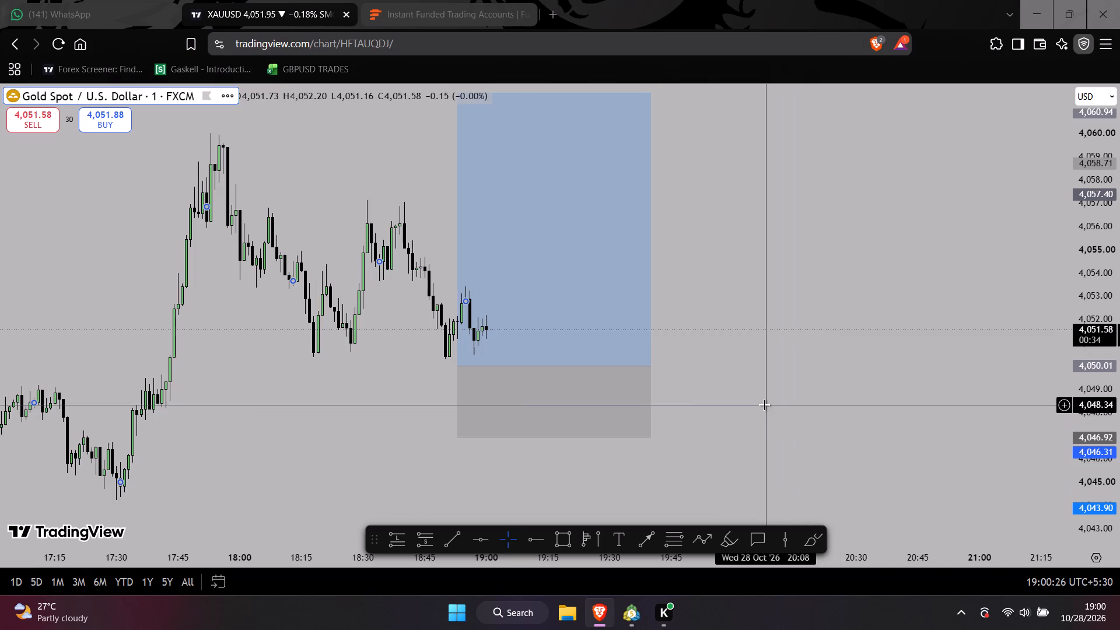
In the rising candles' body colour palette, remove the leading saved dark teal, white and teal swatches and the second-row white one.
{"action": "scroll", "coordinate": [764, 405], "scroll_direction": "down", "scroll_amount": 1}
{"action": "double_click", "coordinate": [427, 333]}
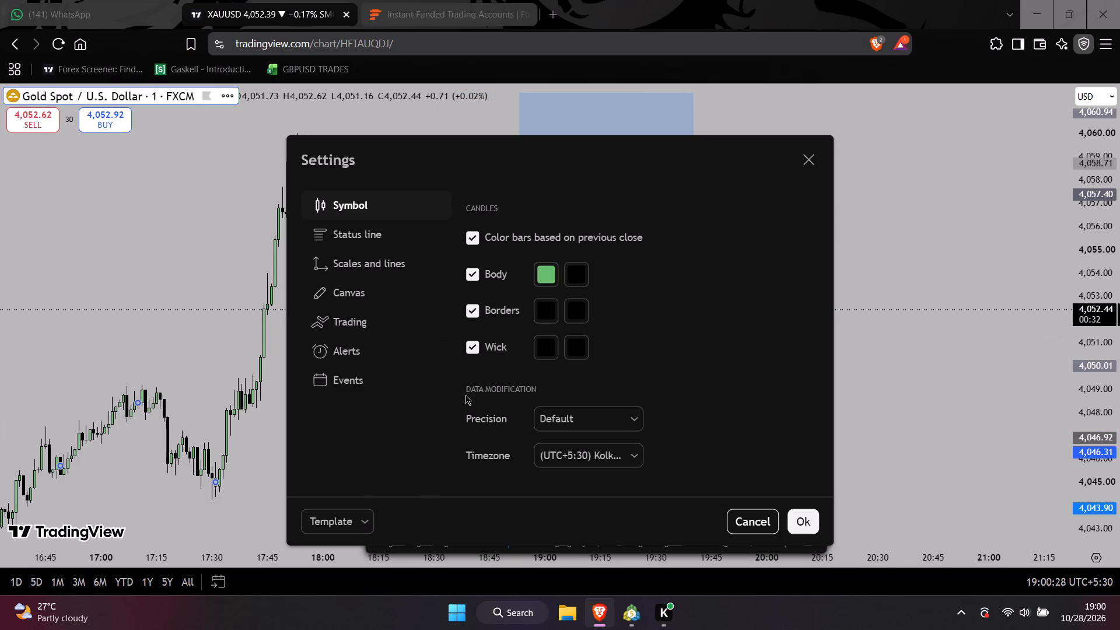
{"action": "left_click", "coordinate": [545, 268]}
{"action": "right_click", "coordinate": [550, 456]}
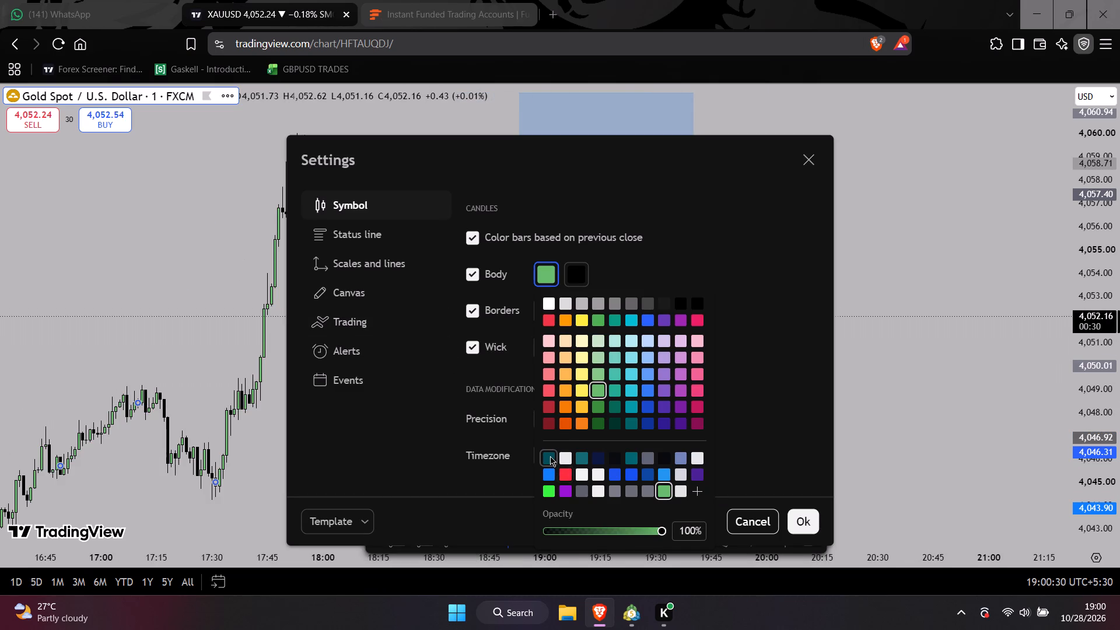
{"action": "left_click", "coordinate": [570, 473]}
{"action": "right_click", "coordinate": [553, 453]}
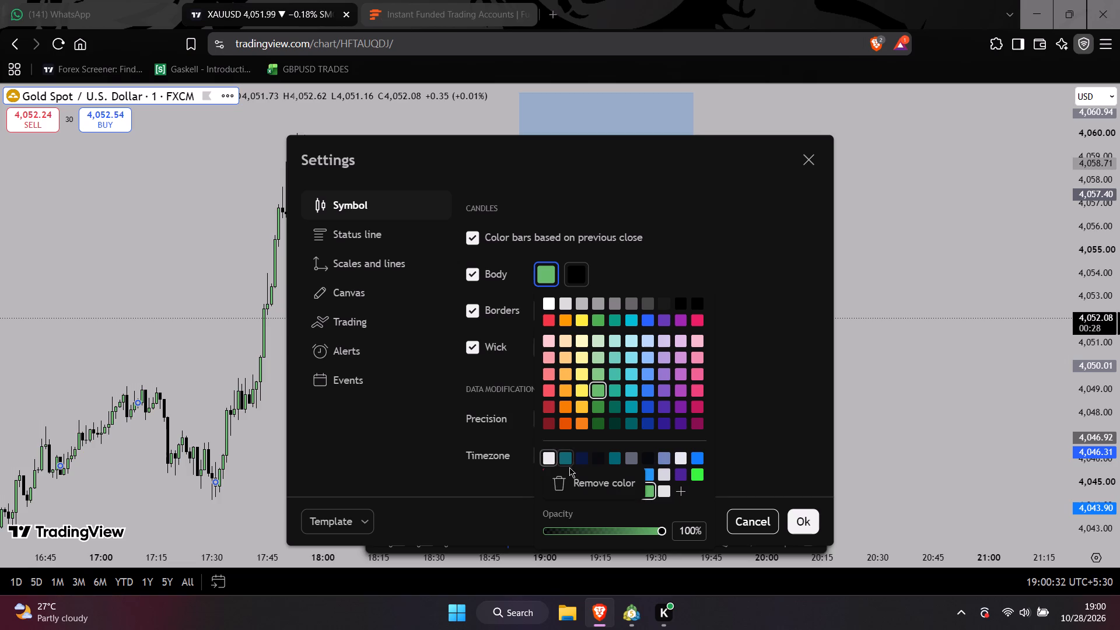
{"action": "left_click", "coordinate": [574, 480]}
{"action": "right_click", "coordinate": [548, 457]}
{"action": "left_click", "coordinate": [570, 477]}
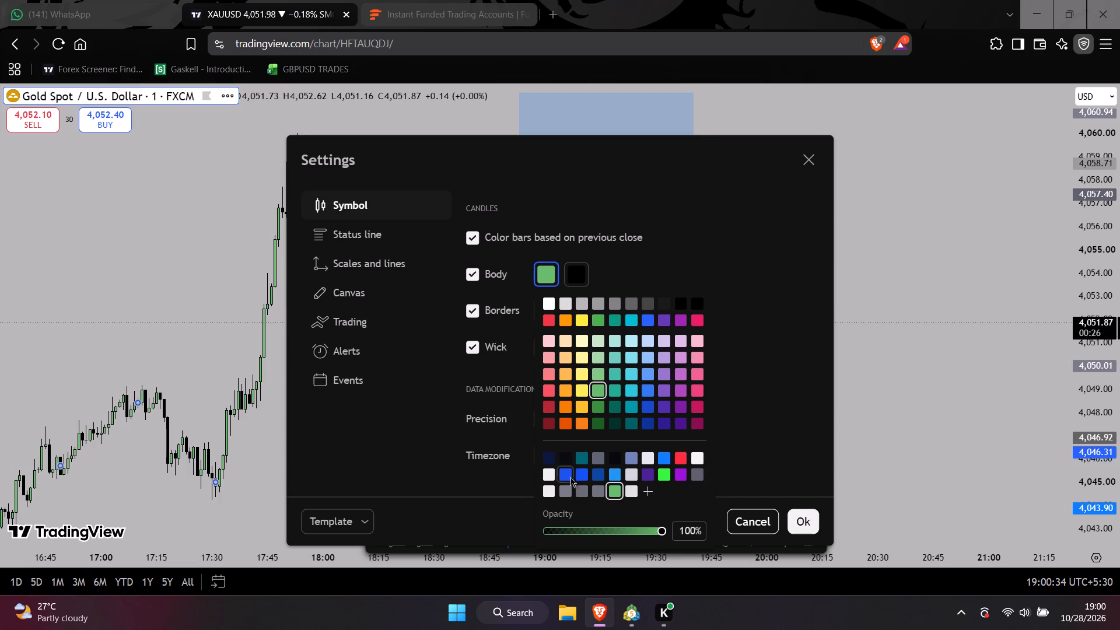
{"action": "right_click", "coordinate": [548, 477]}
{"action": "left_click", "coordinate": [570, 496]}
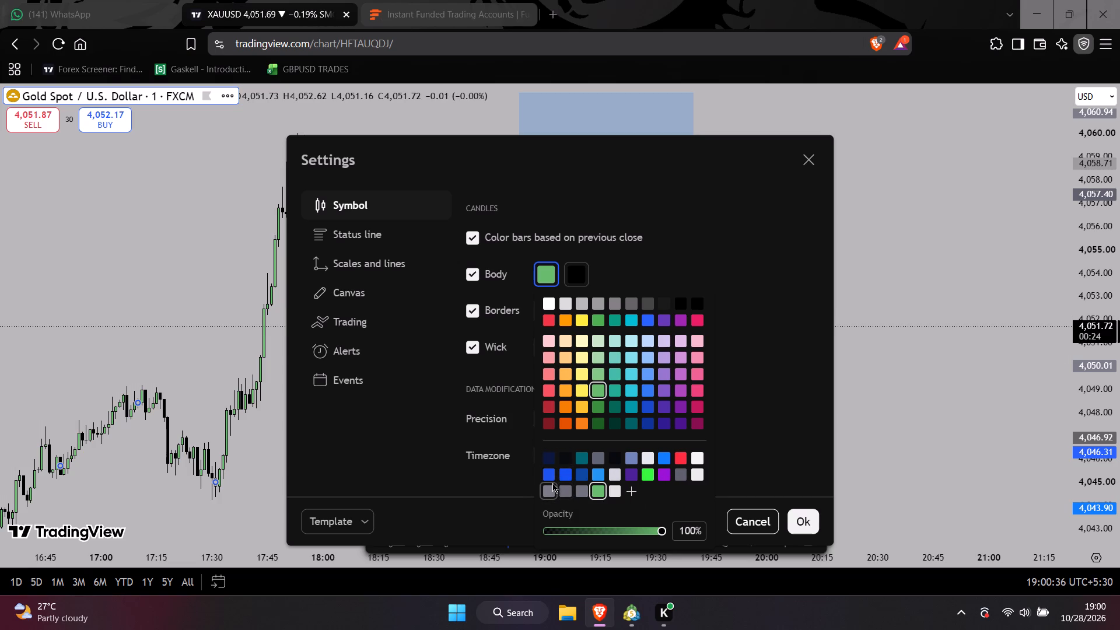
Remove the saved grey swatches before the current green and the one at the end of the second row of custom colours.
{"action": "right_click", "coordinate": [552, 483]}
{"action": "left_click", "coordinate": [581, 512]}
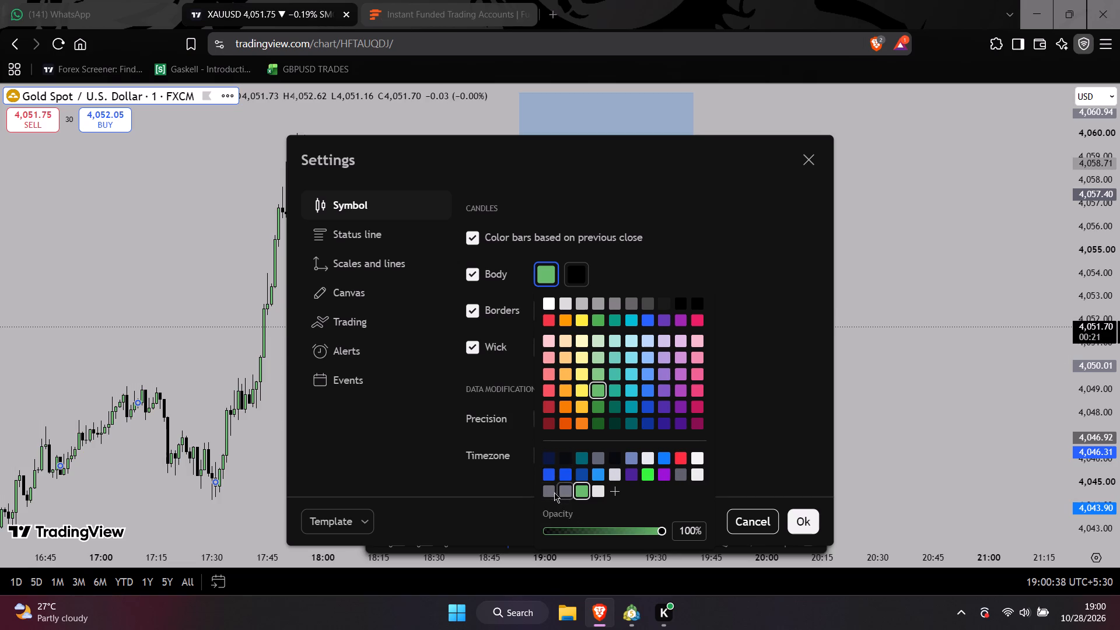
{"action": "right_click", "coordinate": [553, 492]}
{"action": "left_click", "coordinate": [571, 512]}
{"action": "right_click", "coordinate": [548, 492]}
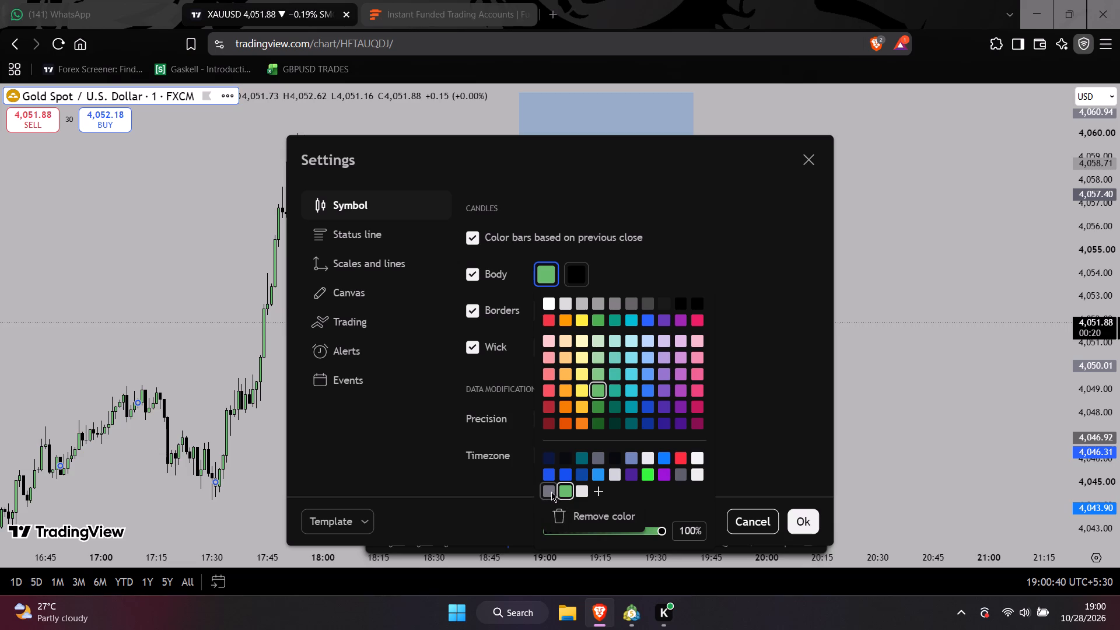
{"action": "left_click", "coordinate": [572, 513]}
{"action": "right_click", "coordinate": [678, 477]}
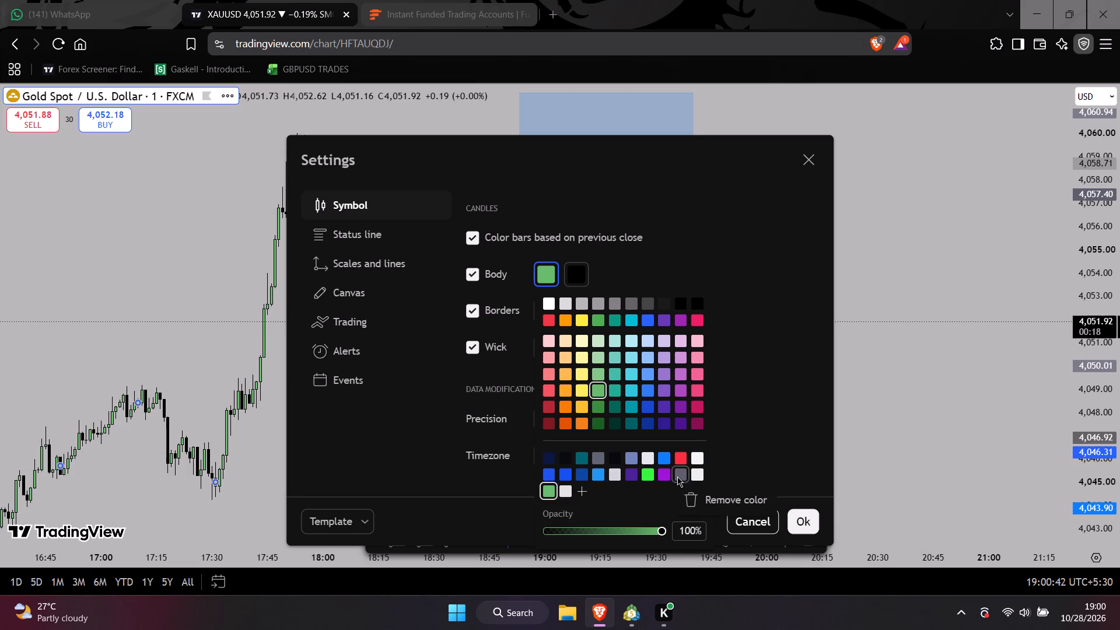
{"action": "left_click", "coordinate": [710, 500]}
Remove the saved magenta, bright green, purple and light blue swatches from the custom colours.
{"action": "right_click", "coordinate": [666, 474]}
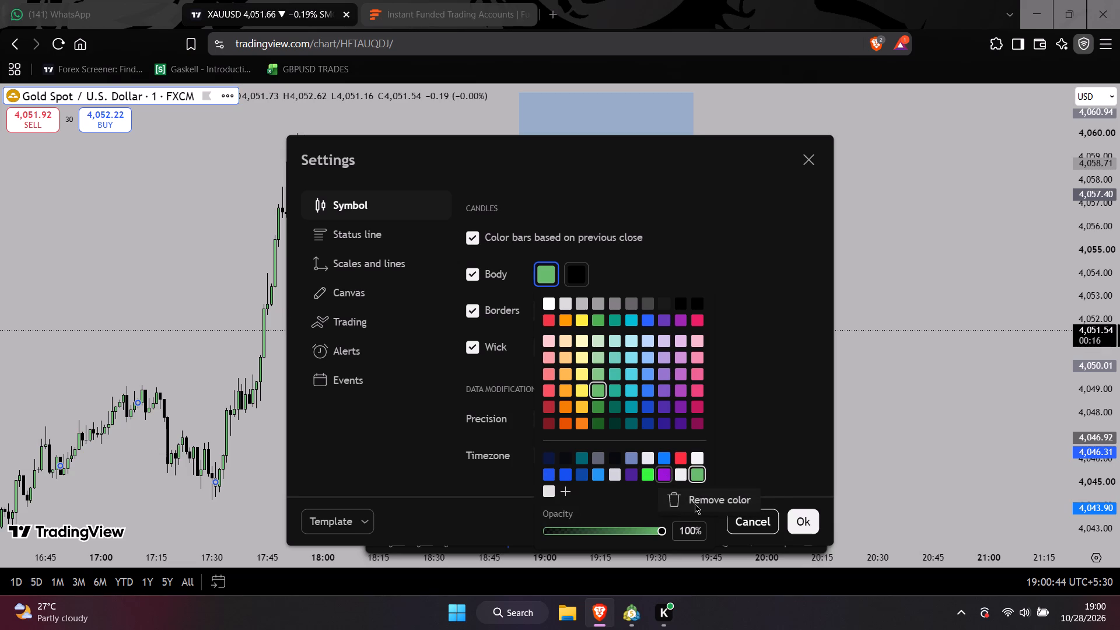
{"action": "left_click", "coordinate": [695, 504]}
{"action": "right_click", "coordinate": [648, 473]}
{"action": "left_click", "coordinate": [673, 496]}
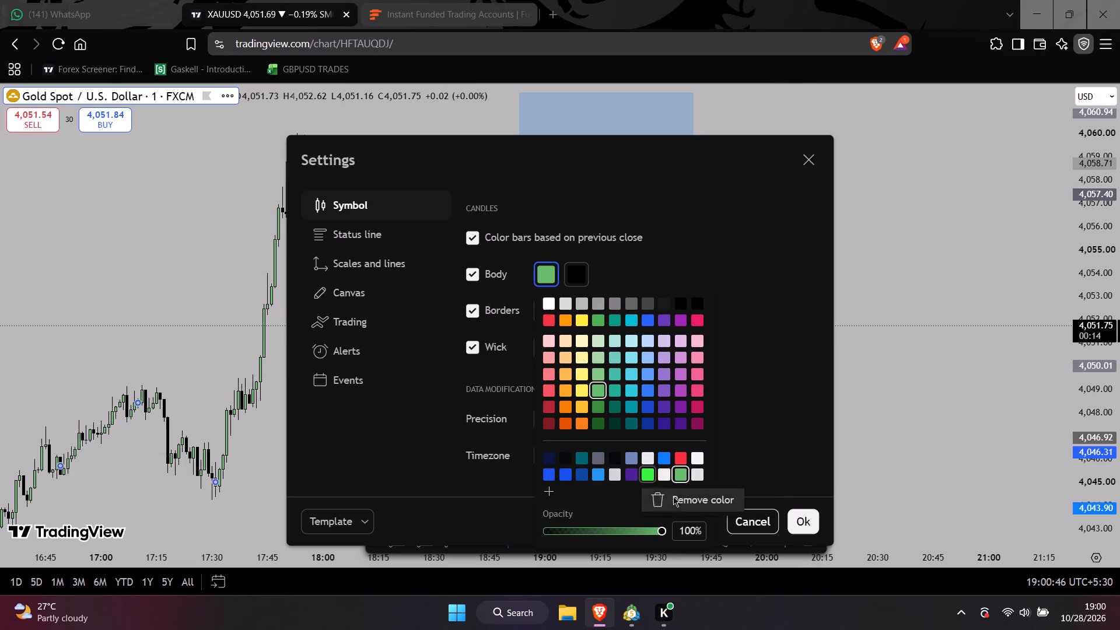
{"action": "right_click", "coordinate": [635, 472]}
{"action": "left_click", "coordinate": [651, 498]}
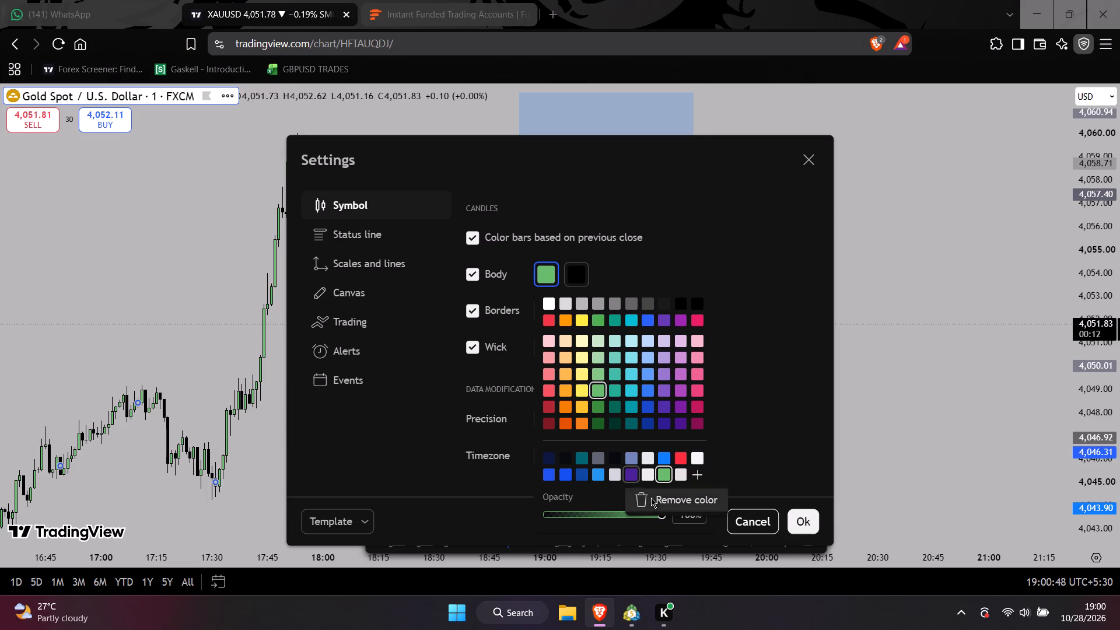
{"action": "right_click", "coordinate": [601, 473]}
{"action": "left_click", "coordinate": [625, 492]}
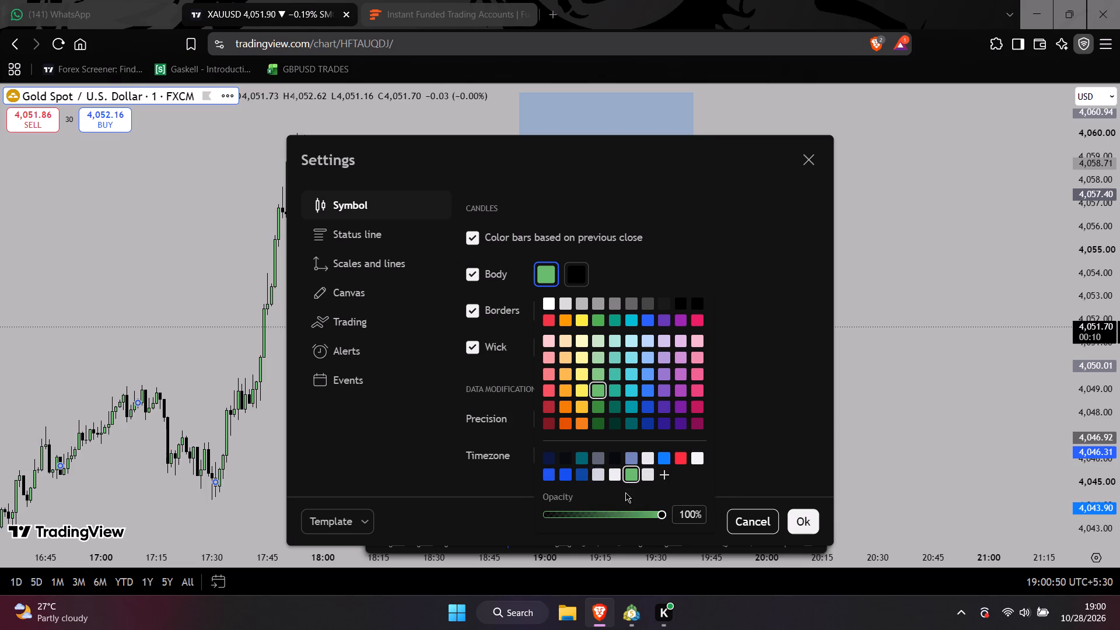
Remove the remaining teal, grey and red swatches and one duplicate blue from the custom colours, and apply the chart settings.
{"action": "right_click", "coordinate": [586, 458]}
{"action": "left_click", "coordinate": [612, 487]}
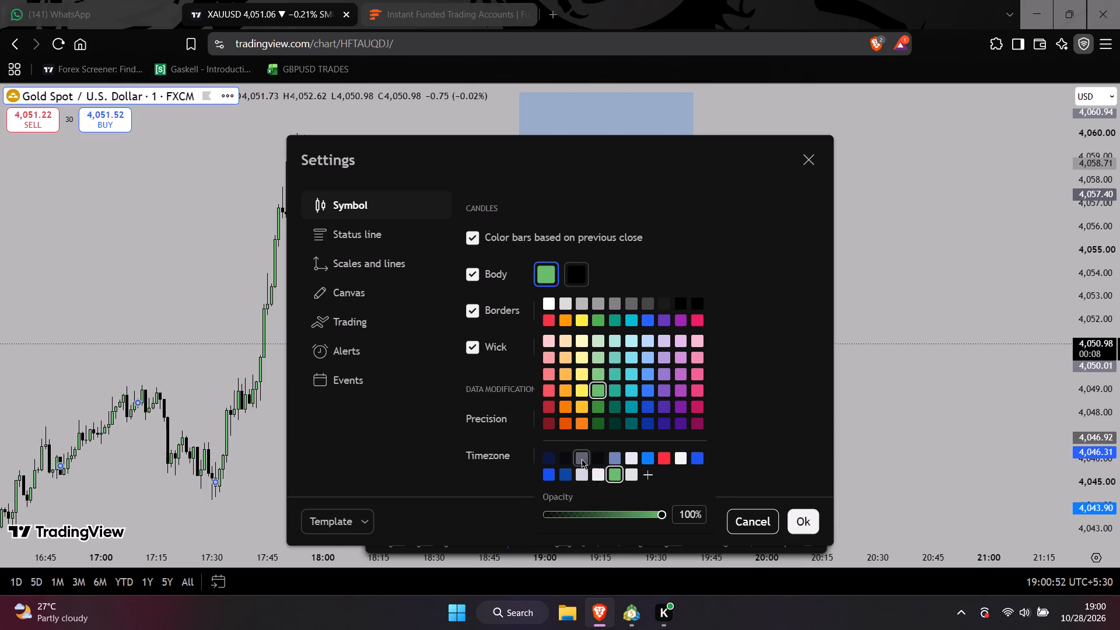
{"action": "right_click", "coordinate": [582, 459]}
{"action": "left_click", "coordinate": [600, 485]}
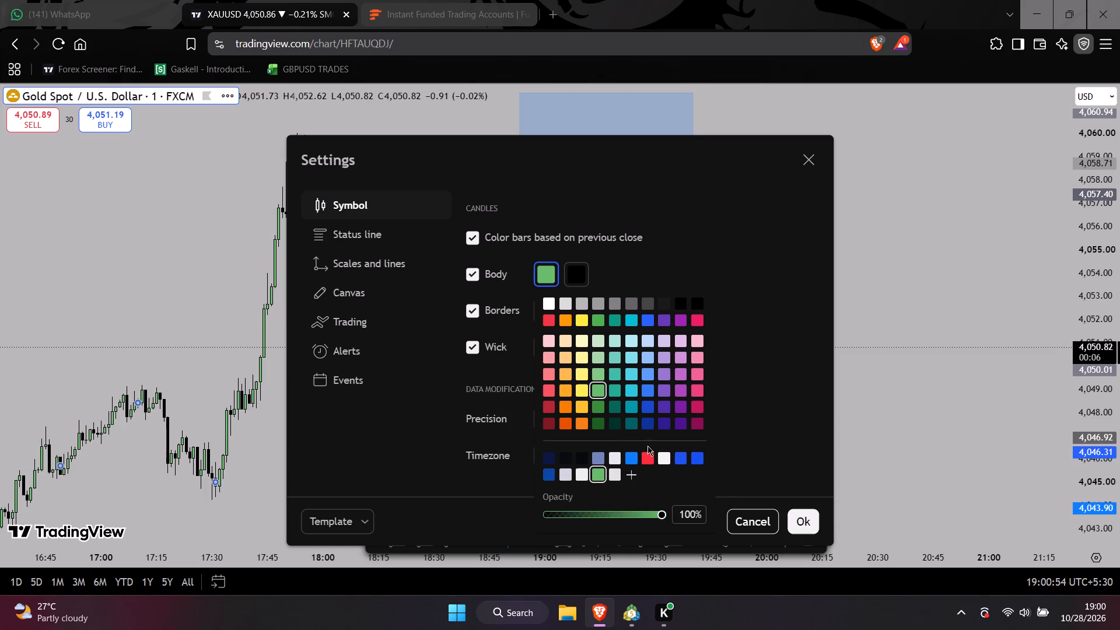
{"action": "right_click", "coordinate": [683, 461]}
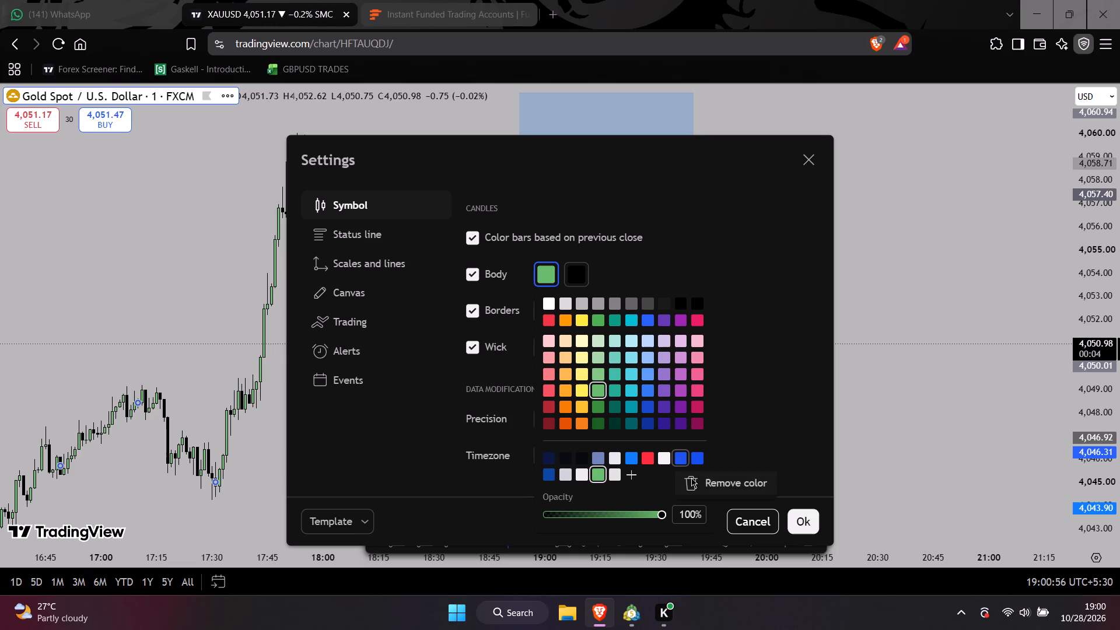
{"action": "left_click", "coordinate": [691, 478]}
{"action": "right_click", "coordinate": [649, 451]}
{"action": "left_click", "coordinate": [671, 476]}
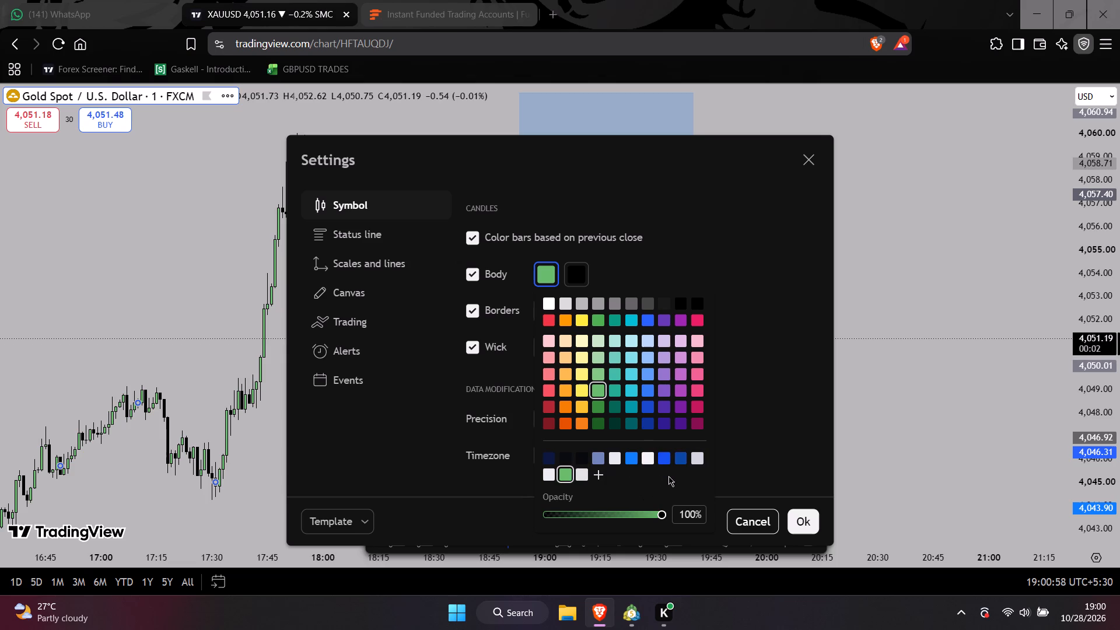
{"action": "left_click", "coordinate": [790, 521]}
Examine the XAUUSD candles around the long position's entry on the TradingView chart.
{"action": "scroll", "coordinate": [809, 444], "scroll_direction": "down", "scroll_amount": 2}
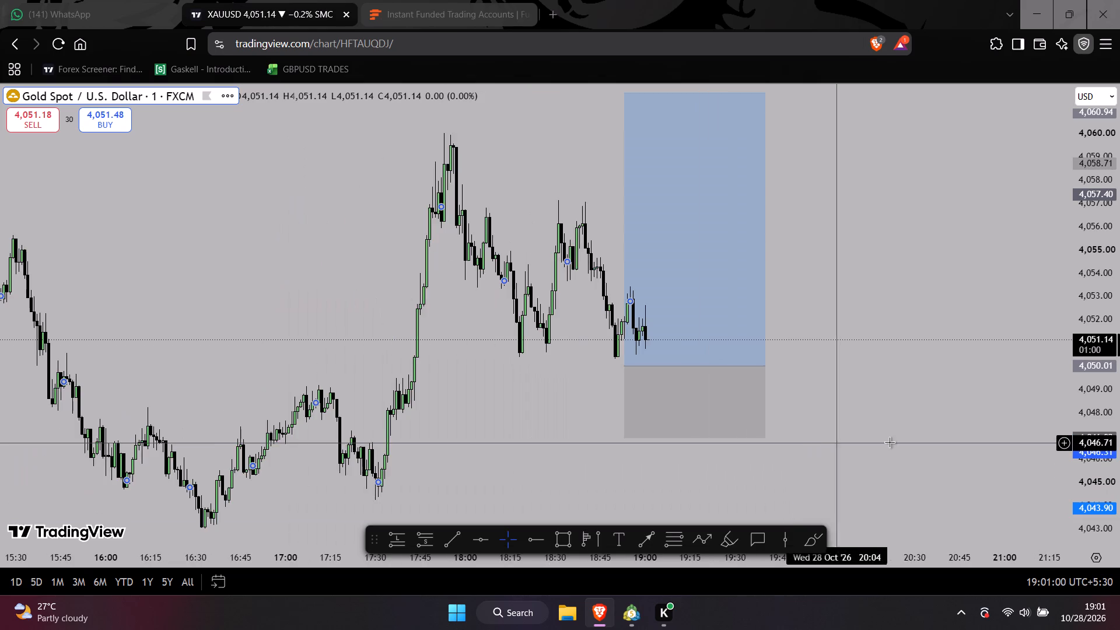
{"action": "left_click_drag", "start_coordinate": [890, 450], "coordinate": [938, 450]}
{"action": "scroll", "coordinate": [938, 450], "scroll_direction": "down", "scroll_amount": 2}
{"action": "scroll", "coordinate": [938, 450], "scroll_direction": "up", "scroll_amount": 3}
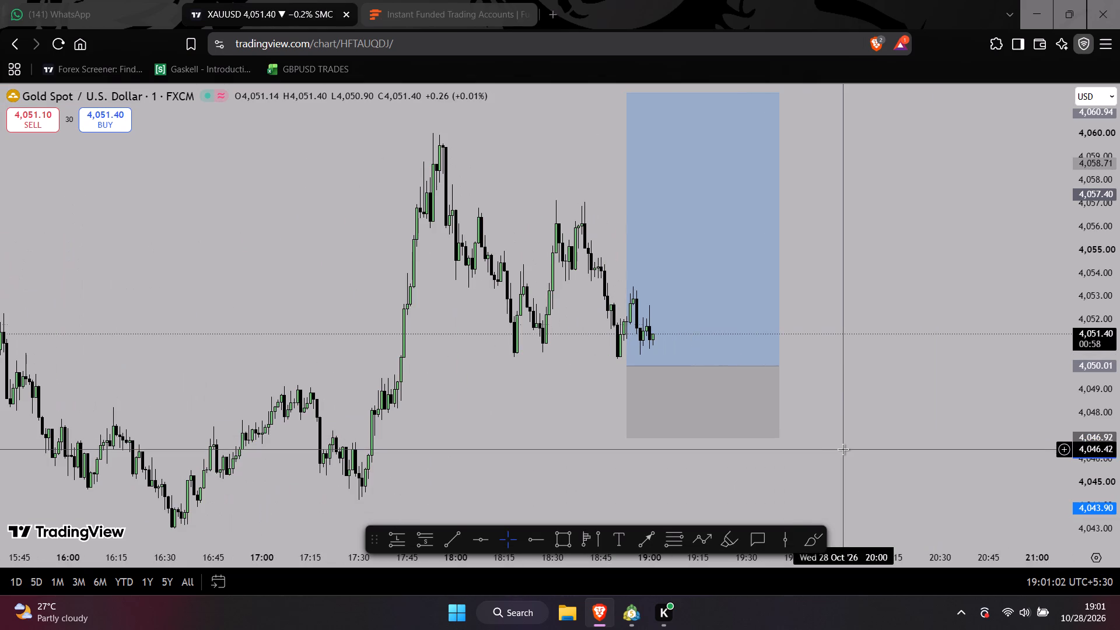
{"action": "scroll", "coordinate": [684, 388], "scroll_direction": "up", "scroll_amount": 6}
{"action": "left_click_drag", "start_coordinate": [250, 339], "coordinate": [551, 353]}
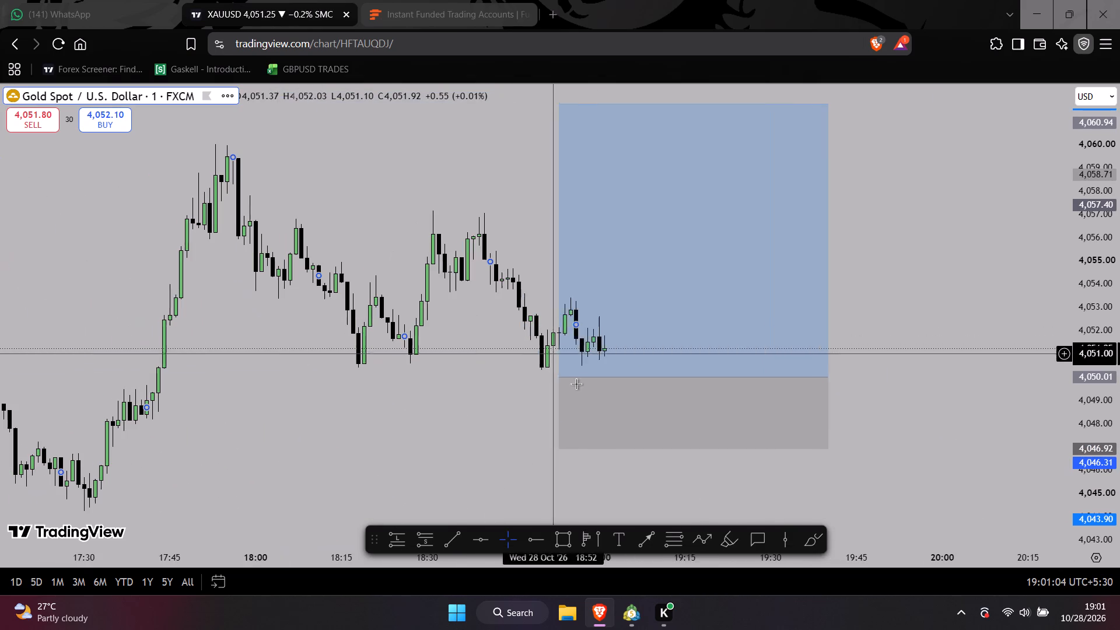
Switch to MetaTrader 5, check the XAUUSD candles and pending buy limit, and return to TradingView.
{"action": "left_click", "coordinate": [635, 622]}
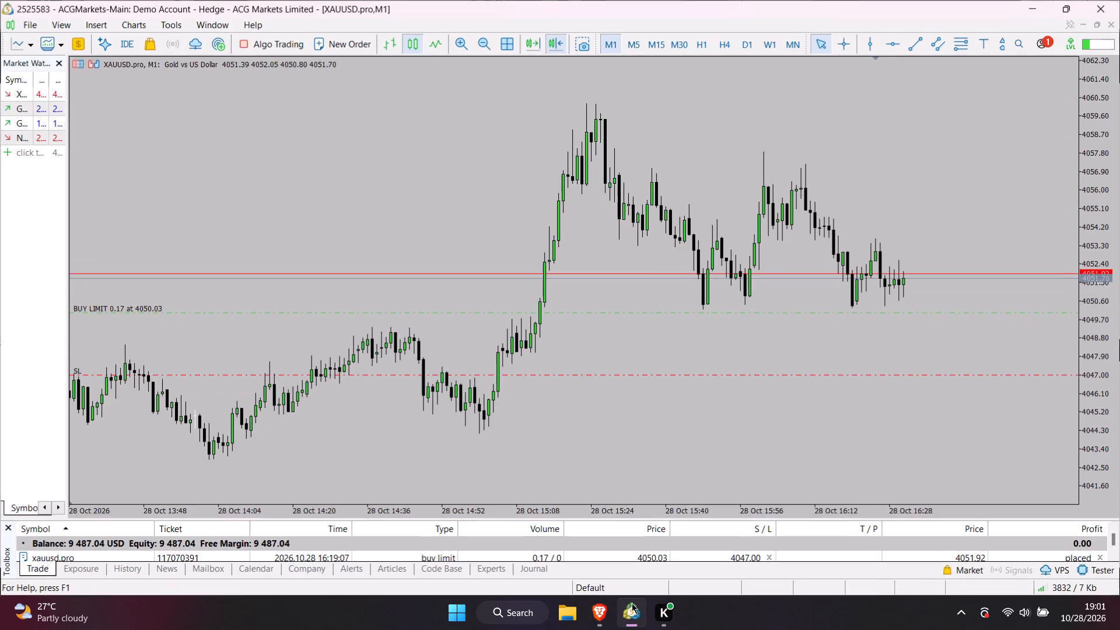
{"action": "scroll", "coordinate": [652, 390], "scroll_direction": "up", "scroll_amount": 3}
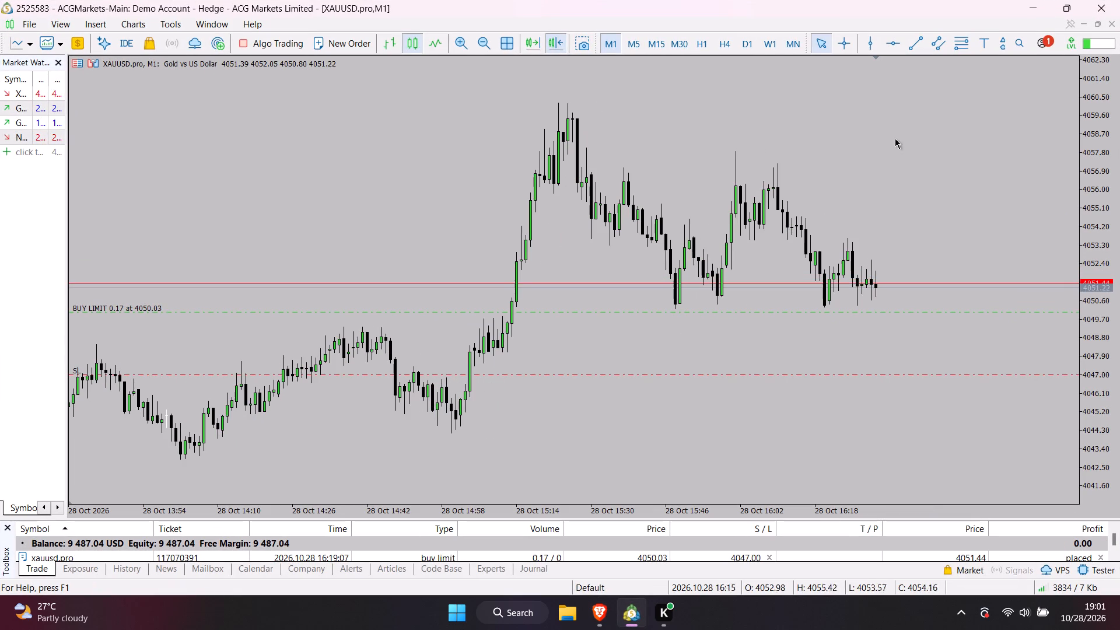
{"action": "left_click", "coordinate": [1030, 8]}
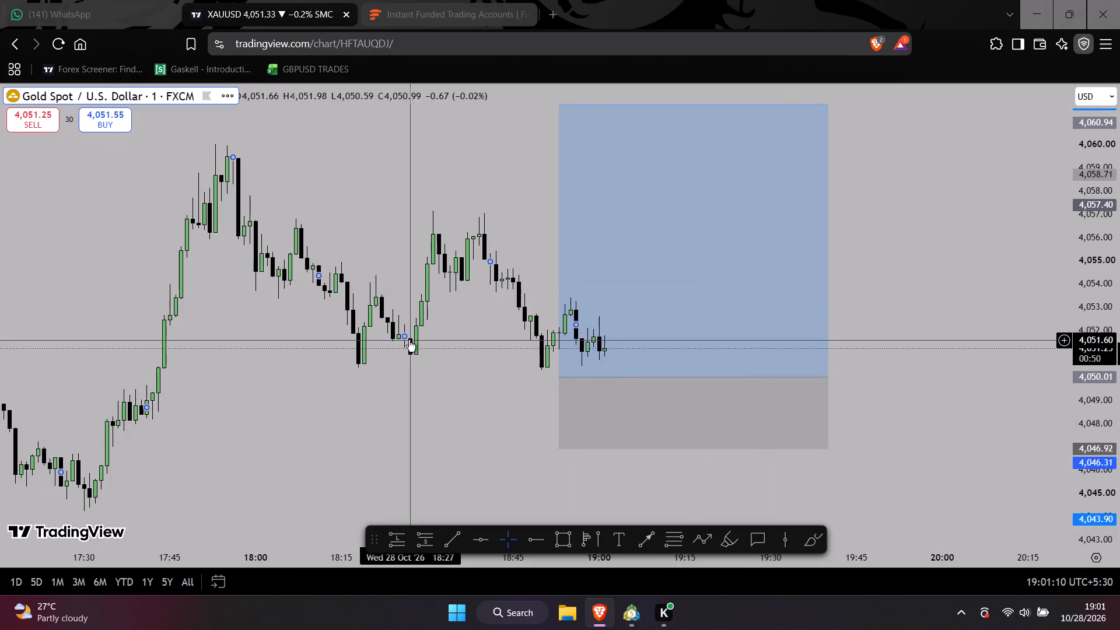
Set the rising candles' body colour to the custom green #50c156, add it to the saved swatches, and apply the chart settings.
{"action": "left_click", "coordinate": [412, 340]}
{"action": "double_click", "coordinate": [415, 340]}
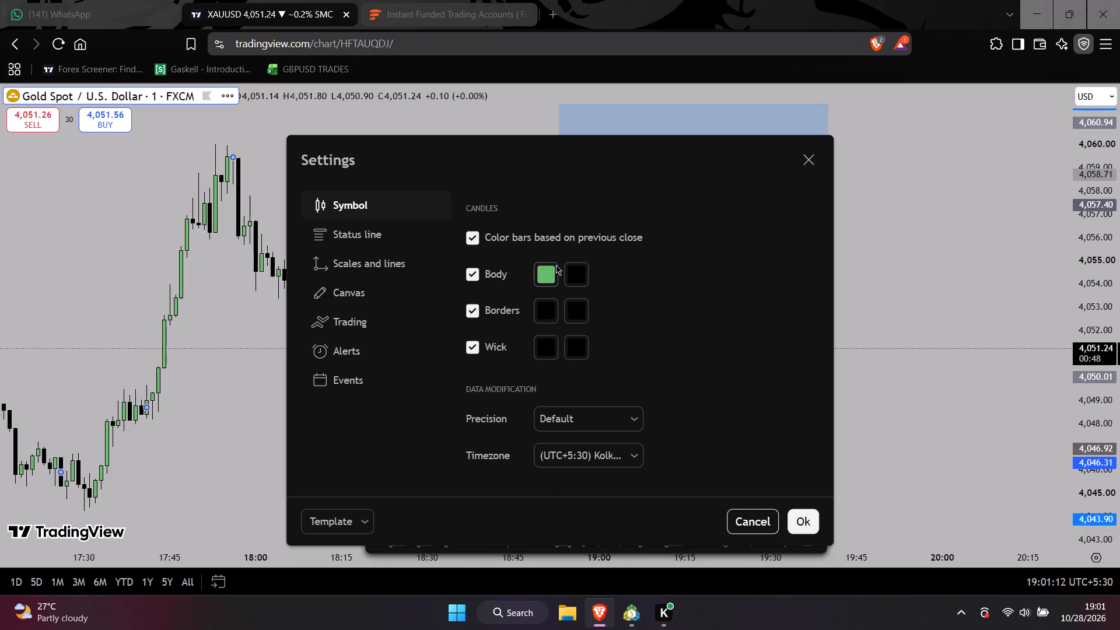
{"action": "left_click", "coordinate": [549, 265]}
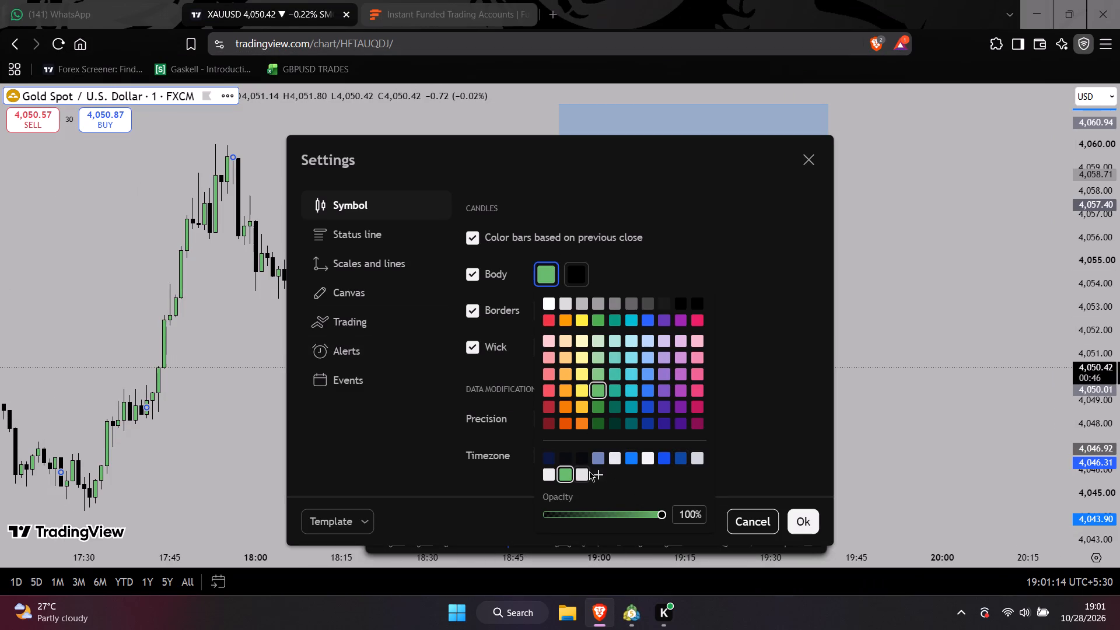
{"action": "left_click", "coordinate": [589, 471]}
{"action": "left_click", "coordinate": [562, 473]}
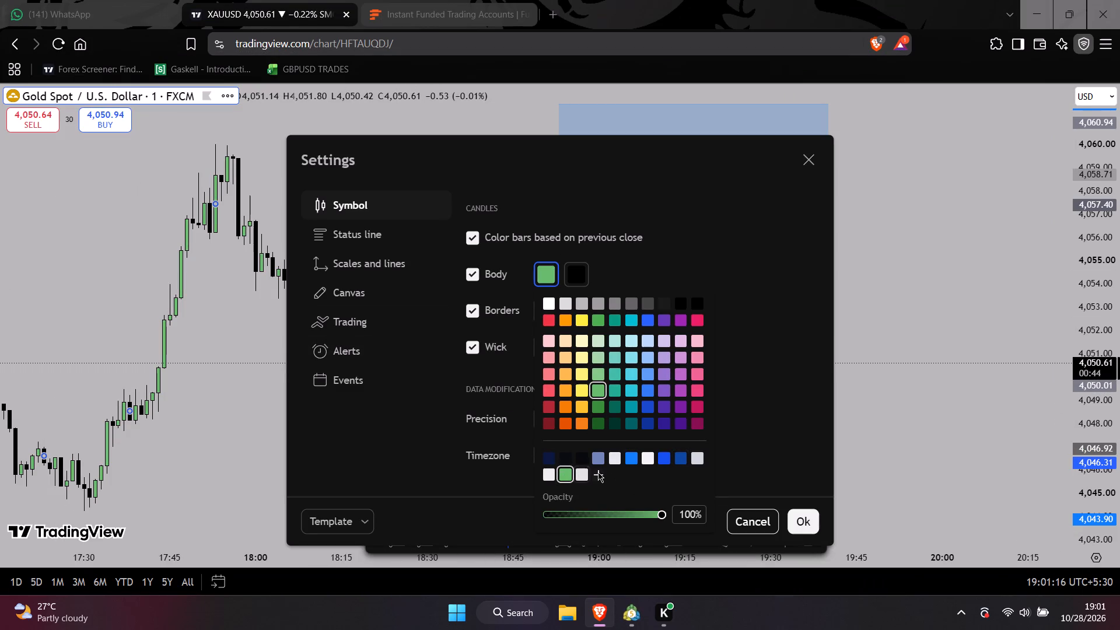
{"action": "left_click", "coordinate": [598, 472]}
{"action": "left_click_drag", "start_coordinate": [604, 358], "coordinate": [610, 360]}
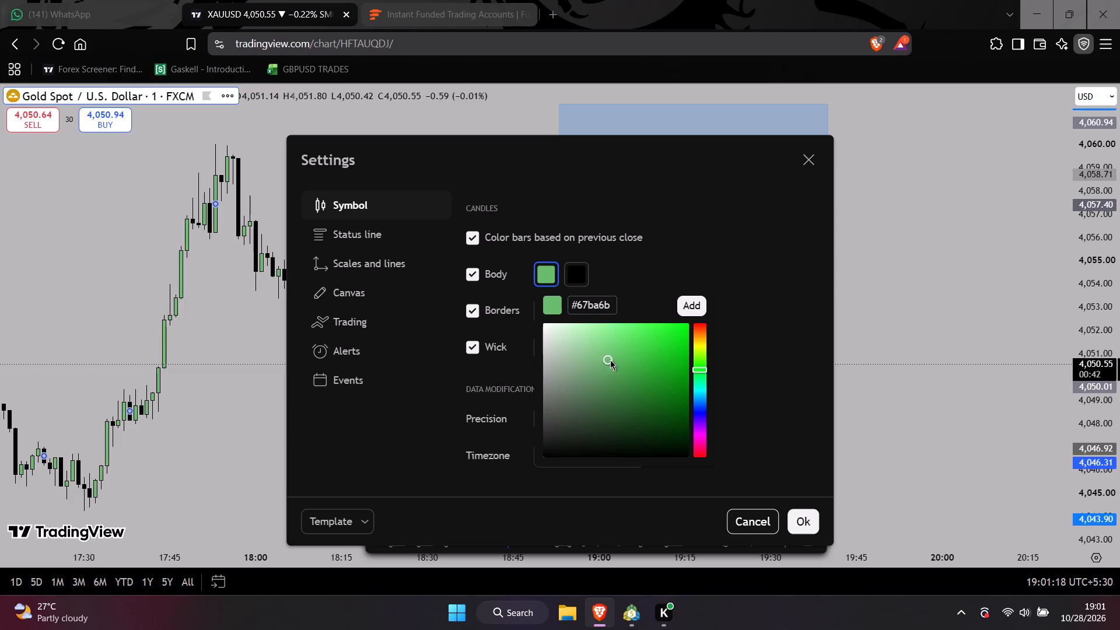
{"action": "left_click_drag", "start_coordinate": [610, 360], "coordinate": [628, 356]}
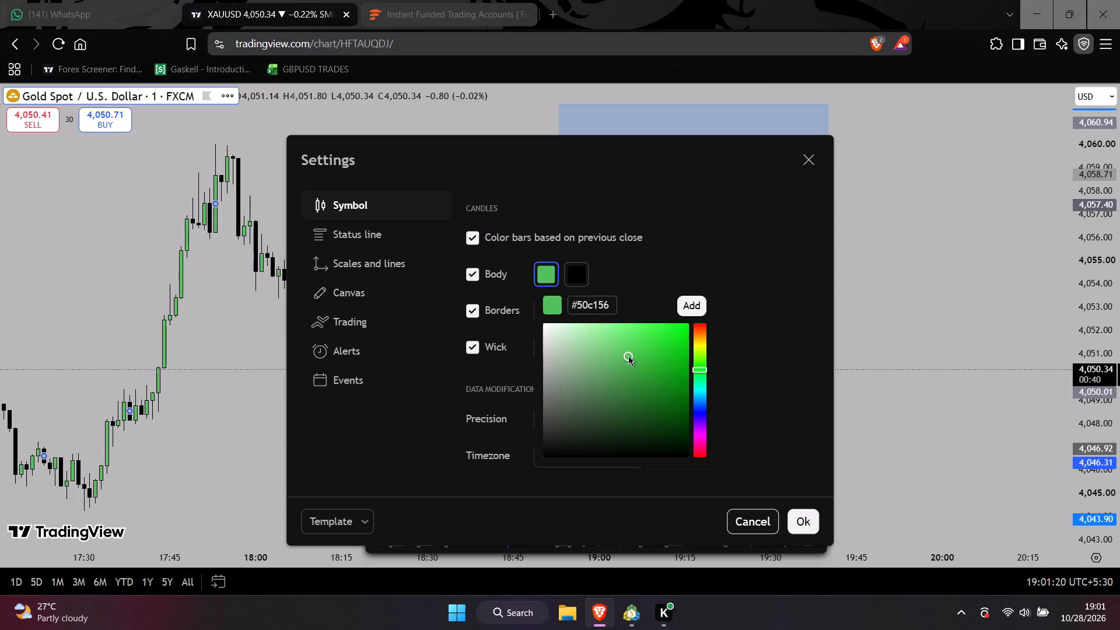
{"action": "left_click", "coordinate": [692, 309]}
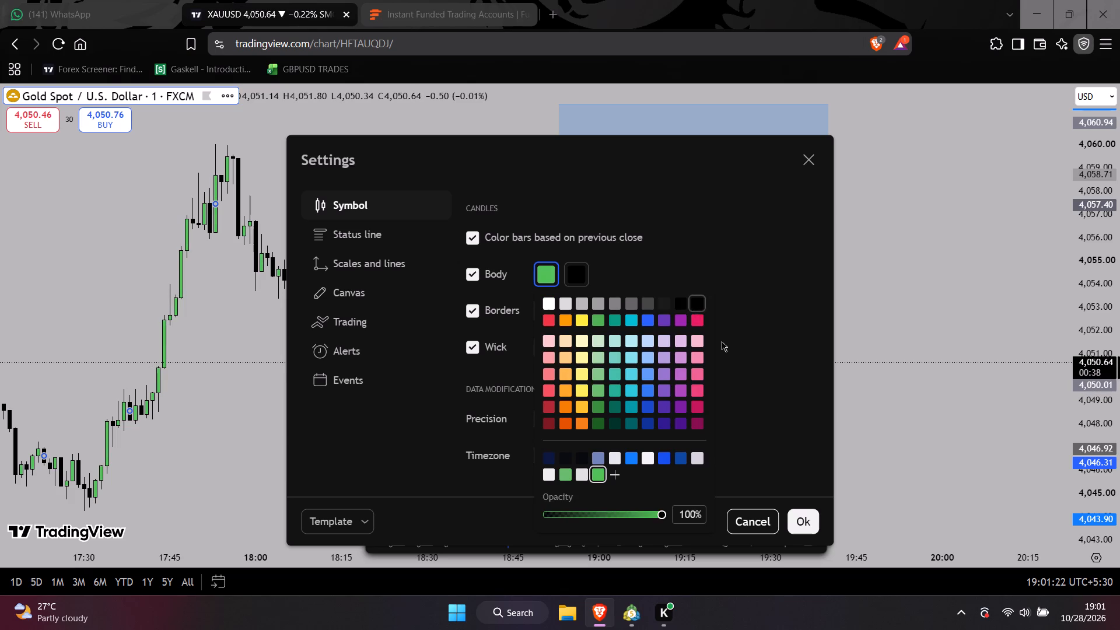
{"action": "left_click", "coordinate": [807, 520]}
Examine the recoloured XAUUSD candles and the price action leading up to the long position.
{"action": "scroll", "coordinate": [916, 428], "scroll_direction": "down", "scroll_amount": 7}
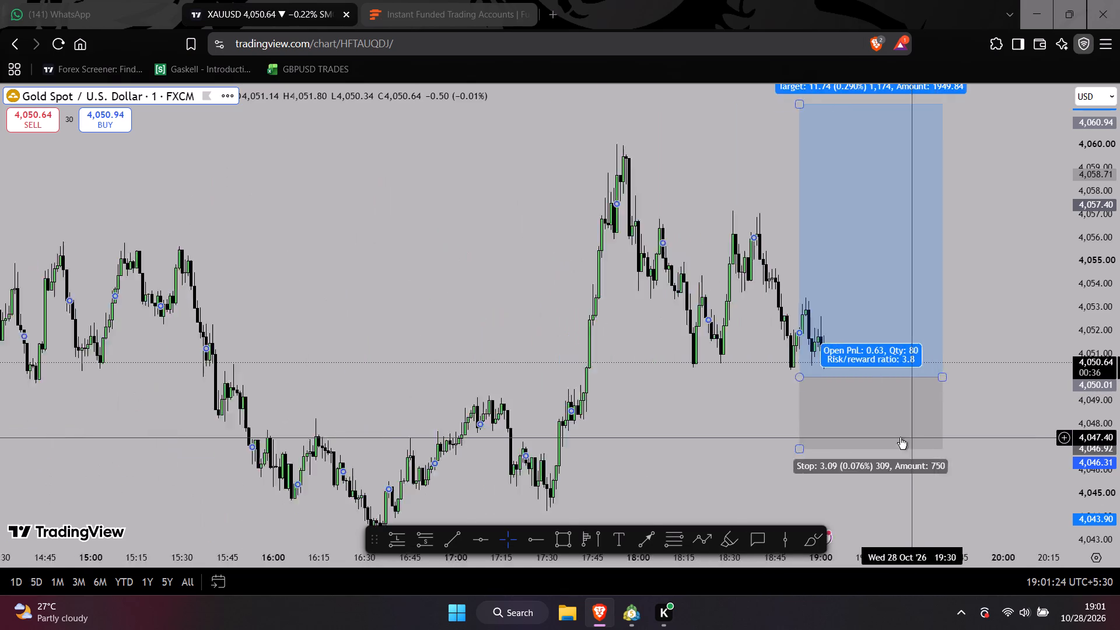
{"action": "left_click", "coordinate": [701, 415]}
{"action": "left_click_drag", "start_coordinate": [698, 421], "coordinate": [720, 408]}
{"action": "scroll", "coordinate": [720, 407], "scroll_direction": "up", "scroll_amount": 5}
{"action": "scroll", "coordinate": [612, 416], "scroll_direction": "up", "scroll_amount": 2}
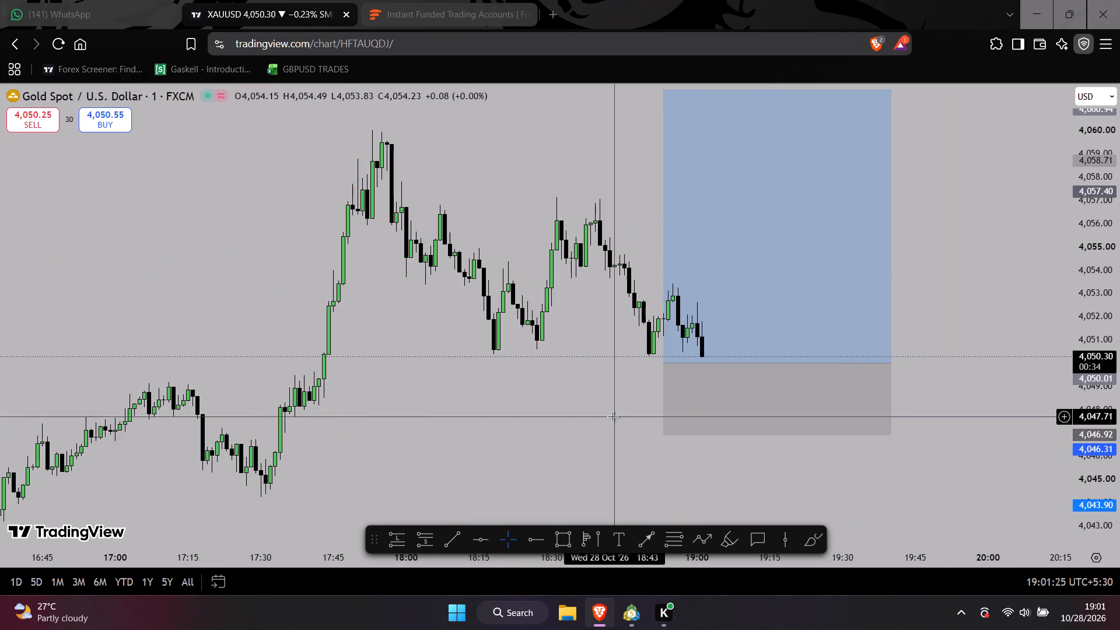
Check the XAUUSD buy trade in MetaTrader 5 and compare price with the long position's entry and stop on TradingView.
{"action": "left_click", "coordinate": [639, 618]}
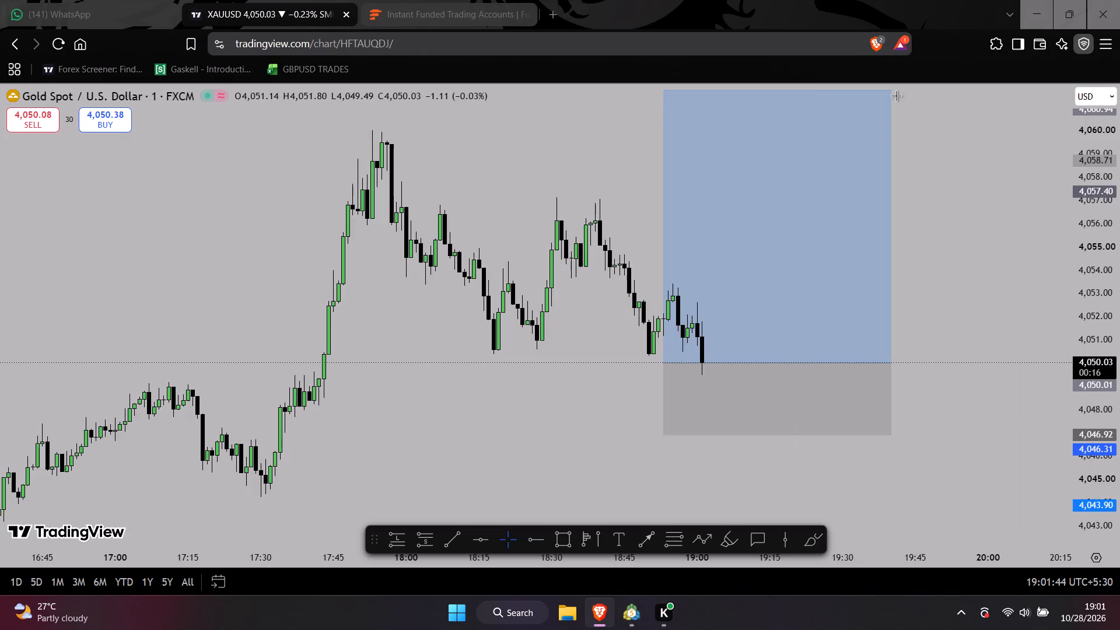
{"action": "scroll", "coordinate": [943, 286], "scroll_direction": "down", "scroll_amount": 3}
{"action": "left_click_drag", "start_coordinate": [656, 380], "coordinate": [639, 380]}
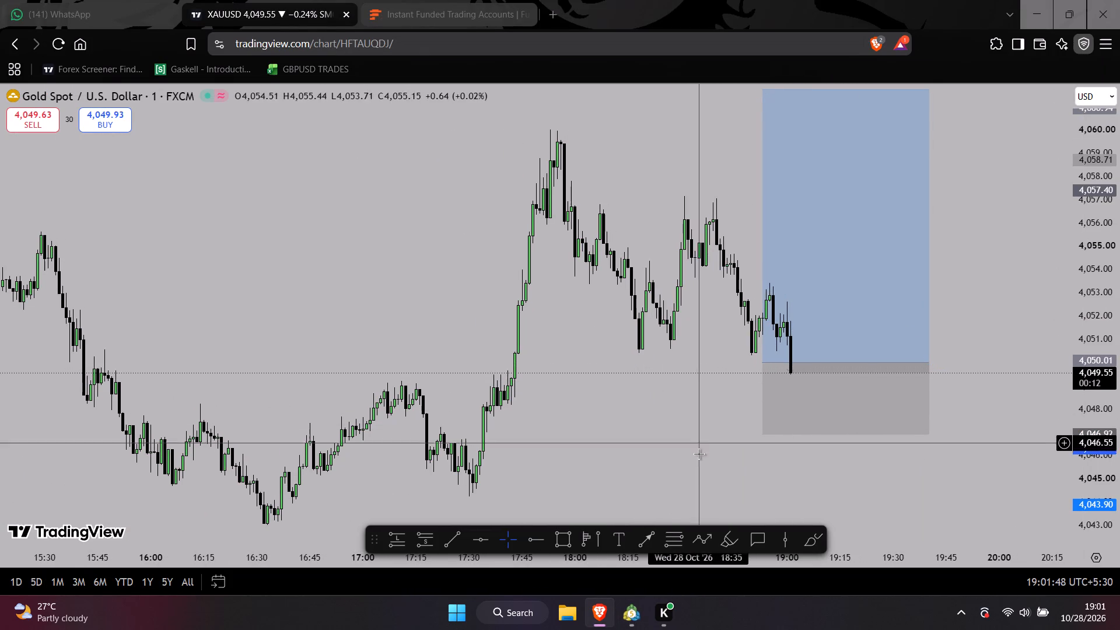
{"action": "left_click", "coordinate": [631, 610]}
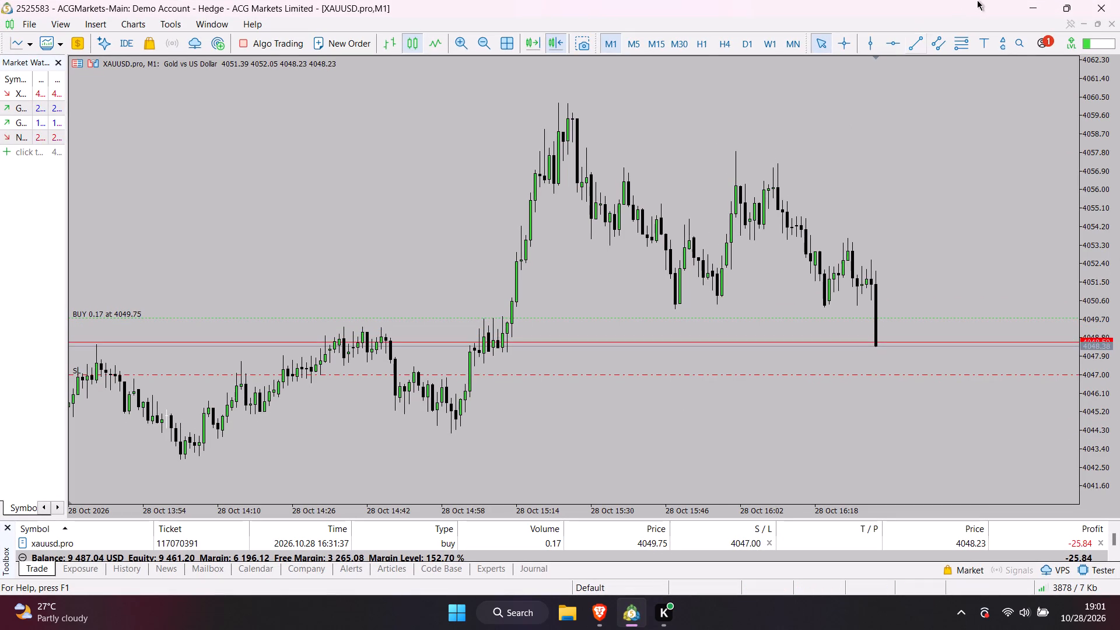
{"action": "left_click", "coordinate": [1027, 5]}
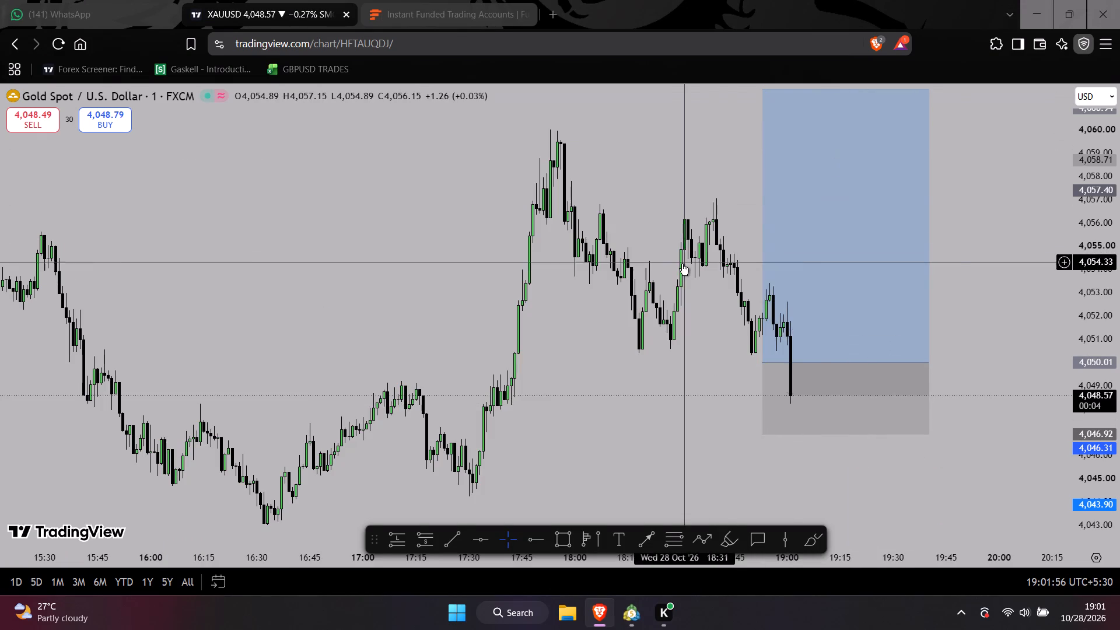
{"action": "scroll", "coordinate": [682, 264], "scroll_direction": "down", "scroll_amount": 2}
{"action": "scroll", "coordinate": [682, 264], "scroll_direction": "up", "scroll_amount": 2}
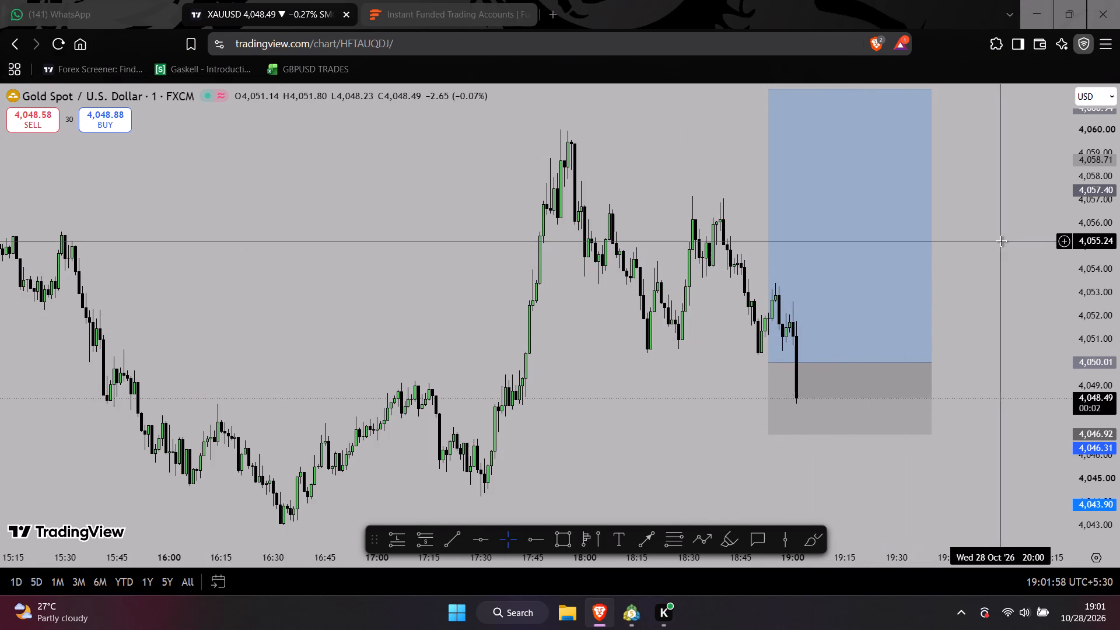
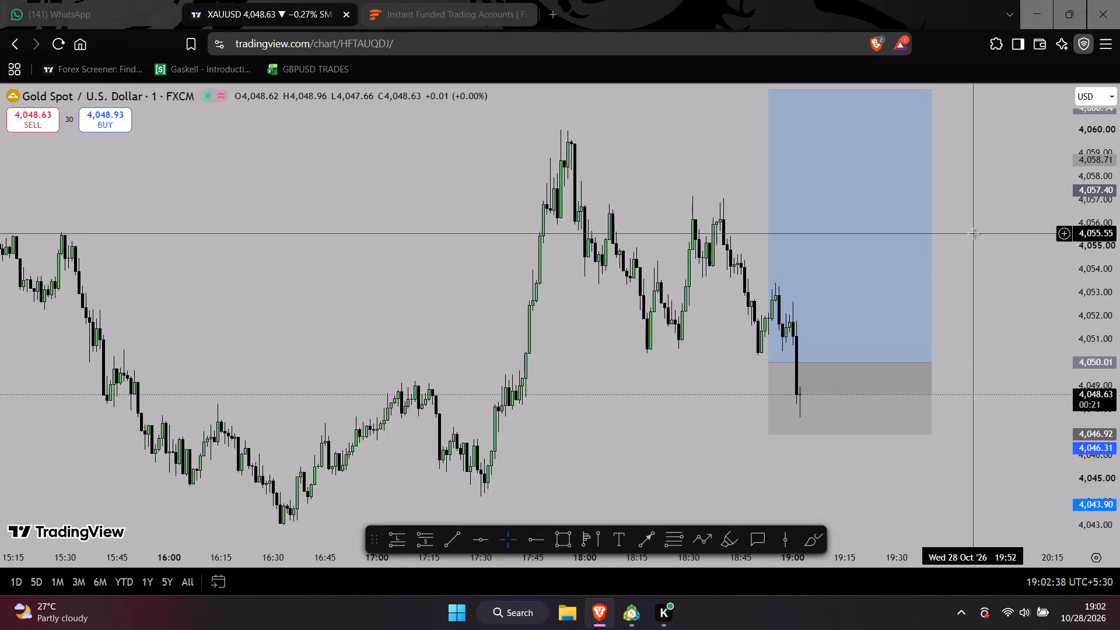
Examine the one-minute XAUUSD price action around the long position's entry and stop zone on TradingView.
{"action": "scroll", "coordinate": [954, 262], "scroll_direction": "up", "scroll_amount": 2}
{"action": "right_click", "coordinate": [954, 262]}
{"action": "left_click", "coordinate": [613, 377]}
{"action": "left_click_drag", "start_coordinate": [610, 376], "coordinate": [593, 372]}
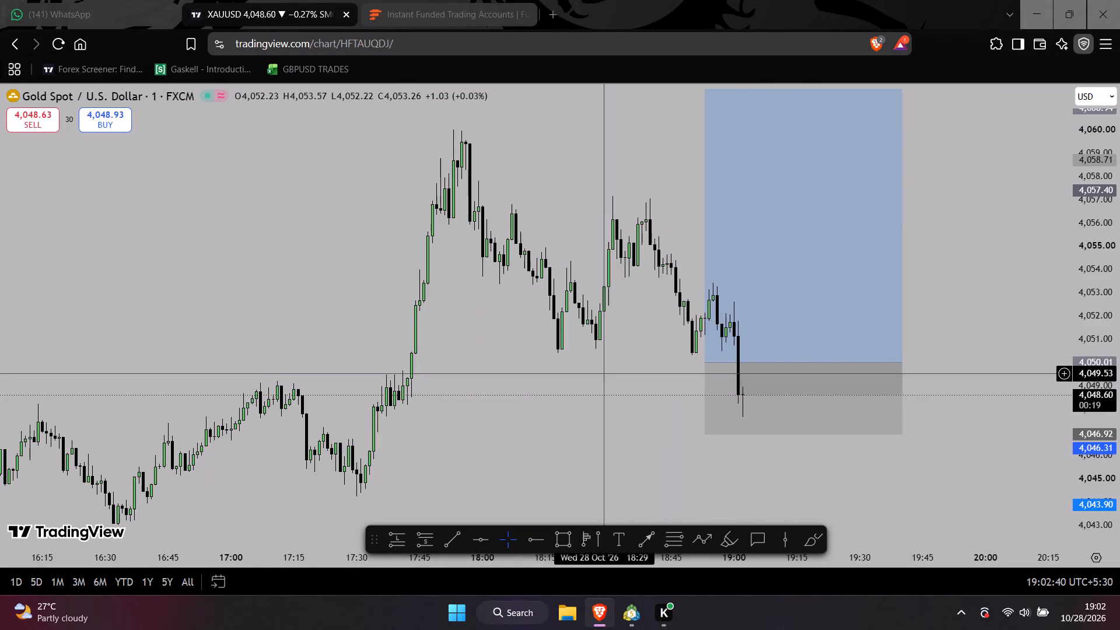
{"action": "left_click_drag", "start_coordinate": [593, 372], "coordinate": [562, 367]}
{"action": "scroll", "coordinate": [610, 373], "scroll_direction": "down", "scroll_amount": 1}
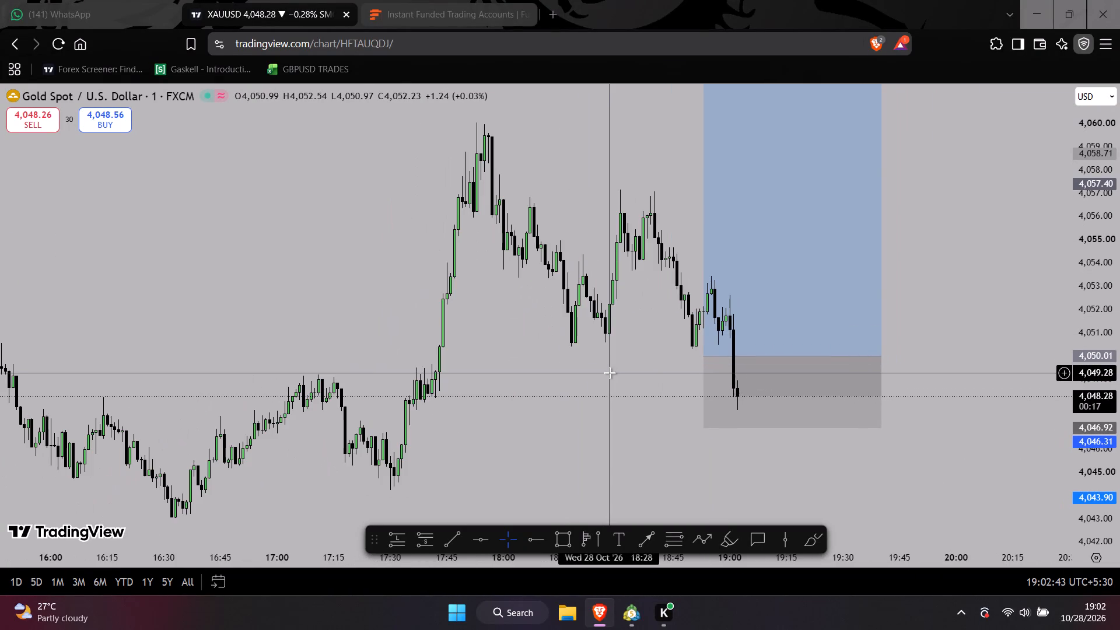
{"action": "scroll", "coordinate": [616, 375], "scroll_direction": "down", "scroll_amount": 1}
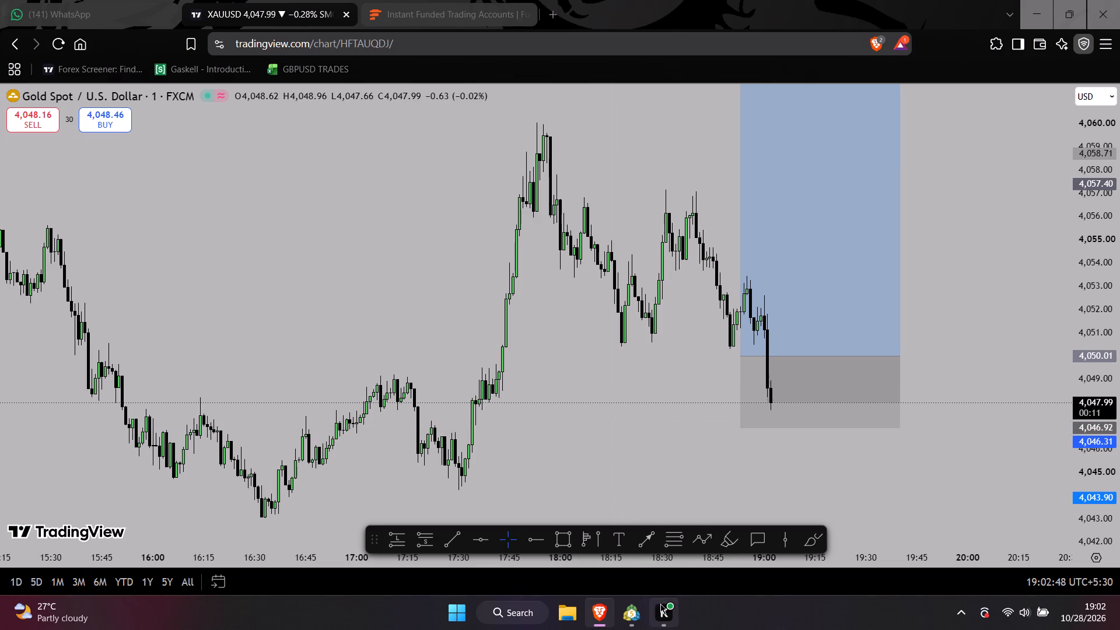
Switch to MetaTrader 5, check the open XAUUSD buy trade against its entry and stop loss, and return to TradingView.
{"action": "left_click", "coordinate": [637, 604]}
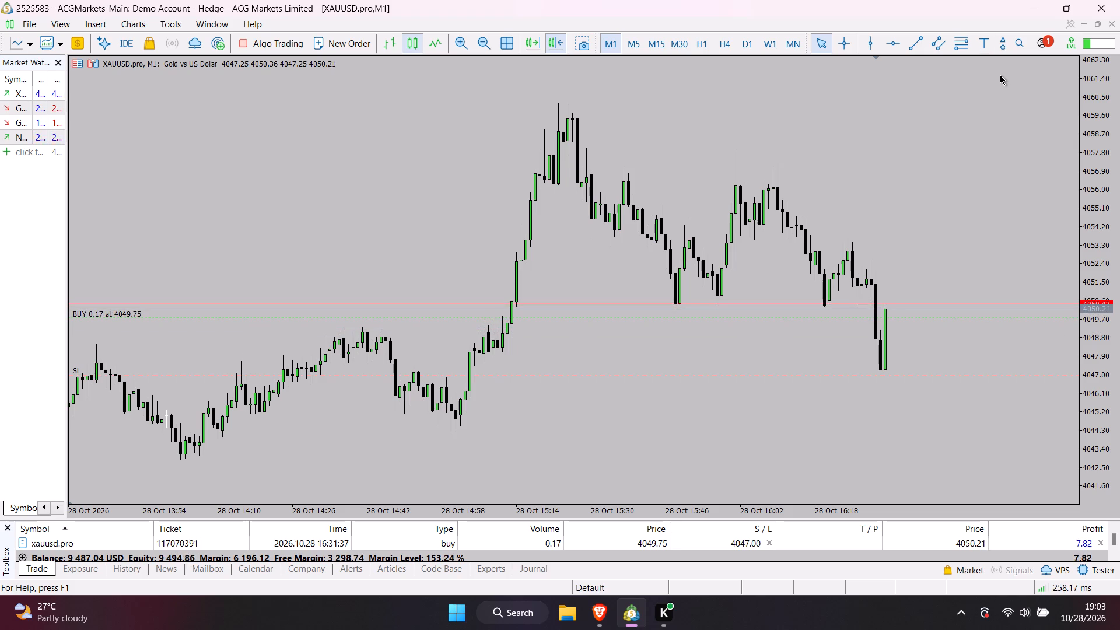
{"action": "left_click", "coordinate": [1030, 5]}
Compress the XAUUSD chart's price scale and examine the full long position against the afternoon's swing highs and lows.
{"action": "scroll", "coordinate": [976, 186], "scroll_direction": "down", "scroll_amount": 3}
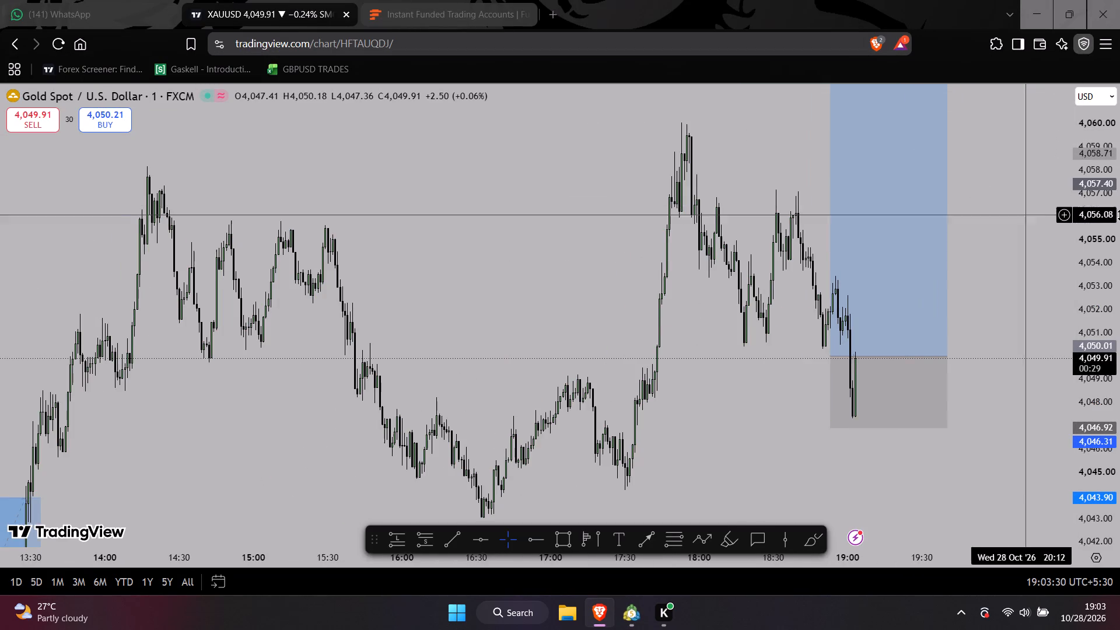
{"action": "left_click_drag", "start_coordinate": [1119, 214], "coordinate": [1118, 300]}
{"action": "left_click_drag", "start_coordinate": [1012, 266], "coordinate": [991, 266]}
{"action": "scroll", "coordinate": [993, 265], "scroll_direction": "down", "scroll_amount": 1}
{"action": "scroll", "coordinate": [993, 265], "scroll_direction": "up", "scroll_amount": 2}
{"action": "left_click_drag", "start_coordinate": [993, 265], "coordinate": [967, 265]}
{"action": "scroll", "coordinate": [967, 265], "scroll_direction": "down", "scroll_amount": 1}
{"action": "scroll", "coordinate": [967, 265], "scroll_direction": "up", "scroll_amount": 1}
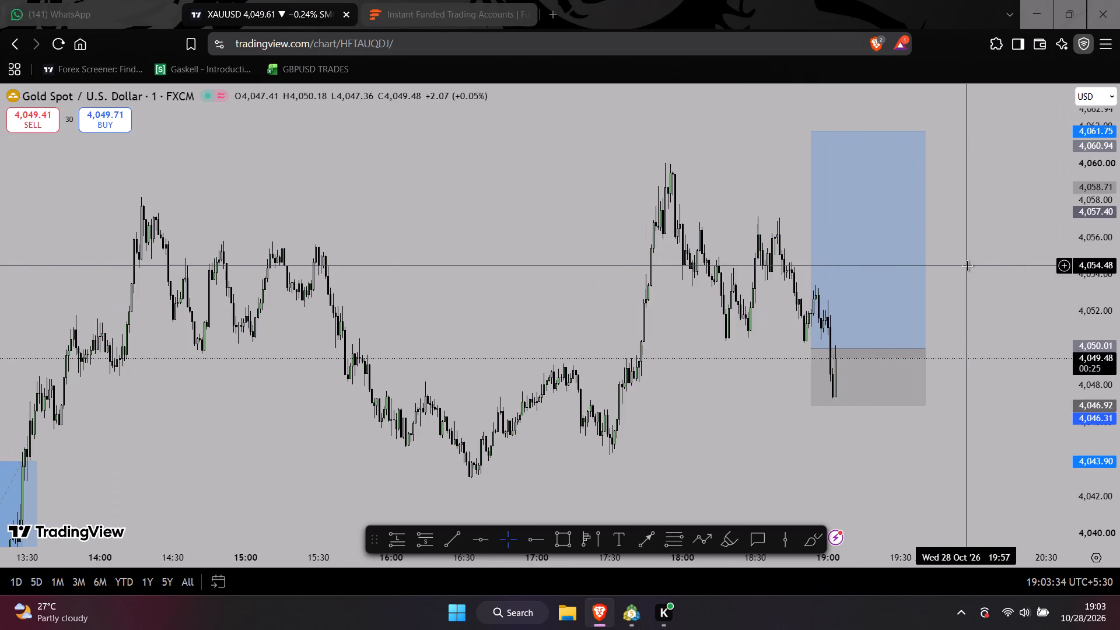
{"action": "scroll", "coordinate": [967, 265], "scroll_direction": "up", "scroll_amount": 2}
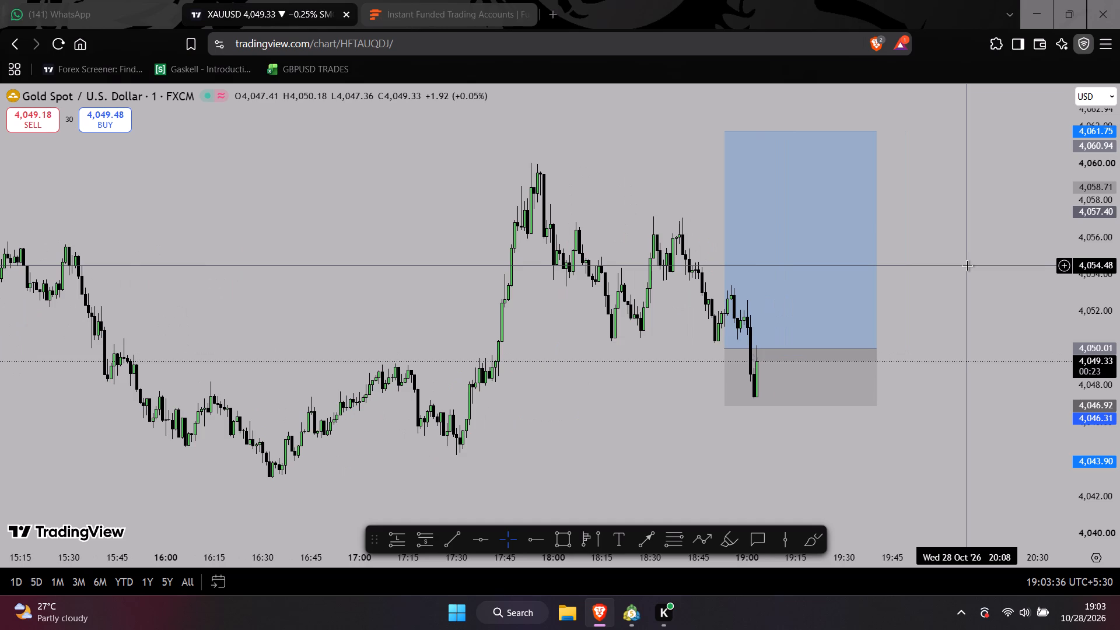
{"action": "scroll", "coordinate": [967, 265], "scroll_direction": "down", "scroll_amount": 2}
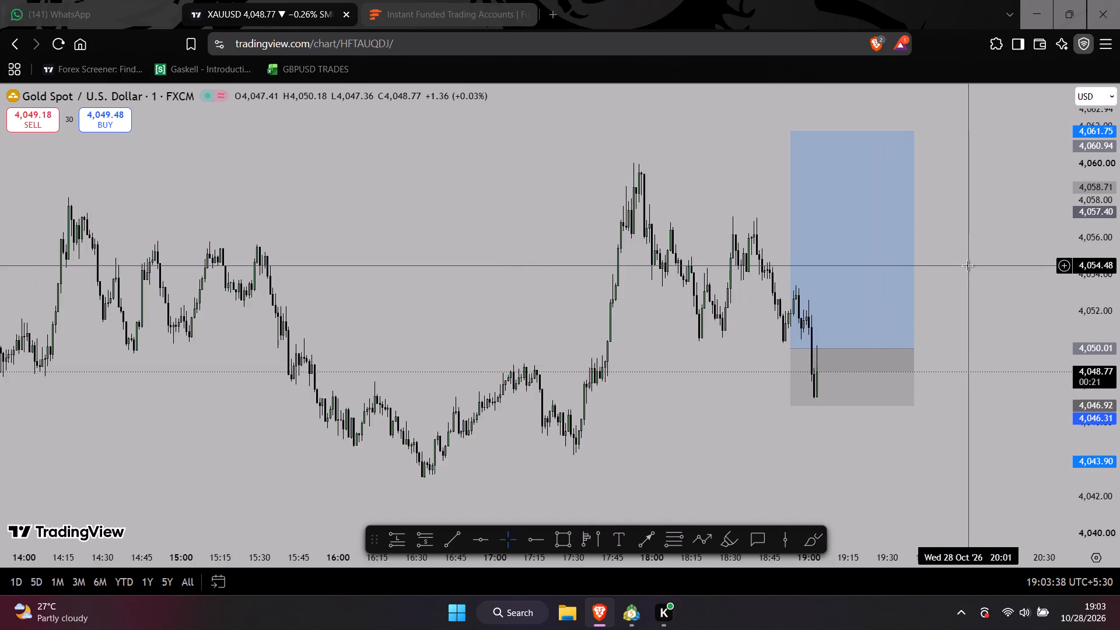
{"action": "scroll", "coordinate": [967, 265], "scroll_direction": "up", "scroll_amount": 3}
{"action": "scroll", "coordinate": [967, 265], "scroll_direction": "down", "scroll_amount": 1}
{"action": "scroll", "coordinate": [967, 265], "scroll_direction": "up", "scroll_amount": 2}
{"action": "left_click_drag", "start_coordinate": [967, 265], "coordinate": [959, 265]}
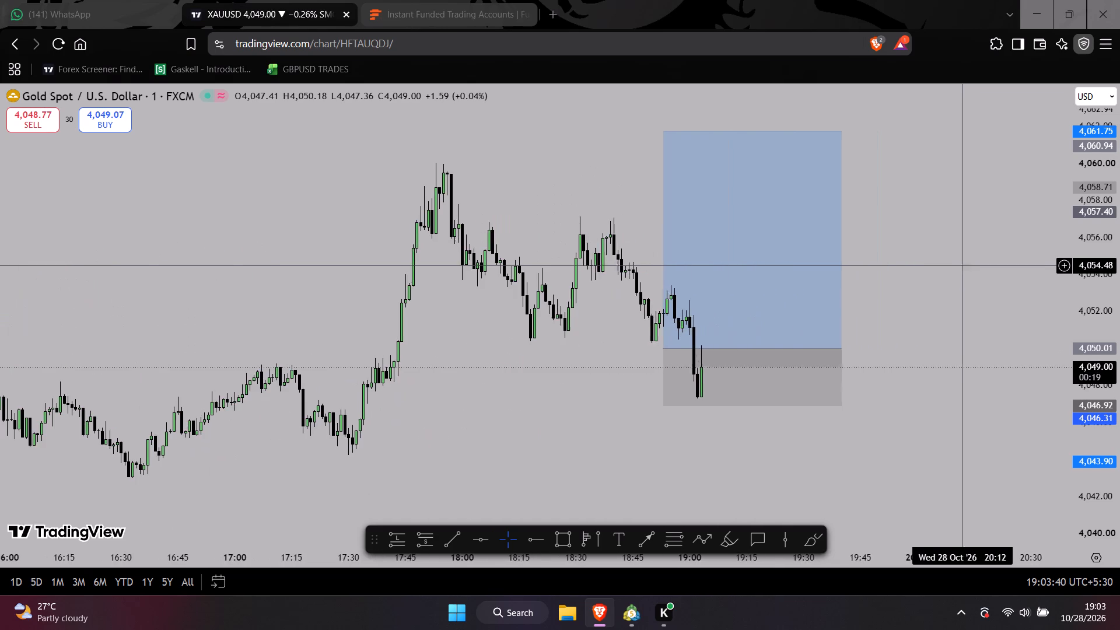
{"action": "left_click_drag", "start_coordinate": [959, 265], "coordinate": [958, 265]}
{"action": "scroll", "coordinate": [958, 265], "scroll_direction": "down", "scroll_amount": 2}
{"action": "scroll", "coordinate": [958, 265], "scroll_direction": "up", "scroll_amount": 2}
{"action": "left_click_drag", "start_coordinate": [965, 265], "coordinate": [904, 268]}
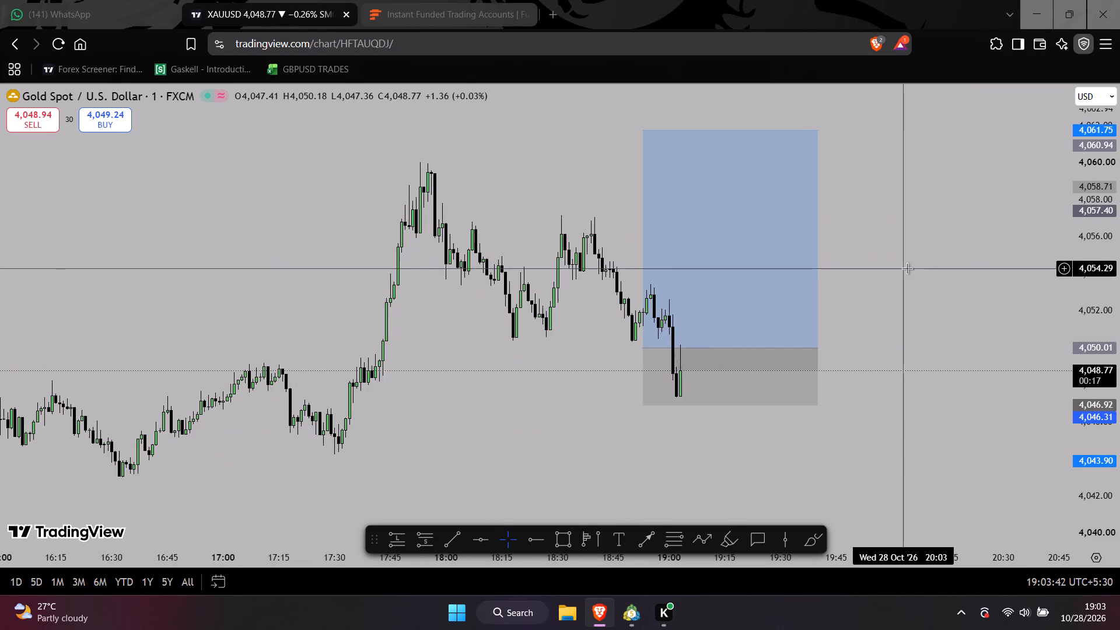
{"action": "scroll", "coordinate": [926, 271], "scroll_direction": "down", "scroll_amount": 2}
{"action": "left_click", "coordinate": [495, 0]}
{"action": "left_click", "coordinate": [231, 0]}
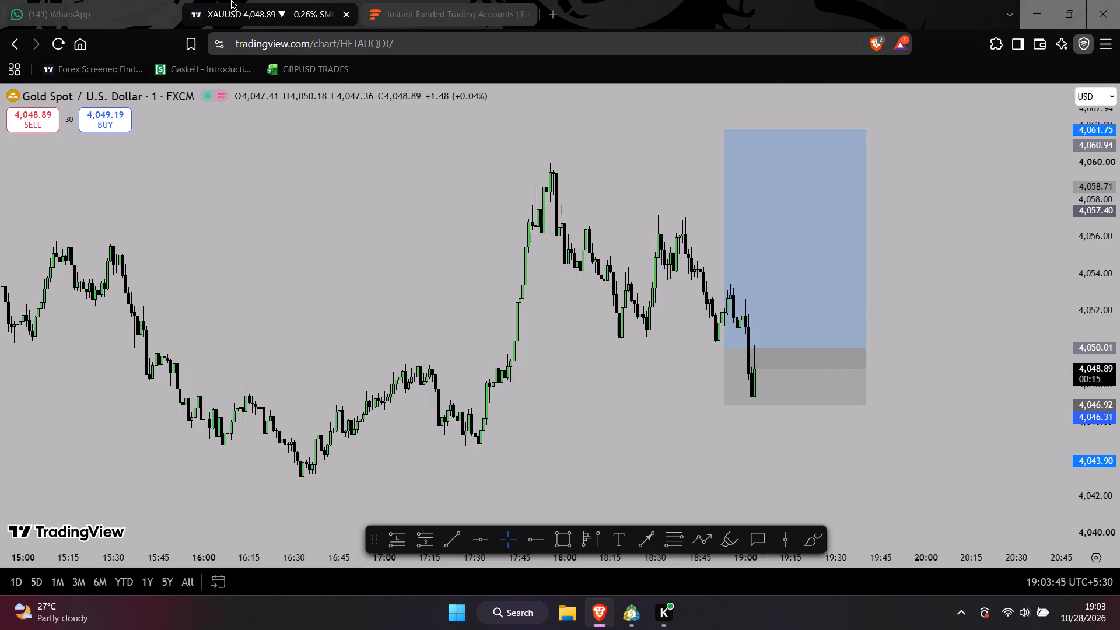
Check the open XAUUSD buy trade's profit and price in MetaTrader 5, and return to TradingView.
{"action": "left_click", "coordinate": [629, 624]}
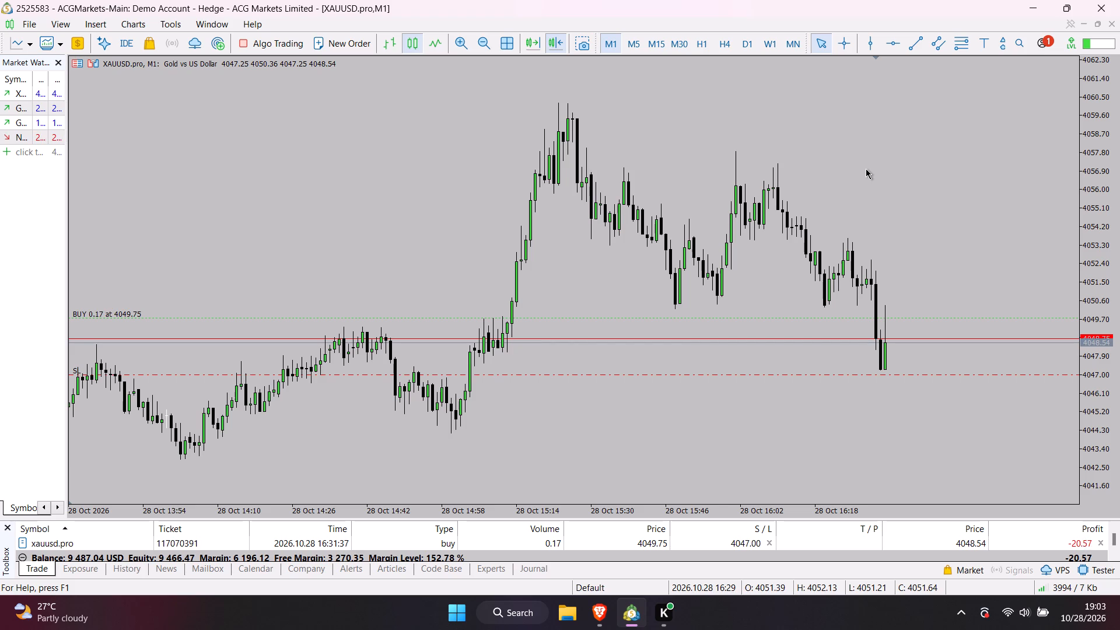
{"action": "left_click", "coordinate": [1022, 9]}
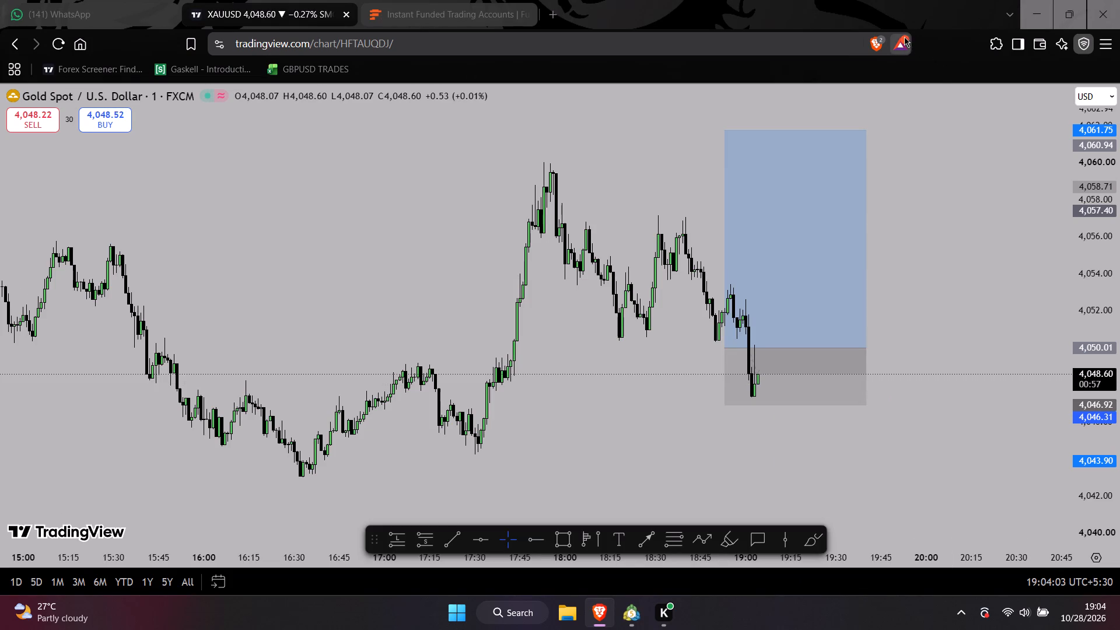
Examine the newest XAUUSD candles inside the long position's stop zone and compare them with the preceding swings on TradingView.
{"action": "scroll", "coordinate": [942, 155], "scroll_direction": "down", "scroll_amount": 2}
{"action": "scroll", "coordinate": [945, 190], "scroll_direction": "up", "scroll_amount": 2}
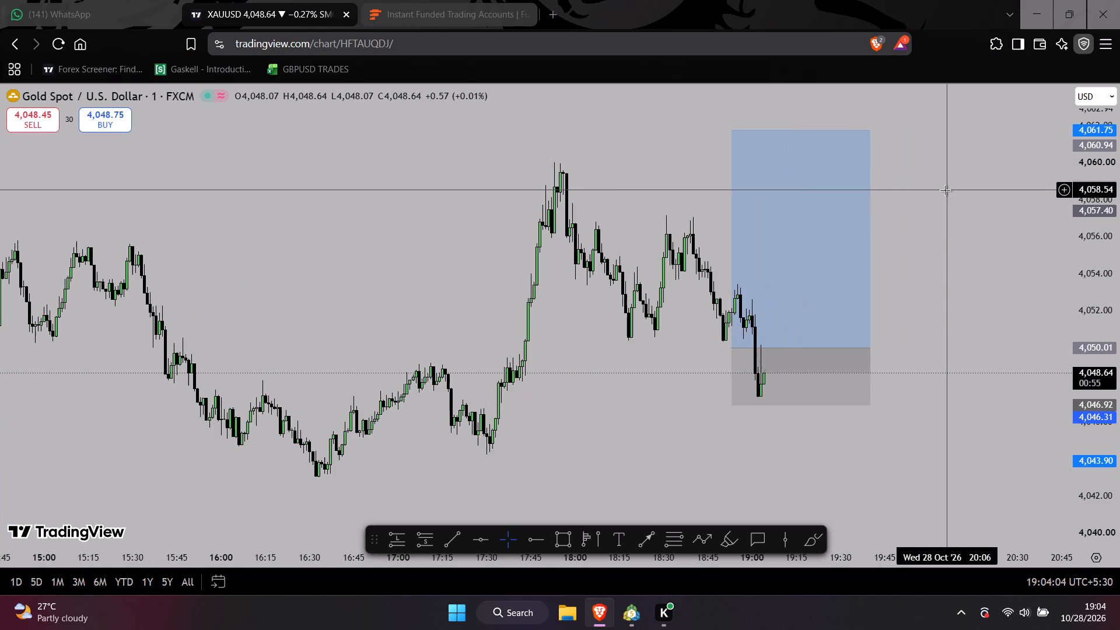
{"action": "left_click_drag", "start_coordinate": [928, 189], "coordinate": [911, 186]}
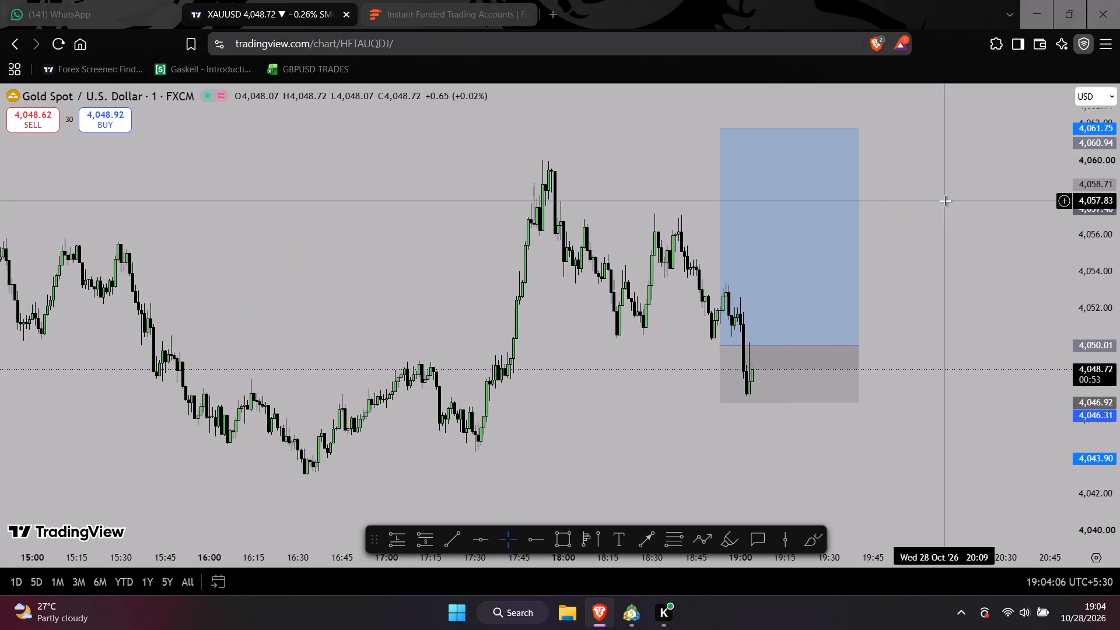
{"action": "scroll", "coordinate": [945, 201], "scroll_direction": "down", "scroll_amount": 1}
{"action": "left_click_drag", "start_coordinate": [954, 201], "coordinate": [935, 201]}
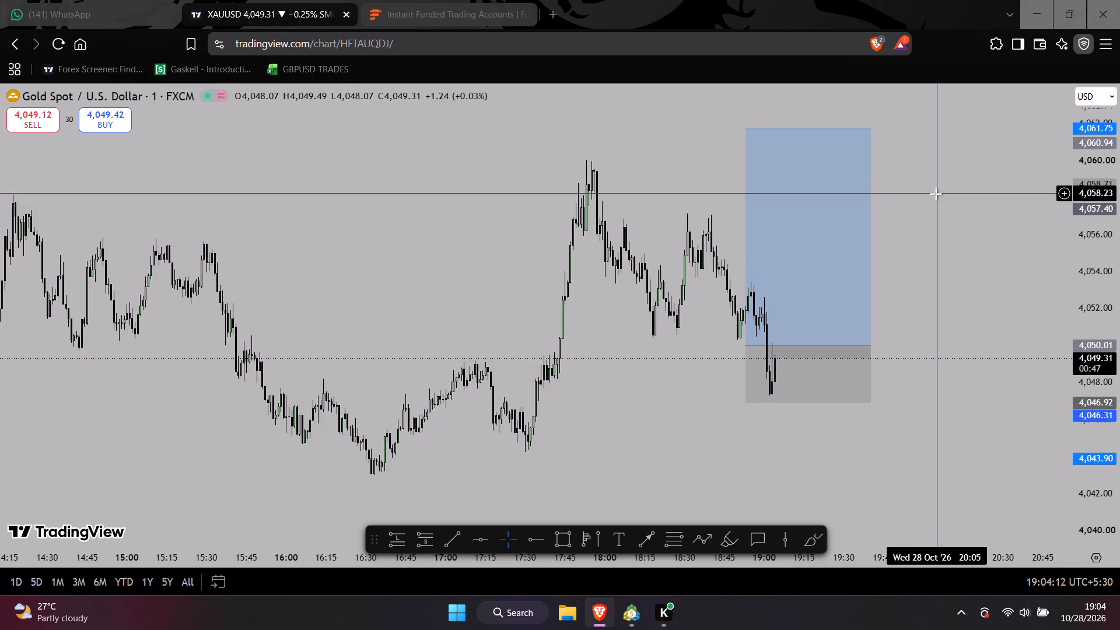
{"action": "left_click_drag", "start_coordinate": [1118, 199], "coordinate": [1105, 231]}
{"action": "left_click_drag", "start_coordinate": [1014, 232], "coordinate": [954, 235]}
{"action": "scroll", "coordinate": [954, 235], "scroll_direction": "up", "scroll_amount": 2}
{"action": "scroll", "coordinate": [1119, 267], "scroll_direction": "up", "scroll_amount": 3}
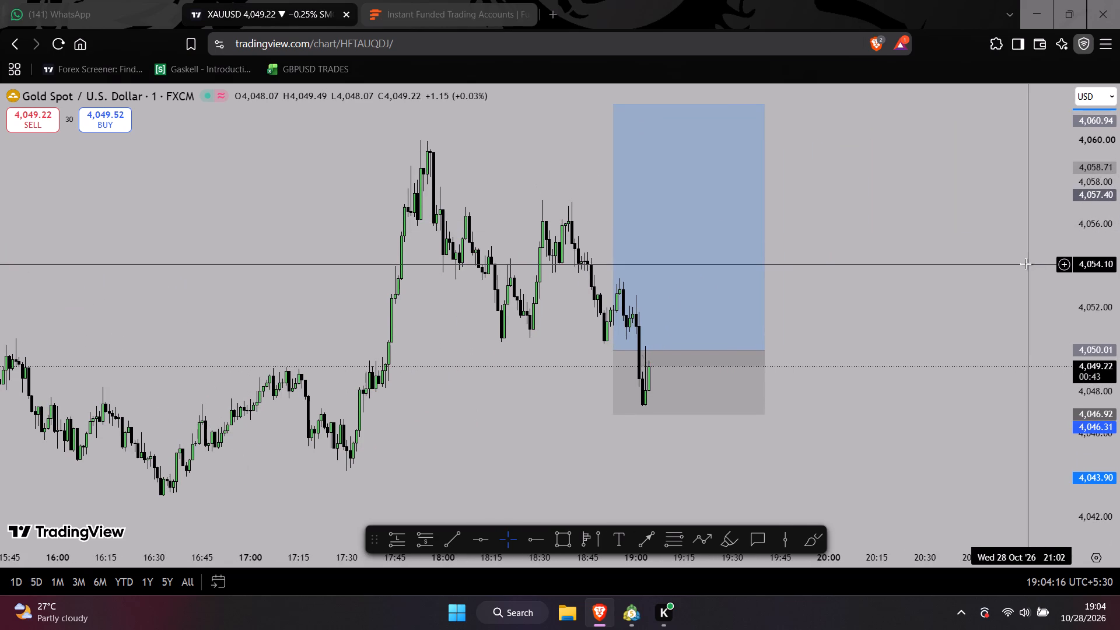
{"action": "scroll", "coordinate": [918, 178], "scroll_direction": "down", "scroll_amount": 1}
{"action": "left_click", "coordinate": [946, 236]}
{"action": "left_click_drag", "start_coordinate": [915, 232], "coordinate": [923, 233]}
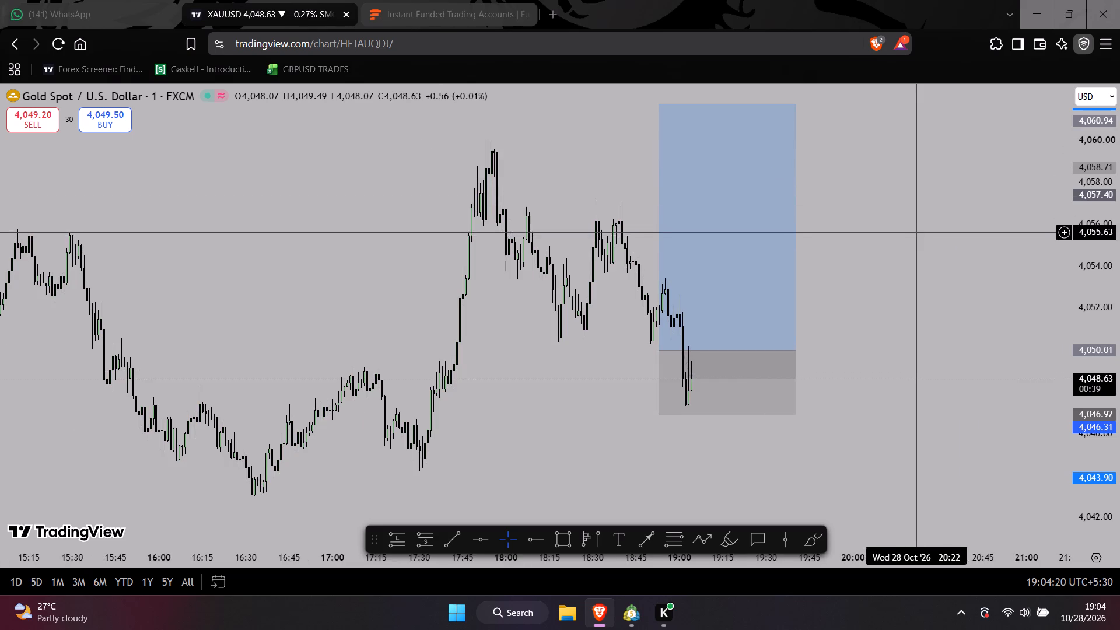
{"action": "left_click_drag", "start_coordinate": [923, 233], "coordinate": [946, 236]}
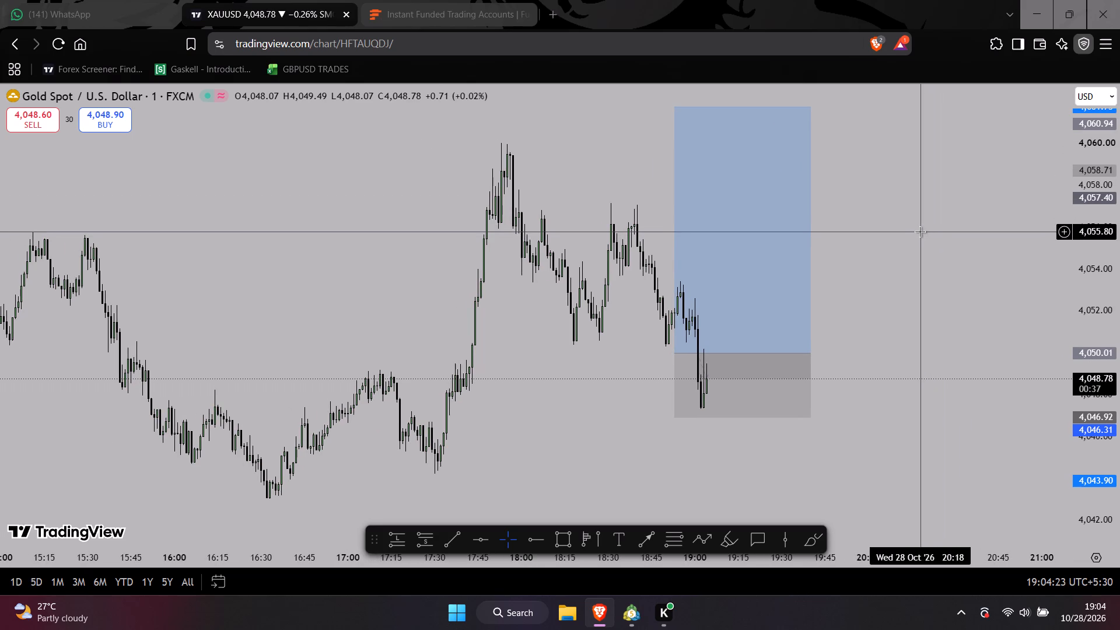
{"action": "scroll", "coordinate": [916, 232], "scroll_direction": "down", "scroll_amount": 2}
{"action": "scroll", "coordinate": [916, 232], "scroll_direction": "up", "scroll_amount": 3}
{"action": "left_click_drag", "start_coordinate": [887, 221], "coordinate": [907, 223]}
{"action": "scroll", "coordinate": [905, 223], "scroll_direction": "up", "scroll_amount": 3}
{"action": "left_click_drag", "start_coordinate": [902, 223], "coordinate": [920, 224]}
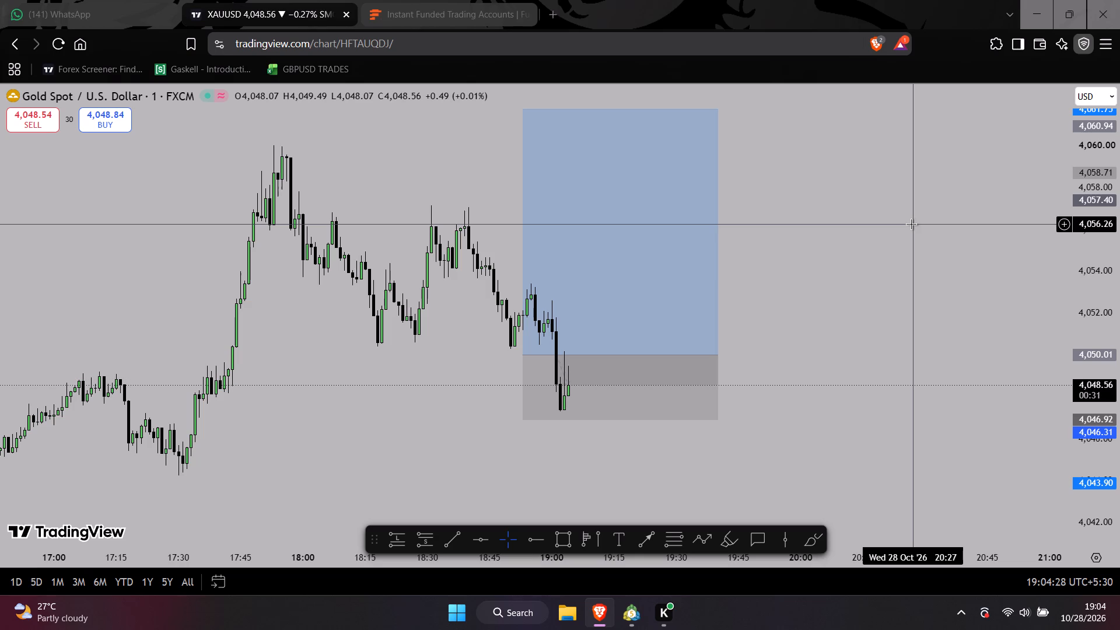
{"action": "scroll", "coordinate": [919, 224], "scroll_direction": "down", "scroll_amount": 2}
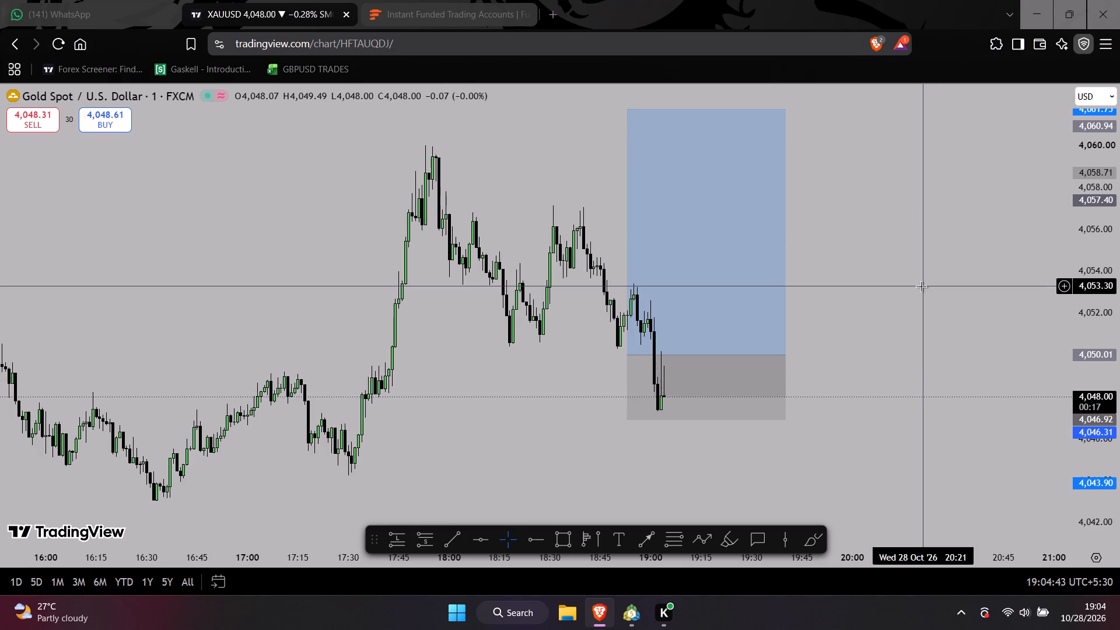
Monitor the open XAUUSD buy trade against its stop loss in MetaTrader 5, and return to TradingView.
{"action": "left_click", "coordinate": [627, 616]}
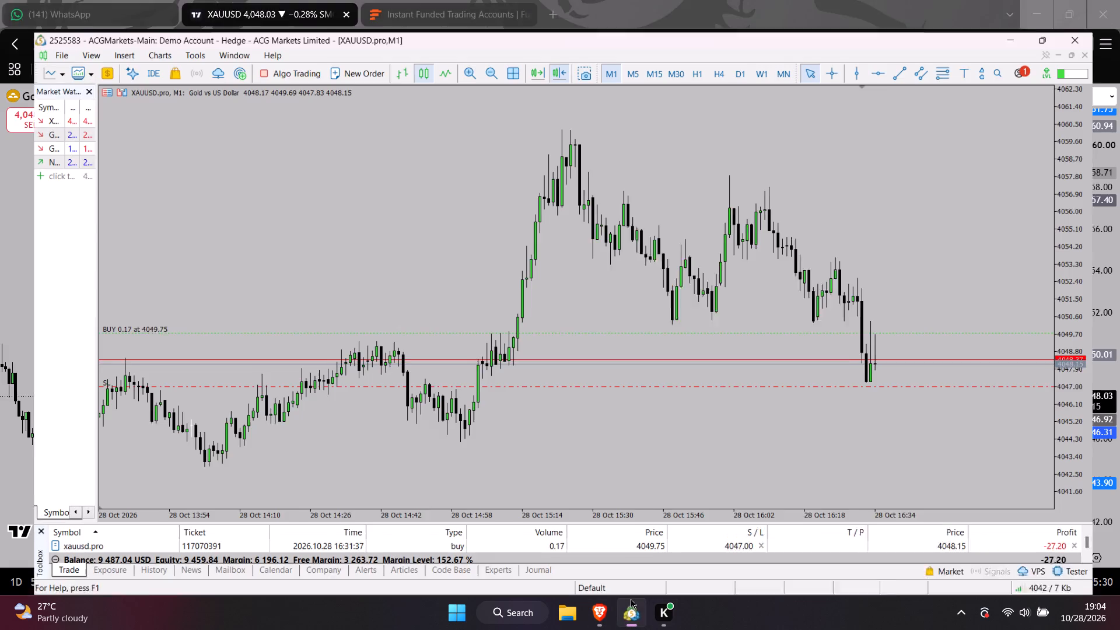
{"action": "left_click_drag", "start_coordinate": [907, 213], "coordinate": [860, 211]}
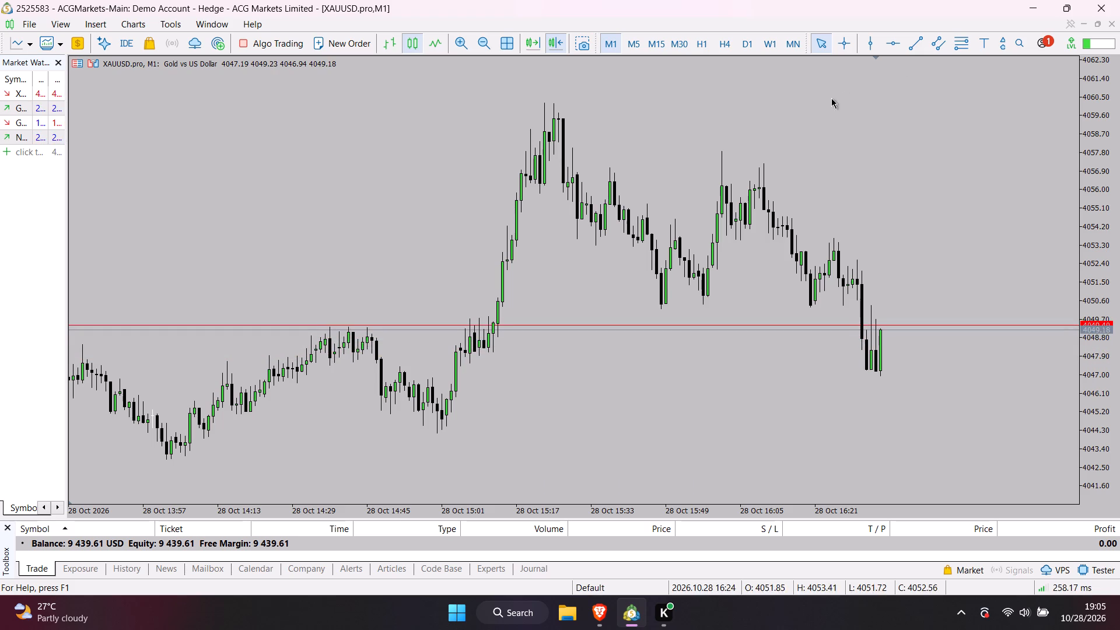
{"action": "left_click", "coordinate": [1030, 10]}
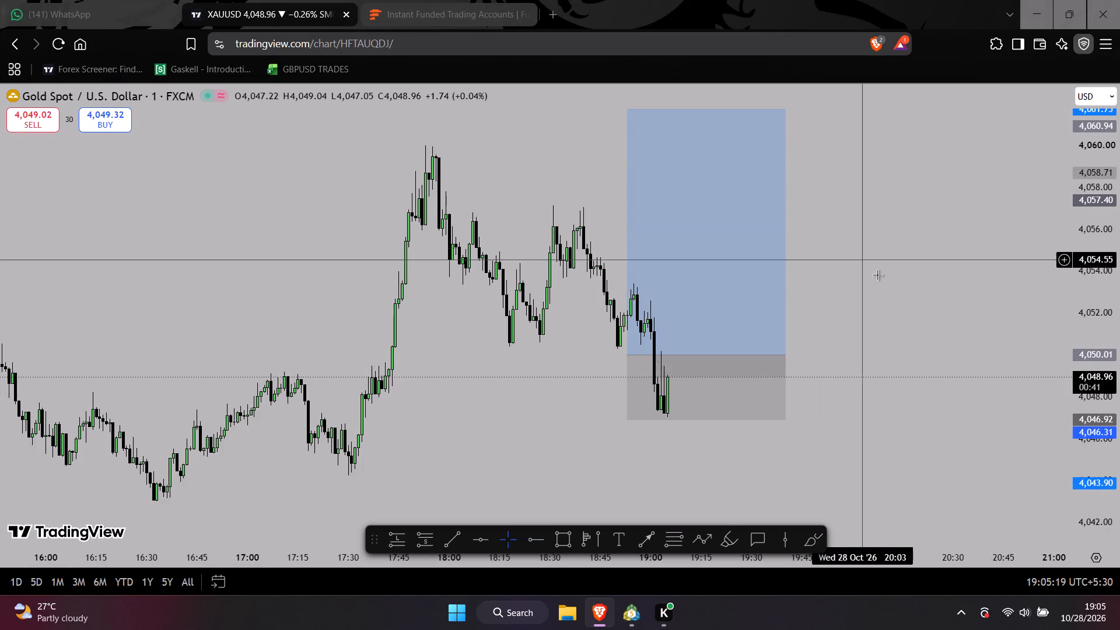
Examine the latest XAUUSD candles near the long position's stop level and the earlier price action on TradingView.
{"action": "scroll", "coordinate": [934, 271], "scroll_direction": "down", "scroll_amount": 2}
{"action": "scroll", "coordinate": [934, 271], "scroll_direction": "up", "scroll_amount": 2}
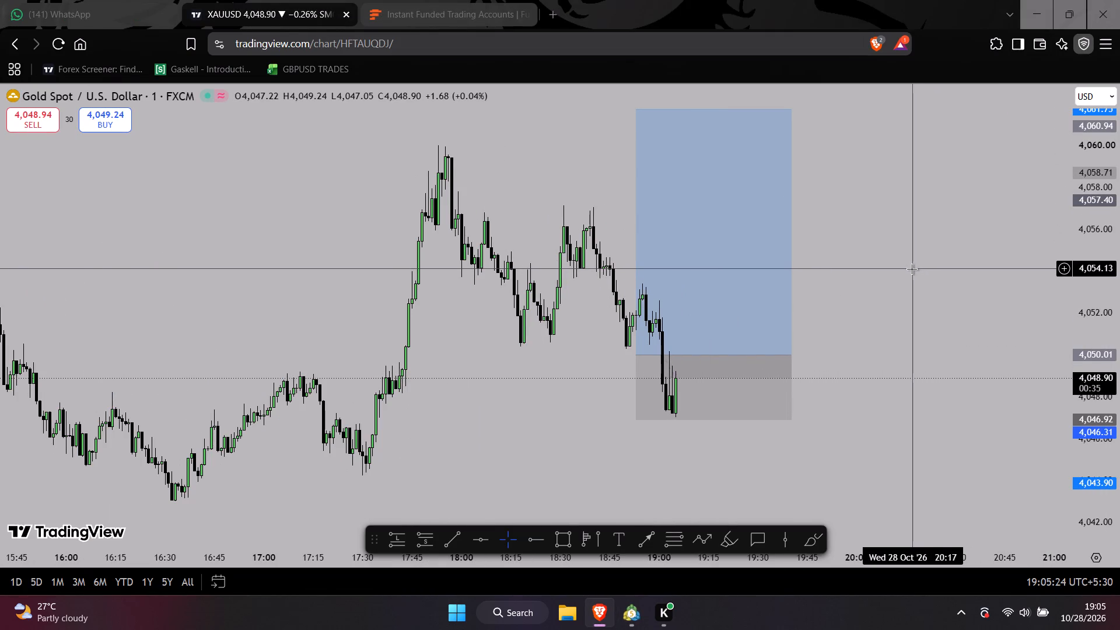
{"action": "scroll", "coordinate": [897, 260], "scroll_direction": "down", "scroll_amount": 2}
{"action": "scroll", "coordinate": [904, 275], "scroll_direction": "up", "scroll_amount": 2}
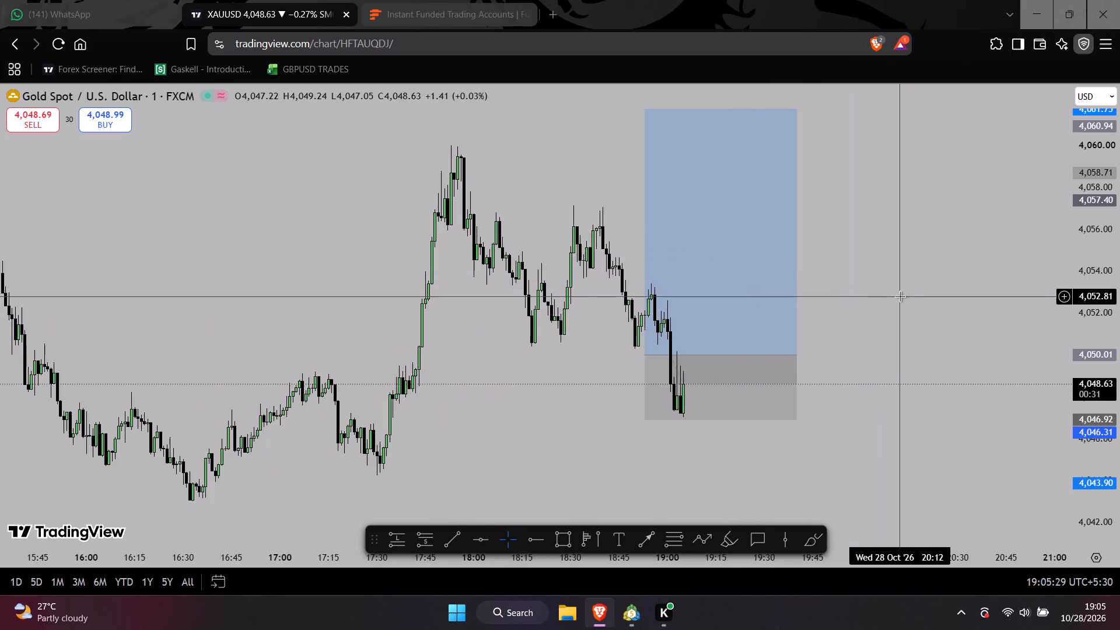
{"action": "scroll", "coordinate": [900, 296], "scroll_direction": "down", "scroll_amount": 3}
{"action": "scroll", "coordinate": [945, 317], "scroll_direction": "up", "scroll_amount": 3}
{"action": "left_click_drag", "start_coordinate": [935, 319], "coordinate": [912, 319]}
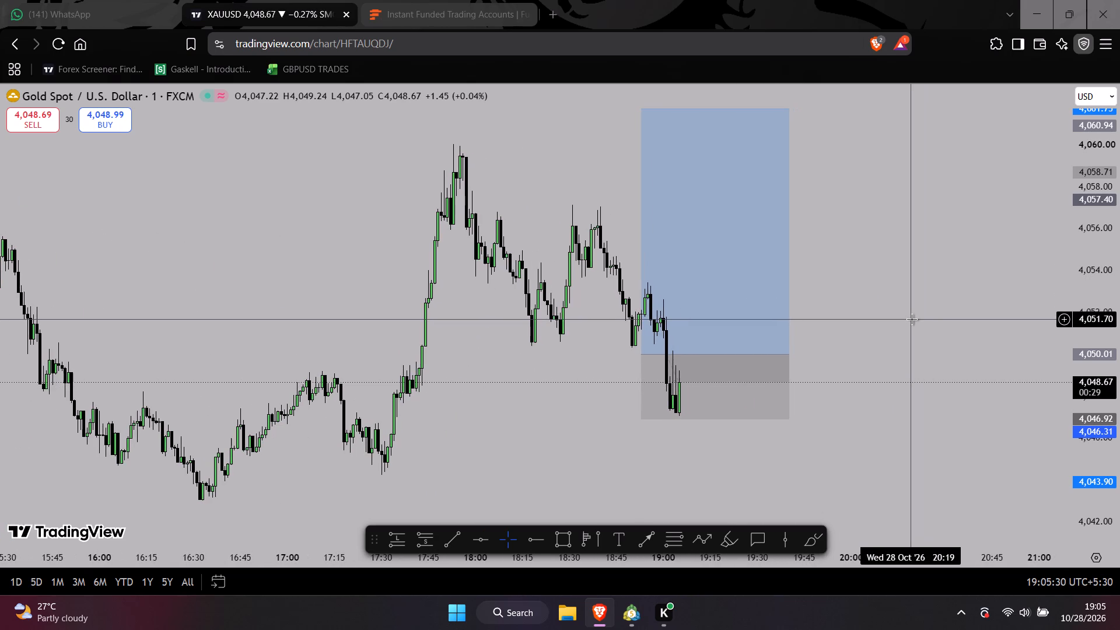
{"action": "scroll", "coordinate": [912, 319], "scroll_direction": "down", "scroll_amount": 3}
{"action": "left_click_drag", "start_coordinate": [991, 249], "coordinate": [970, 279]}
{"action": "scroll", "coordinate": [968, 282], "scroll_direction": "up", "scroll_amount": 3}
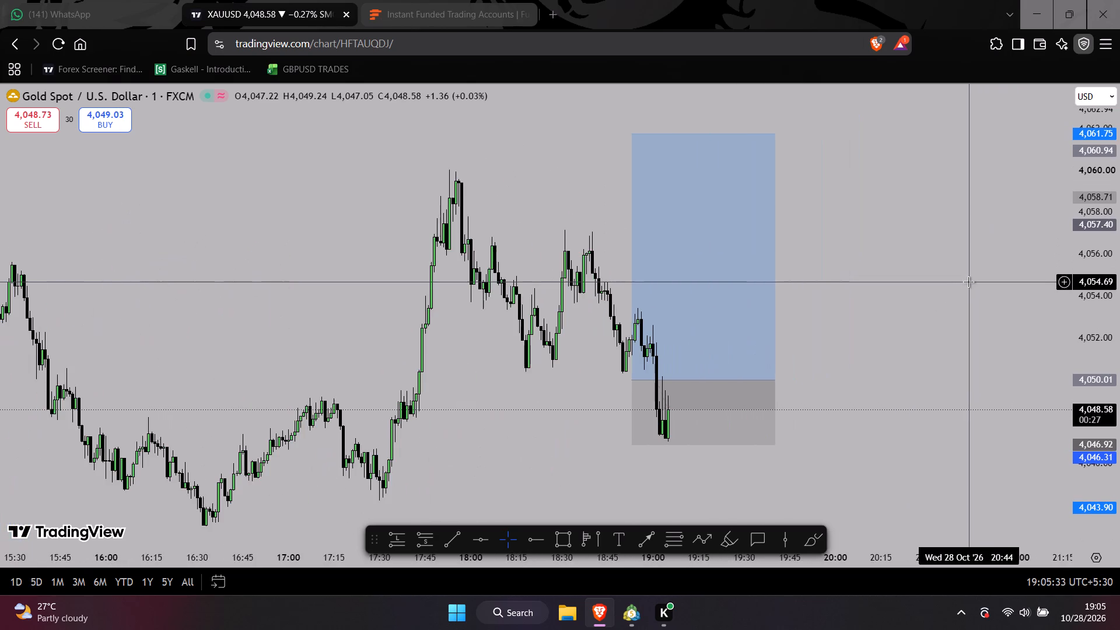
{"action": "left_click_drag", "start_coordinate": [951, 283], "coordinate": [938, 283]}
Glance over the Funded Friday instant funded accounts page and return to the XAUUSD chart.
{"action": "left_click", "coordinate": [501, 0]}
{"action": "left_click", "coordinate": [310, 0]}
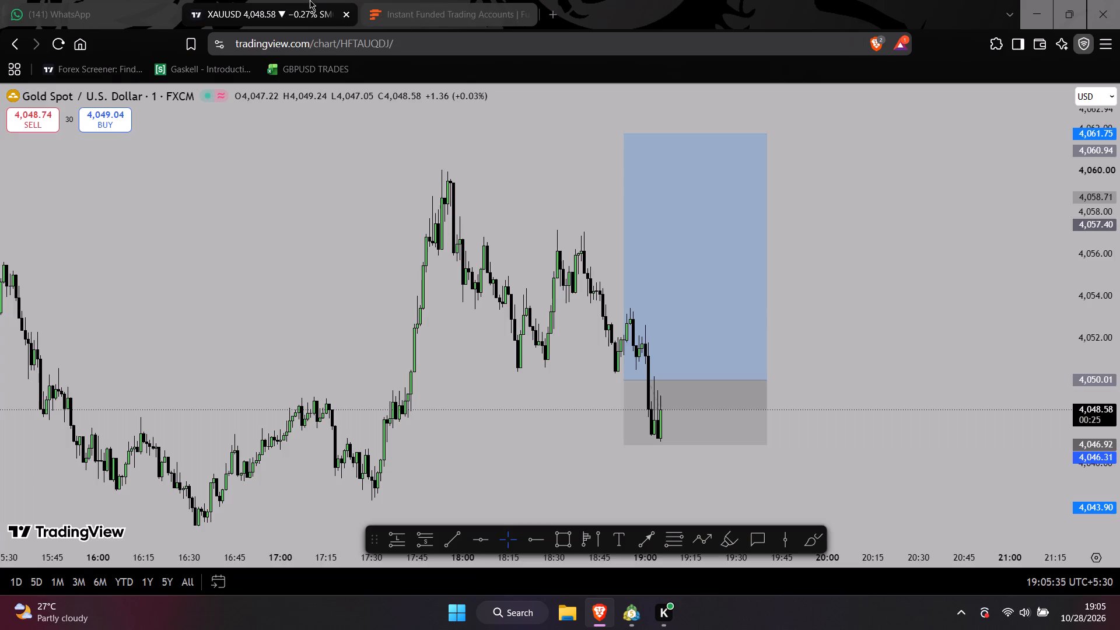
{"action": "left_click", "coordinate": [473, 2]}
{"action": "scroll", "coordinate": [521, 247], "scroll_direction": "up", "scroll_amount": 2}
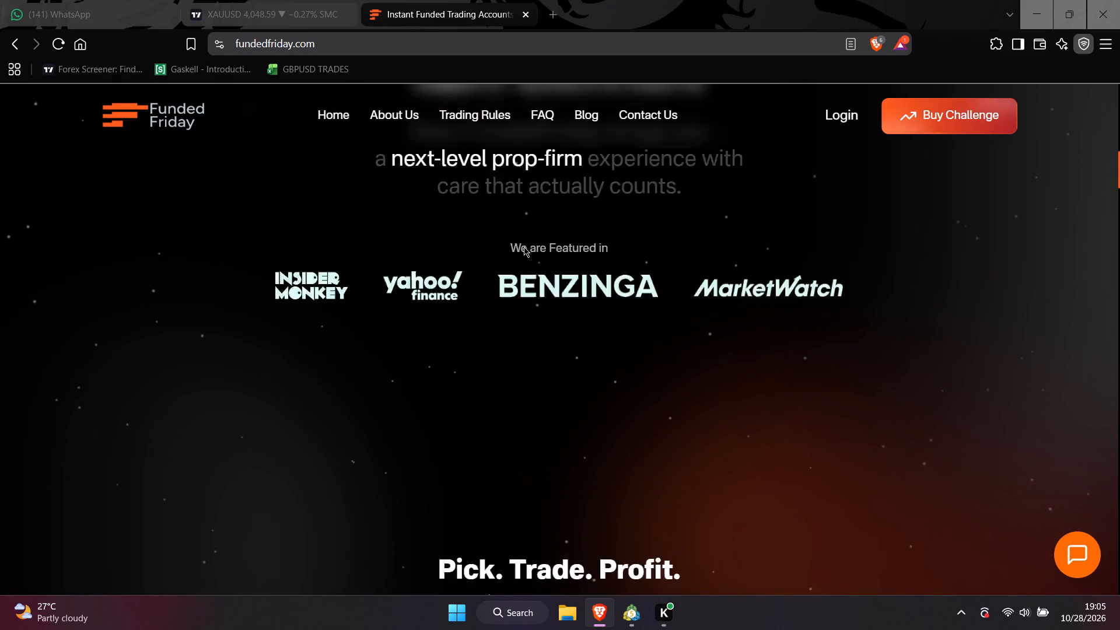
{"action": "left_click", "coordinate": [291, 0]}
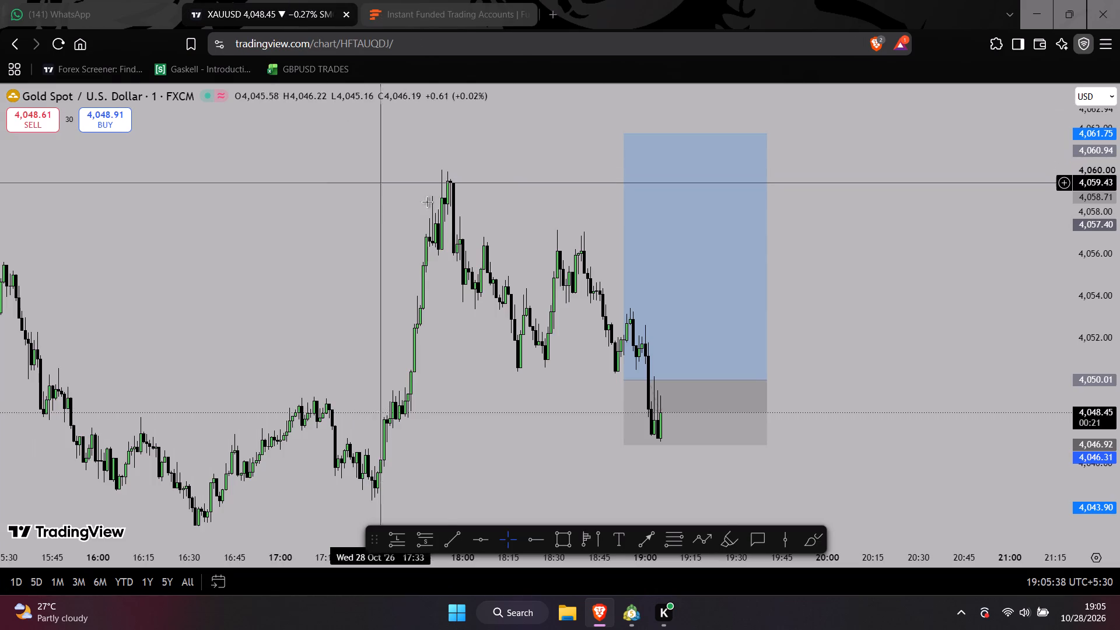
Switch the MetaTrader 5 XAUUSD chart to the M15 timeframe and bring the 27–28 October price action into view.
{"action": "left_click", "coordinate": [629, 623]}
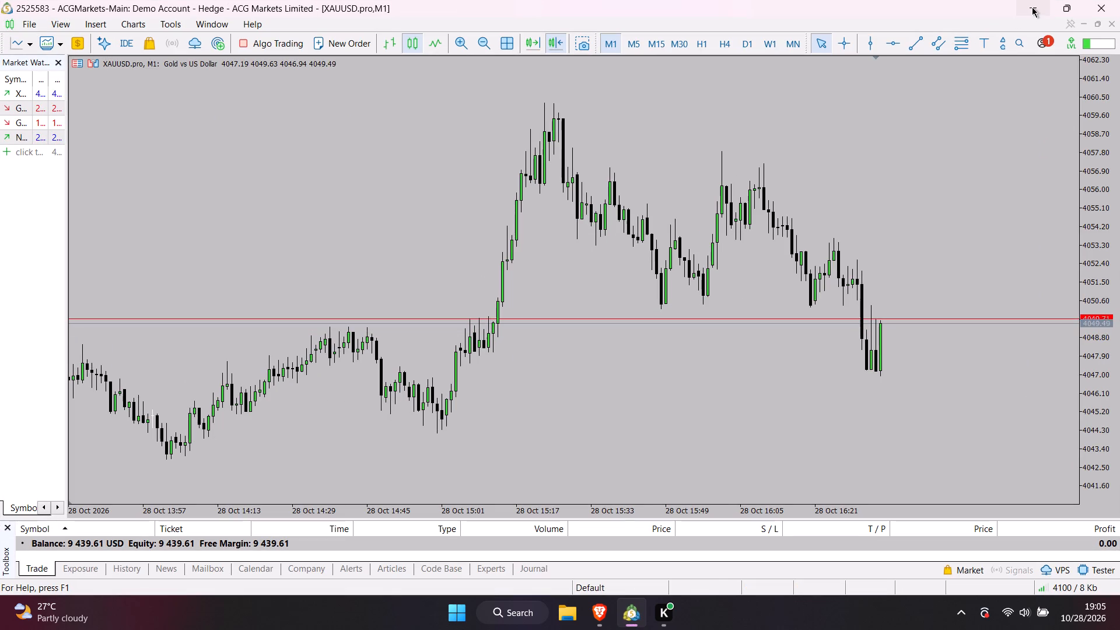
{"action": "left_click", "coordinate": [657, 43]}
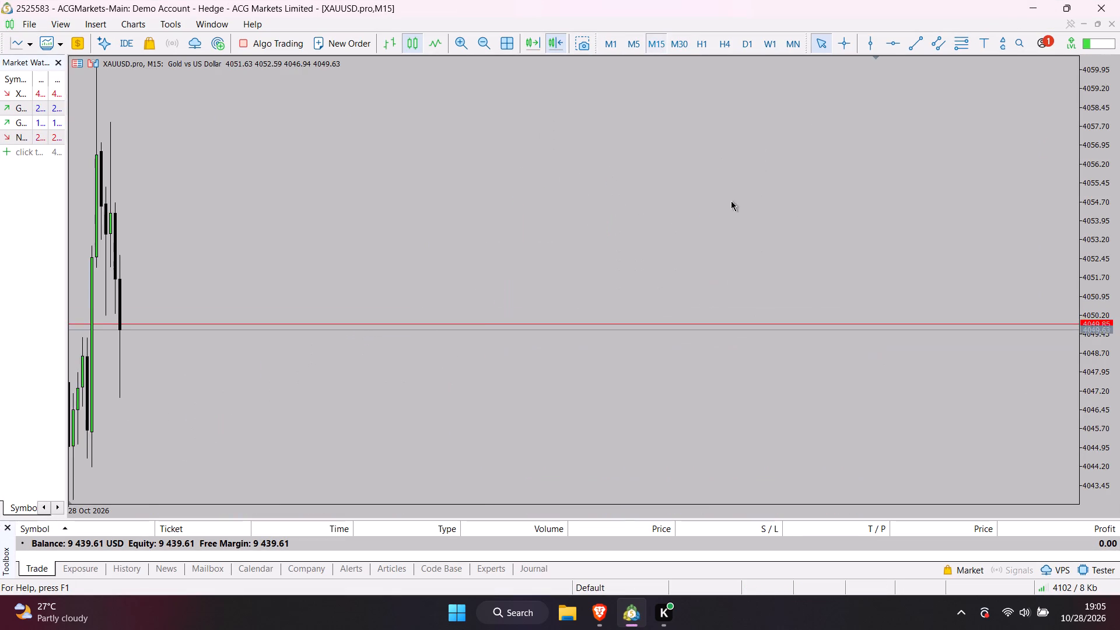
{"action": "left_click_drag", "start_coordinate": [605, 220], "coordinate": [874, 260]}
{"action": "left_click_drag", "start_coordinate": [494, 293], "coordinate": [663, 326]}
{"action": "left_click_drag", "start_coordinate": [479, 323], "coordinate": [678, 358]}
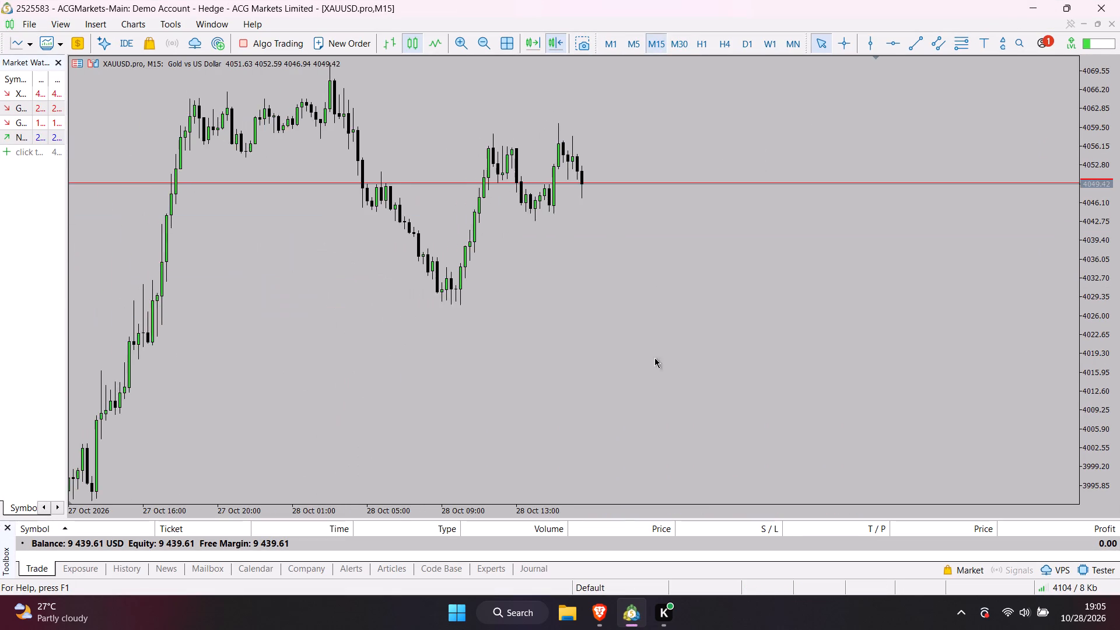
{"action": "left_click_drag", "start_coordinate": [589, 353], "coordinate": [655, 365]}
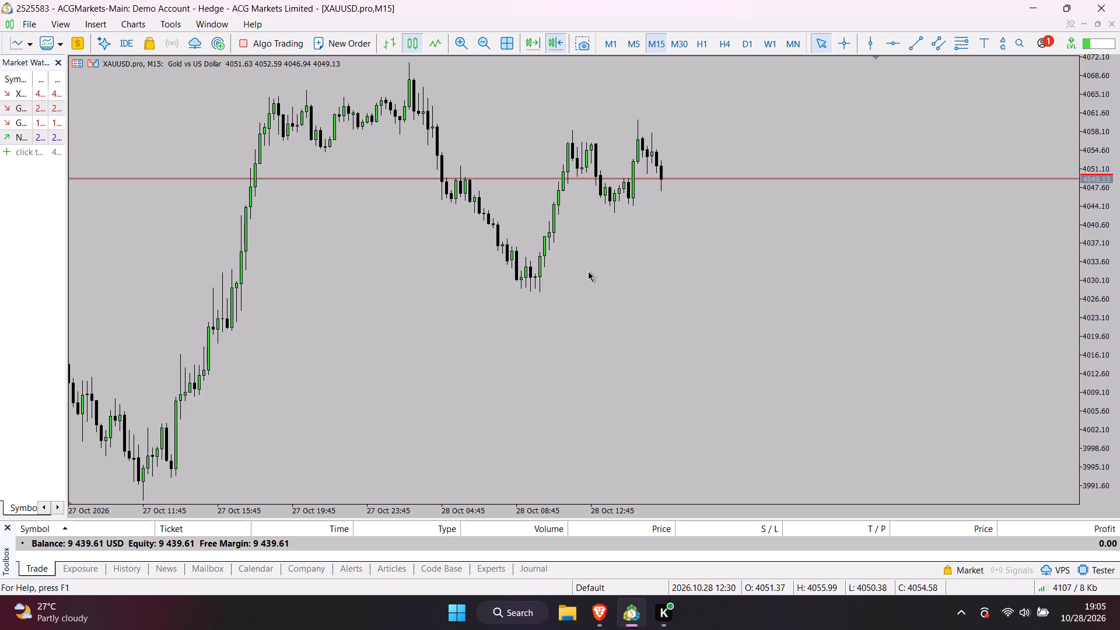
Switch the MetaTrader 5 XAUUSD chart to the M1 timeframe and examine price action up to the latest 28 October candles.
{"action": "scroll", "coordinate": [586, 298], "scroll_direction": "up", "scroll_amount": 2}
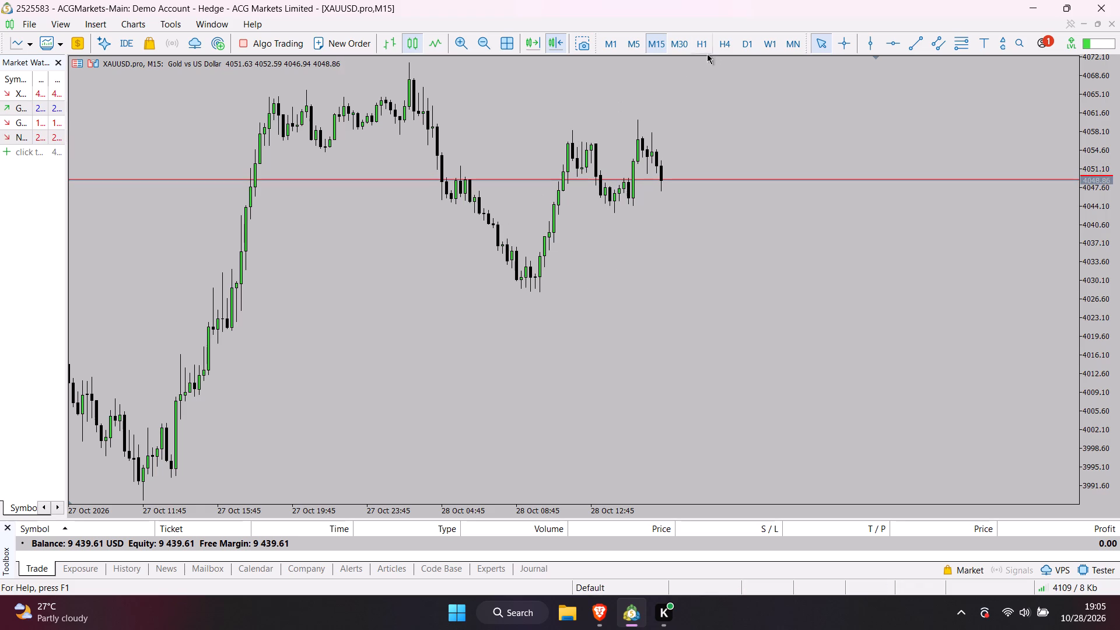
{"action": "left_click", "coordinate": [596, 50]}
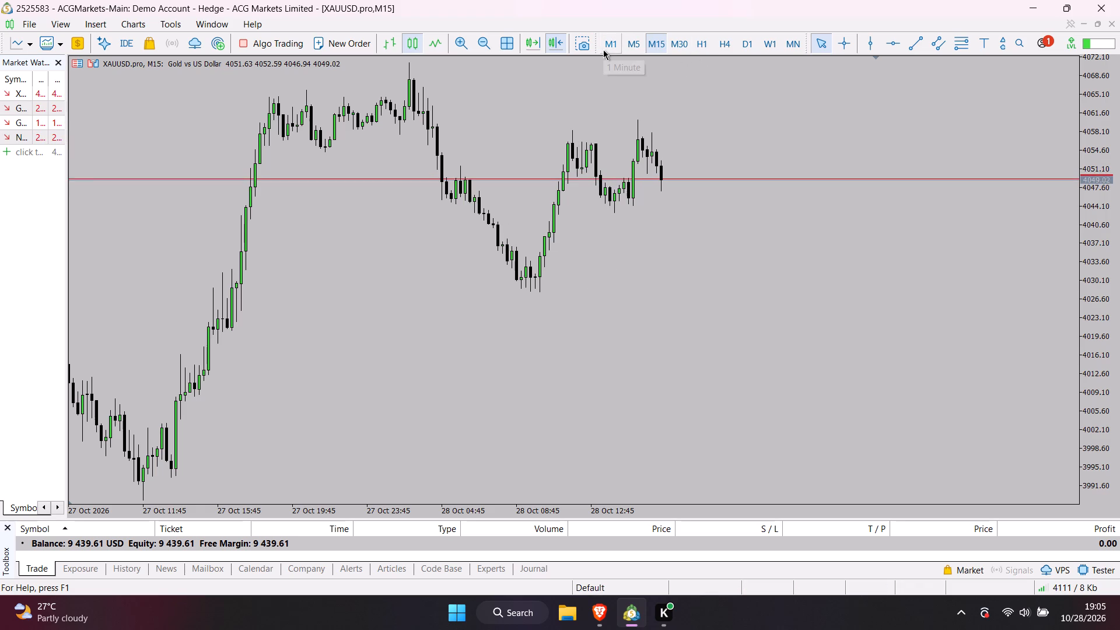
{"action": "left_click", "coordinate": [603, 50]}
{"action": "scroll", "coordinate": [629, 271], "scroll_direction": "up", "scroll_amount": 20}
{"action": "scroll", "coordinate": [629, 271], "scroll_direction": "up", "scroll_amount": 12}
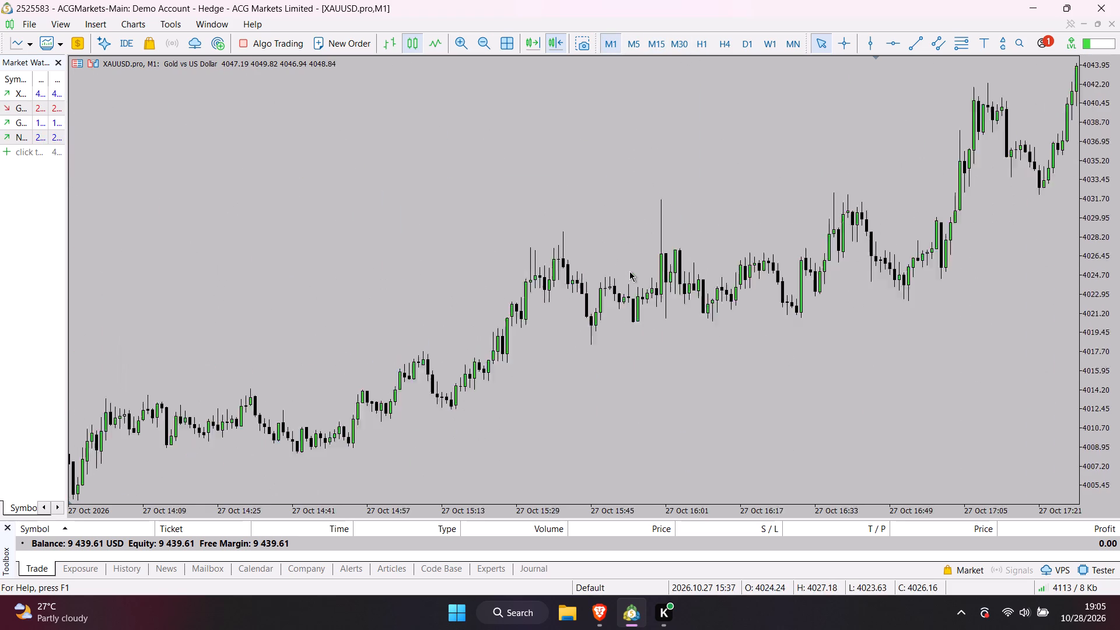
{"action": "scroll", "coordinate": [629, 271], "scroll_direction": "up", "scroll_amount": 20}
{"action": "scroll", "coordinate": [629, 271], "scroll_direction": "up", "scroll_amount": 20}
{"action": "scroll", "coordinate": [629, 271], "scroll_direction": "up", "scroll_amount": 11}
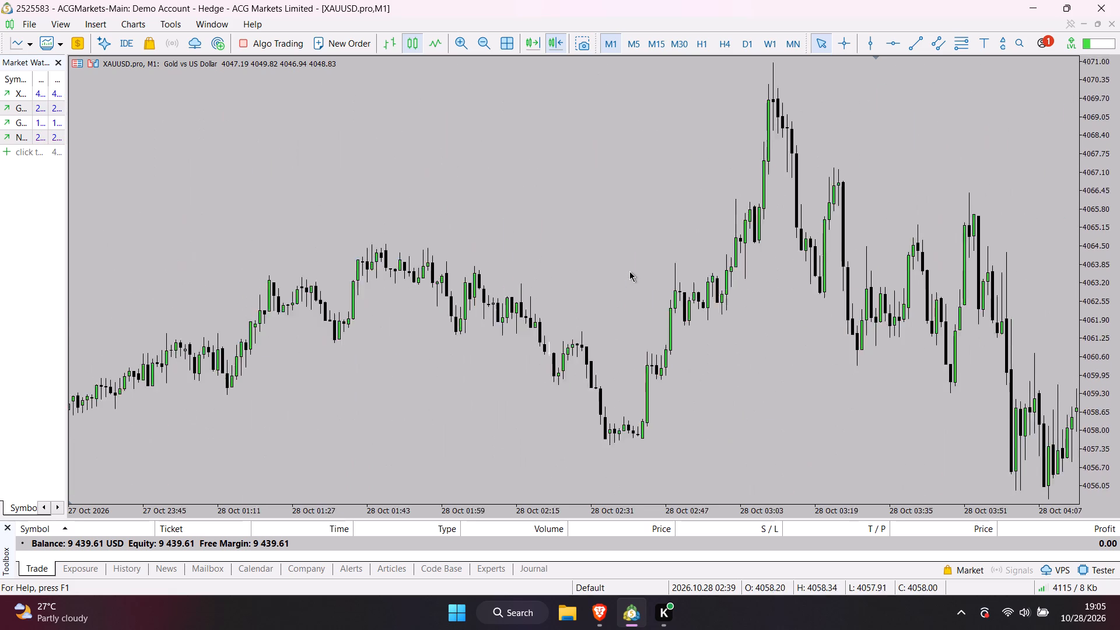
{"action": "scroll", "coordinate": [629, 271], "scroll_direction": "up", "scroll_amount": 20}
{"action": "scroll", "coordinate": [629, 271], "scroll_direction": "up", "scroll_amount": 20}
{"action": "scroll", "coordinate": [629, 271], "scroll_direction": "up", "scroll_amount": 10}
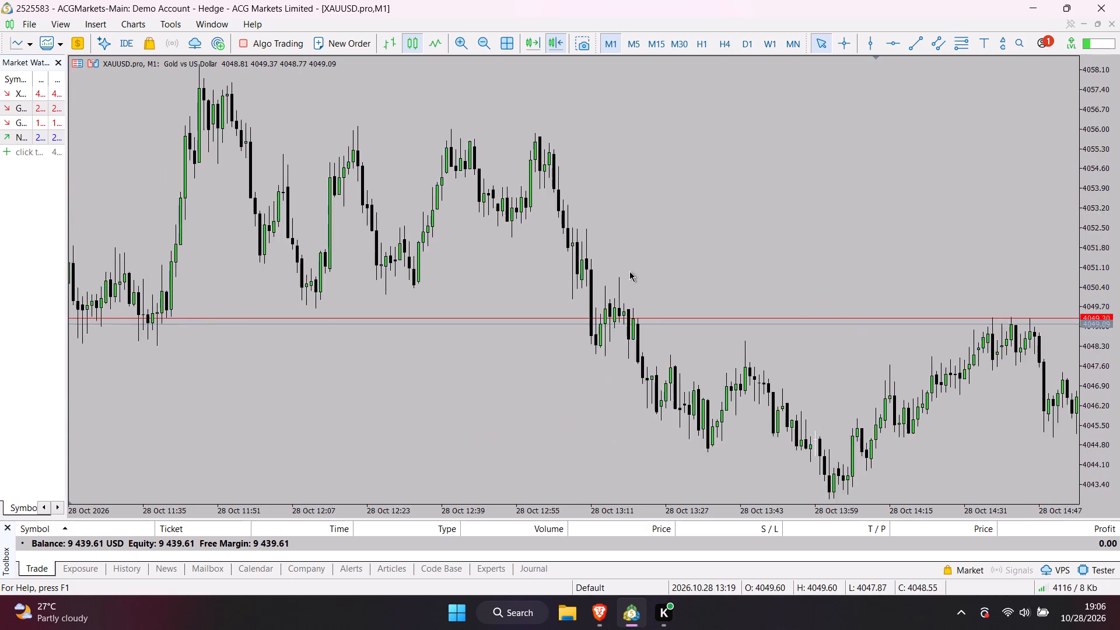
{"action": "scroll", "coordinate": [629, 271], "scroll_direction": "up", "scroll_amount": 12}
{"action": "scroll", "coordinate": [629, 271], "scroll_direction": "down", "scroll_amount": 1}
{"action": "scroll", "coordinate": [629, 271], "scroll_direction": "up", "scroll_amount": 10}
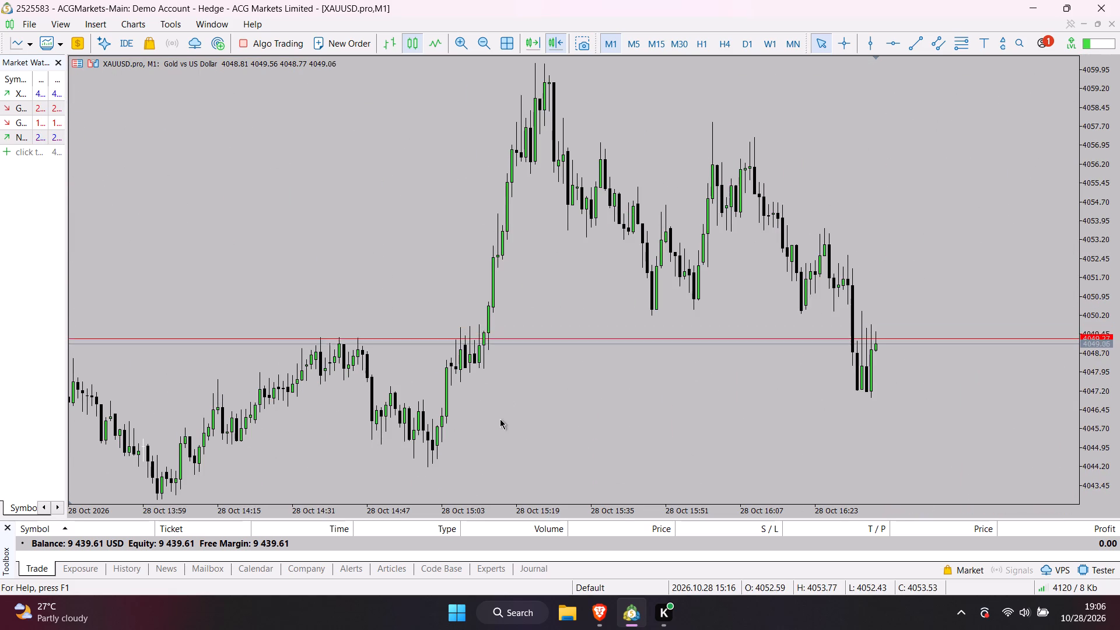
Switch the XAUUSD chart to the M5 timeframe and bring the 28 October swings and latest candle into view.
{"action": "left_click", "coordinate": [628, 43]}
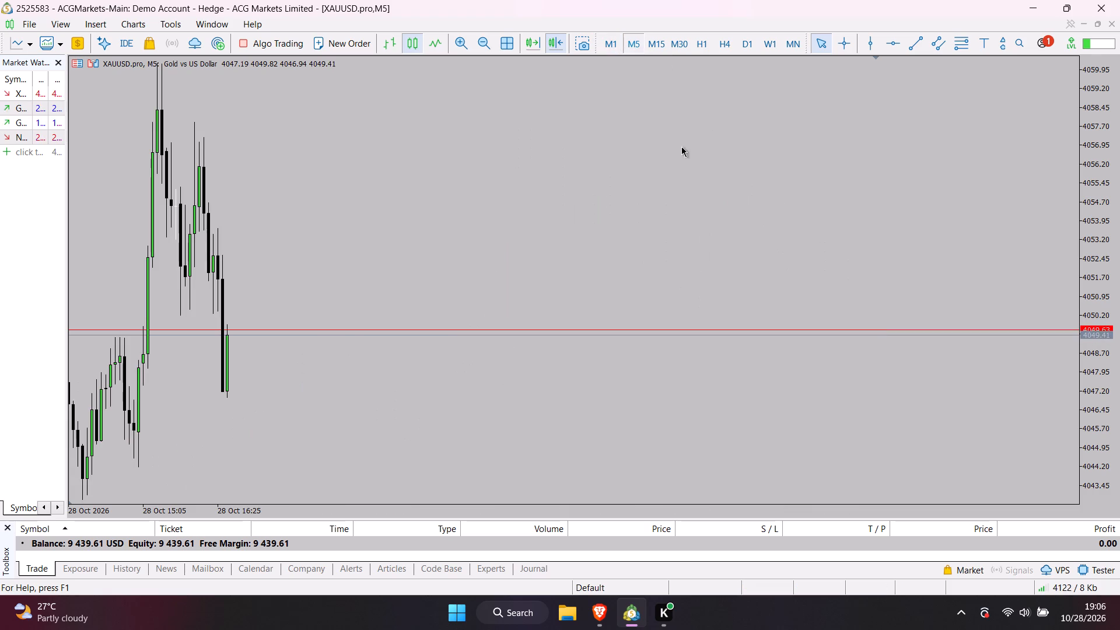
{"action": "left_click_drag", "start_coordinate": [534, 260], "coordinate": [678, 282]}
{"action": "left_click_drag", "start_coordinate": [493, 339], "coordinate": [629, 353]}
{"action": "left_click_drag", "start_coordinate": [500, 351], "coordinate": [555, 367]}
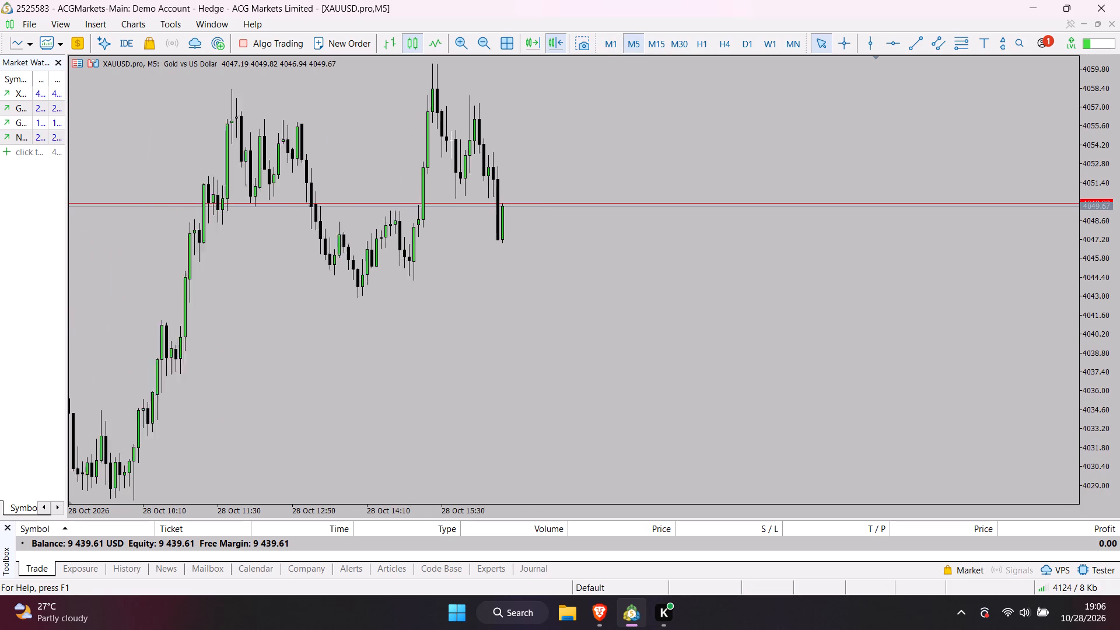
{"action": "left_click_drag", "start_coordinate": [555, 367], "coordinate": [607, 393]}
{"action": "left_click_drag", "start_coordinate": [1119, 329], "coordinate": [1109, 252]}
{"action": "scroll", "coordinate": [705, 310], "scroll_direction": "up", "scroll_amount": 2}
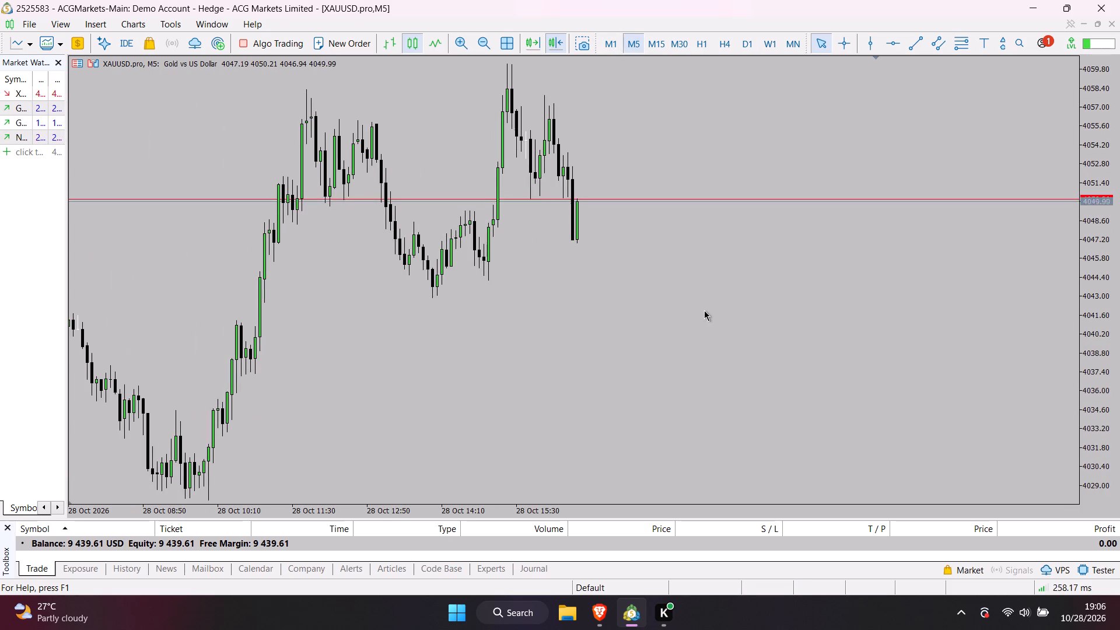
Draw a horizontal line at about 4046.86, just under the latest candle's low, and colour it black.
{"action": "left_click", "coordinate": [891, 42]}
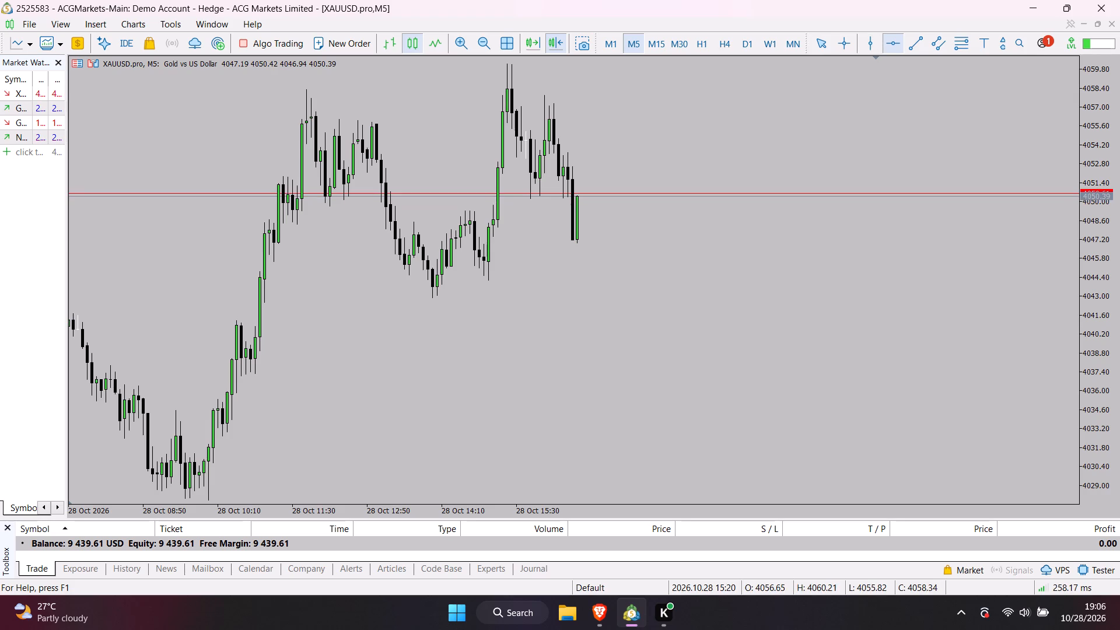
{"action": "left_click", "coordinate": [509, 244]}
{"action": "right_click", "coordinate": [509, 244]}
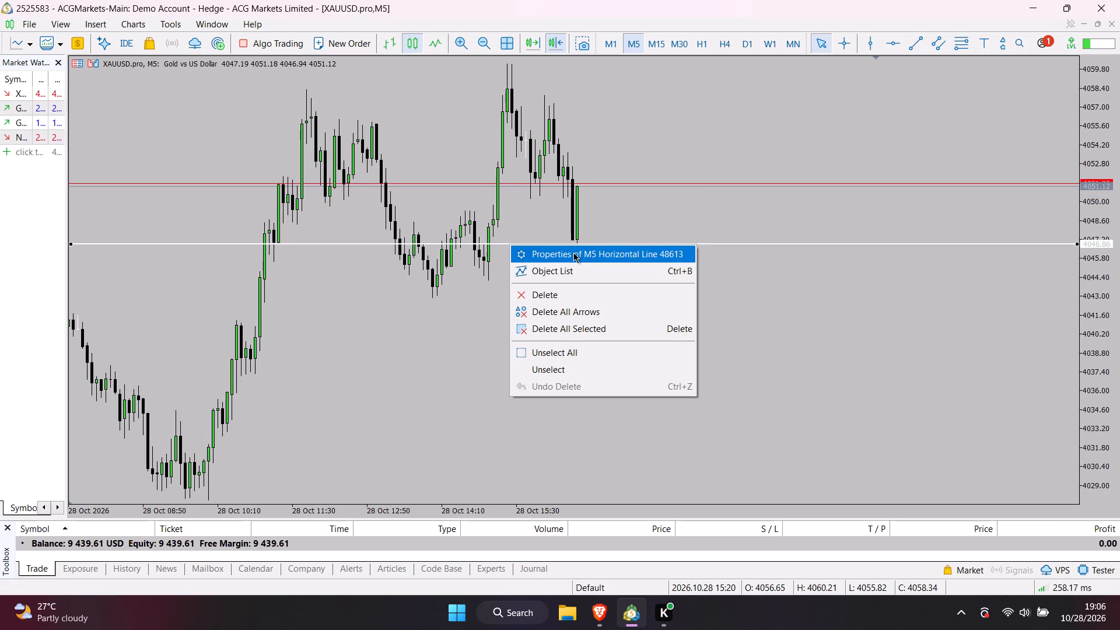
{"action": "left_click", "coordinate": [573, 253]}
{"action": "left_click", "coordinate": [512, 339]}
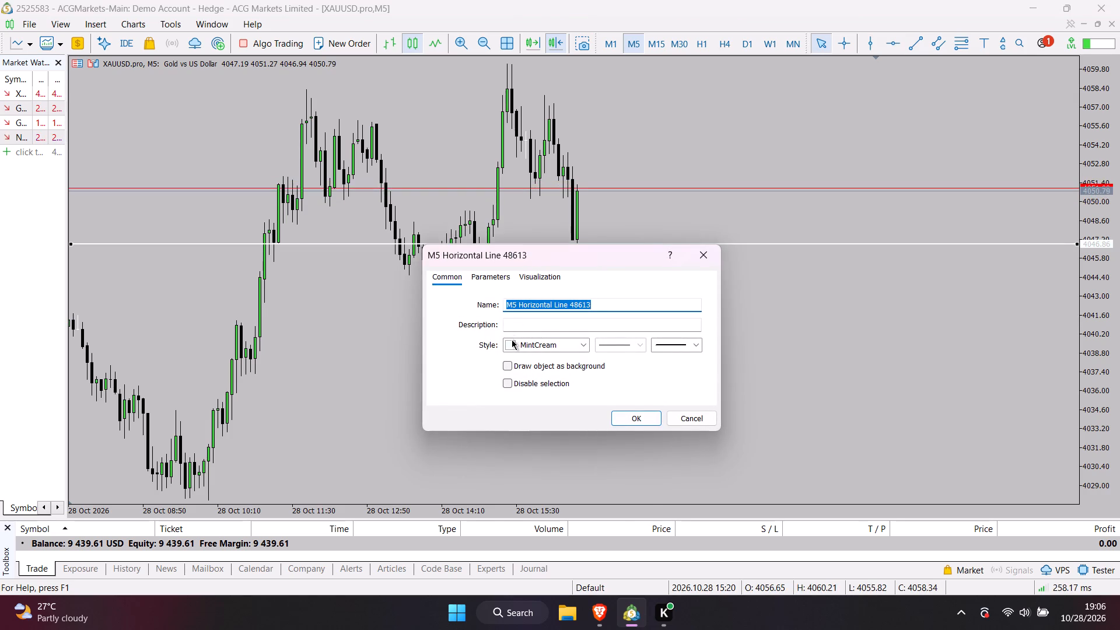
{"action": "left_click", "coordinate": [505, 379]}
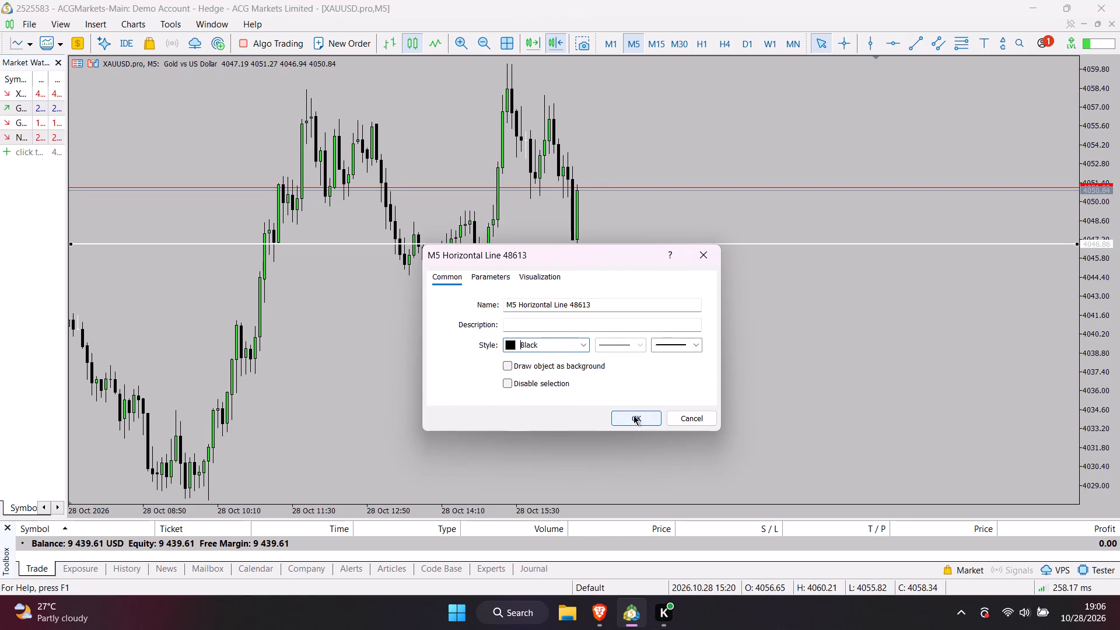
{"action": "left_click", "coordinate": [633, 415]}
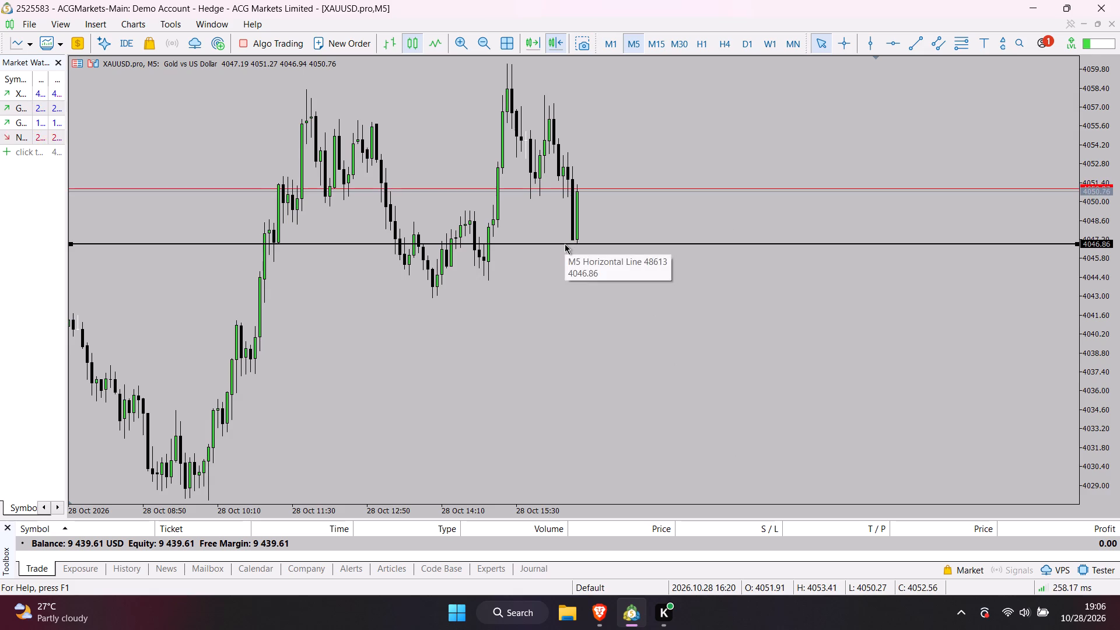
{"action": "double_click", "coordinate": [565, 244]}
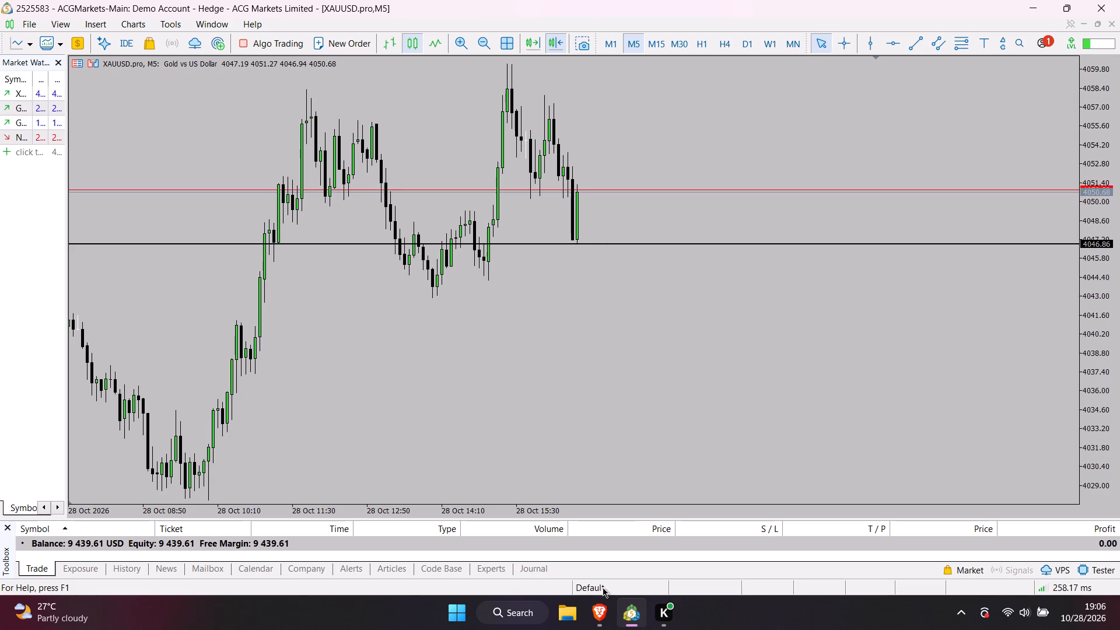
Switch to TradingView and set the XAUUSD chart to the 5-minute interval.
{"action": "left_click", "coordinate": [594, 609]}
{"action": "scroll", "coordinate": [576, 292], "scroll_direction": "down", "scroll_amount": 3}
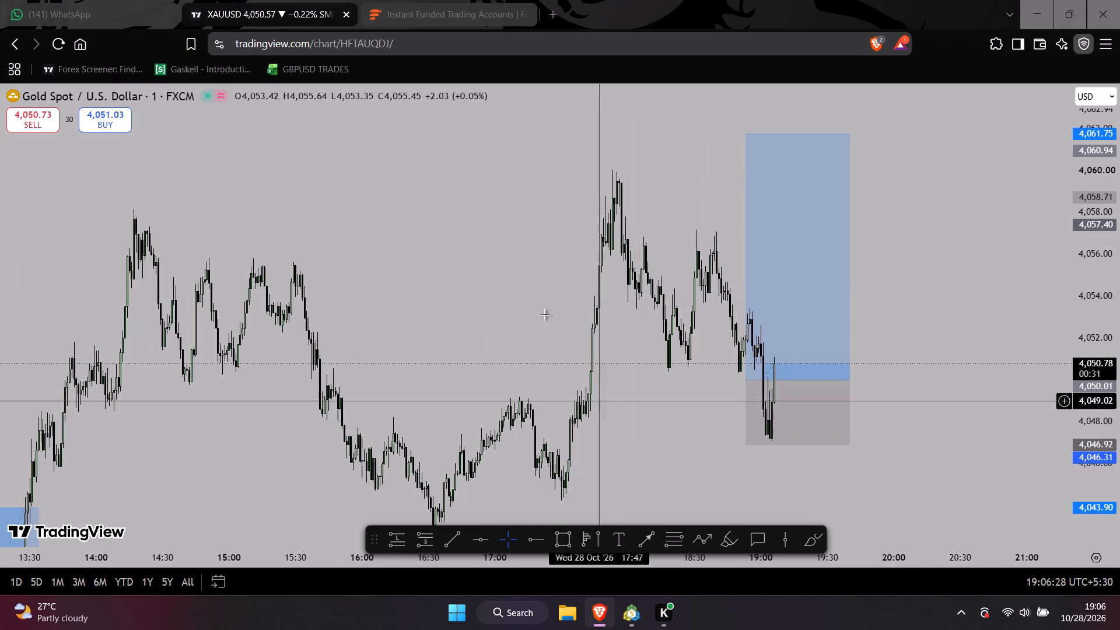
{"action": "key", "text": "5"}
{"action": "key", "text": "Return"}
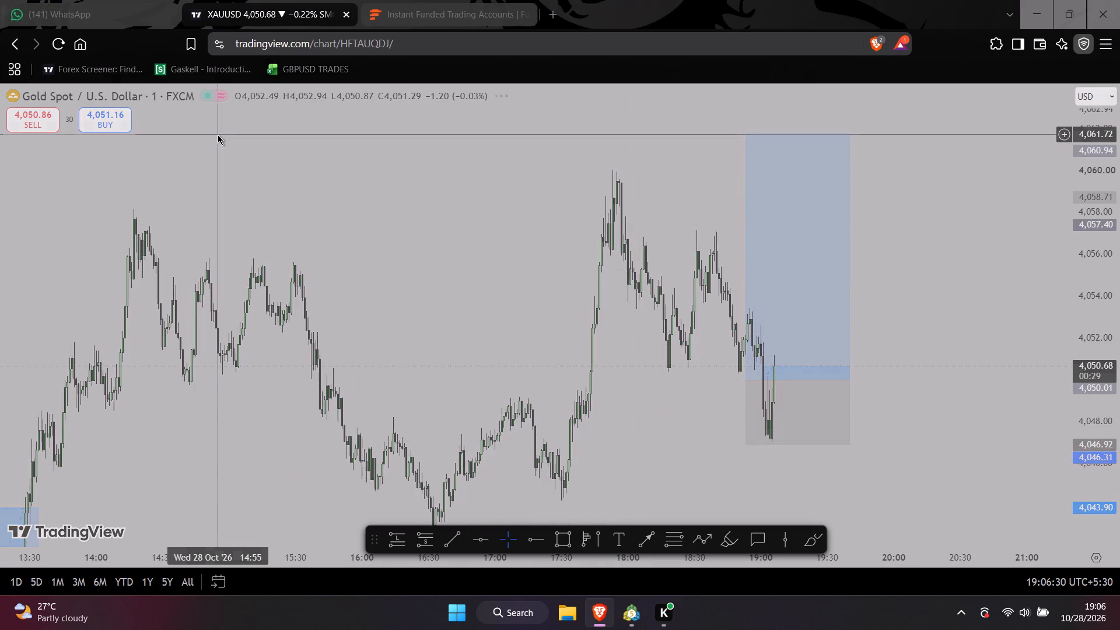
Lower the latest long position's entry to about 4,048.11 and its stop to about 4,044.28.
{"action": "scroll", "coordinate": [629, 227], "scroll_direction": "up", "scroll_amount": 5}
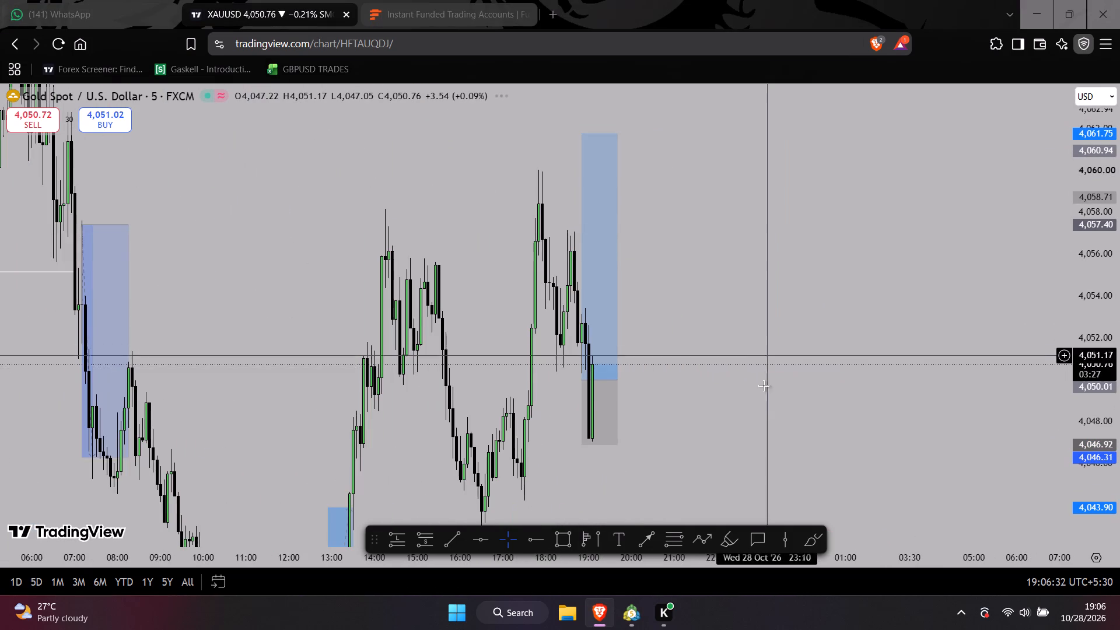
{"action": "left_click_drag", "start_coordinate": [742, 444], "coordinate": [829, 438]}
{"action": "scroll", "coordinate": [775, 426], "scroll_direction": "up", "scroll_amount": 3}
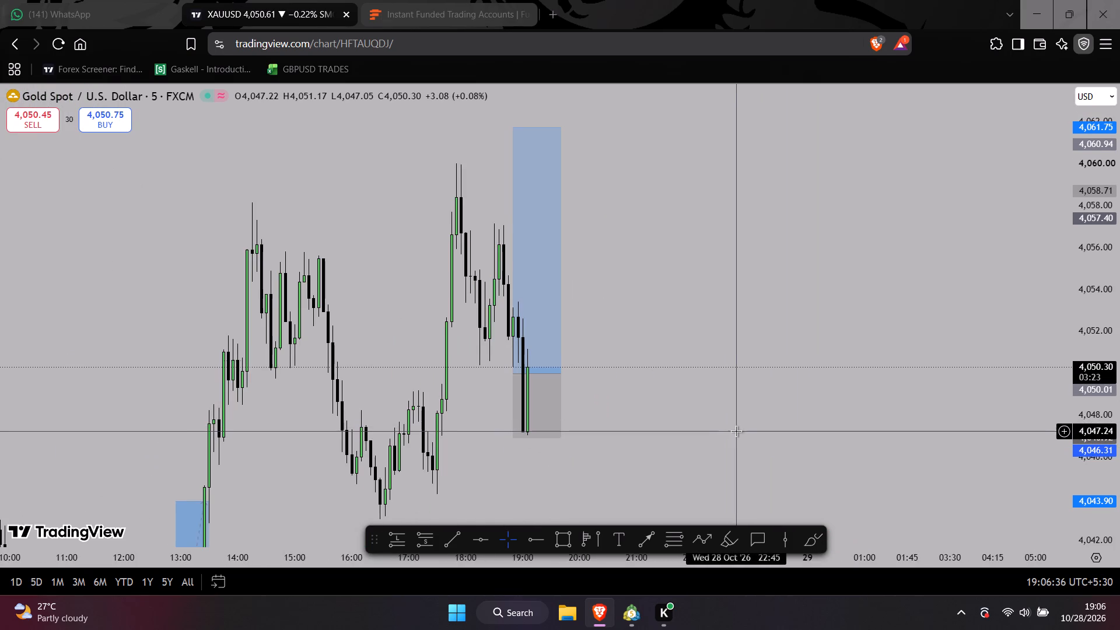
{"action": "left_click_drag", "start_coordinate": [737, 431], "coordinate": [797, 436]}
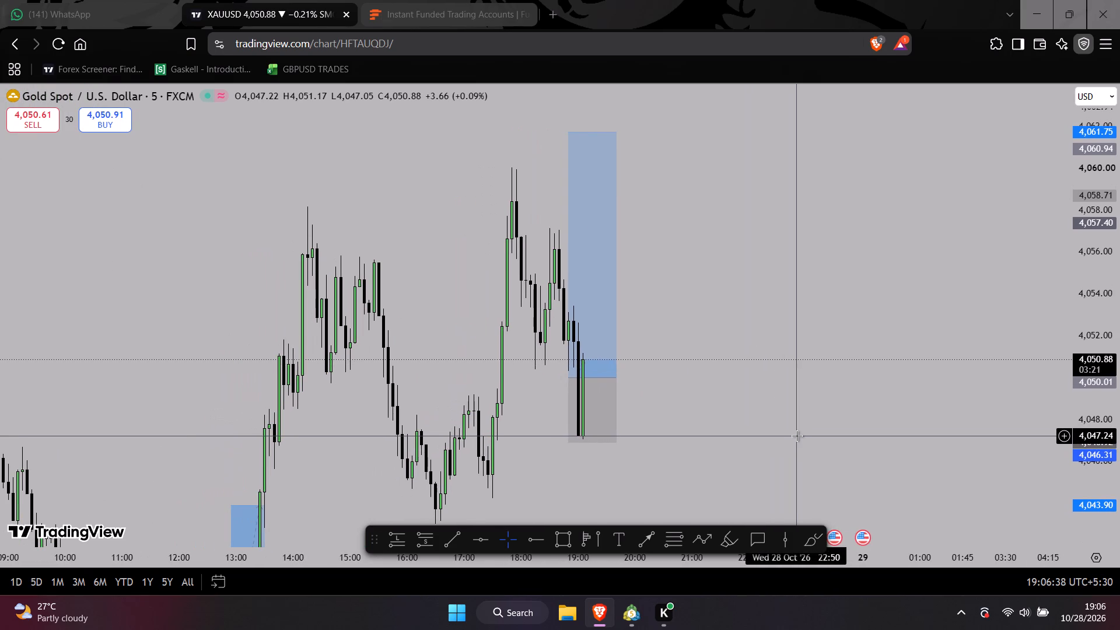
{"action": "scroll", "coordinate": [797, 436], "scroll_direction": "up", "scroll_amount": 1}
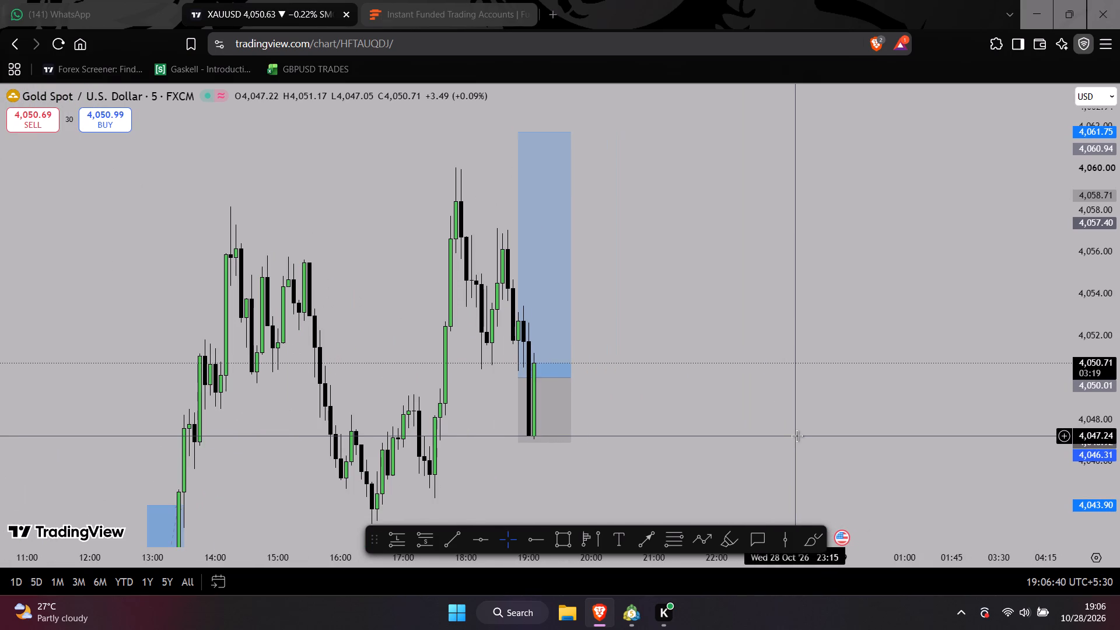
{"action": "left_click_drag", "start_coordinate": [730, 444], "coordinate": [820, 395]}
{"action": "scroll", "coordinate": [820, 395], "scroll_direction": "down", "scroll_amount": 2}
{"action": "left_click_drag", "start_coordinate": [853, 395], "coordinate": [855, 444]}
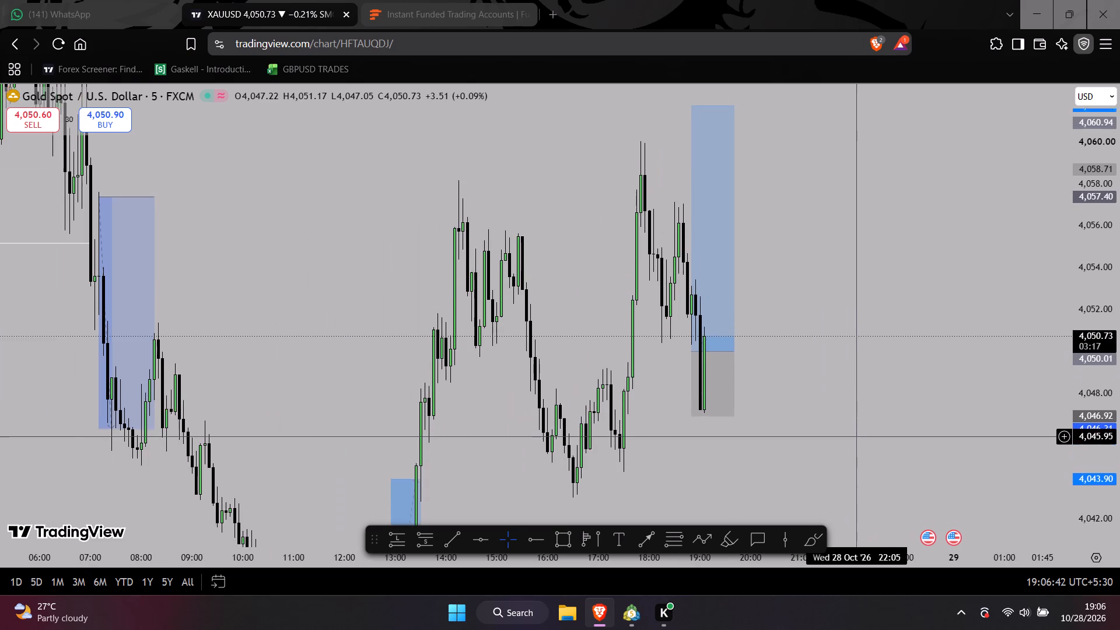
{"action": "left_click_drag", "start_coordinate": [855, 444], "coordinate": [855, 446]}
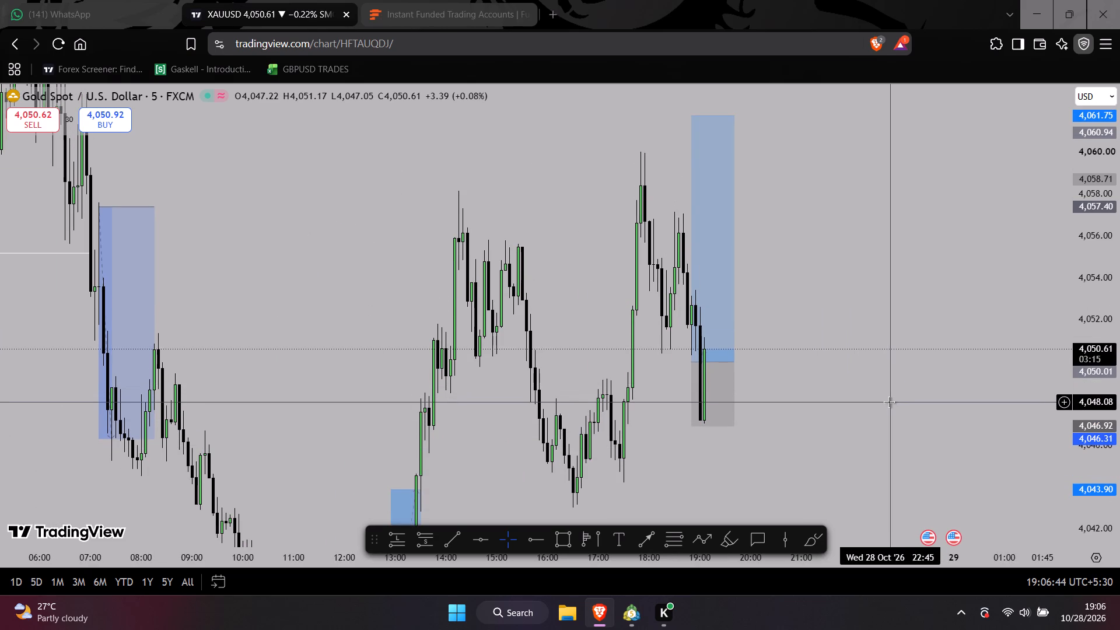
{"action": "scroll", "coordinate": [688, 475], "scroll_direction": "up", "scroll_amount": 2}
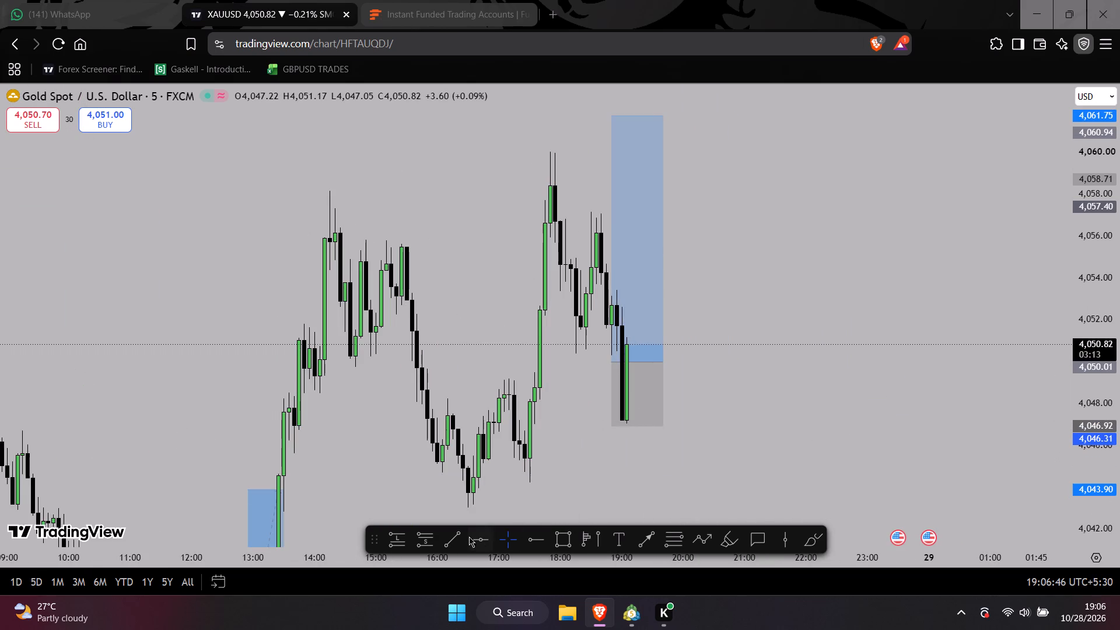
{"action": "left_click_drag", "start_coordinate": [609, 362], "coordinate": [610, 380]}
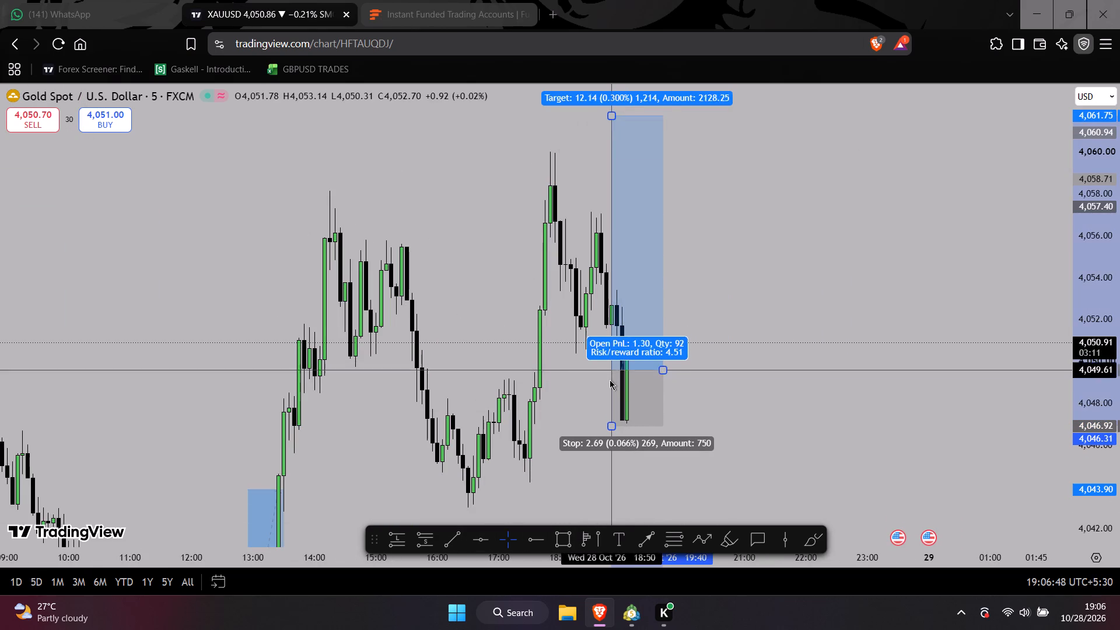
{"action": "left_click_drag", "start_coordinate": [610, 380], "coordinate": [603, 401]}
{"action": "left_click_drag", "start_coordinate": [602, 426], "coordinate": [625, 488]}
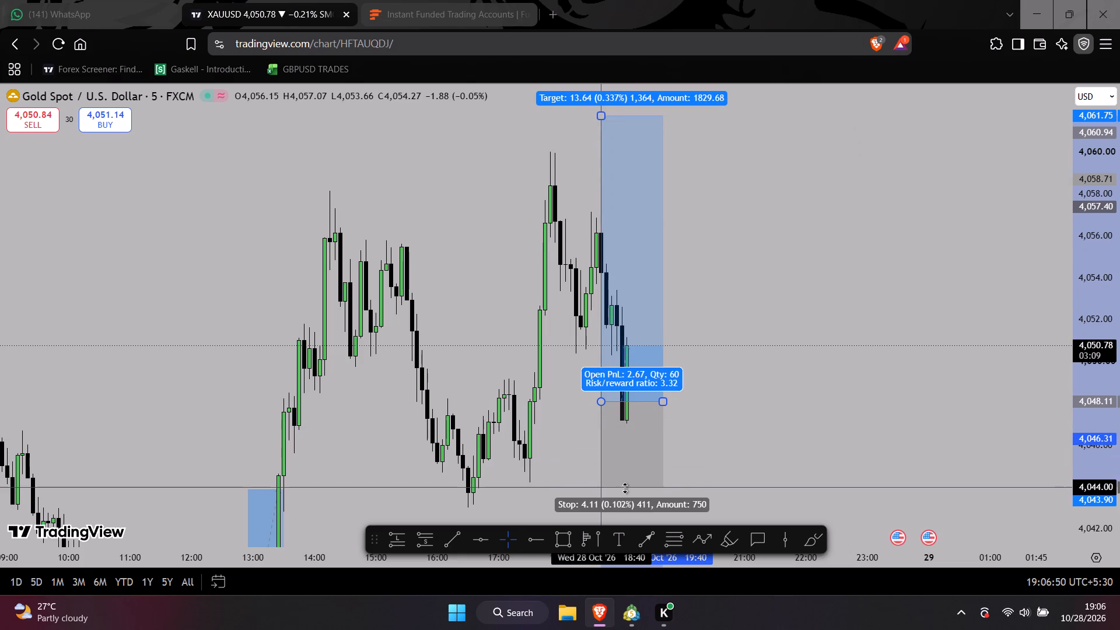
{"action": "left_click_drag", "start_coordinate": [625, 488], "coordinate": [655, 481]}
{"action": "left_click", "coordinate": [804, 255]}
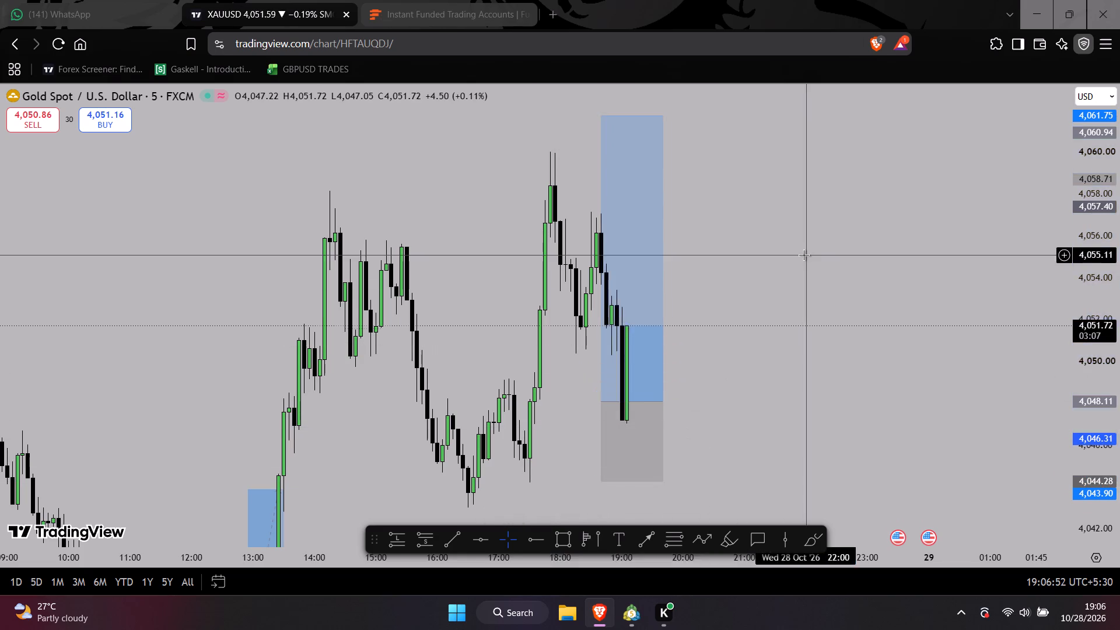
Shift the long position three bars later so that it starts at 18:55 on 28 October.
{"action": "left_click_drag", "start_coordinate": [807, 254], "coordinate": [910, 337]}
{"action": "scroll", "coordinate": [842, 387], "scroll_direction": "up", "scroll_amount": 2}
{"action": "left_click_drag", "start_coordinate": [819, 410], "coordinate": [832, 270]}
{"action": "left_click", "coordinate": [657, 384]}
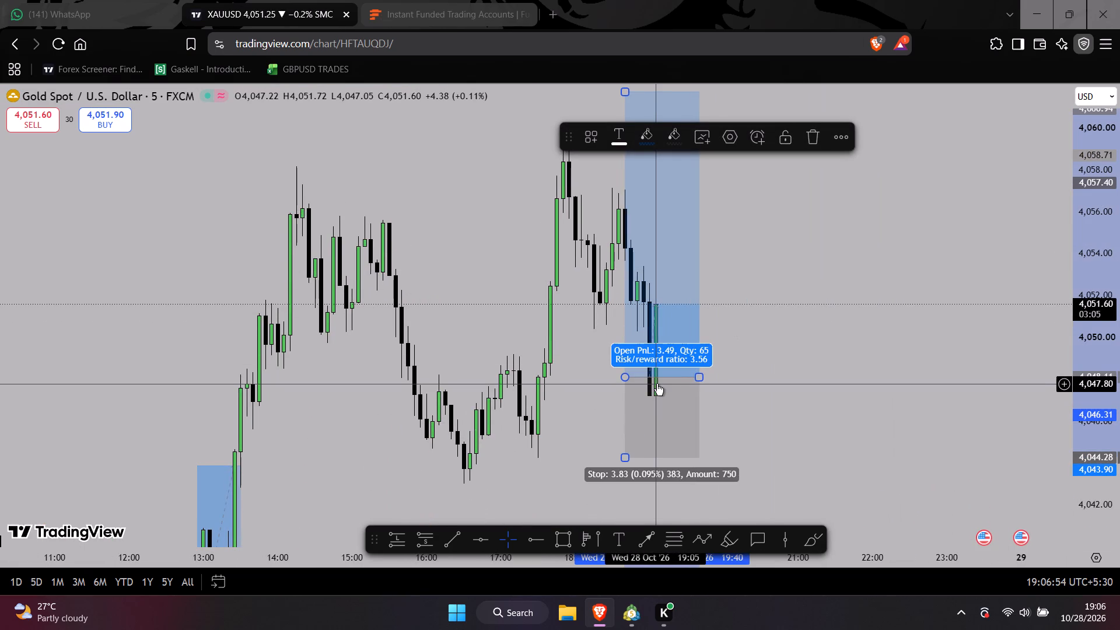
{"action": "key", "text": "Right"}
{"action": "key", "text": "Right"}
{"action": "key", "text": "Right"}
{"action": "key", "text": "Right"}
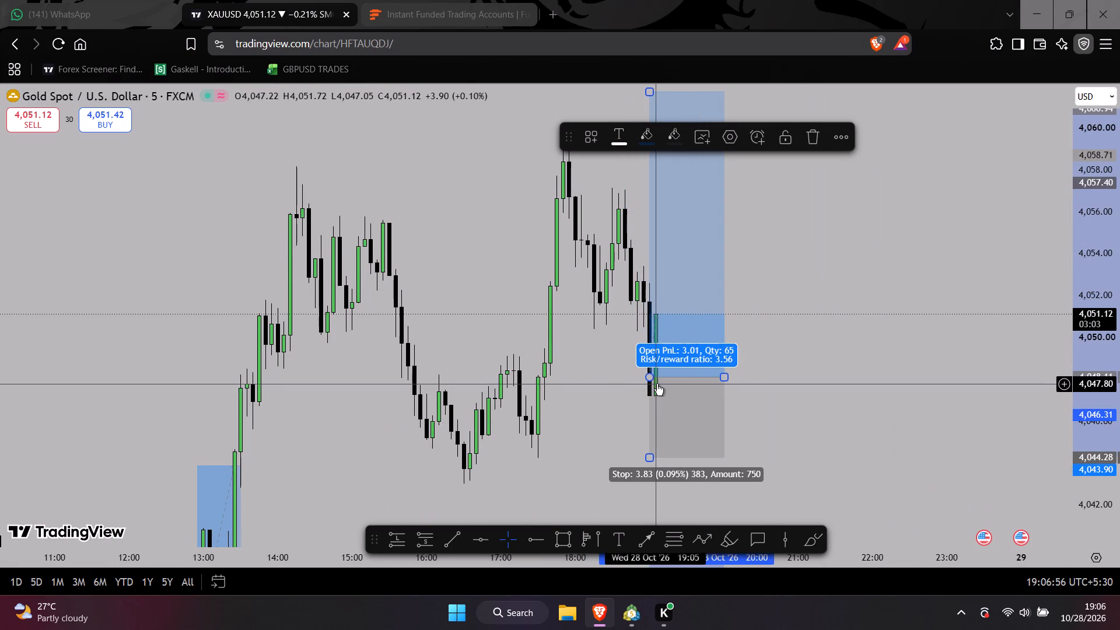
{"action": "key", "text": "Left"}
{"action": "left_click_drag", "start_coordinate": [815, 232], "coordinate": [824, 223]}
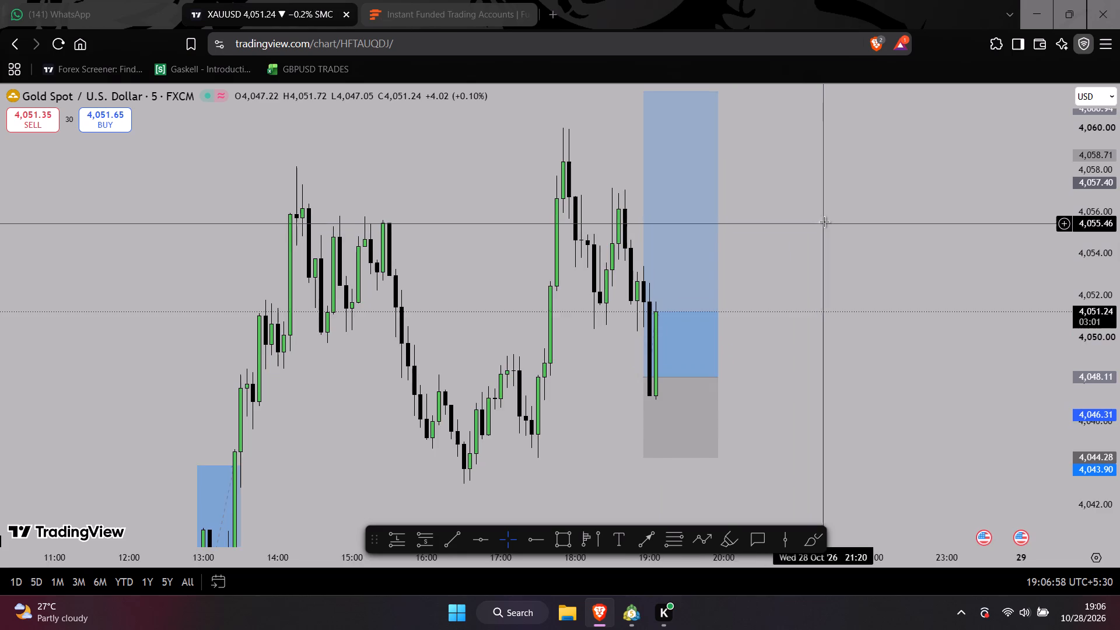
Lower the long position's target to about 4,058.38, near the top of the recent swing high.
{"action": "left_click_drag", "start_coordinate": [824, 222], "coordinate": [852, 265]}
{"action": "left_click_drag", "start_coordinate": [1119, 217], "coordinate": [1116, 268]}
{"action": "left_click_drag", "start_coordinate": [859, 192], "coordinate": [890, 209]}
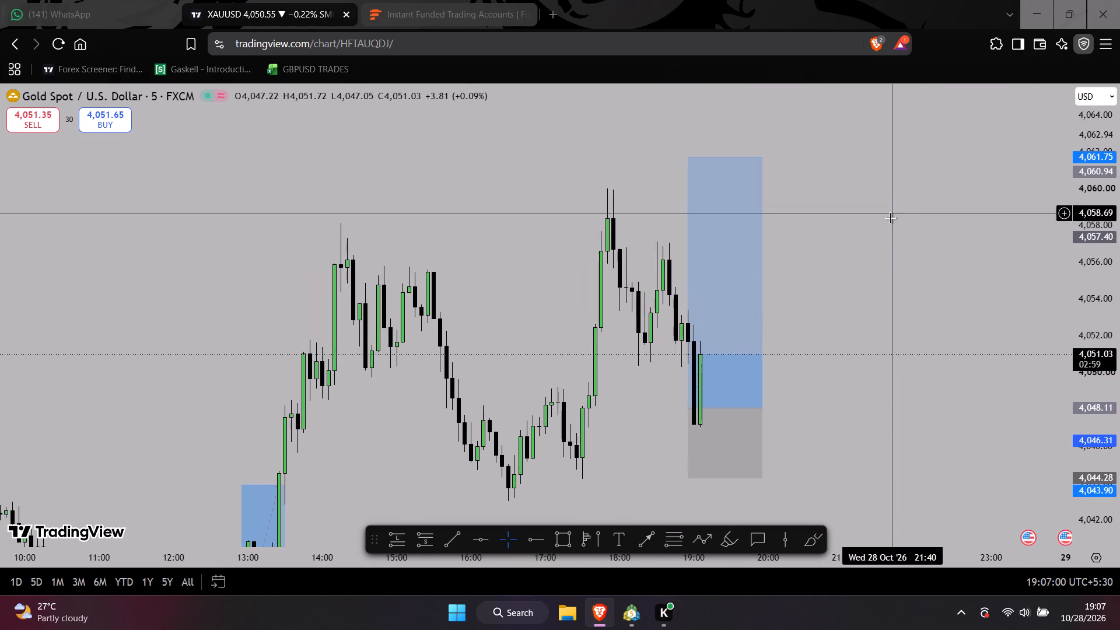
{"action": "left_click_drag", "start_coordinate": [690, 160], "coordinate": [719, 184]}
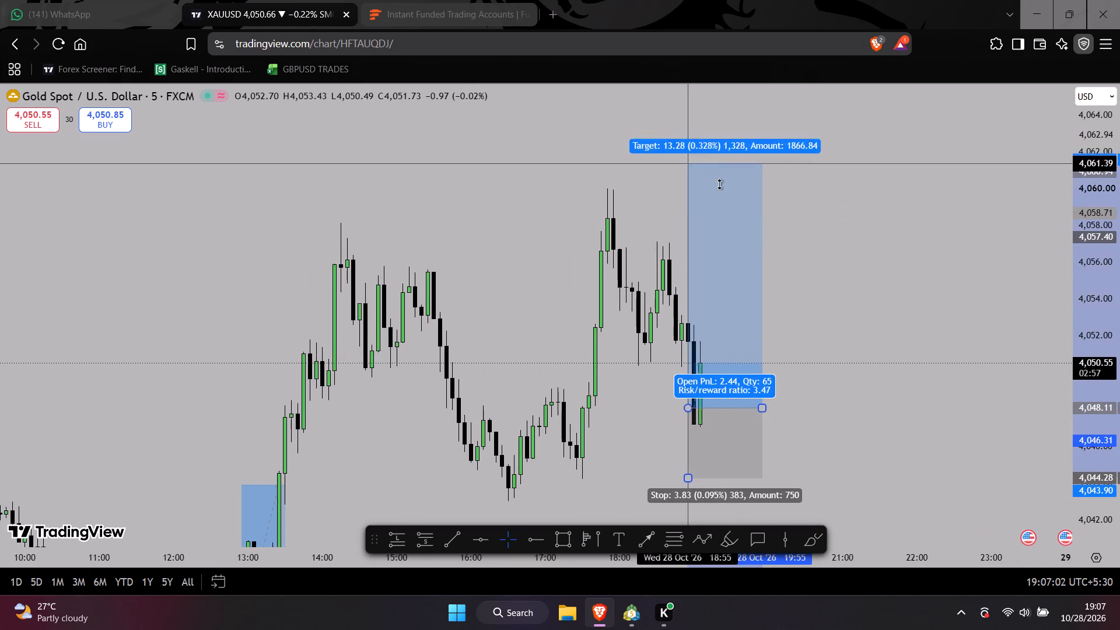
{"action": "left_click_drag", "start_coordinate": [719, 184], "coordinate": [796, 219]}
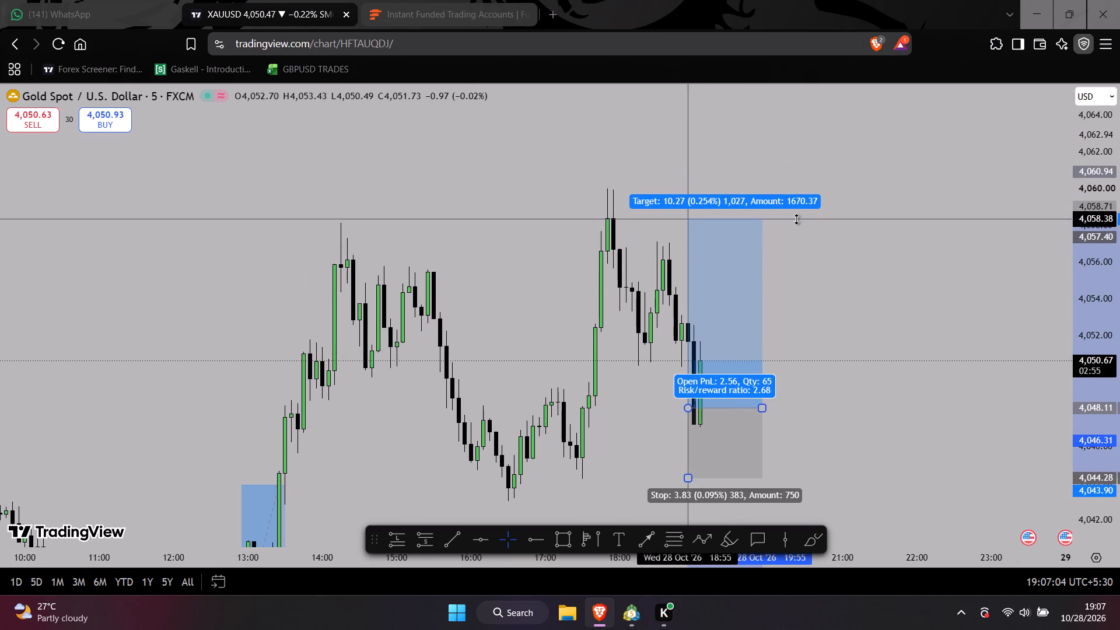
{"action": "left_click_drag", "start_coordinate": [796, 219], "coordinate": [799, 219]}
{"action": "left_click", "coordinate": [867, 288]}
Examine the 5-minute price action around the planned long position and the earlier swing highs and lows.
{"action": "left_click_drag", "start_coordinate": [870, 288], "coordinate": [927, 242]}
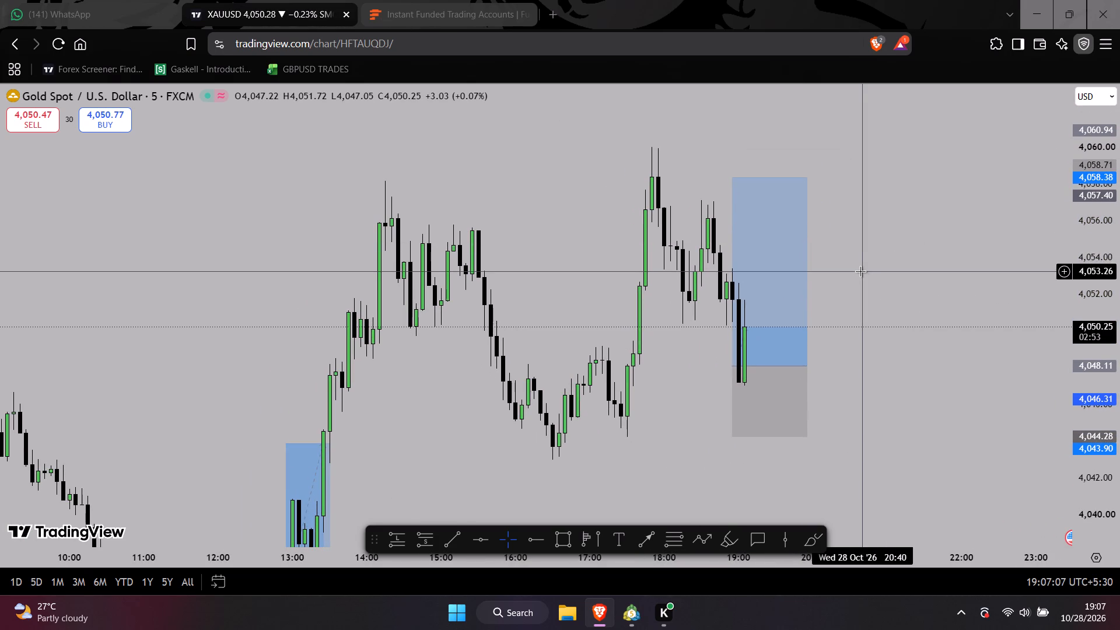
{"action": "scroll", "coordinate": [855, 328], "scroll_direction": "up", "scroll_amount": 2}
{"action": "left_click_drag", "start_coordinate": [860, 317], "coordinate": [898, 247]}
{"action": "left_click_drag", "start_coordinate": [921, 346], "coordinate": [986, 178]}
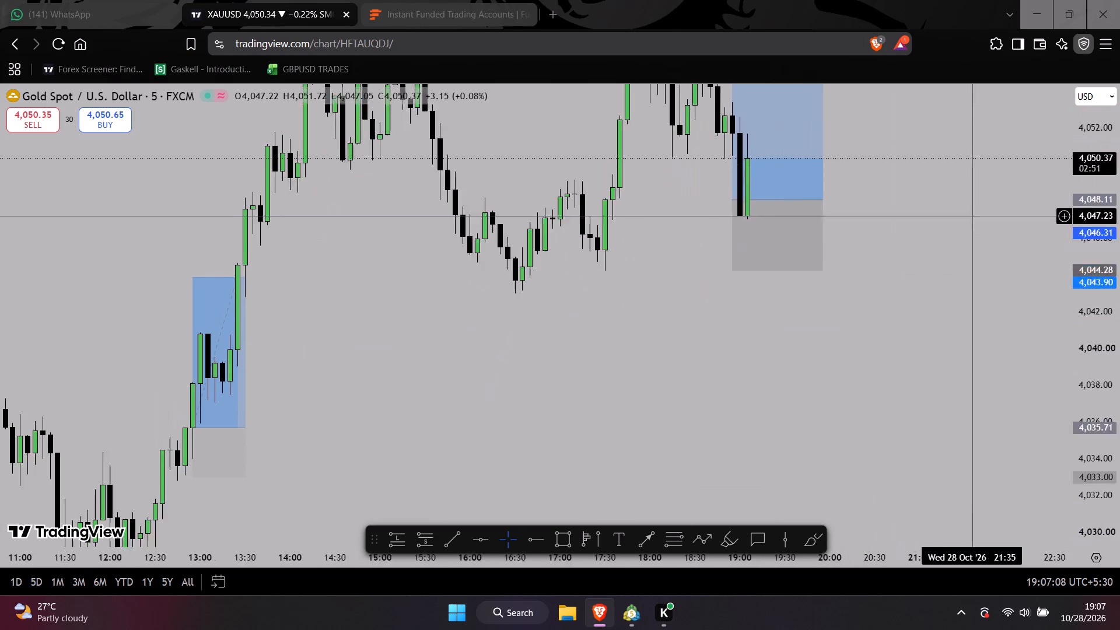
{"action": "left_click_drag", "start_coordinate": [986, 178], "coordinate": [922, 355]}
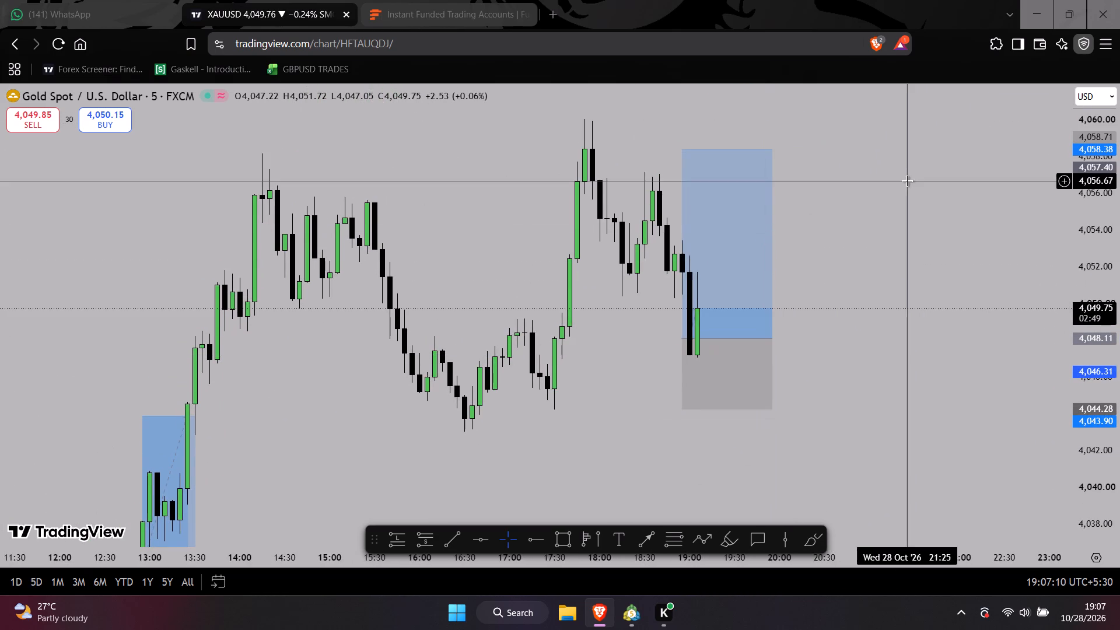
{"action": "left_click_drag", "start_coordinate": [907, 181], "coordinate": [896, 216]}
{"action": "scroll", "coordinate": [910, 213], "scroll_direction": "down", "scroll_amount": 1}
{"action": "left_click_drag", "start_coordinate": [930, 283], "coordinate": [905, 248]}
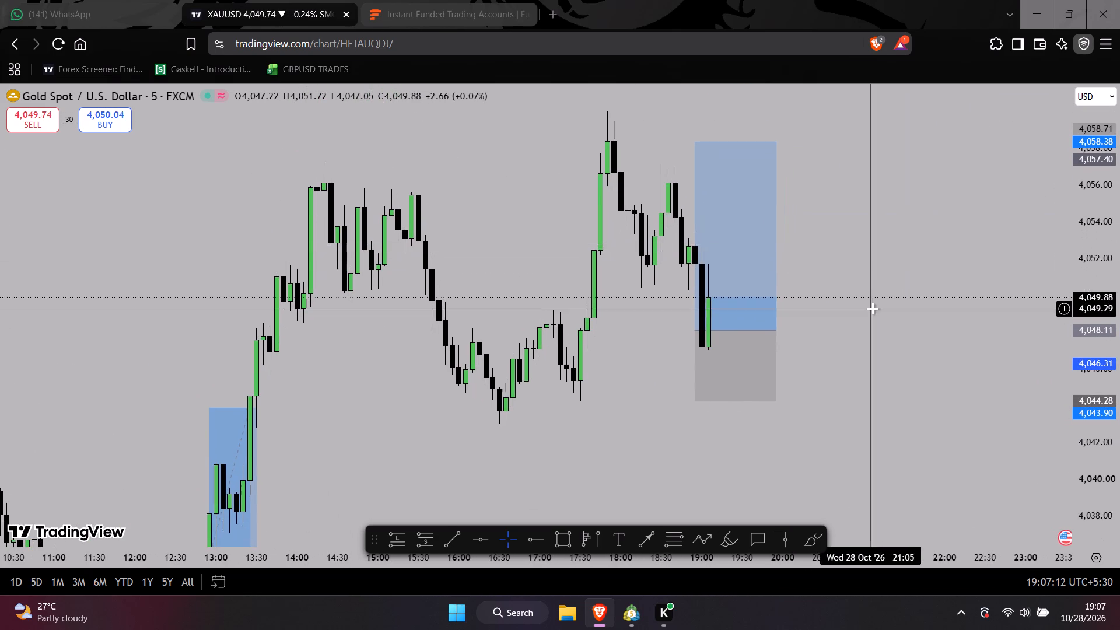
{"action": "scroll", "coordinate": [608, 278], "scroll_direction": "down", "scroll_amount": 2}
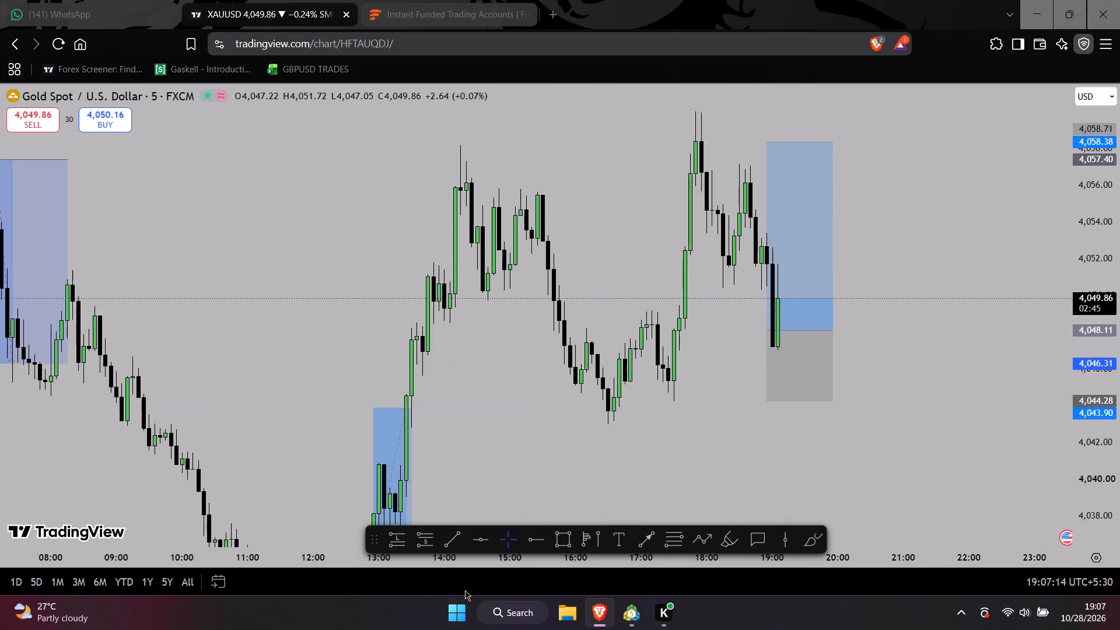
Place a short position with its entry at about 4,055.20, starting at 14:40 on 28 October.
{"action": "left_click", "coordinate": [421, 549]}
{"action": "left_click", "coordinate": [489, 200]}
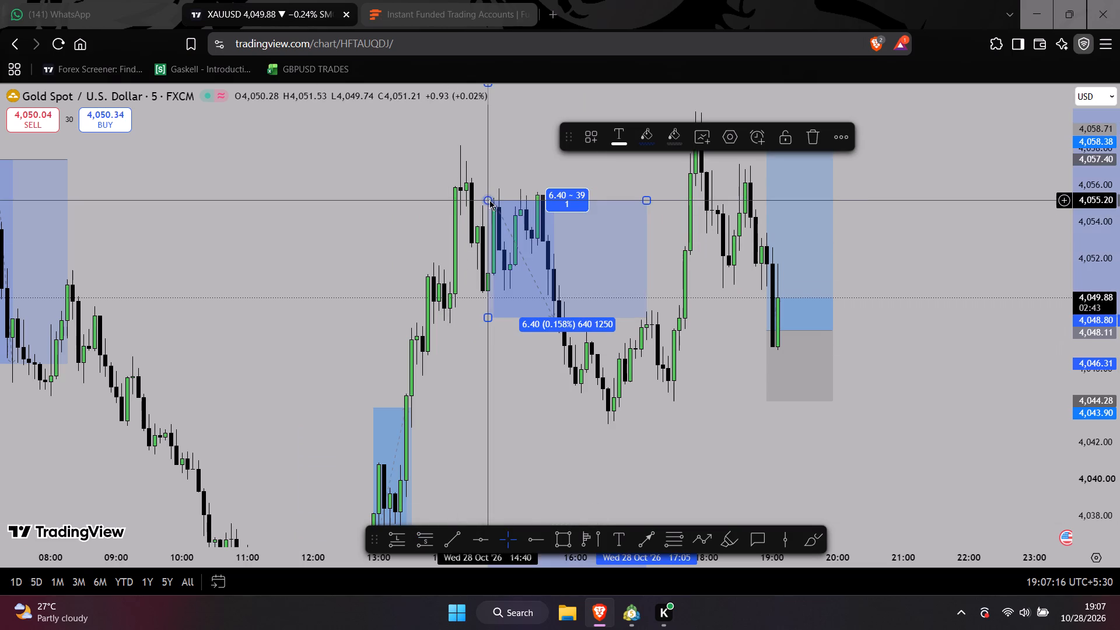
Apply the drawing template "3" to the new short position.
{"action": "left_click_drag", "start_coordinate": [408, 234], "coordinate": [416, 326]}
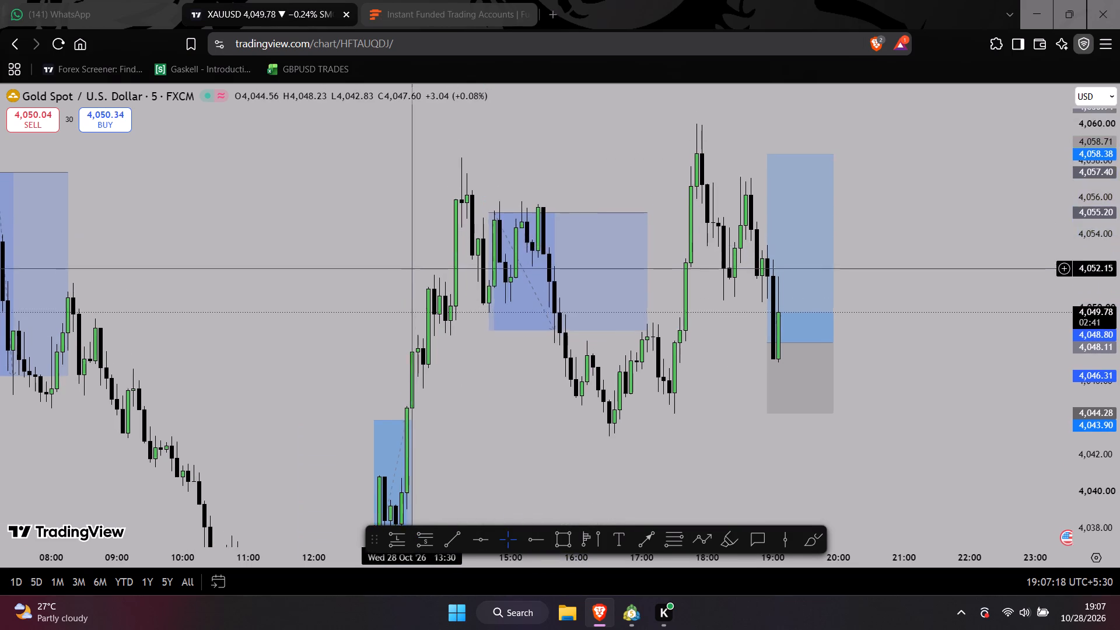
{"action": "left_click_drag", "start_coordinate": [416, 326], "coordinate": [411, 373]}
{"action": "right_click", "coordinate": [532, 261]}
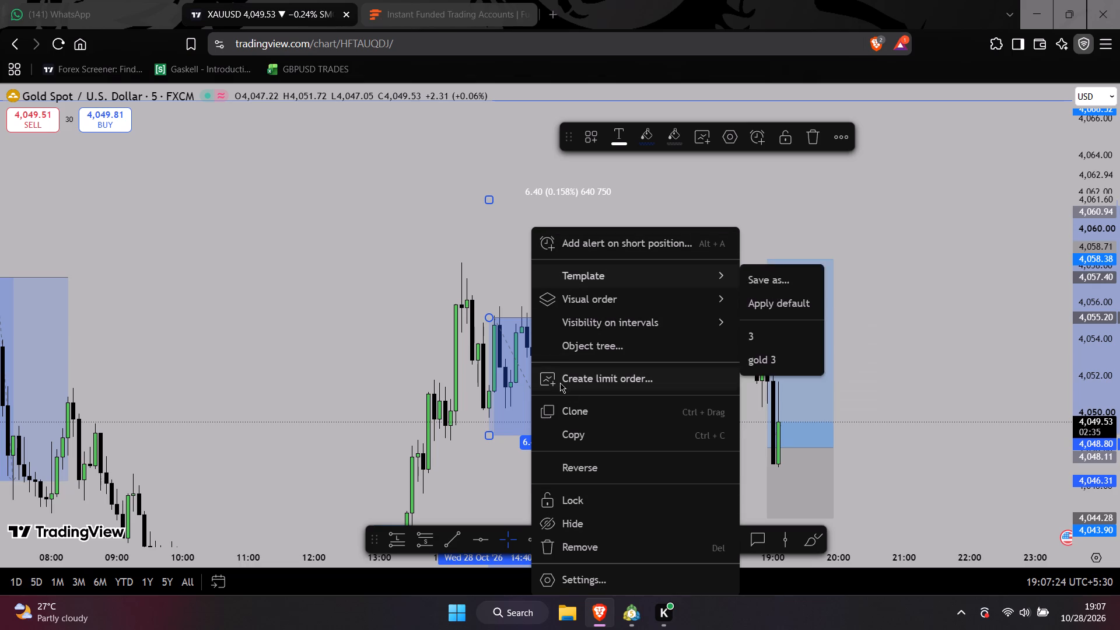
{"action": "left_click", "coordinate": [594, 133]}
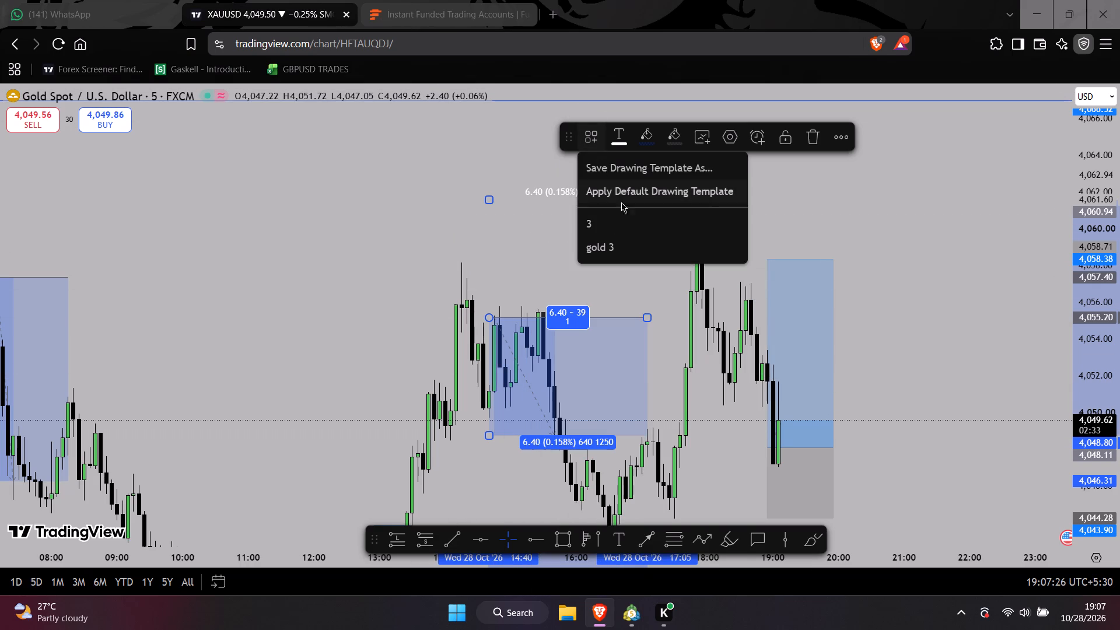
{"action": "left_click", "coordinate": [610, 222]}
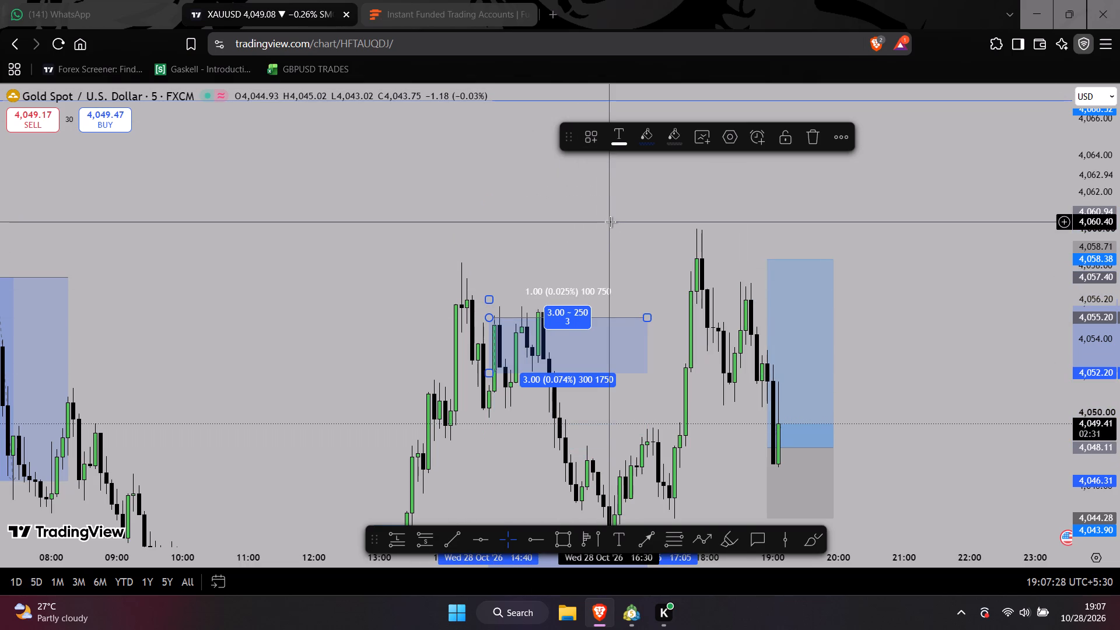
Apply the drawing template "gold 3" to the short position that starts at 14:40.
{"action": "left_click", "coordinate": [587, 143]}
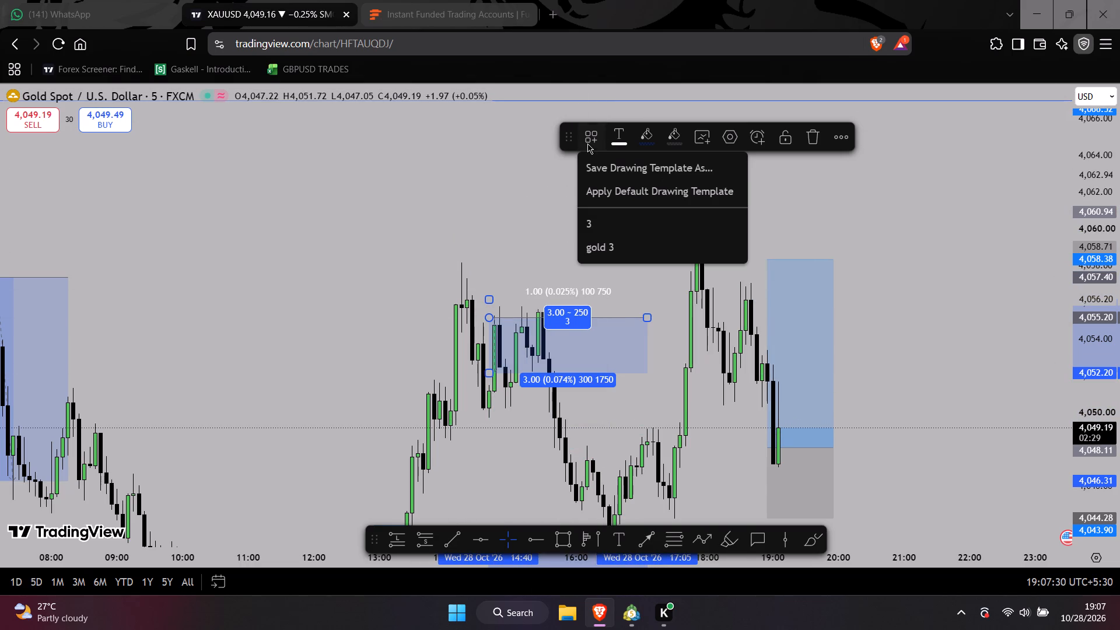
{"action": "left_click", "coordinate": [587, 253]}
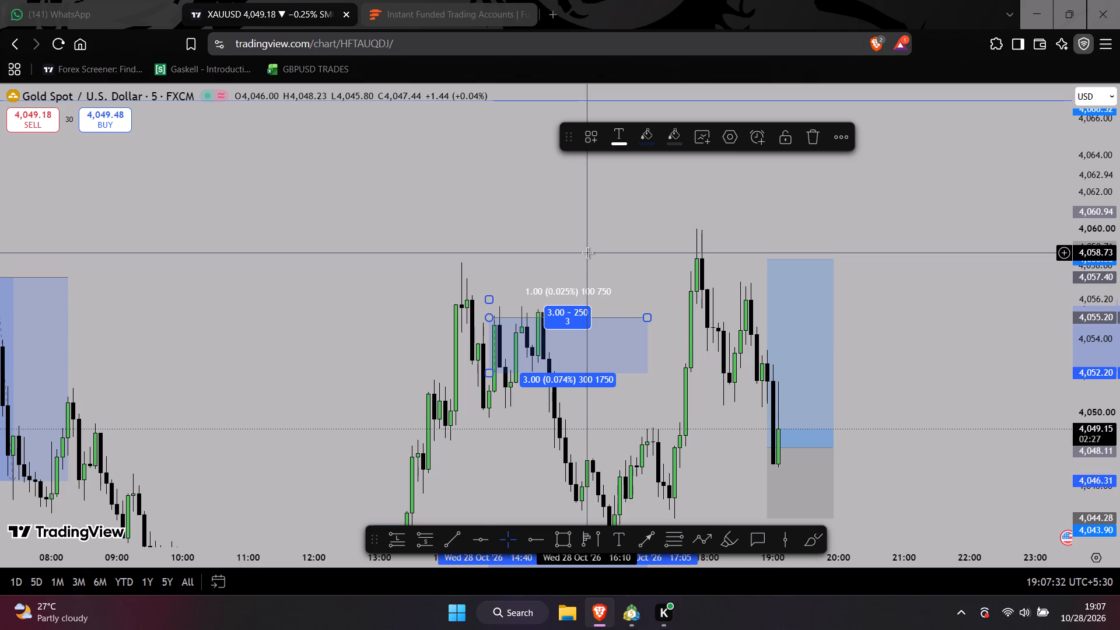
Set the stop zone's fill colour on the short position to a medium grey.
{"action": "left_click", "coordinate": [676, 136]}
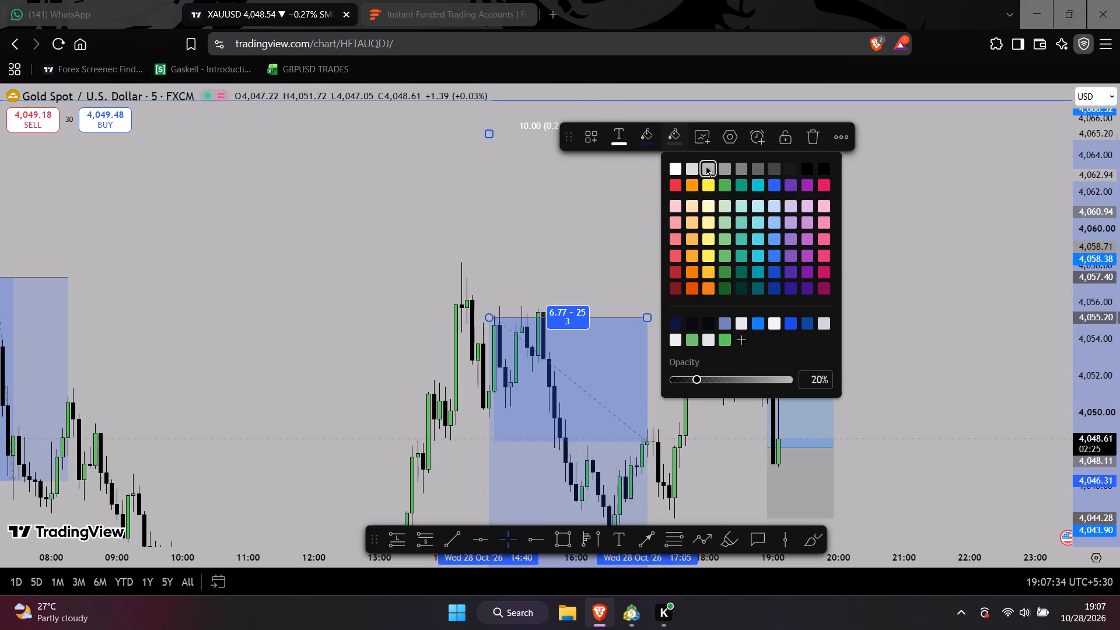
{"action": "left_click", "coordinate": [738, 169]}
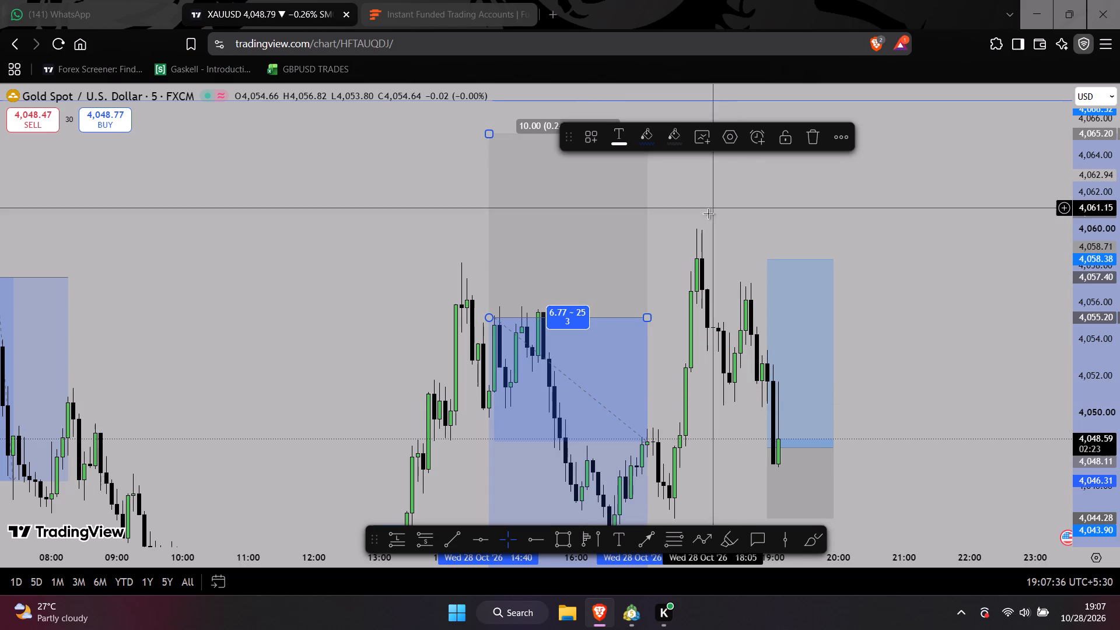
Save the style of the short position starting at 14:40 as drawing template "gold 3", replacing the existing template.
{"action": "left_click", "coordinate": [708, 213]}
{"action": "scroll", "coordinate": [708, 213], "scroll_direction": "down", "scroll_amount": 3}
{"action": "left_click_drag", "start_coordinate": [1119, 221], "coordinate": [1081, 388]}
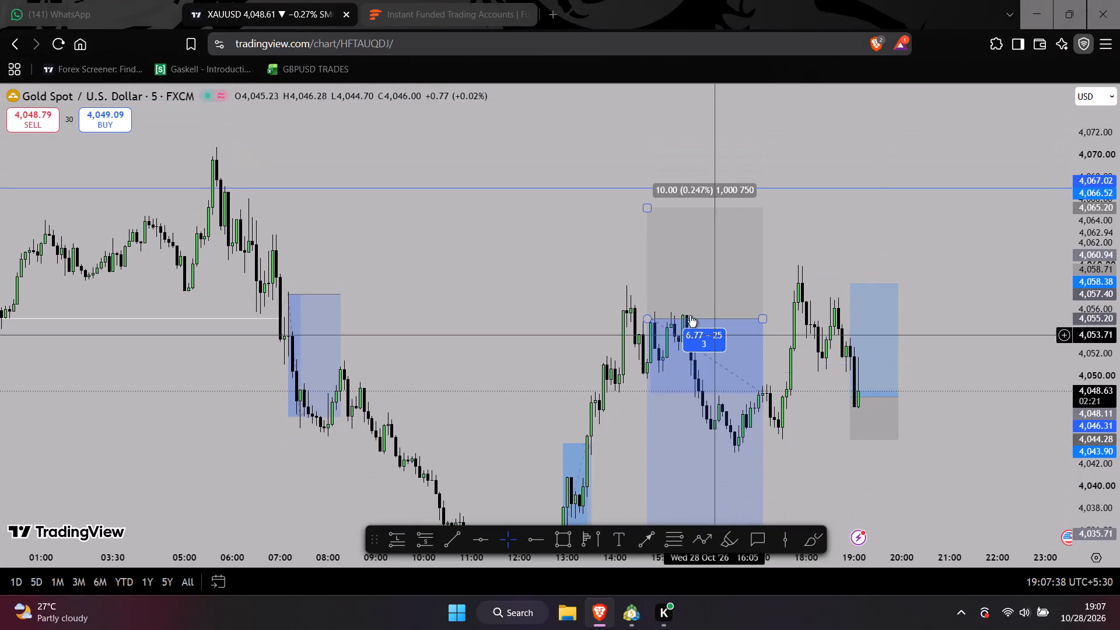
{"action": "left_click", "coordinate": [659, 295]}
{"action": "left_click", "coordinate": [593, 131]}
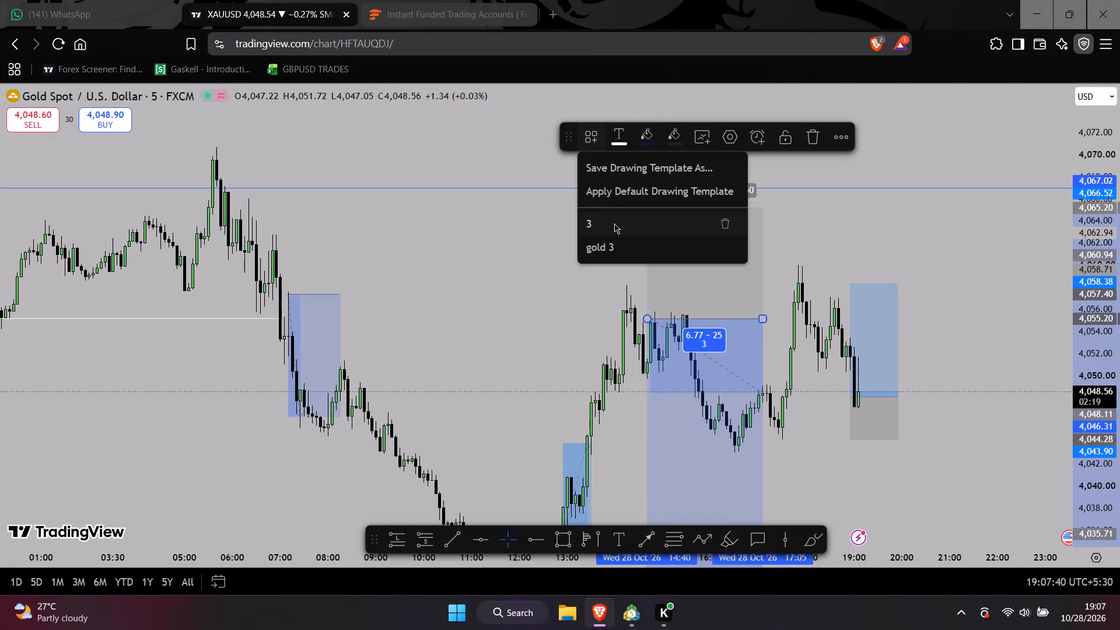
{"action": "left_click", "coordinate": [614, 168]}
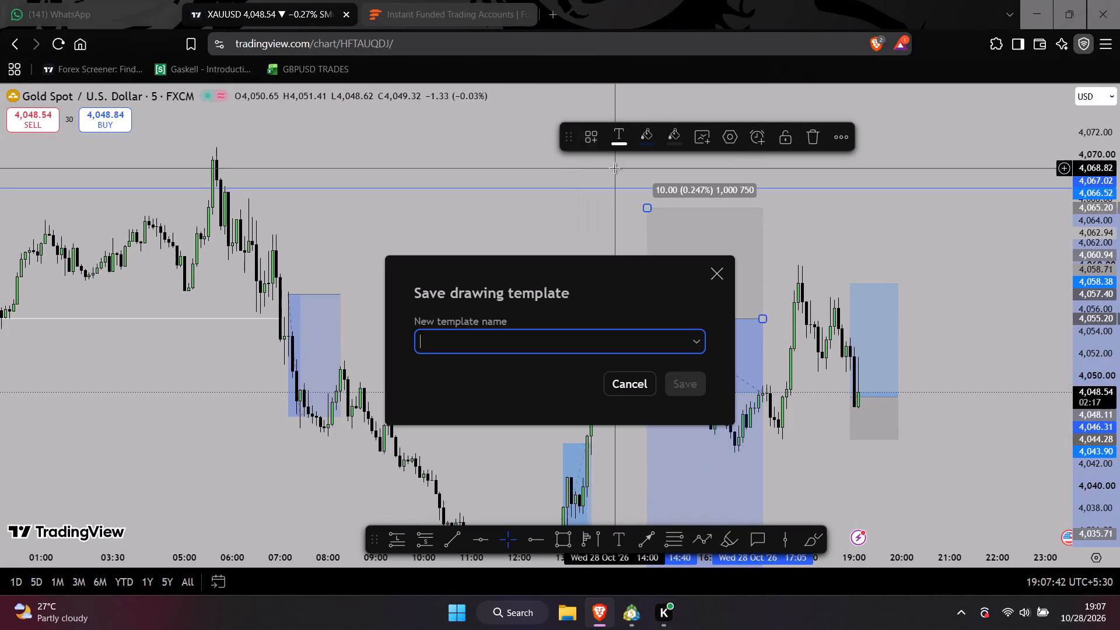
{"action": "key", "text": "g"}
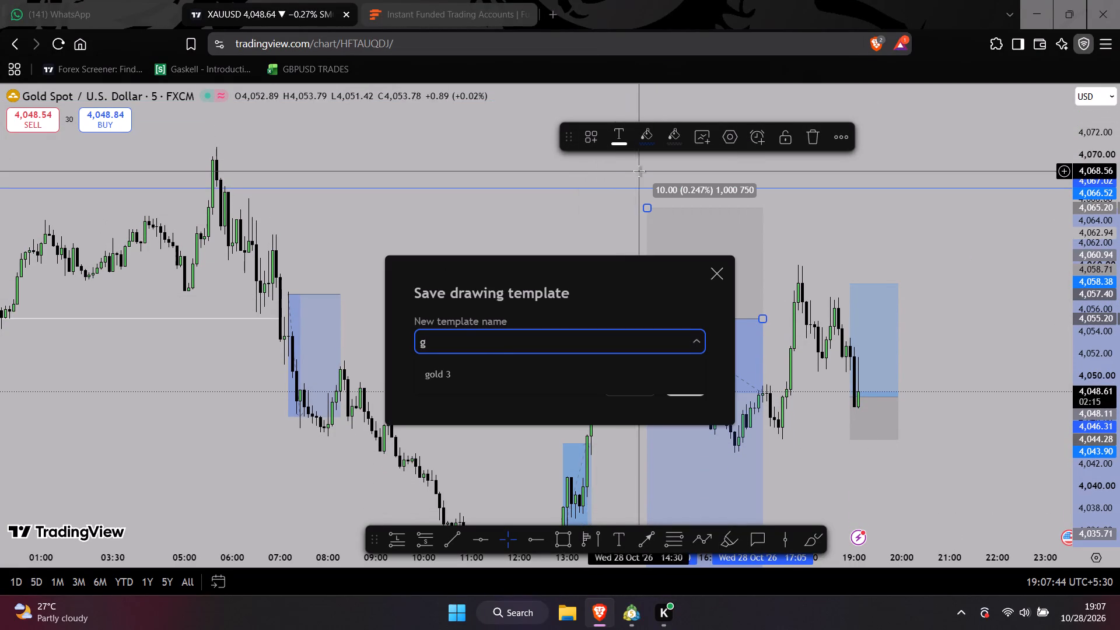
{"action": "left_click", "coordinate": [460, 369]}
{"action": "left_click", "coordinate": [672, 386]}
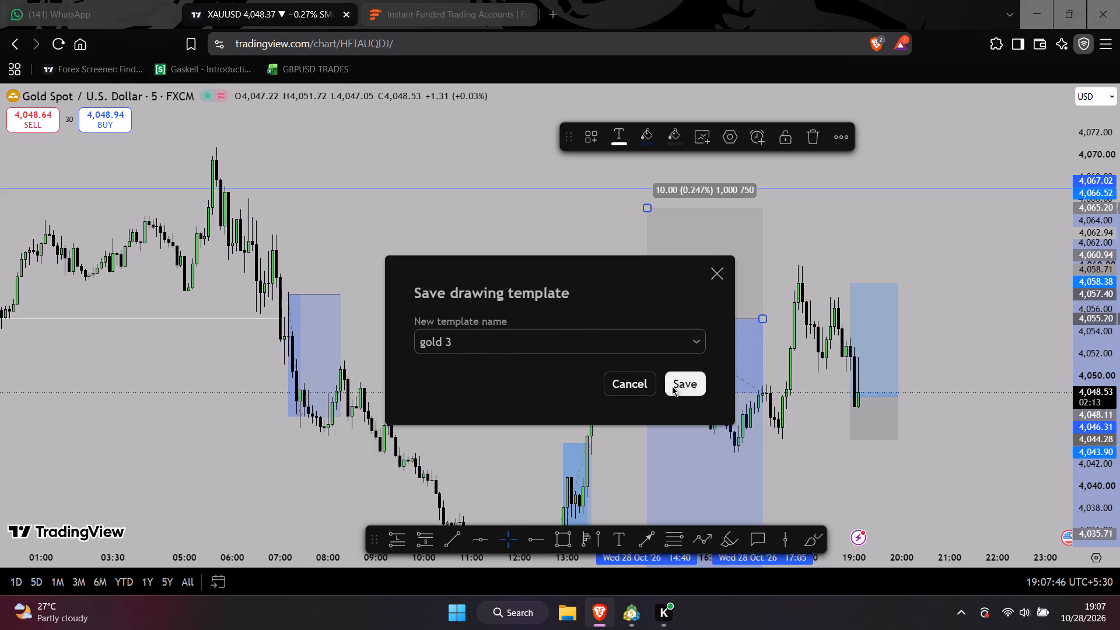
{"action": "left_click", "coordinate": [688, 383]}
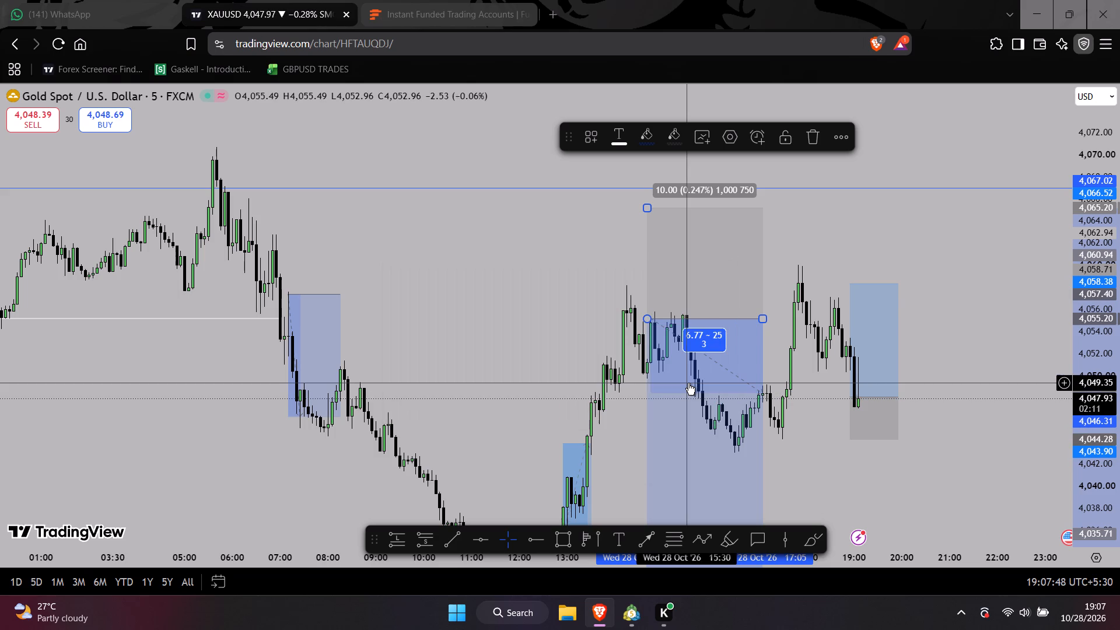
Delete the short position that starts at 14:40 on 28 October.
{"action": "middle_click", "coordinate": [688, 383]}
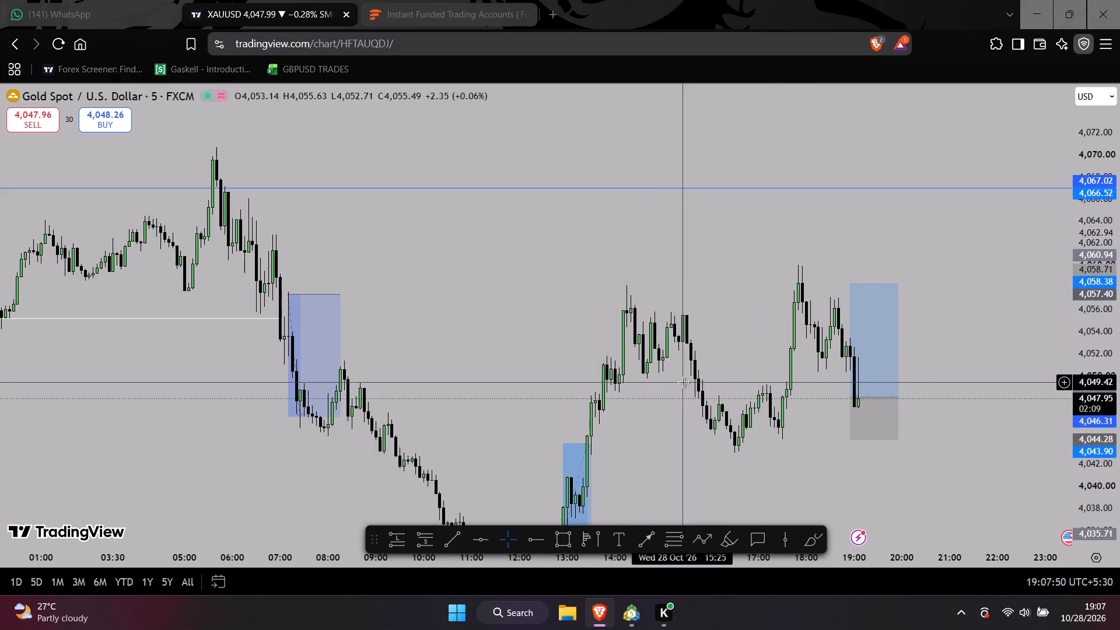
Delete the long position with its entry at 4,048.11, placed over the latest candles near 19:00.
{"action": "scroll", "coordinate": [683, 382], "scroll_direction": "down", "scroll_amount": 2}
{"action": "scroll", "coordinate": [683, 382], "scroll_direction": "up", "scroll_amount": 2}
{"action": "scroll", "coordinate": [1119, 331], "scroll_direction": "up", "scroll_amount": 4}
{"action": "left_click_drag", "start_coordinate": [956, 379], "coordinate": [900, 312]}
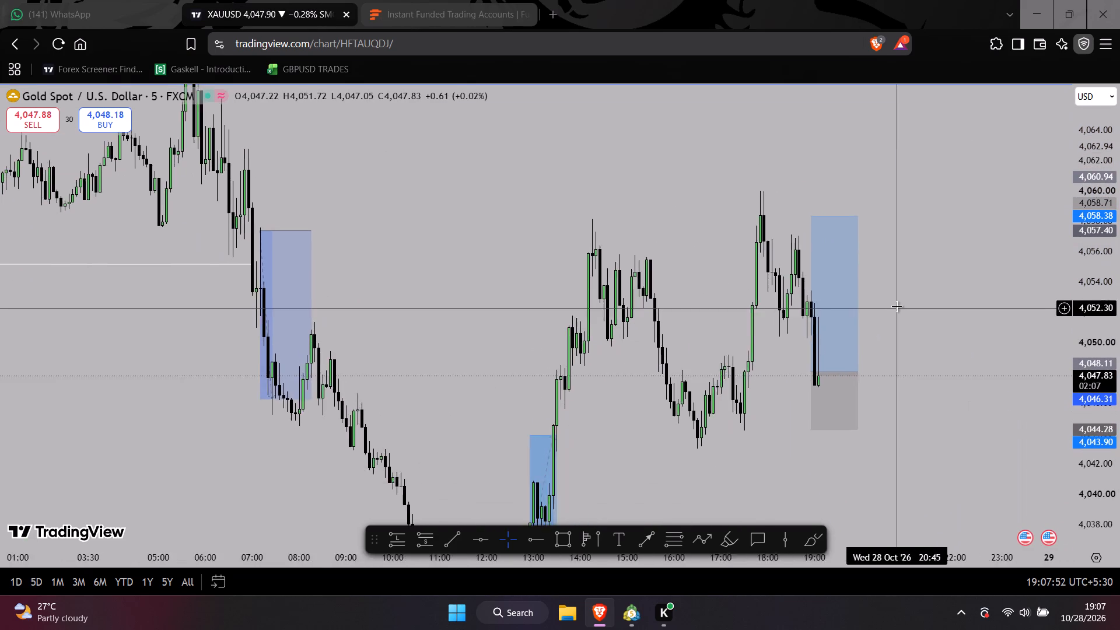
{"action": "scroll", "coordinate": [897, 306], "scroll_direction": "up", "scroll_amount": 3}
{"action": "middle_click", "coordinate": [760, 300]}
{"action": "scroll", "coordinate": [777, 364], "scroll_direction": "up", "scroll_amount": 1}
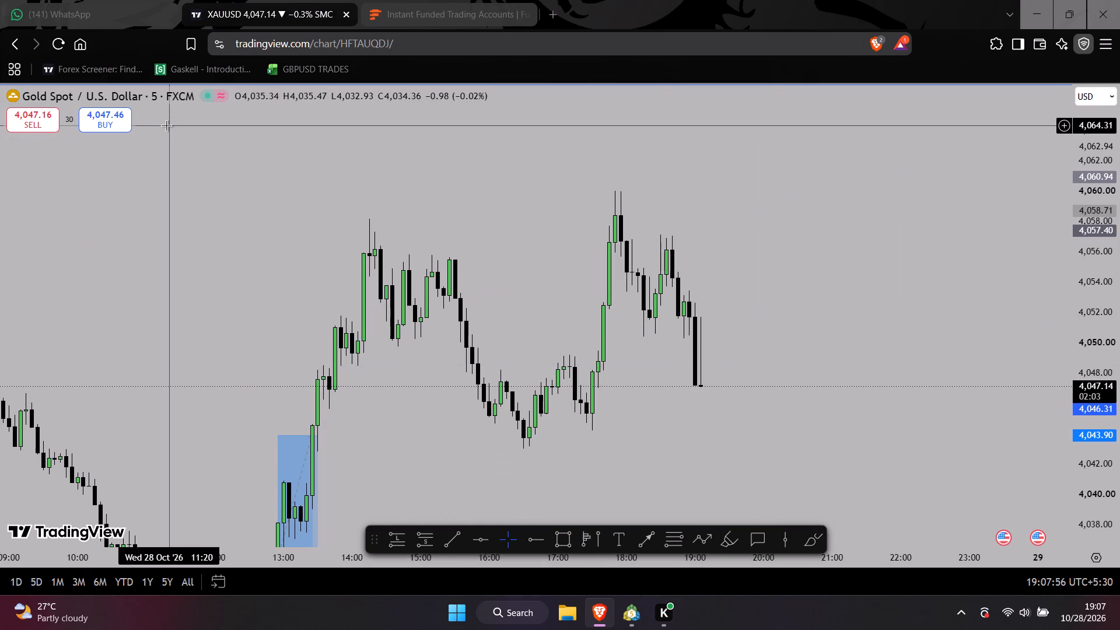
Switch the chart from gold to the GBPUSD symbol.
{"action": "key", "text": "Down"}
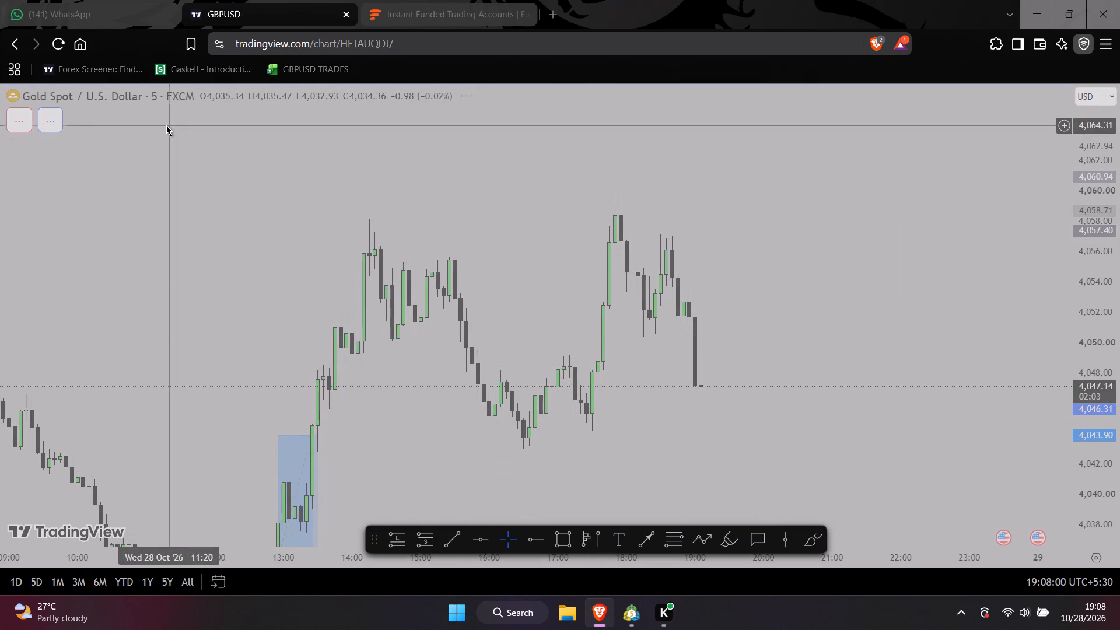
Switch to the open Funded Friday website.
{"action": "left_click", "coordinate": [397, 0]}
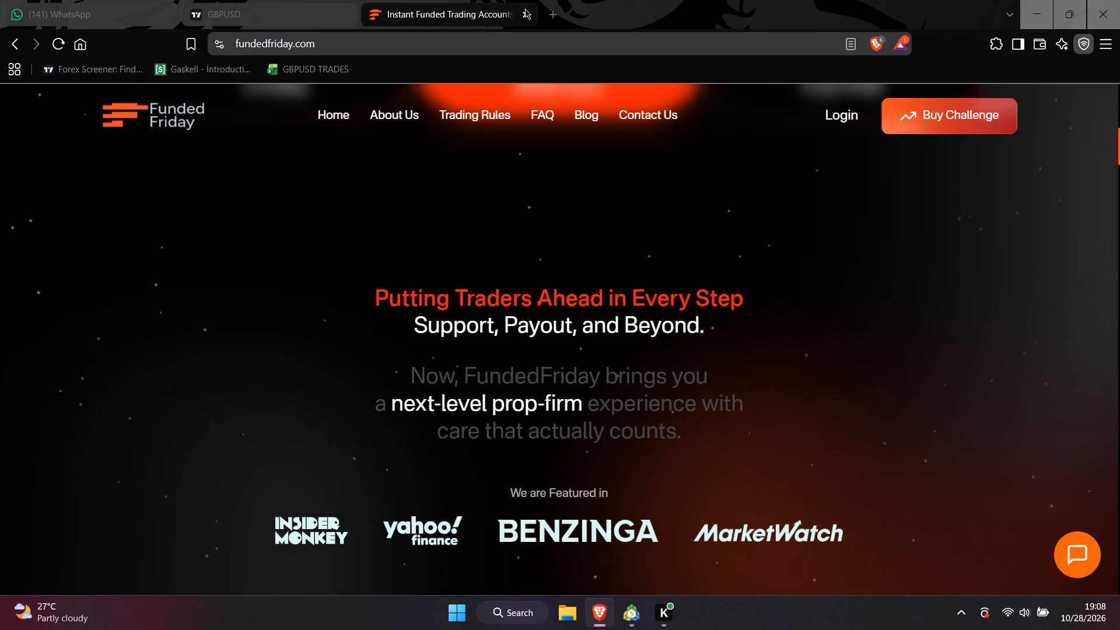
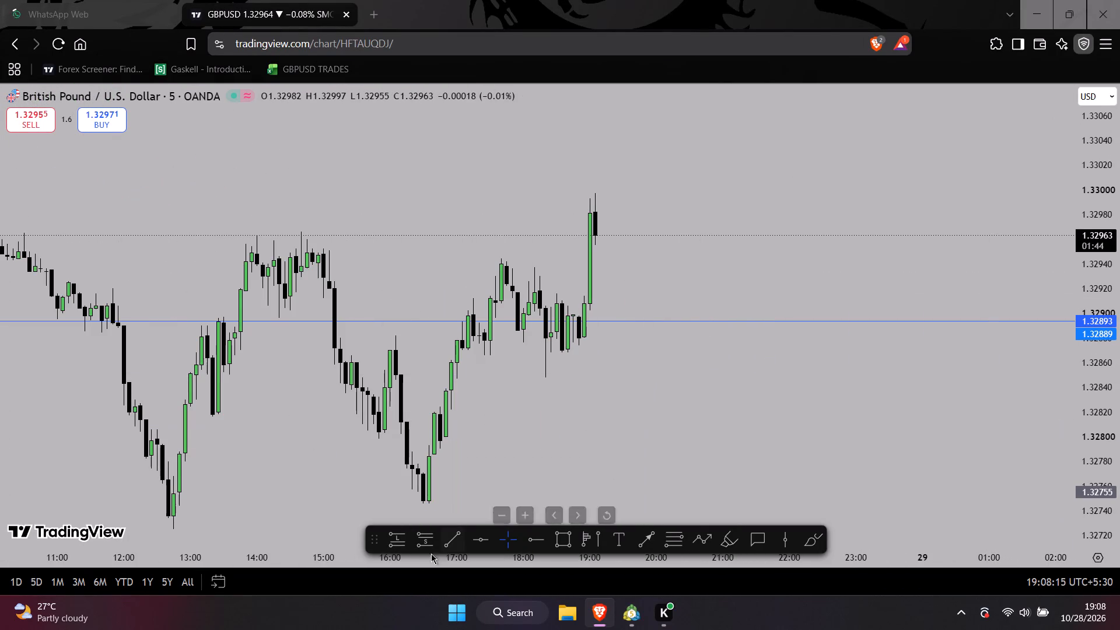
Place a long position on the GBPUSD chart with its entry at about 1.32865, starting at 18:45 on 28 October.
{"action": "left_click", "coordinate": [429, 554]}
{"action": "left_click", "coordinate": [389, 534]}
{"action": "left_click", "coordinate": [574, 356]}
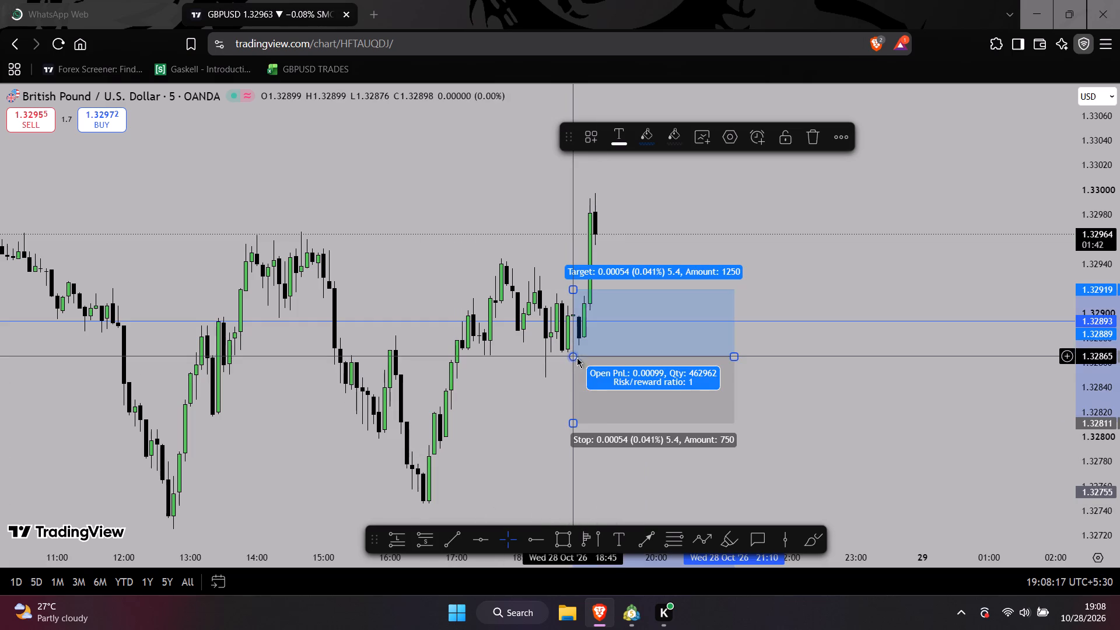
Open the saved drawing templates for the new long position.
{"action": "left_click", "coordinate": [594, 141]}
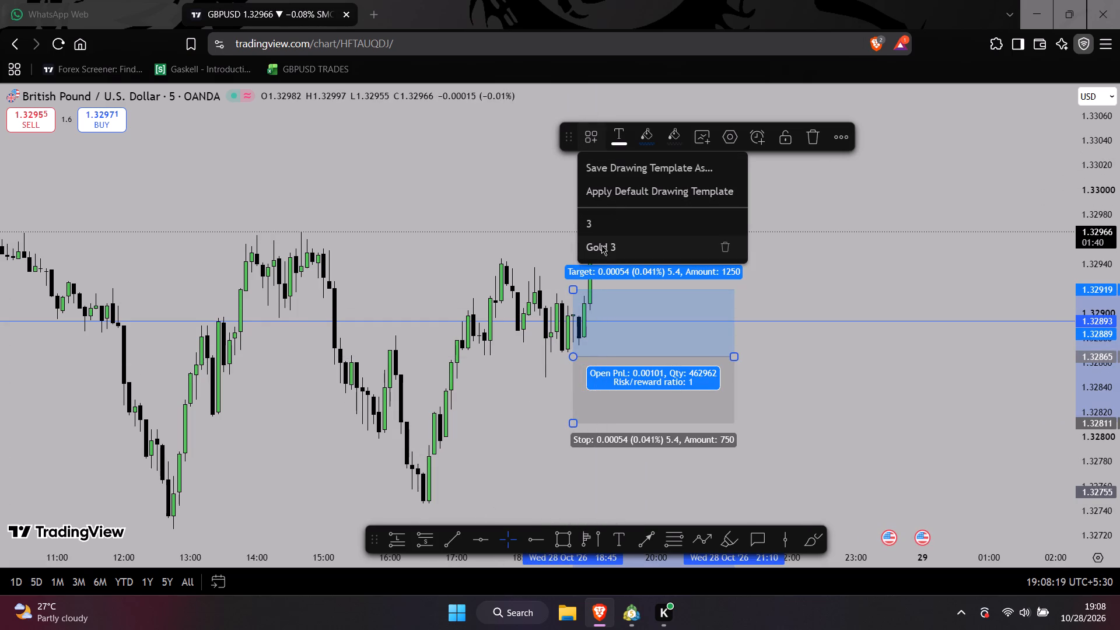
Apply the drawing template "3" to the GBPUSD long position that starts at 18:45 on 28 October.
{"action": "left_click_drag", "start_coordinate": [601, 245], "coordinate": [598, 223]}
{"action": "left_click", "coordinate": [598, 223]}
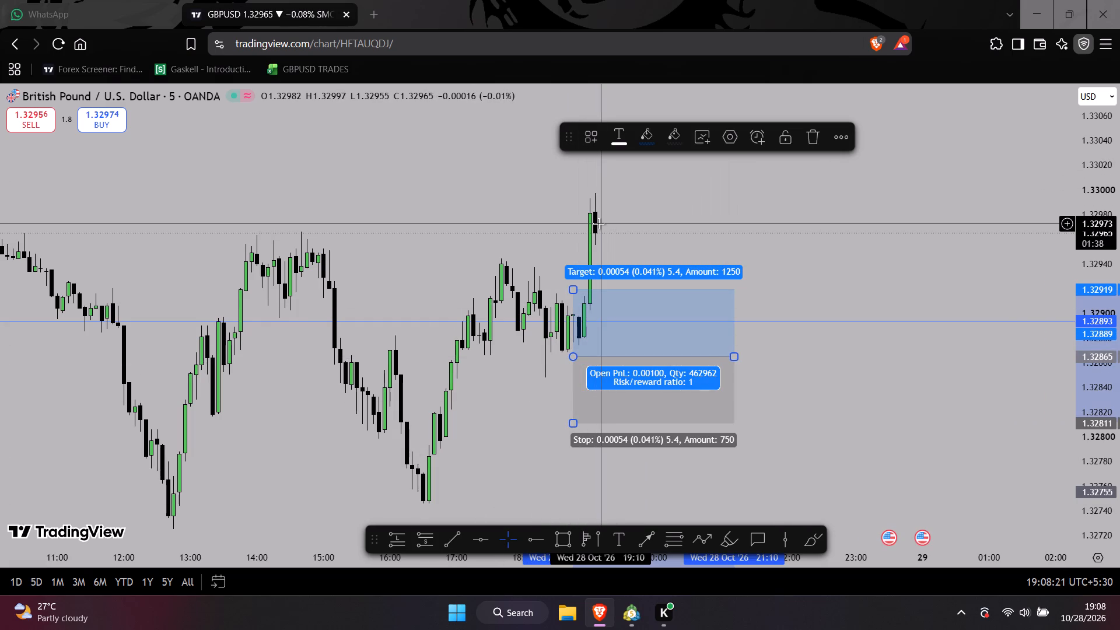
{"action": "left_click", "coordinate": [851, 220]}
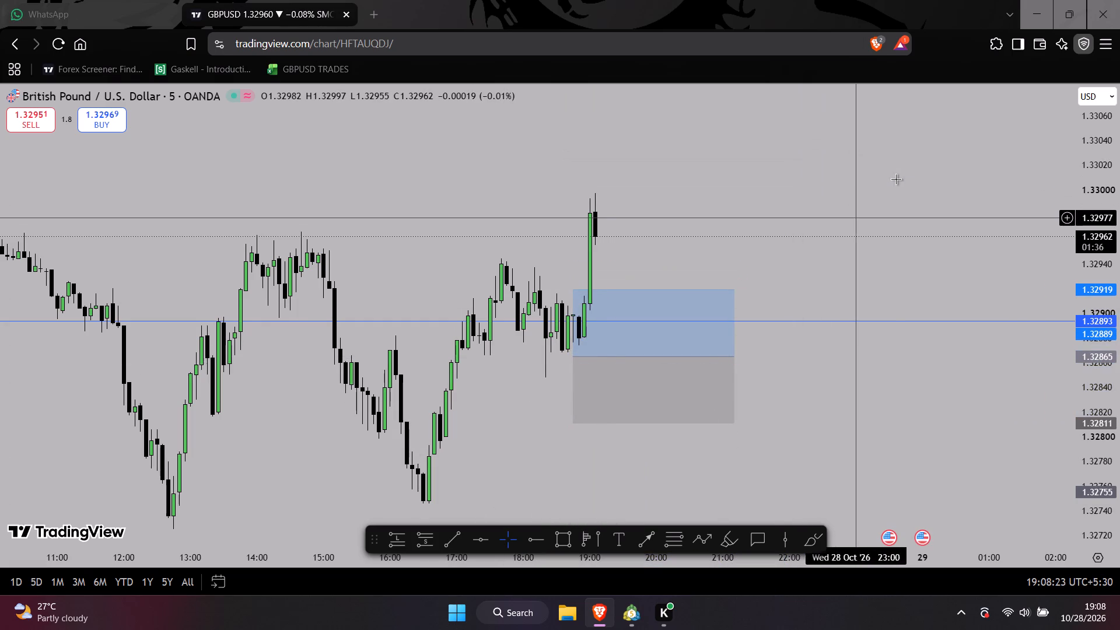
Set the stop zone's fill colour on the GBPUSD long position to a slightly darker grey.
{"action": "scroll", "coordinate": [929, 182], "scroll_direction": "down", "scroll_amount": 3}
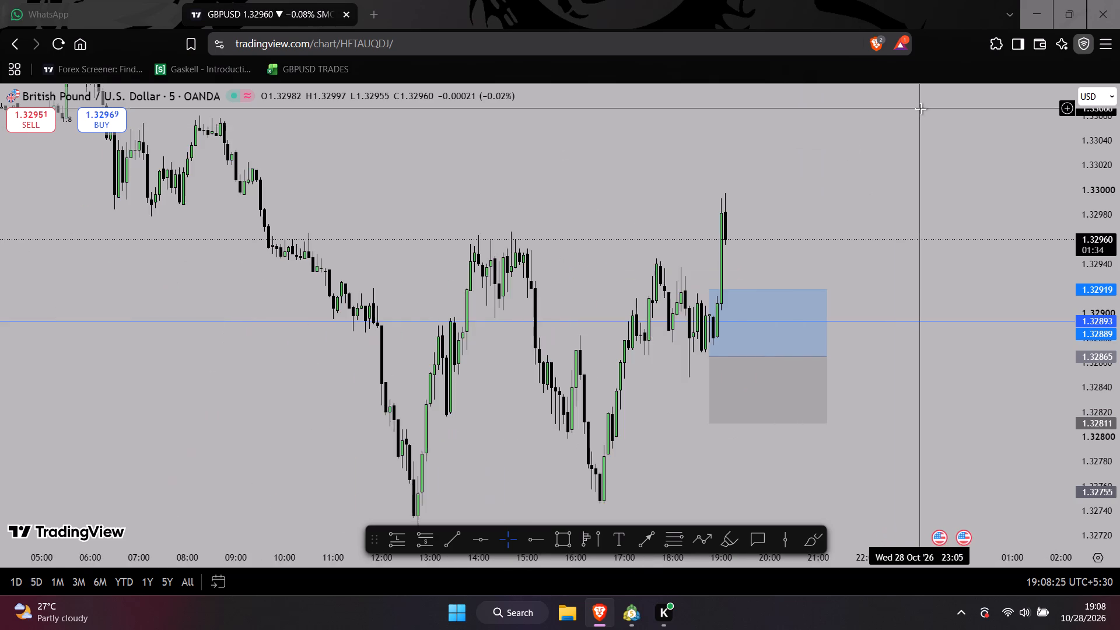
{"action": "scroll", "coordinate": [874, 181], "scroll_direction": "down", "scroll_amount": 2}
{"action": "scroll", "coordinate": [876, 240], "scroll_direction": "up", "scroll_amount": 2}
{"action": "right_click", "coordinate": [776, 304]}
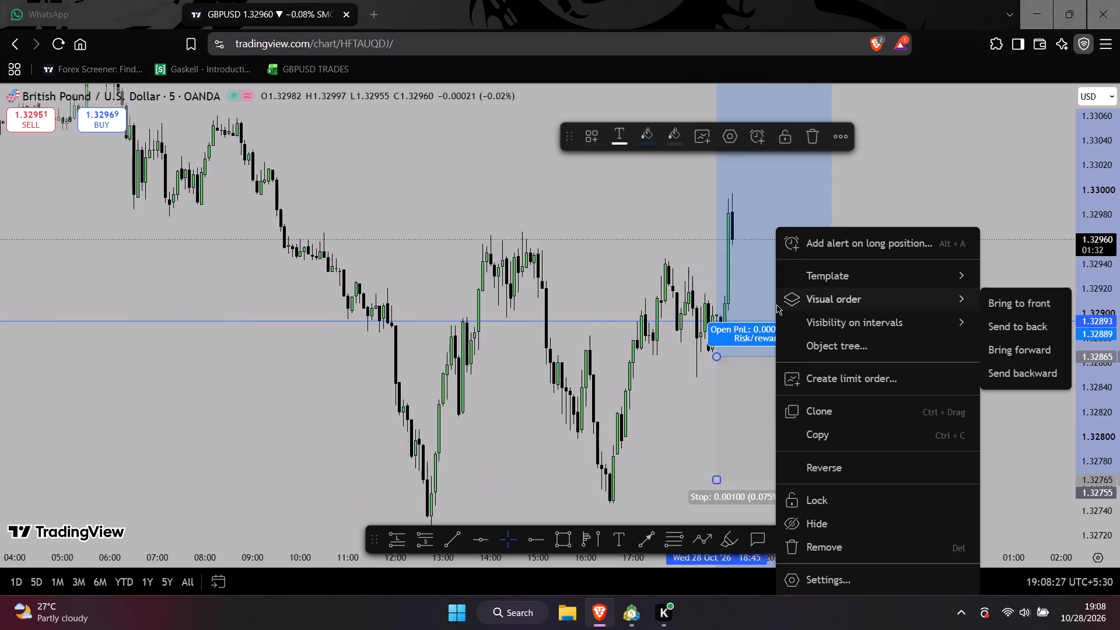
{"action": "left_click", "coordinate": [580, 128]}
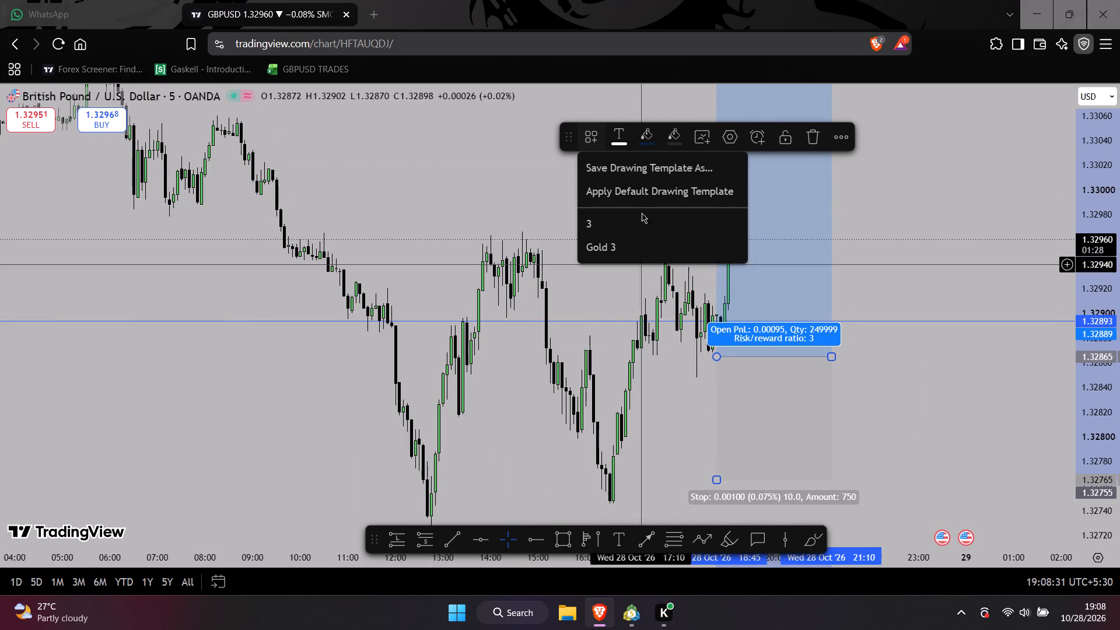
{"action": "left_click", "coordinate": [668, 128]}
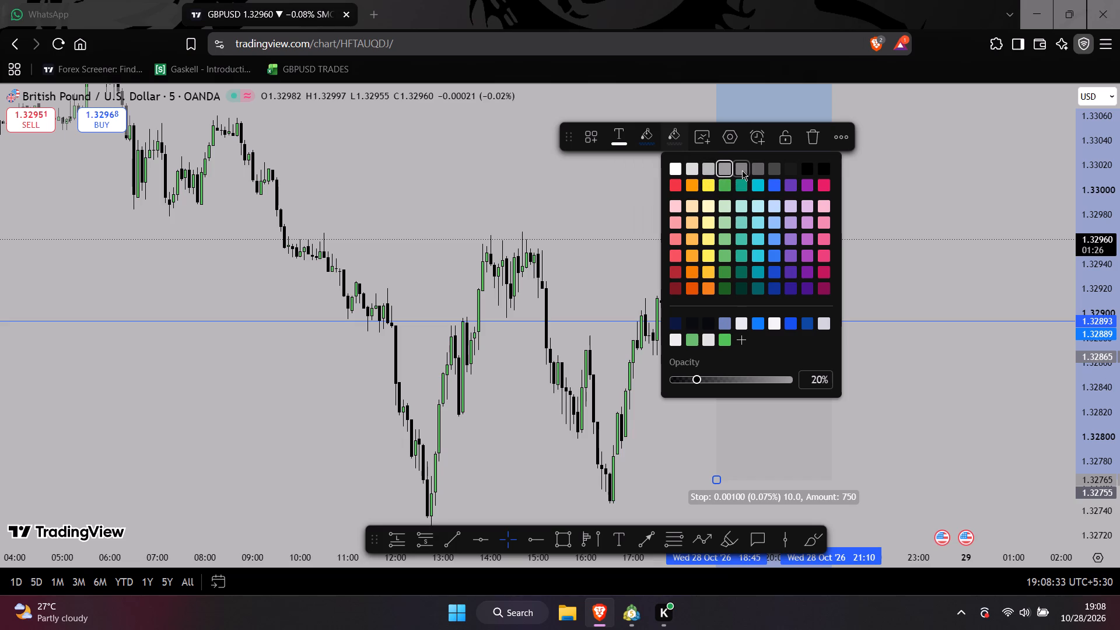
{"action": "left_click", "coordinate": [742, 170]}
{"action": "left_click", "coordinate": [943, 234]}
Save the long position's styling as drawing template "3", overwriting the existing template of that name.
{"action": "left_click_drag", "start_coordinate": [1119, 188], "coordinate": [1107, 324]}
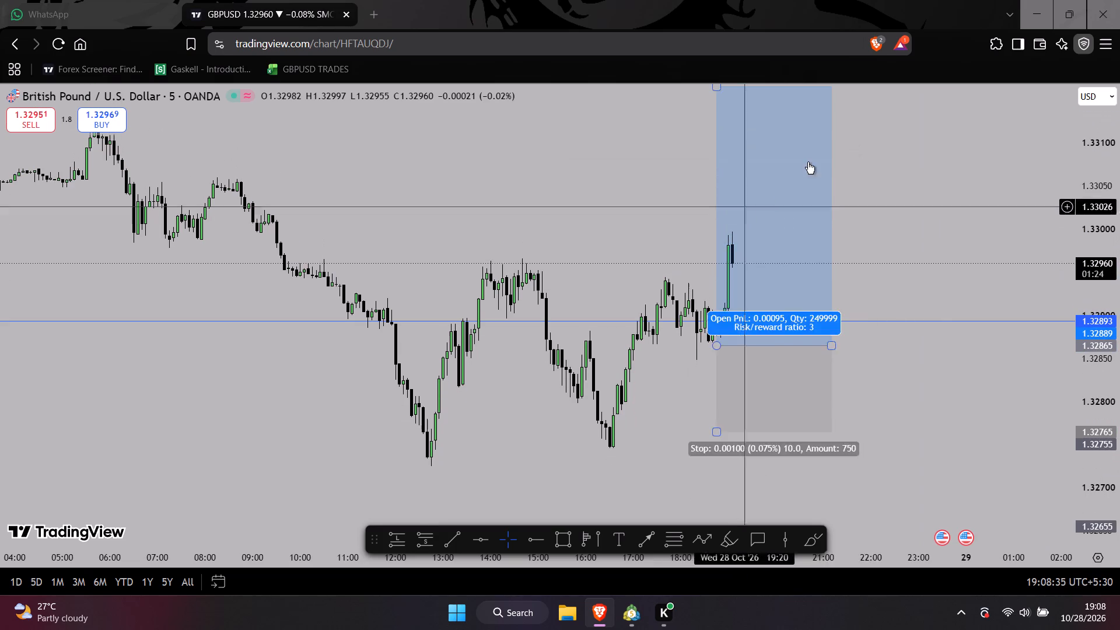
{"action": "left_click_drag", "start_coordinate": [1115, 188], "coordinate": [1119, 290]}
{"action": "right_click", "coordinate": [743, 194]}
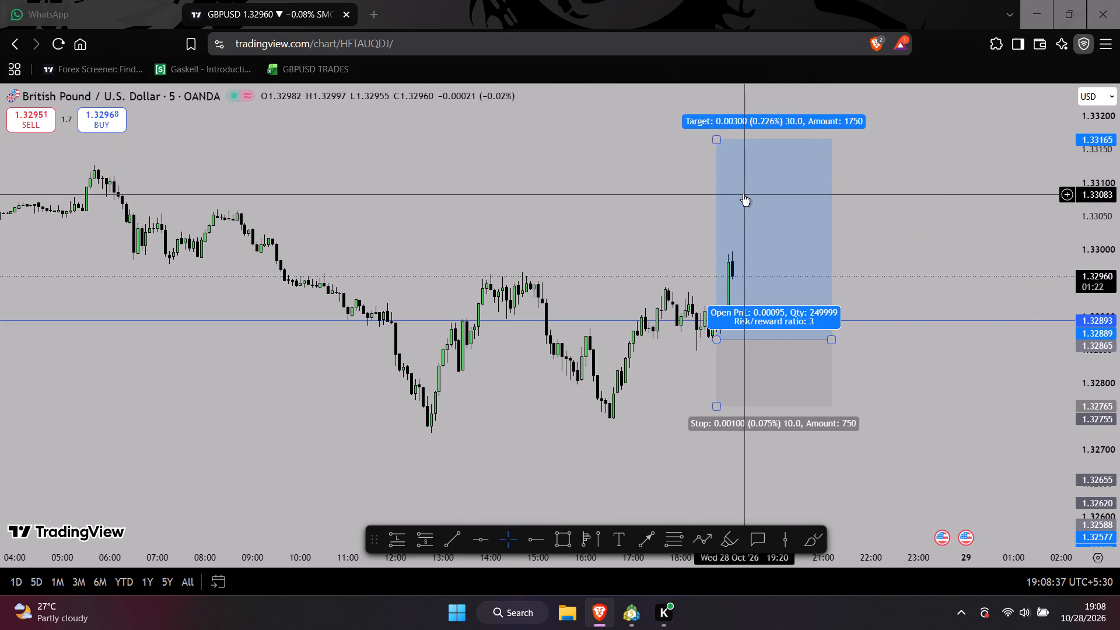
{"action": "left_click", "coordinate": [589, 138]}
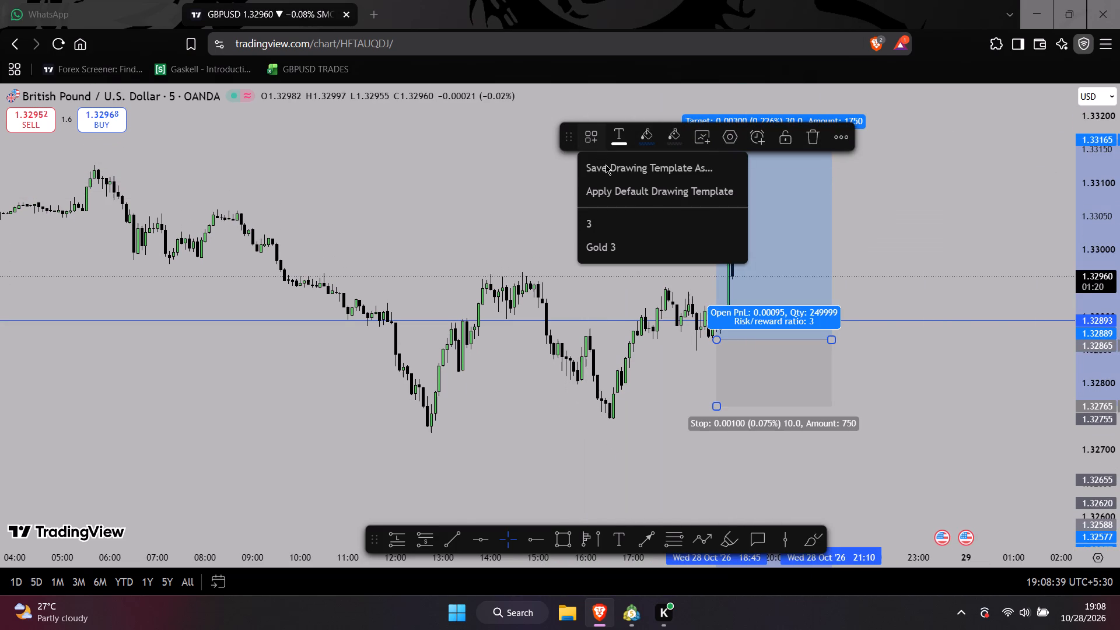
{"action": "left_click", "coordinate": [607, 172]}
{"action": "key", "text": "3"}
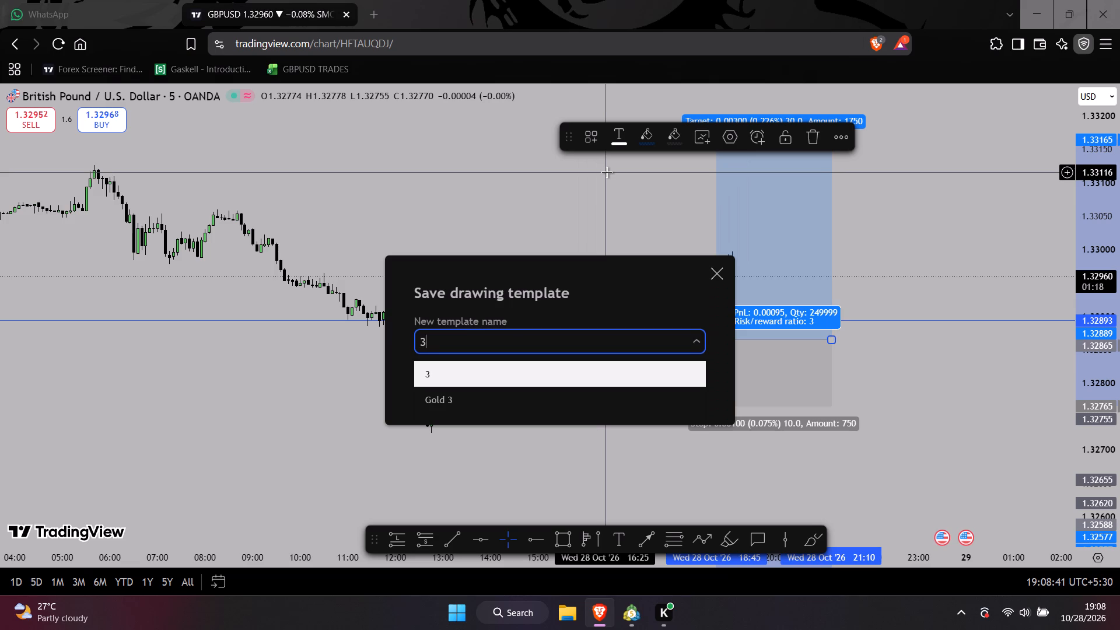
{"action": "key", "text": "Return"}
{"action": "key", "text": "Return"}
{"action": "key", "text": "Return"}
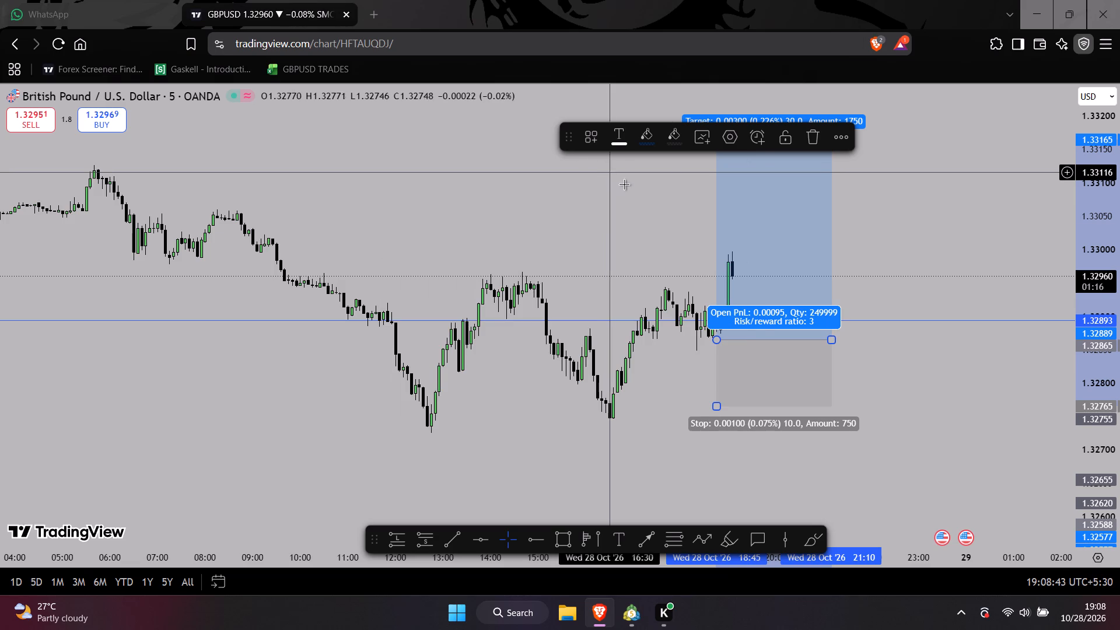
Delete the long position from the GBPUSD chart.
{"action": "scroll", "coordinate": [759, 261], "scroll_direction": "up", "scroll_amount": 1}
{"action": "middle_click", "coordinate": [759, 261]}
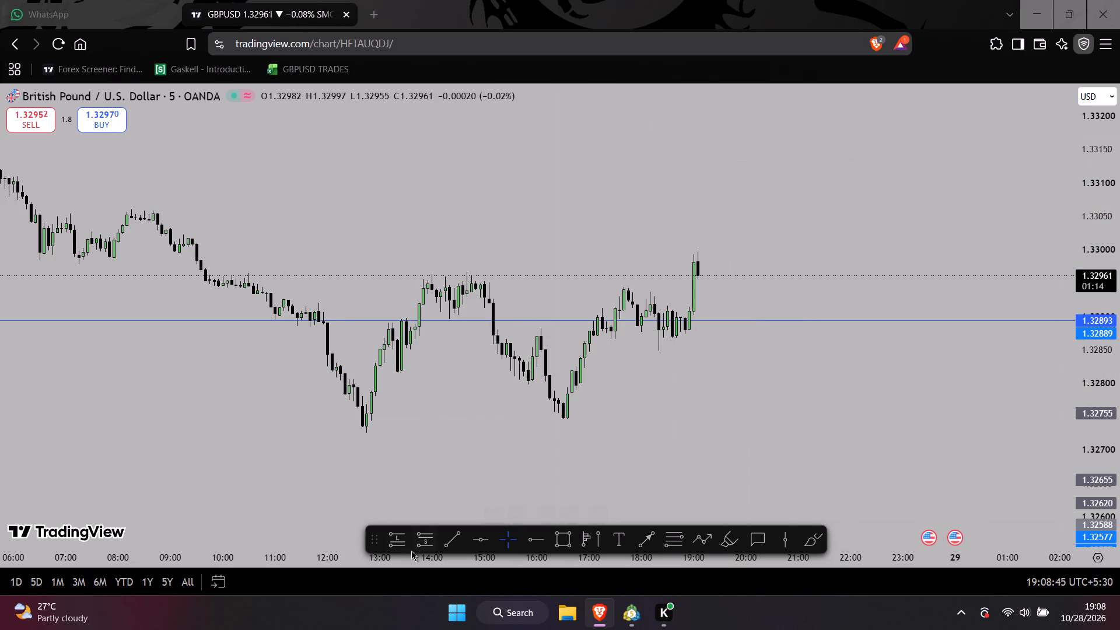
Place a short position with its entry at about 1.32953, starting at 13:55 on 28 October, using the "gold 3" template.
{"action": "left_click", "coordinate": [417, 538]}
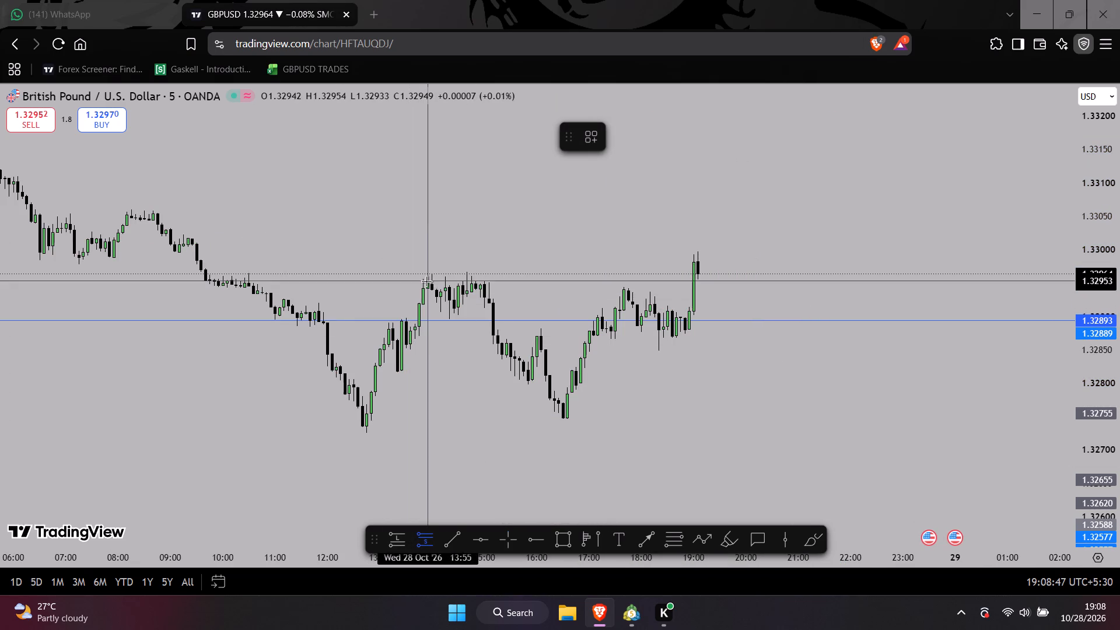
{"action": "left_click", "coordinate": [426, 281]}
{"action": "left_click", "coordinate": [596, 136]}
{"action": "left_click", "coordinate": [595, 244]}
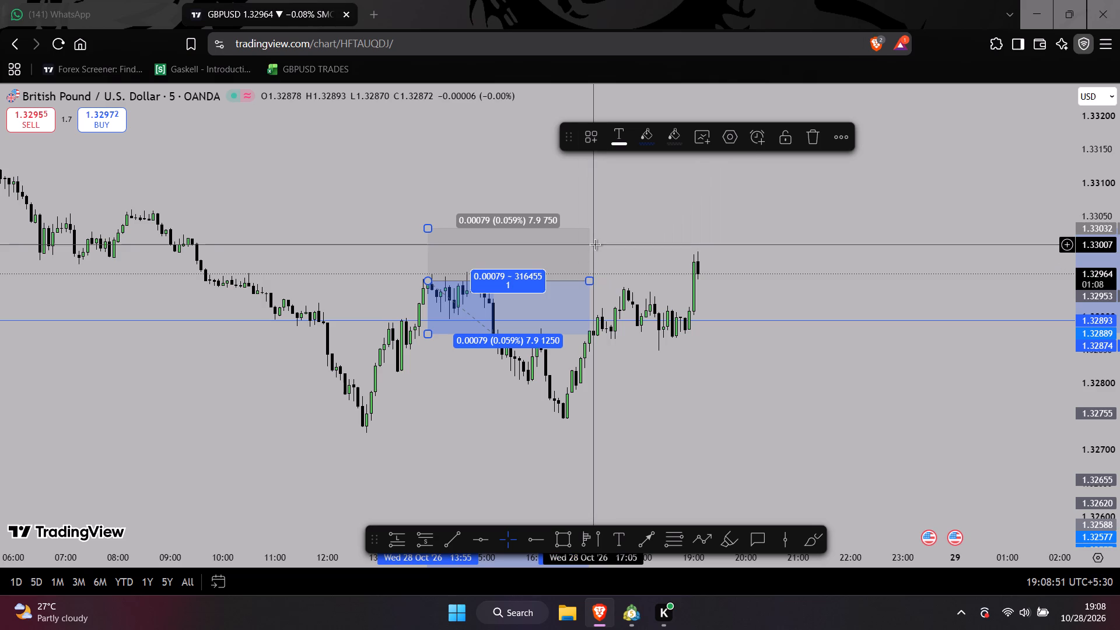
Check the short position's stop zone fill colour and save its styling over the drawing template "gold 3".
{"action": "left_click", "coordinate": [683, 135]}
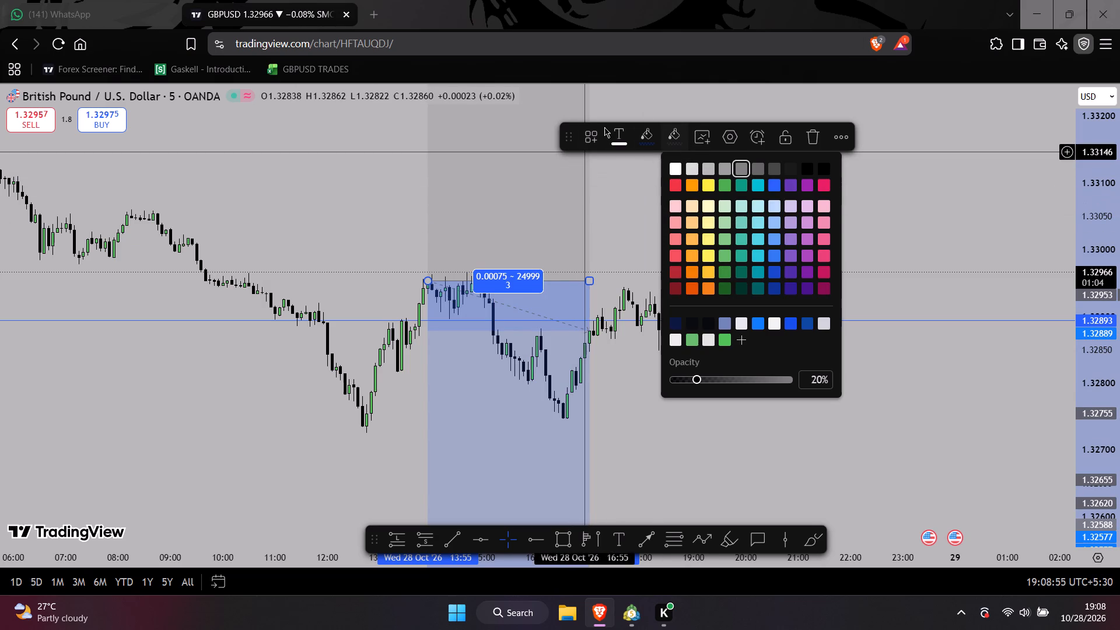
{"action": "left_click", "coordinate": [596, 137]}
{"action": "left_click", "coordinate": [606, 173]}
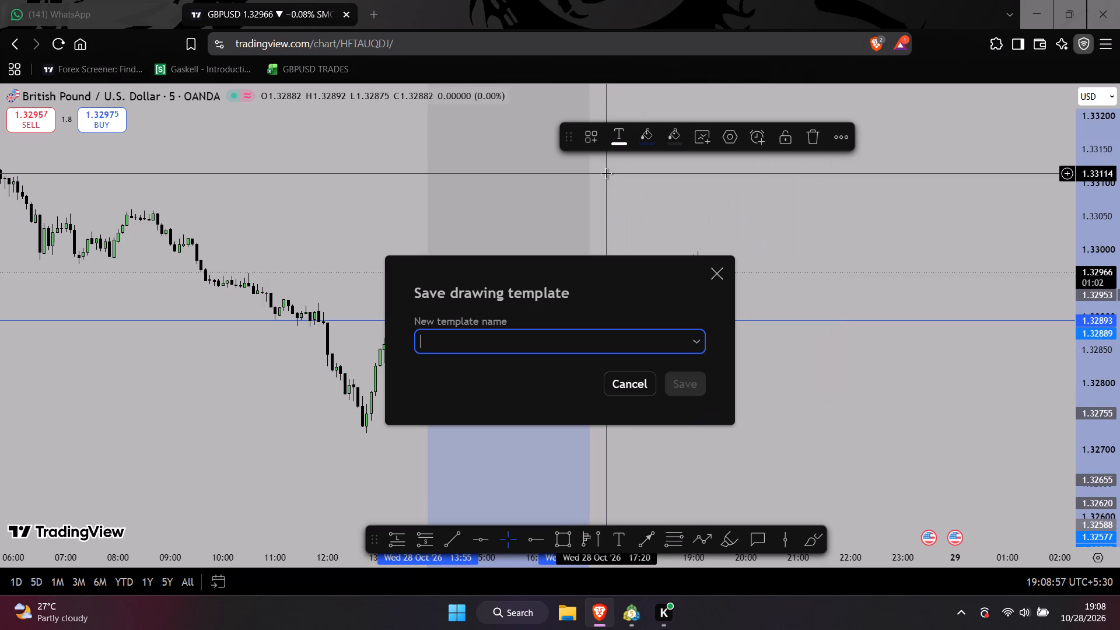
{"action": "key", "text": "g"}
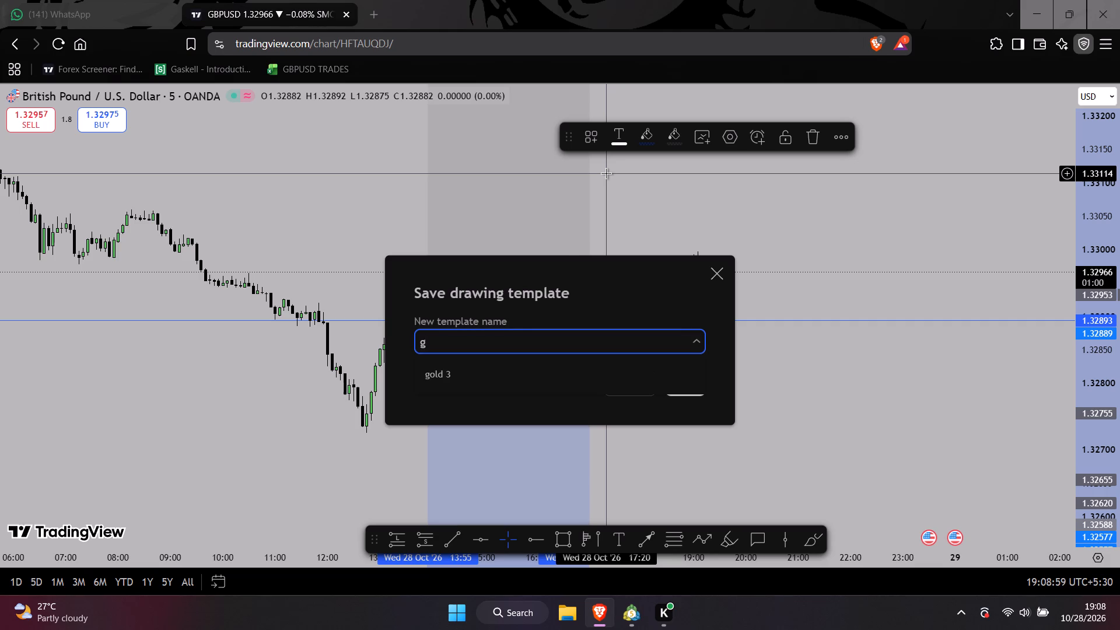
{"action": "left_click", "coordinate": [493, 366]}
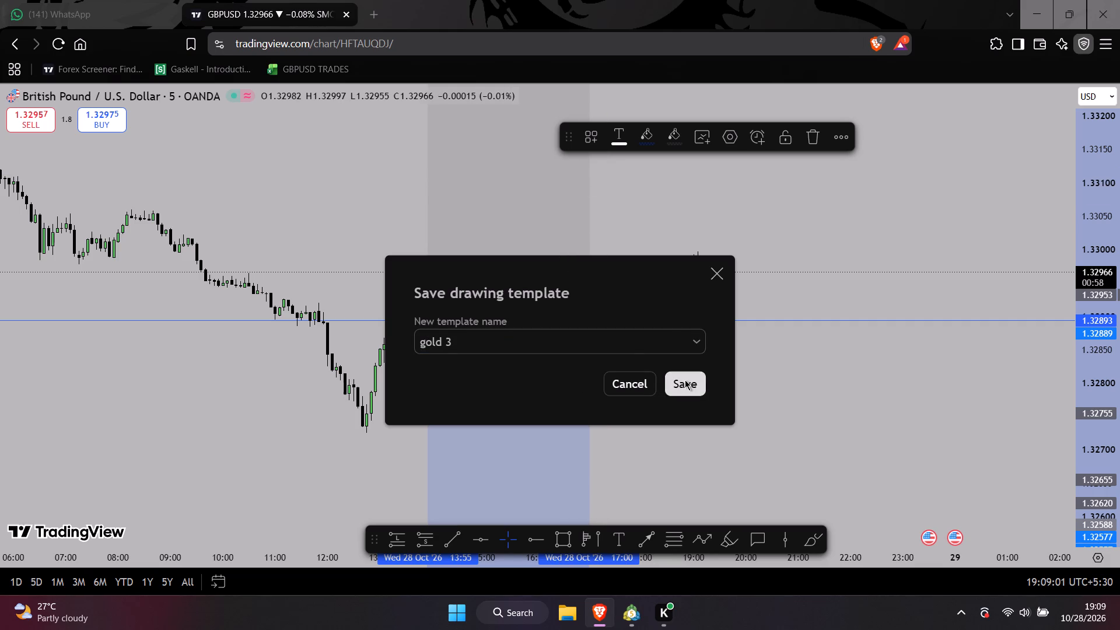
{"action": "left_click", "coordinate": [685, 380]}
{"action": "left_click", "coordinate": [685, 380]}
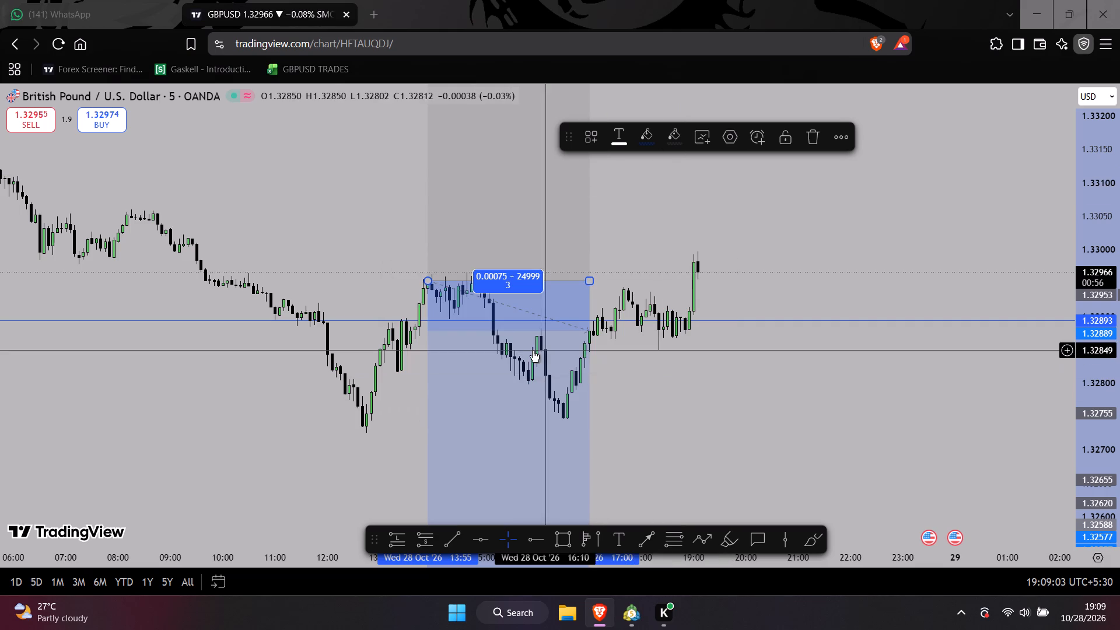
Delete the short position from the GBPUSD chart.
{"action": "middle_click", "coordinate": [524, 353]}
Examine GBPUSD's 5-minute price action from 27 October up to the latest candles.
{"action": "scroll", "coordinate": [647, 393], "scroll_direction": "down", "scroll_amount": 3}
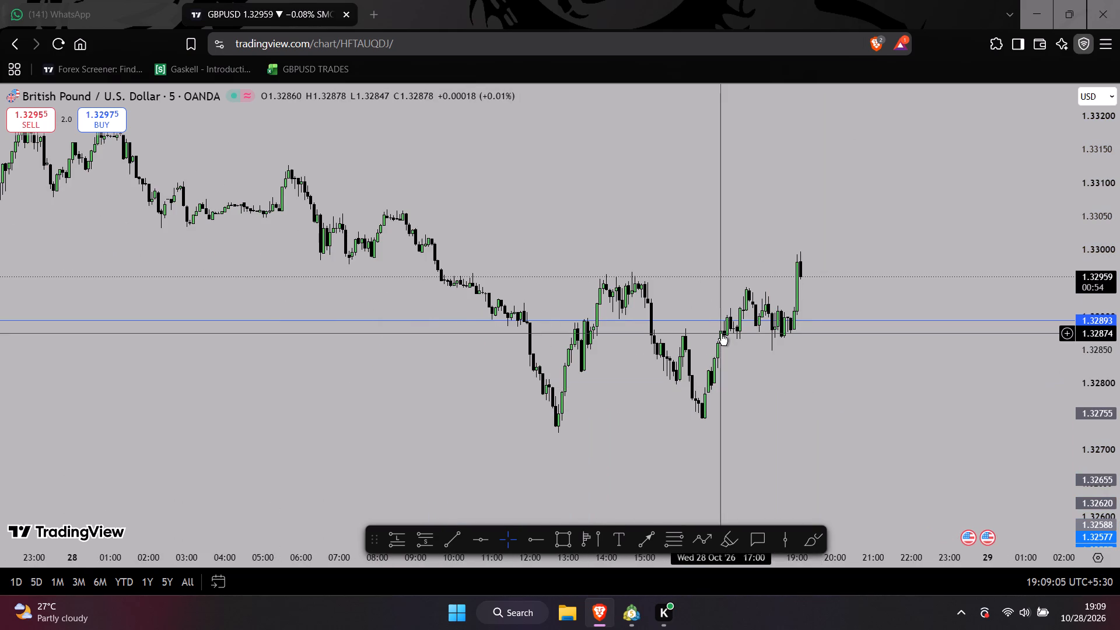
{"action": "scroll", "coordinate": [735, 332], "scroll_direction": "down", "scroll_amount": 6}
{"action": "scroll", "coordinate": [744, 420], "scroll_direction": "up", "scroll_amount": 5}
{"action": "left_click_drag", "start_coordinate": [502, 346], "coordinate": [780, 492]}
{"action": "left_click_drag", "start_coordinate": [457, 290], "coordinate": [643, 308]}
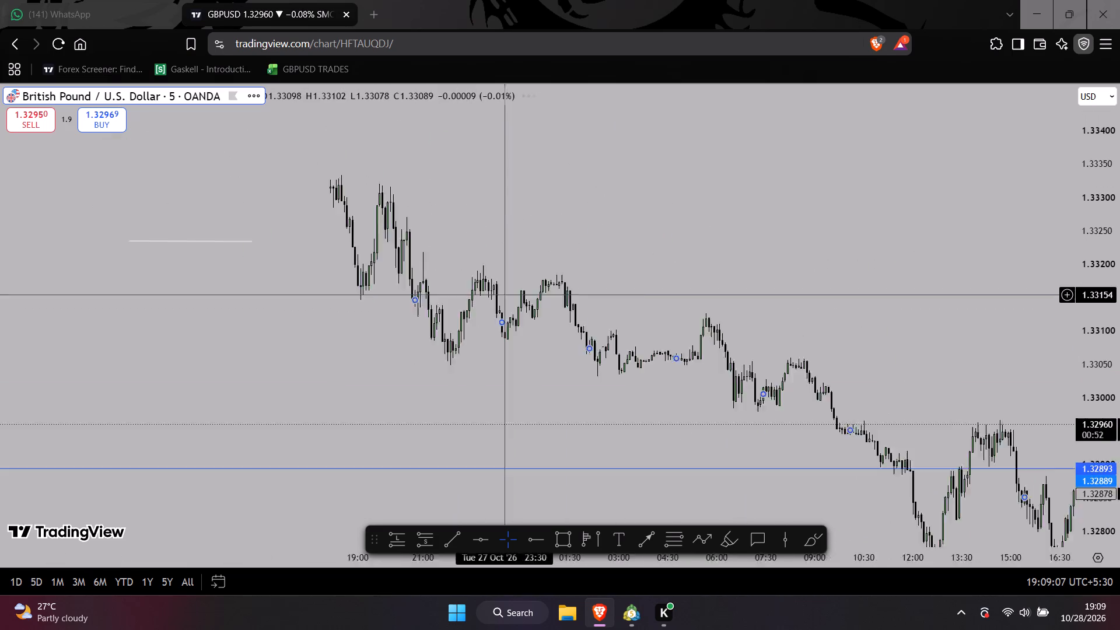
{"action": "left_click_drag", "start_coordinate": [643, 308], "coordinate": [850, 321]}
{"action": "middle_click", "coordinate": [574, 269]}
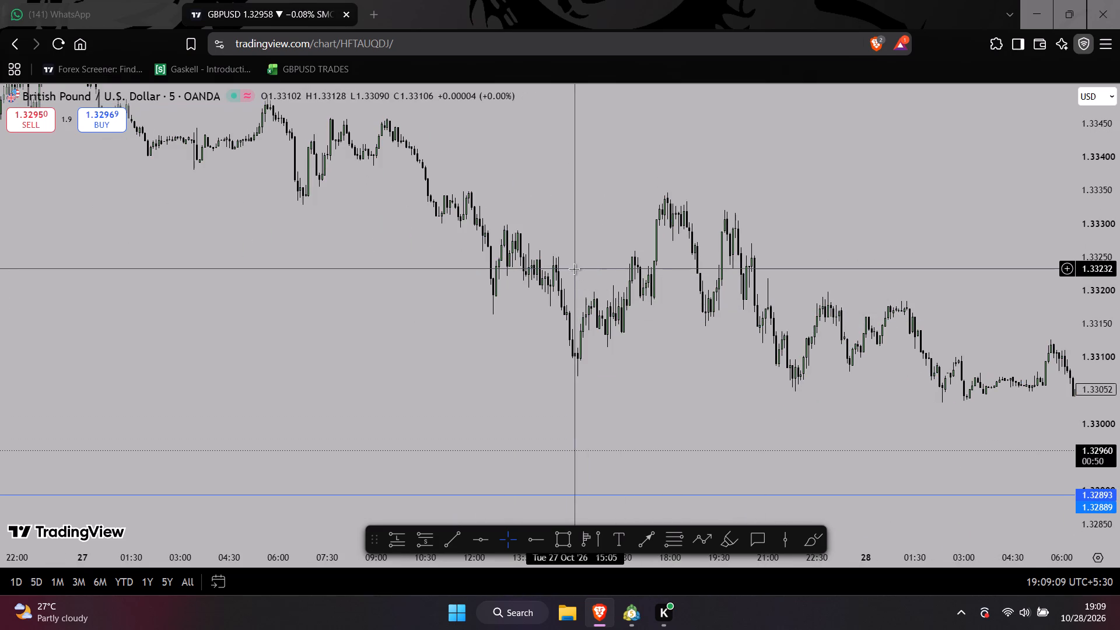
{"action": "scroll", "coordinate": [574, 269], "scroll_direction": "up", "scroll_amount": 3}
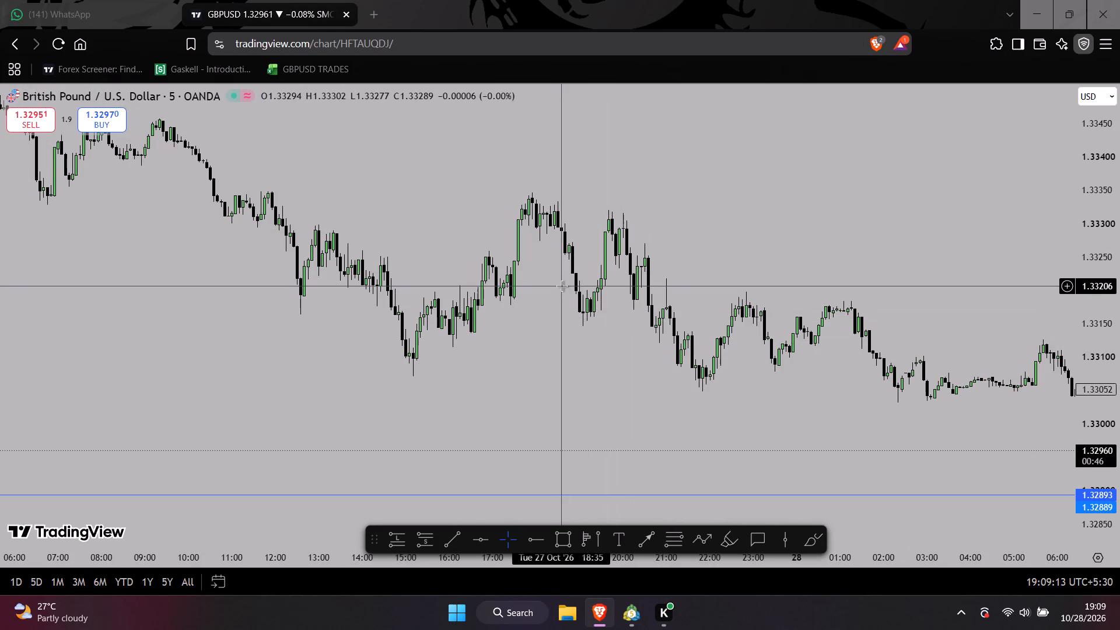
{"action": "scroll", "coordinate": [562, 286], "scroll_direction": "down", "scroll_amount": 2}
{"action": "left_click_drag", "start_coordinate": [660, 316], "coordinate": [396, 246]}
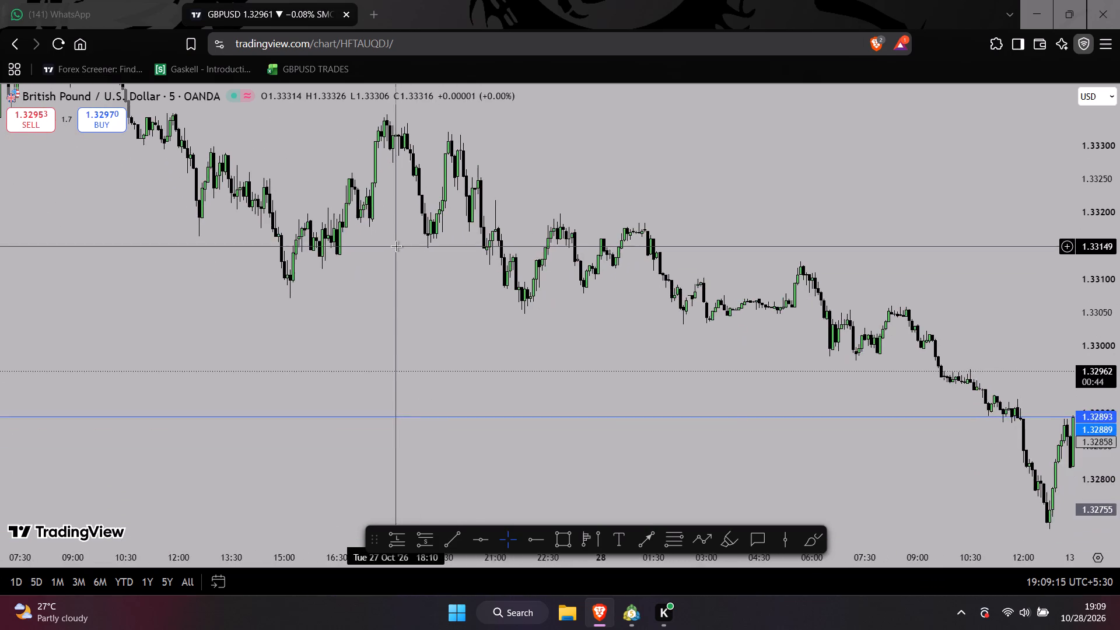
{"action": "left_click_drag", "start_coordinate": [736, 413], "coordinate": [354, 314]}
{"action": "scroll", "coordinate": [1119, 349], "scroll_direction": "up", "scroll_amount": 11}
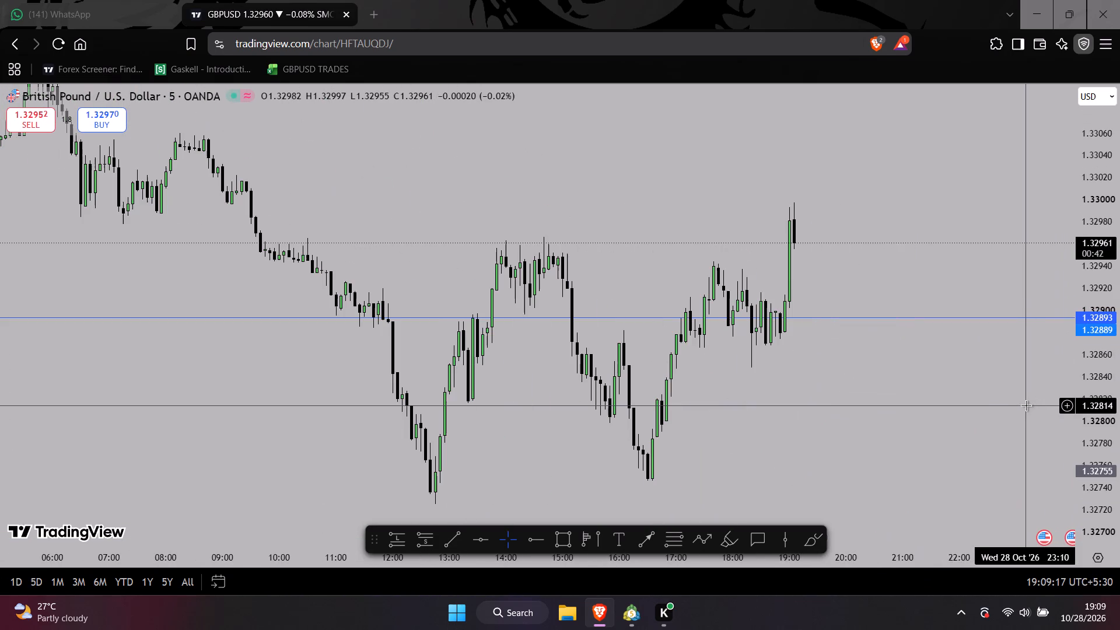
Switch the chart to US30 and examine its recent 5-minute price action.
{"action": "key", "text": "Down"}
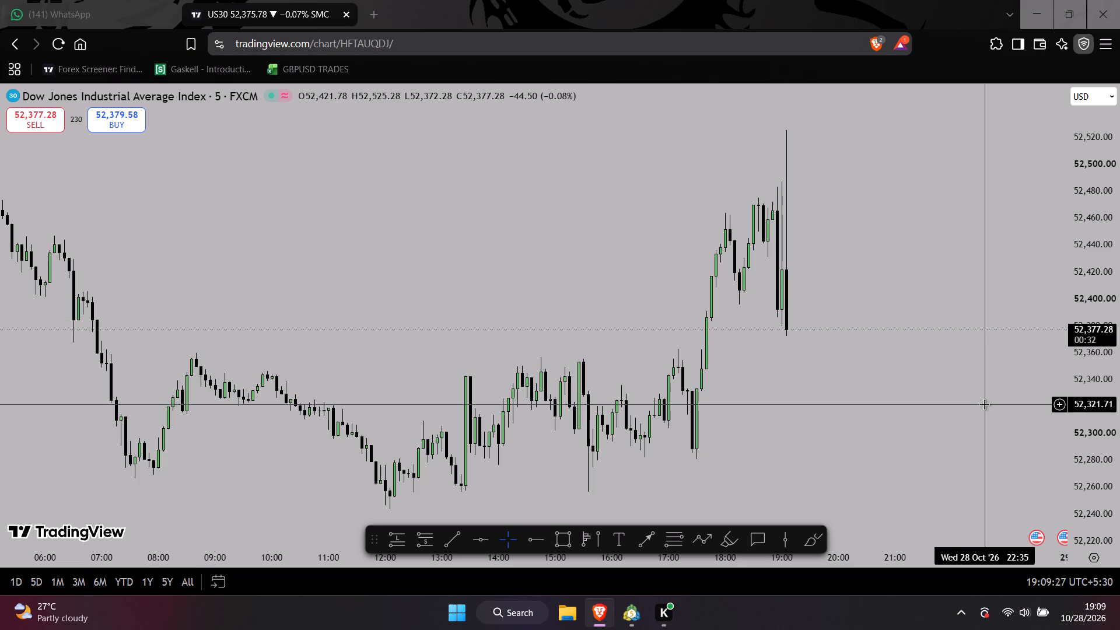
{"action": "scroll", "coordinate": [948, 395], "scroll_direction": "down", "scroll_amount": 3}
{"action": "left_click_drag", "start_coordinate": [1119, 180], "coordinate": [1085, 401]}
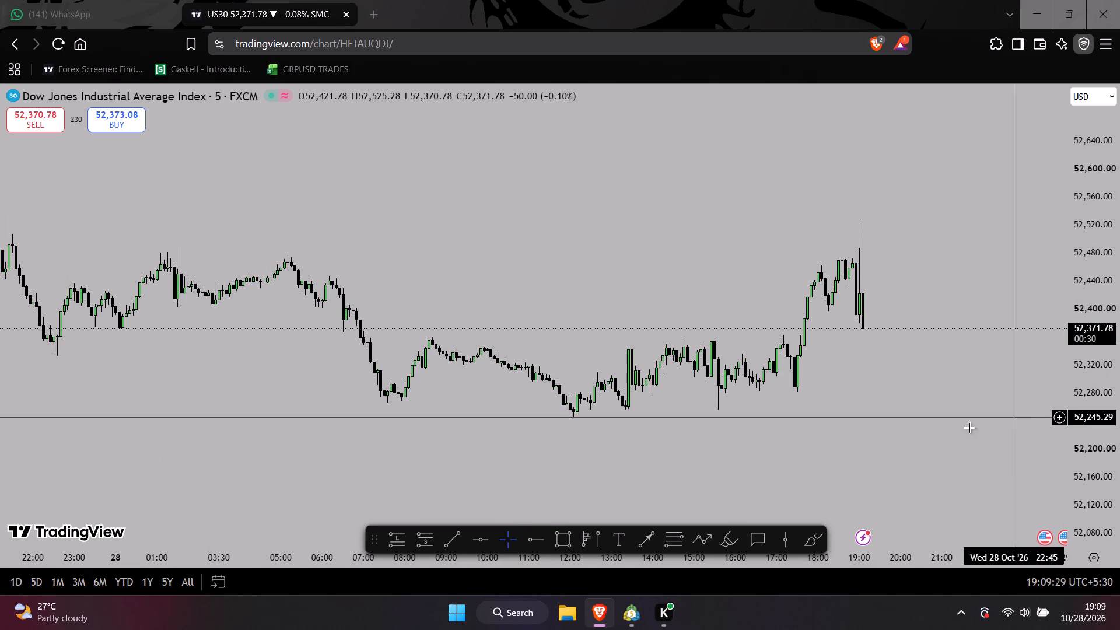
{"action": "scroll", "coordinate": [958, 423], "scroll_direction": "down", "scroll_amount": 10}
{"action": "scroll", "coordinate": [949, 421], "scroll_direction": "up", "scroll_amount": 5}
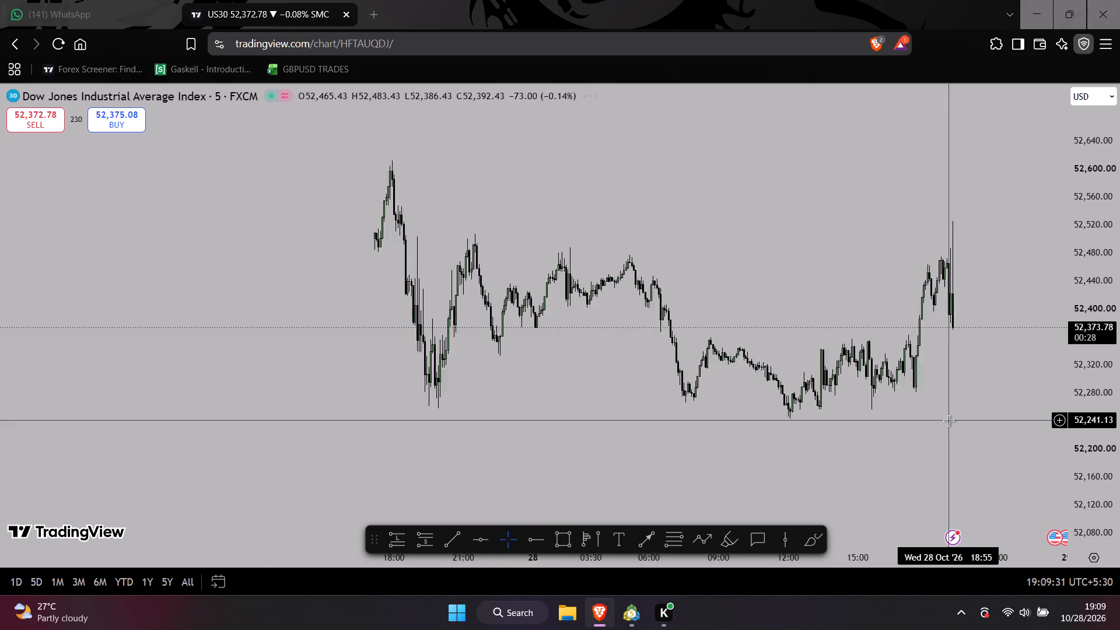
{"action": "scroll", "coordinate": [949, 421], "scroll_direction": "up", "scroll_amount": 3}
{"action": "scroll", "coordinate": [1119, 313], "scroll_direction": "up", "scroll_amount": 8}
{"action": "scroll", "coordinate": [832, 344], "scroll_direction": "up", "scroll_amount": 5}
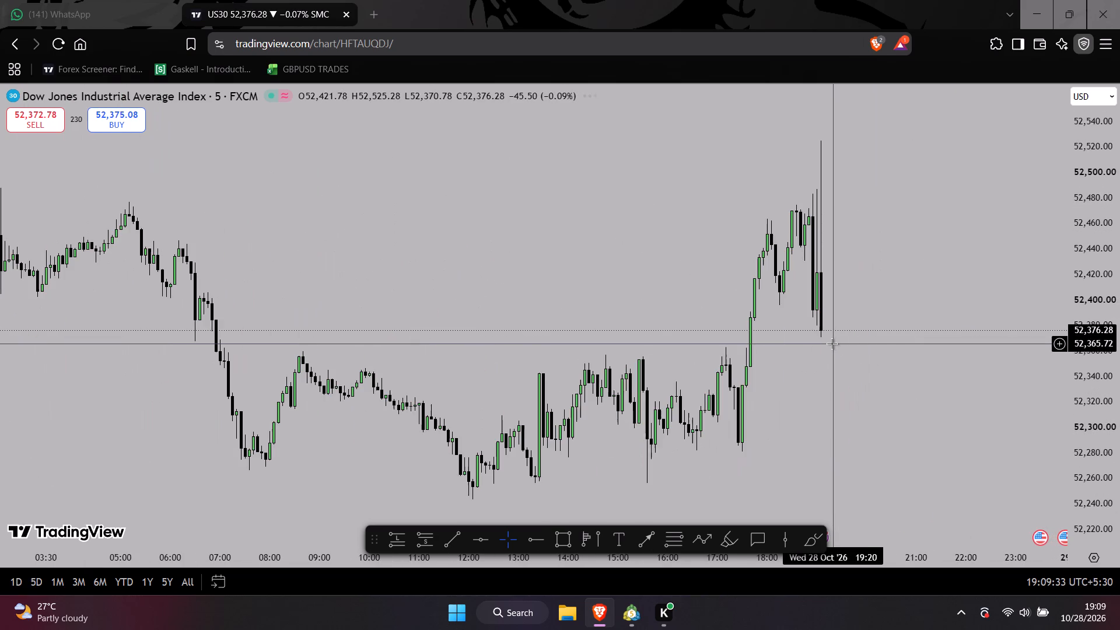
Change the US30 chart to the 15-minute interval and examine the price swings since 26 October.
{"action": "type", "text": "15"}
{"action": "key", "text": "Return"}
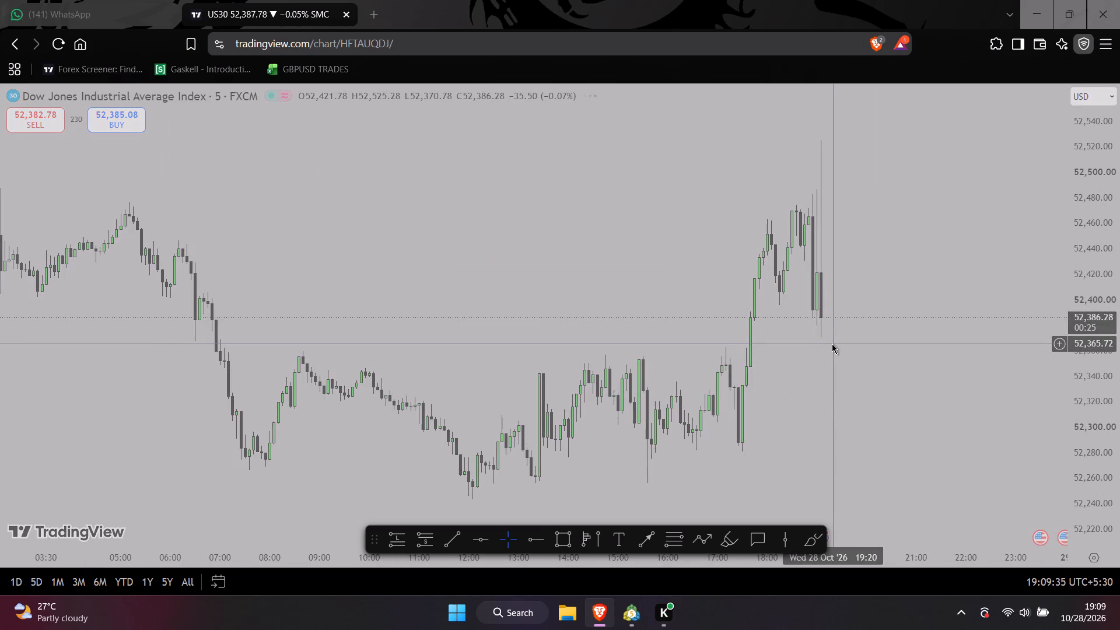
{"action": "scroll", "coordinate": [832, 368], "scroll_direction": "down", "scroll_amount": 1}
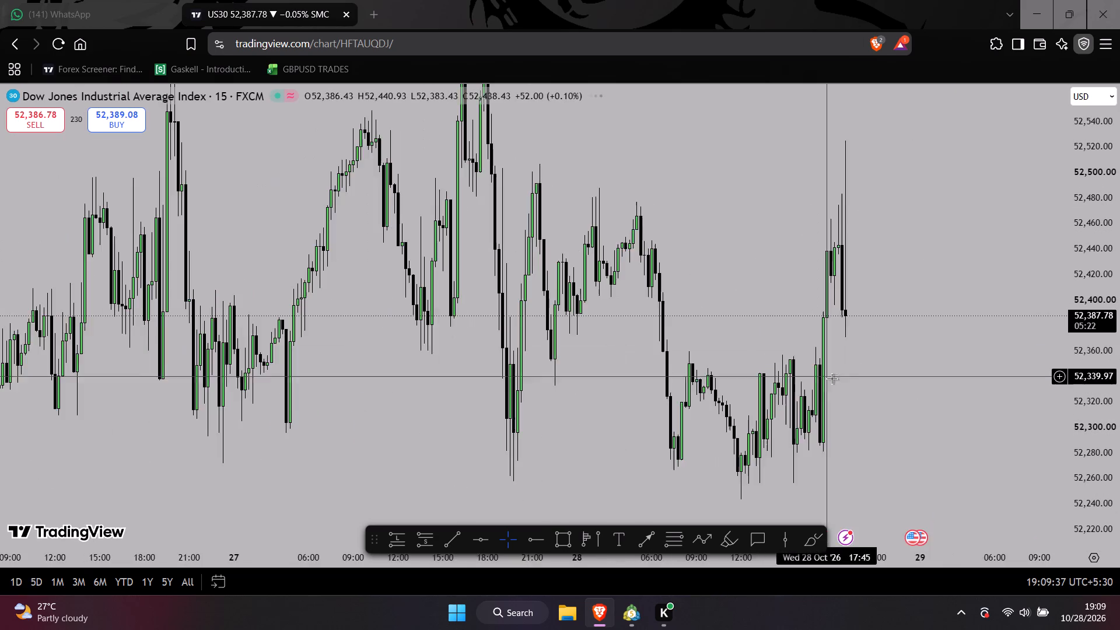
{"action": "scroll", "coordinate": [890, 376], "scroll_direction": "down", "scroll_amount": 4}
{"action": "left_click_drag", "start_coordinate": [1119, 259], "coordinate": [1083, 411]}
{"action": "scroll", "coordinate": [932, 425], "scroll_direction": "up", "scroll_amount": 5}
Switch past NAS100 to XAUUSD and examine its 15-minute price action on 27 and 28 October.
{"action": "key", "text": "Down"}
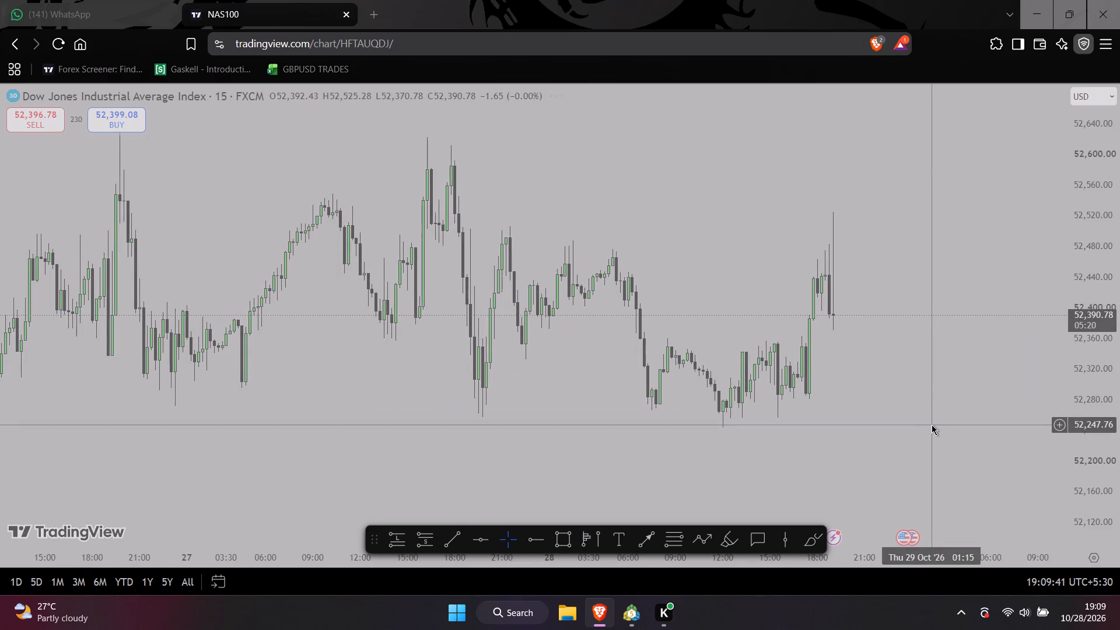
{"action": "key", "text": "Down"}
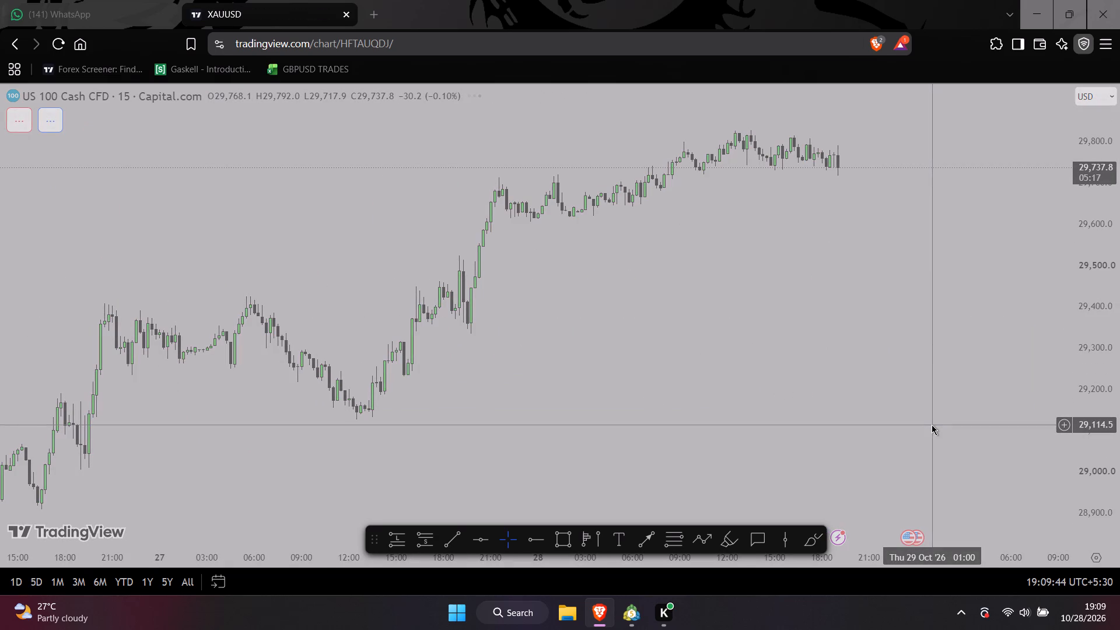
{"action": "scroll", "coordinate": [910, 371], "scroll_direction": "down", "scroll_amount": 3}
{"action": "scroll", "coordinate": [1119, 352], "scroll_direction": "up", "scroll_amount": 5}
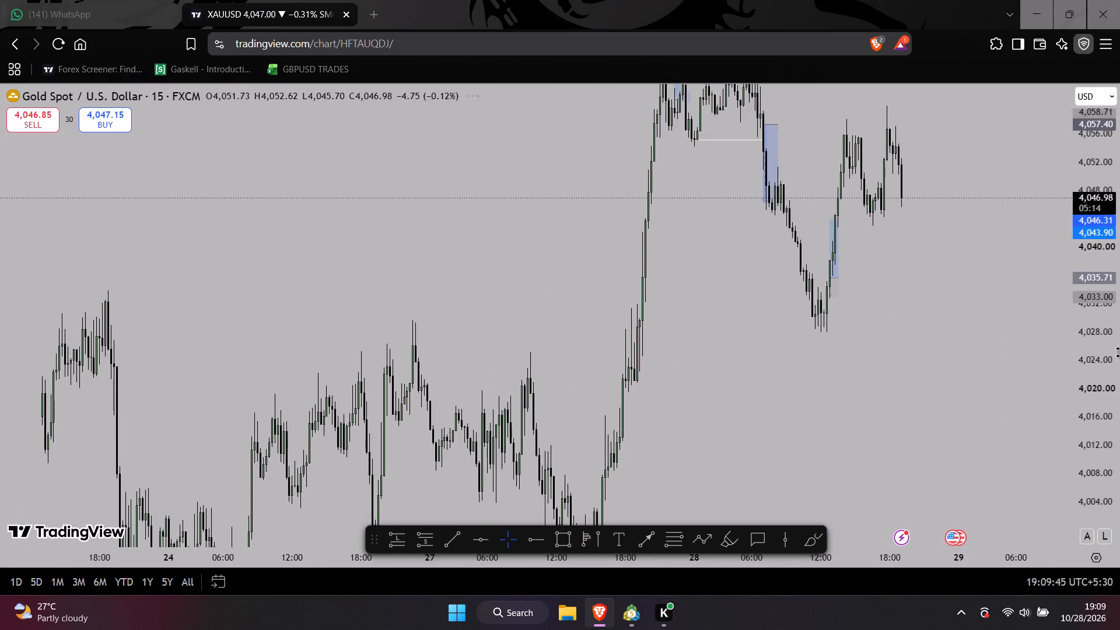
{"action": "scroll", "coordinate": [957, 387], "scroll_direction": "up", "scroll_amount": 5}
{"action": "left_click_drag", "start_coordinate": [889, 305], "coordinate": [887, 363]}
{"action": "left_click_drag", "start_coordinate": [859, 296], "coordinate": [846, 397]}
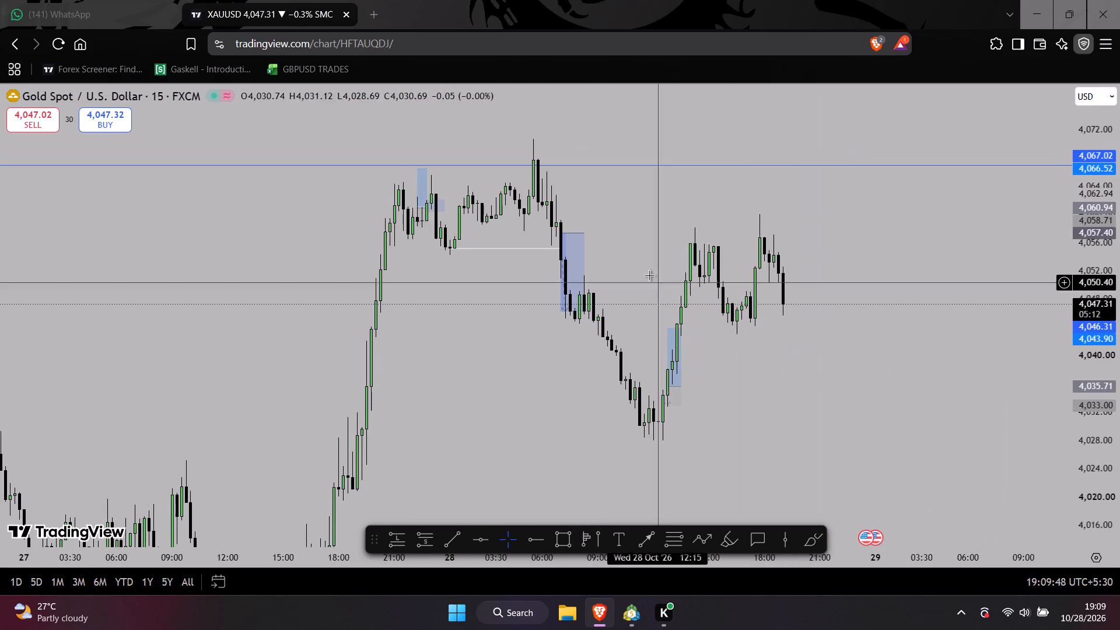
Place a long position below the latest XAUUSD candles and apply the saved drawing template 3 to it.
{"action": "scroll", "coordinate": [849, 321], "scroll_direction": "up", "scroll_amount": 2}
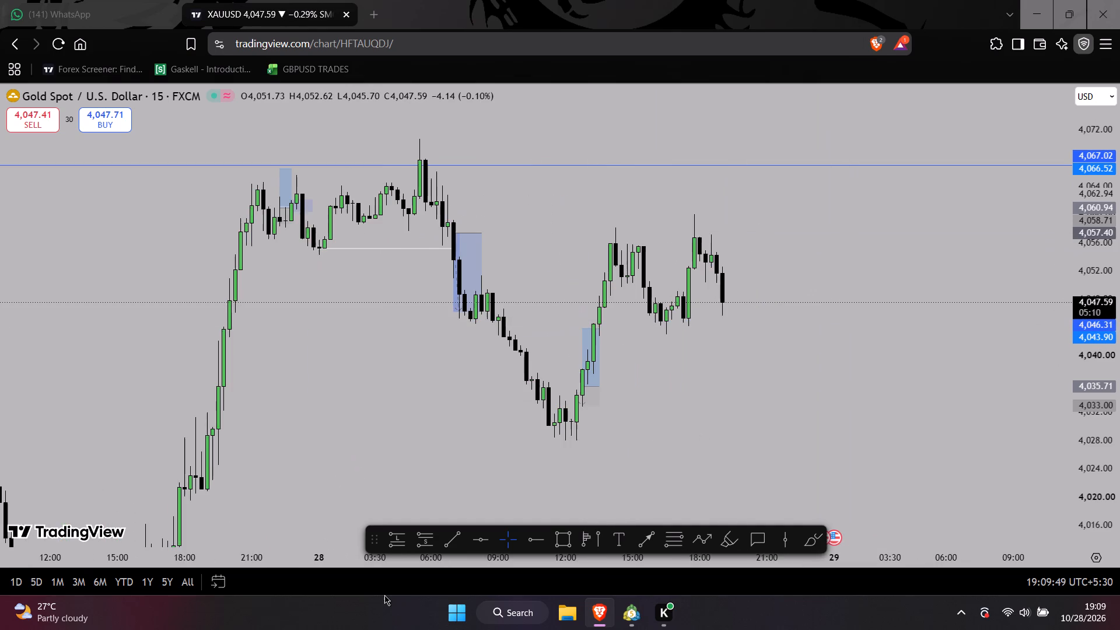
{"action": "left_click", "coordinate": [400, 538]}
{"action": "left_click", "coordinate": [660, 358]}
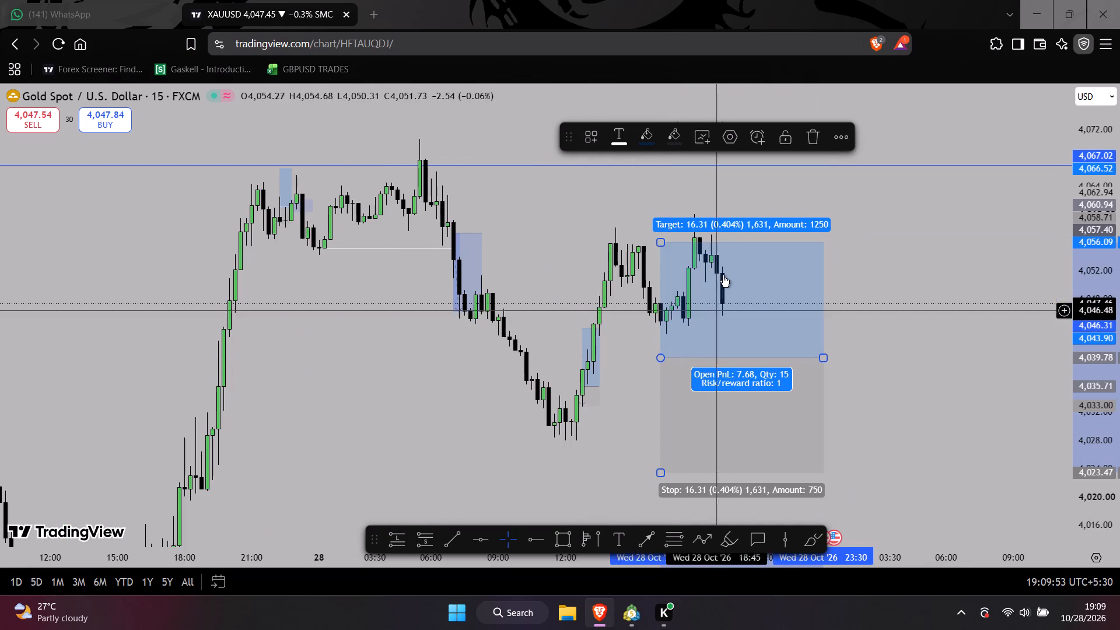
{"action": "left_click", "coordinate": [593, 140]}
{"action": "left_click", "coordinate": [612, 220]}
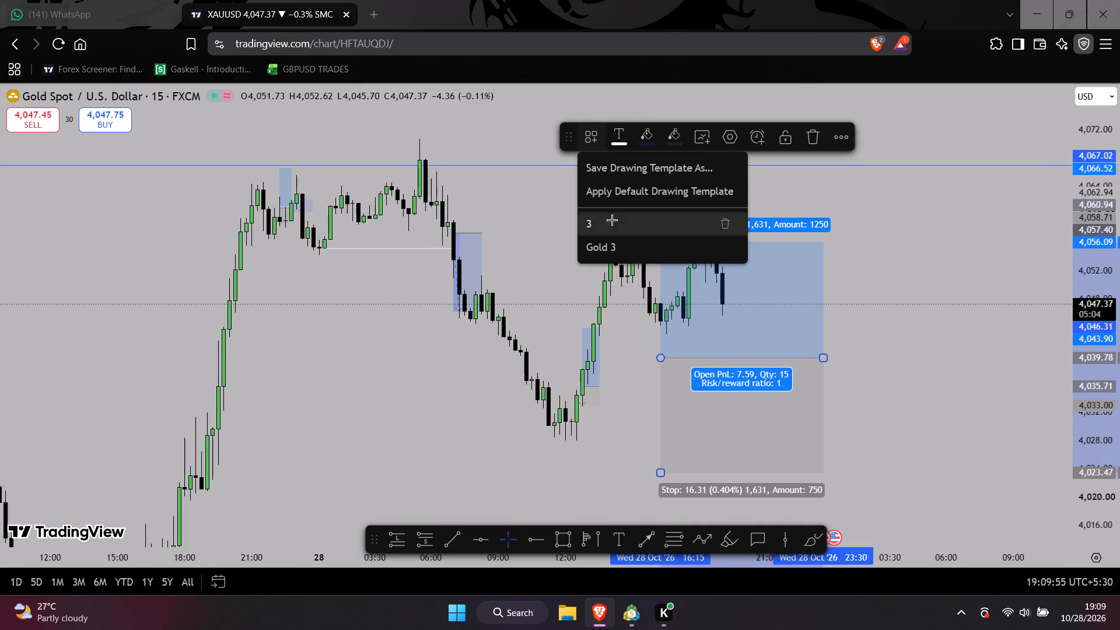
Set the long position's stop colour opacity to 24% and save it over drawing template 3.
{"action": "left_click", "coordinate": [678, 131]}
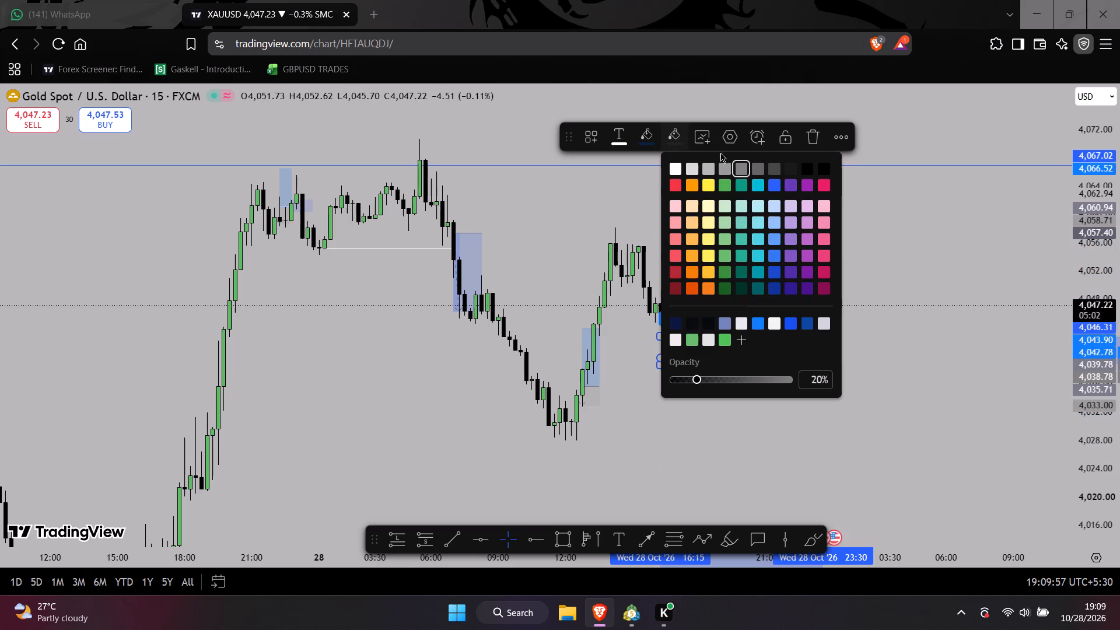
{"action": "left_click", "coordinate": [702, 381]}
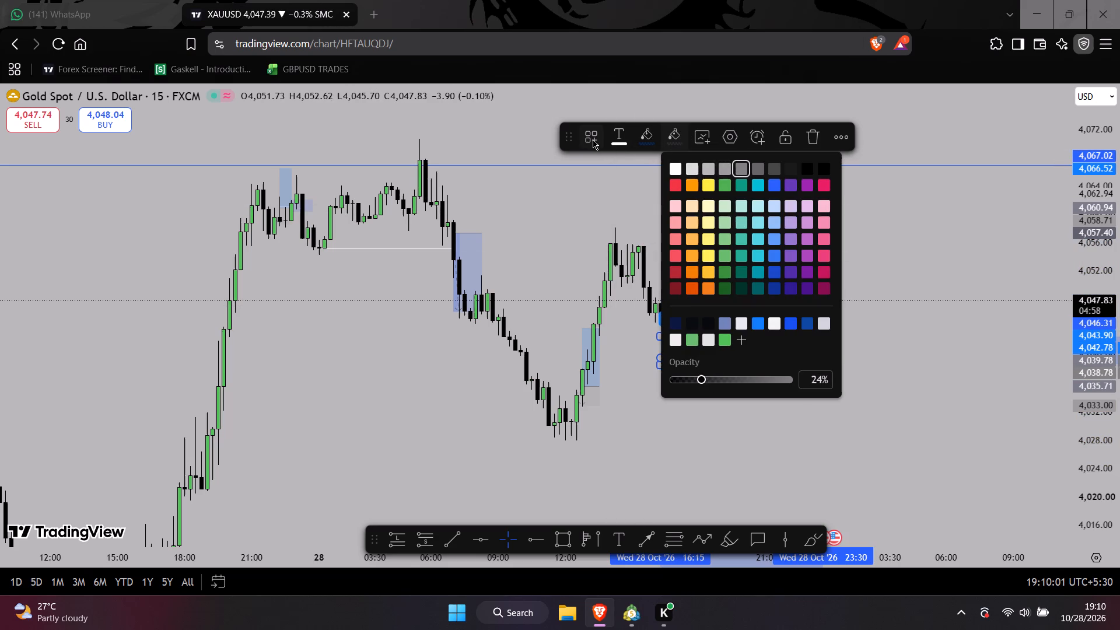
{"action": "left_click", "coordinate": [593, 139]}
{"action": "left_click", "coordinate": [601, 171]}
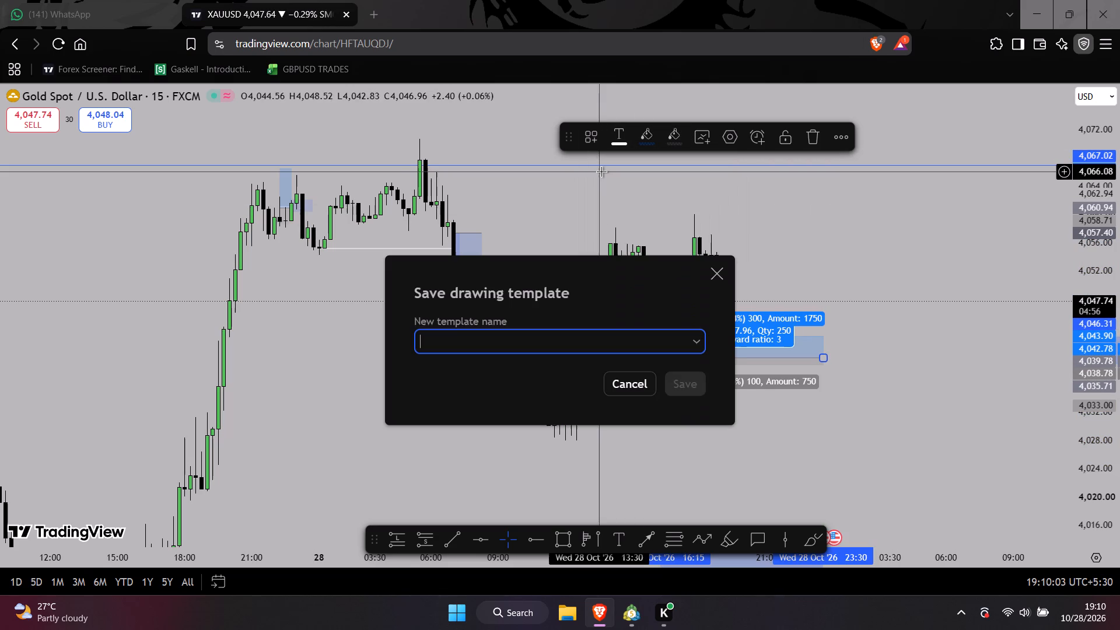
{"action": "key", "text": "3"}
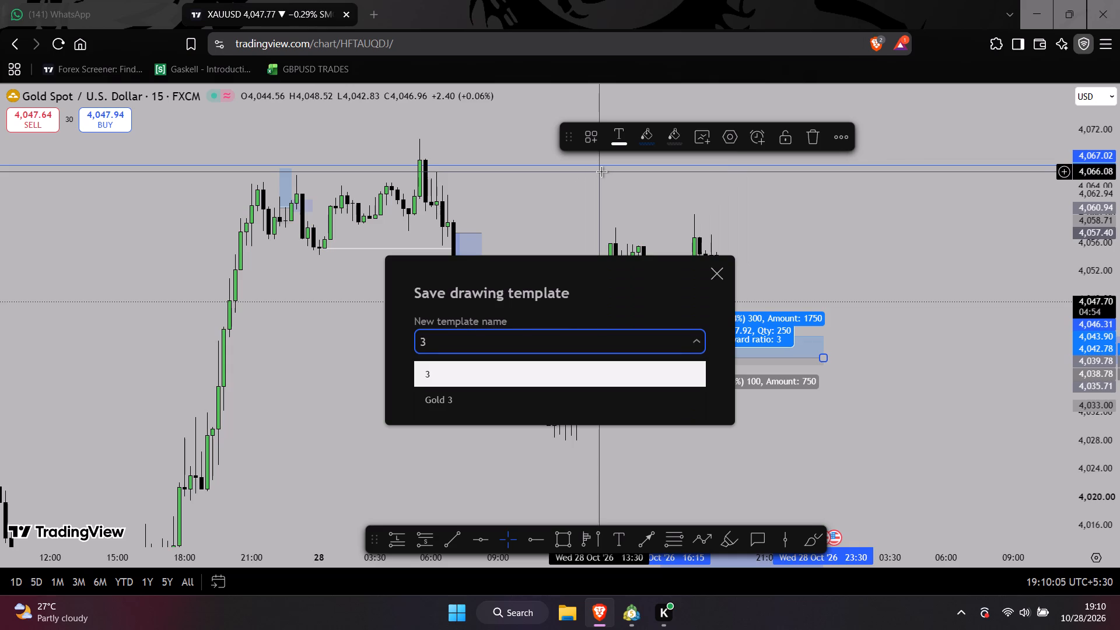
{"action": "key", "text": "Return"}
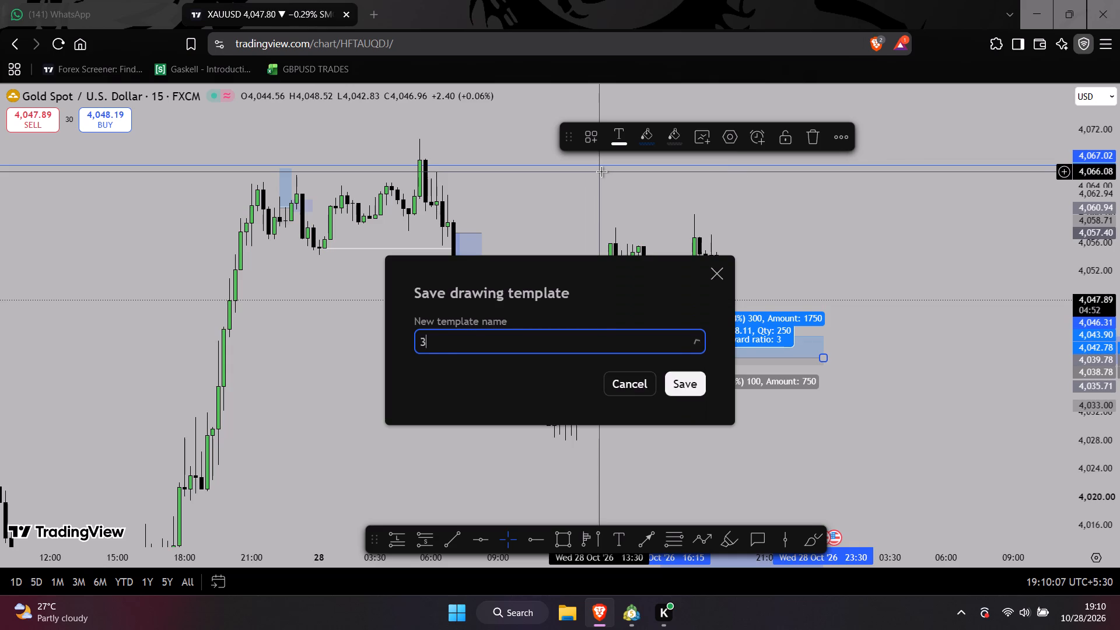
{"action": "key", "text": "Return"}
{"action": "key", "text": "Return"}
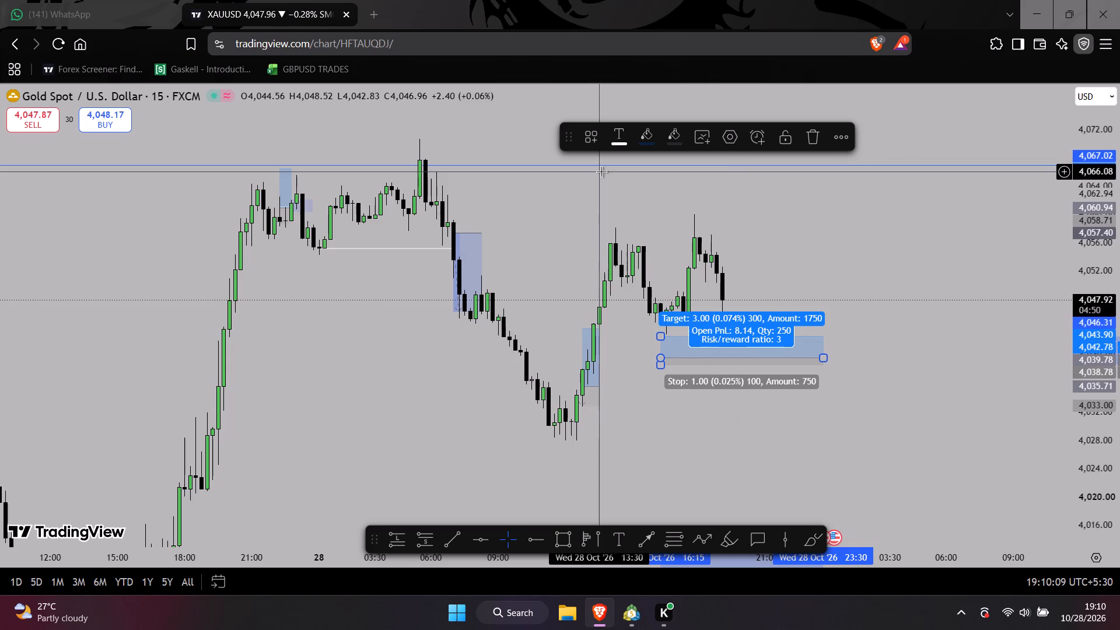
Delete the long position used for updating the template.
{"action": "middle_click", "coordinate": [717, 362]}
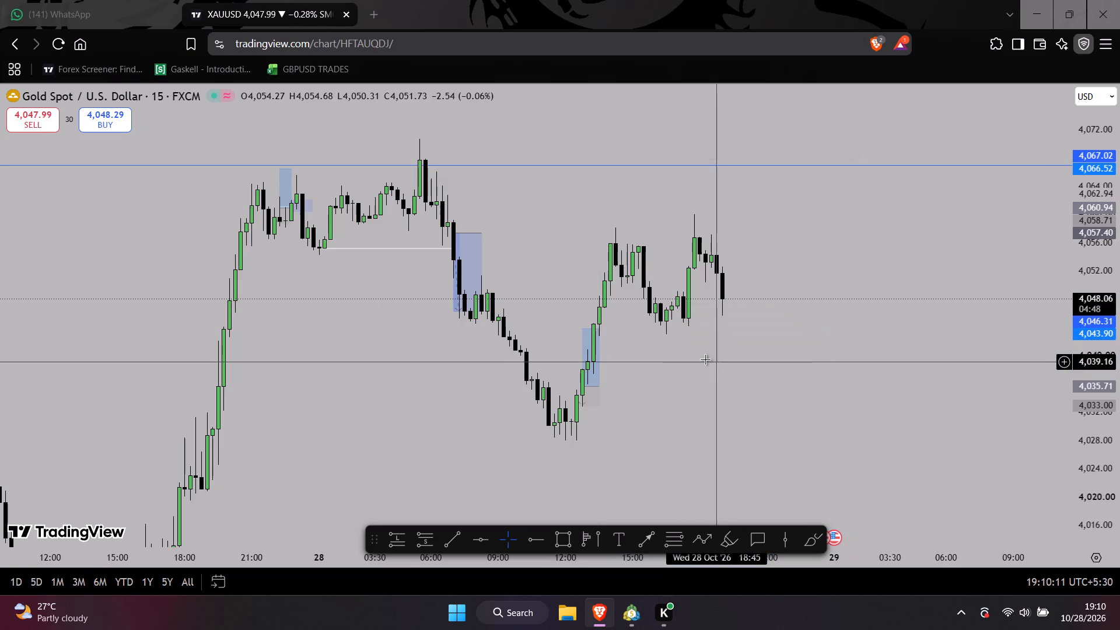
Switch XAUUSD to the 1-minute interval and examine the latest price swings.
{"action": "key", "text": "1"}
{"action": "key", "text": "Return"}
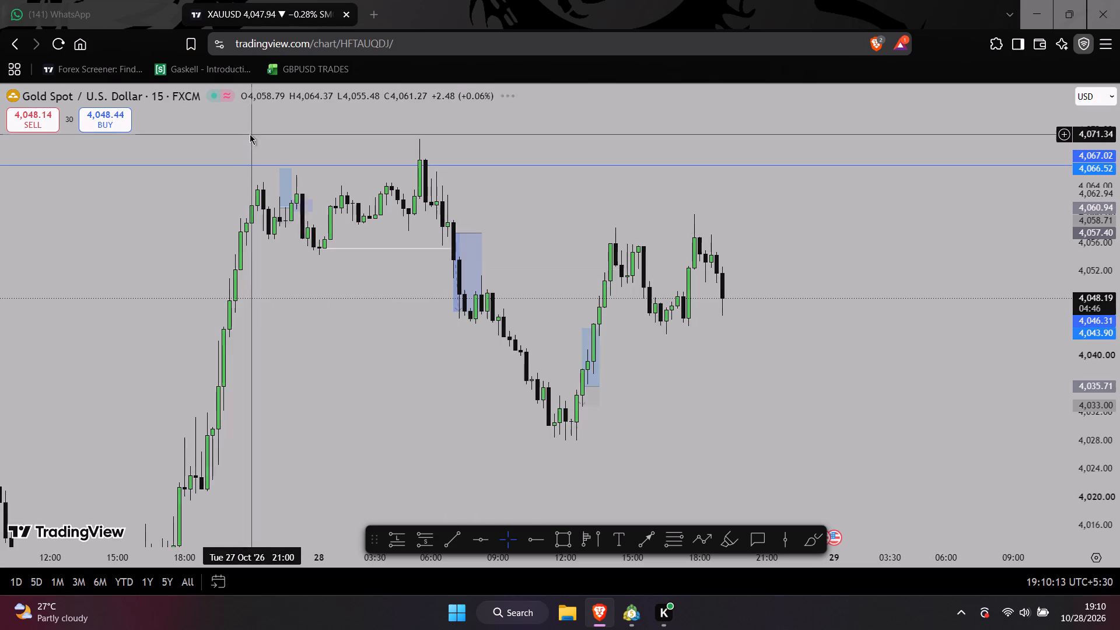
{"action": "triple_click", "coordinate": [1119, 260]}
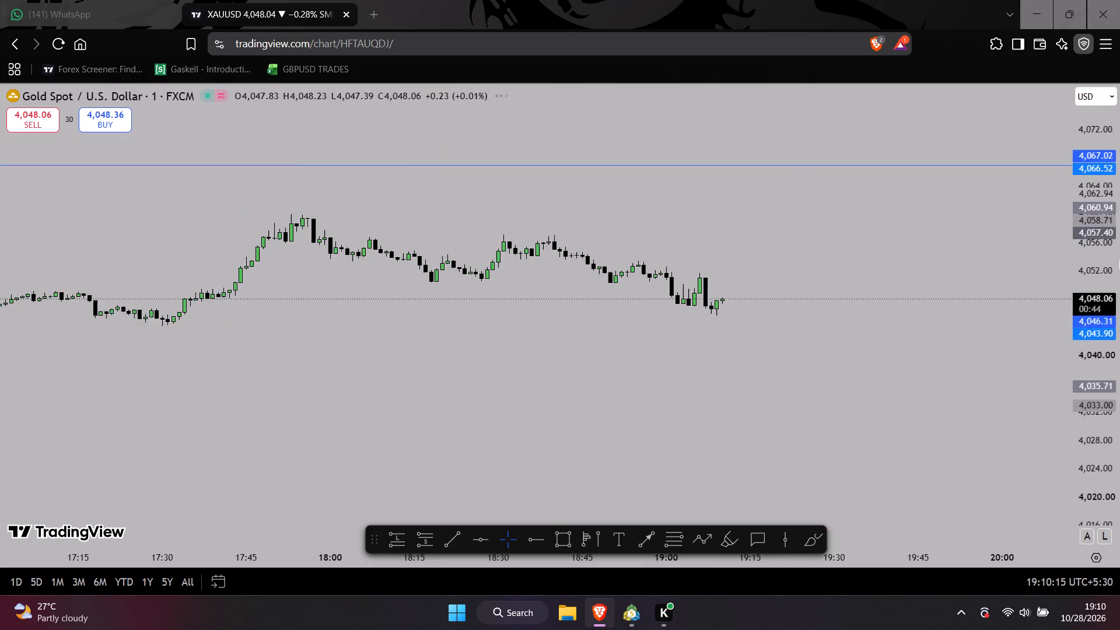
{"action": "scroll", "coordinate": [976, 230], "scroll_direction": "down", "scroll_amount": 3}
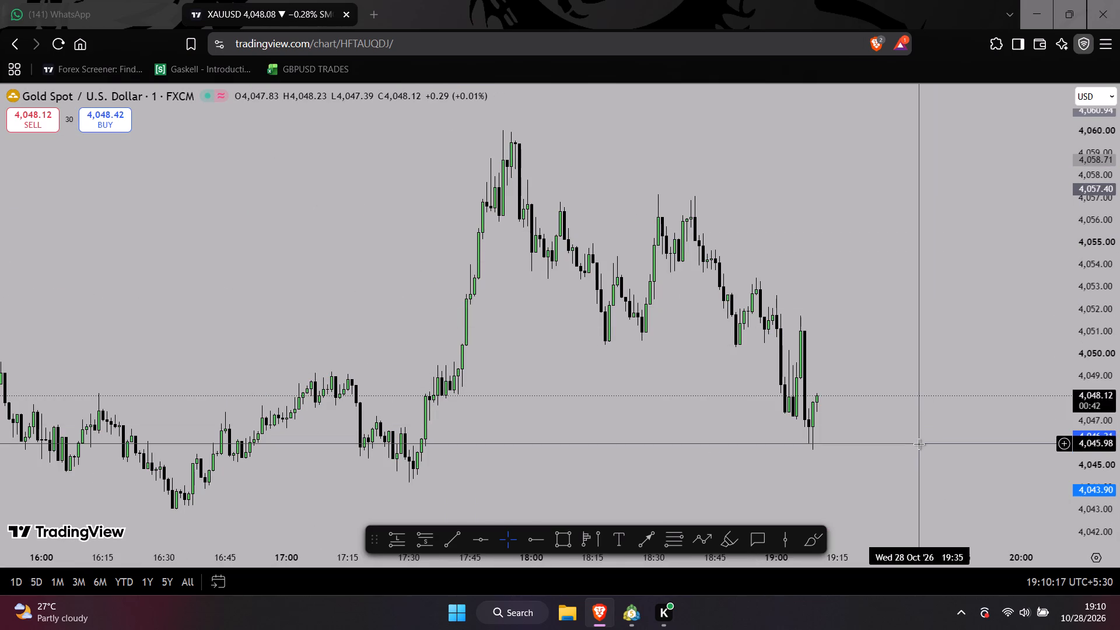
Change XAUUSD to the 5-minute interval and examine the 28 October price action up to the latest candles.
{"action": "key", "text": "5"}
{"action": "key", "text": "Return"}
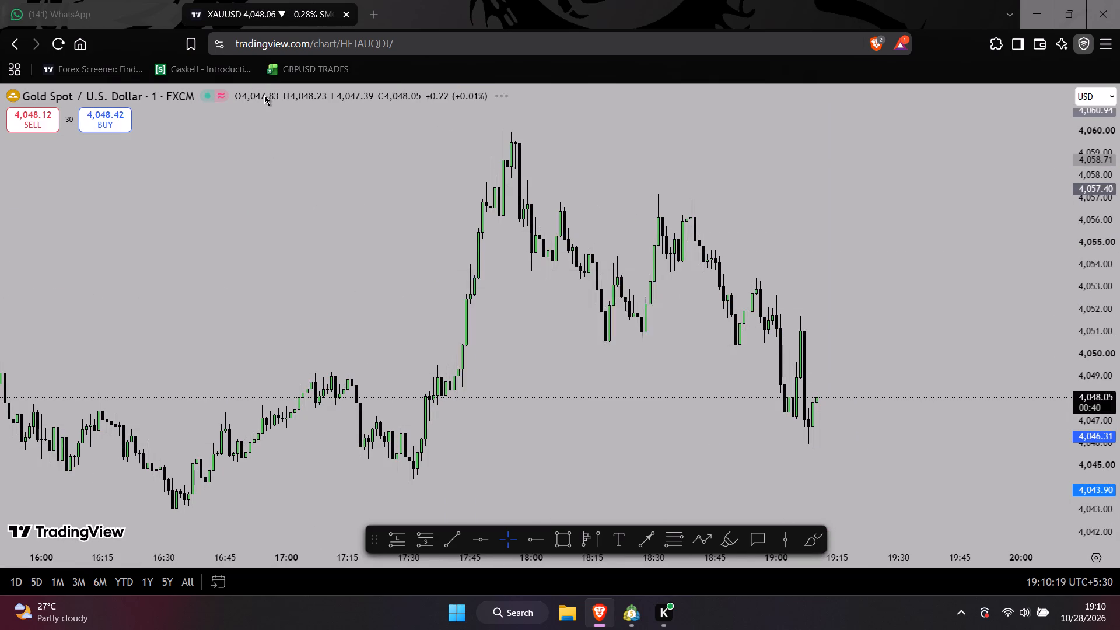
{"action": "scroll", "coordinate": [398, 213], "scroll_direction": "up", "scroll_amount": 1}
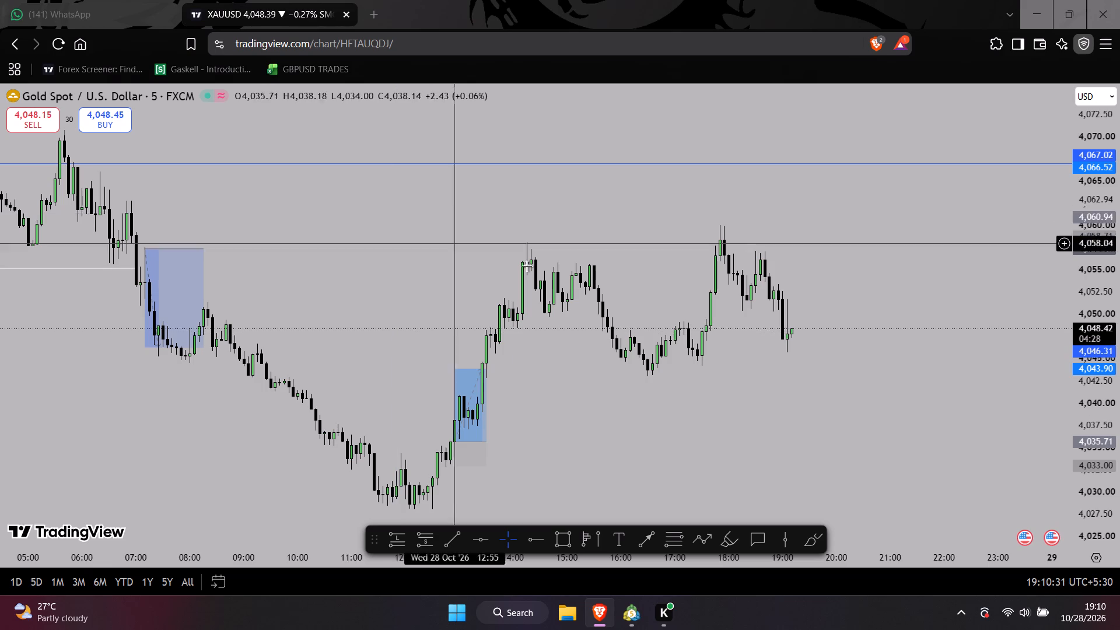
{"action": "scroll", "coordinate": [555, 272], "scroll_direction": "up", "scroll_amount": 3}
{"action": "scroll", "coordinate": [1119, 306], "scroll_direction": "up", "scroll_amount": 5}
{"action": "left_click_drag", "start_coordinate": [811, 300], "coordinate": [799, 368]}
{"action": "scroll", "coordinate": [771, 404], "scroll_direction": "up", "scroll_amount": 2}
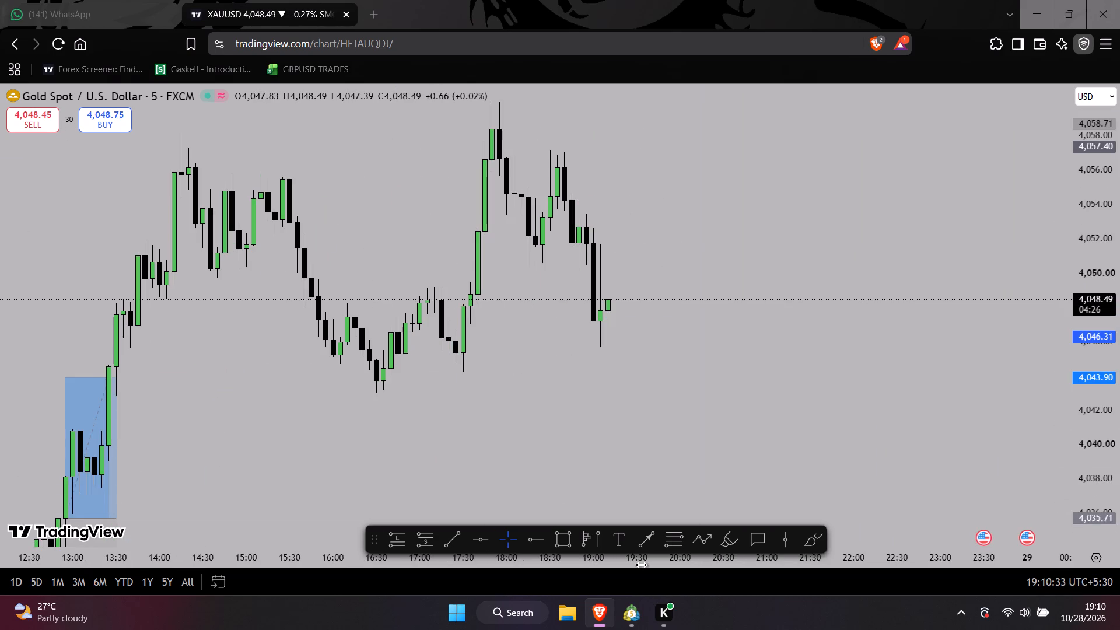
In MetaTrader 5, set the XAUUSD chart to M1 and move the horizontal line to about 4045.80, near the latest low.
{"action": "left_click", "coordinate": [628, 616]}
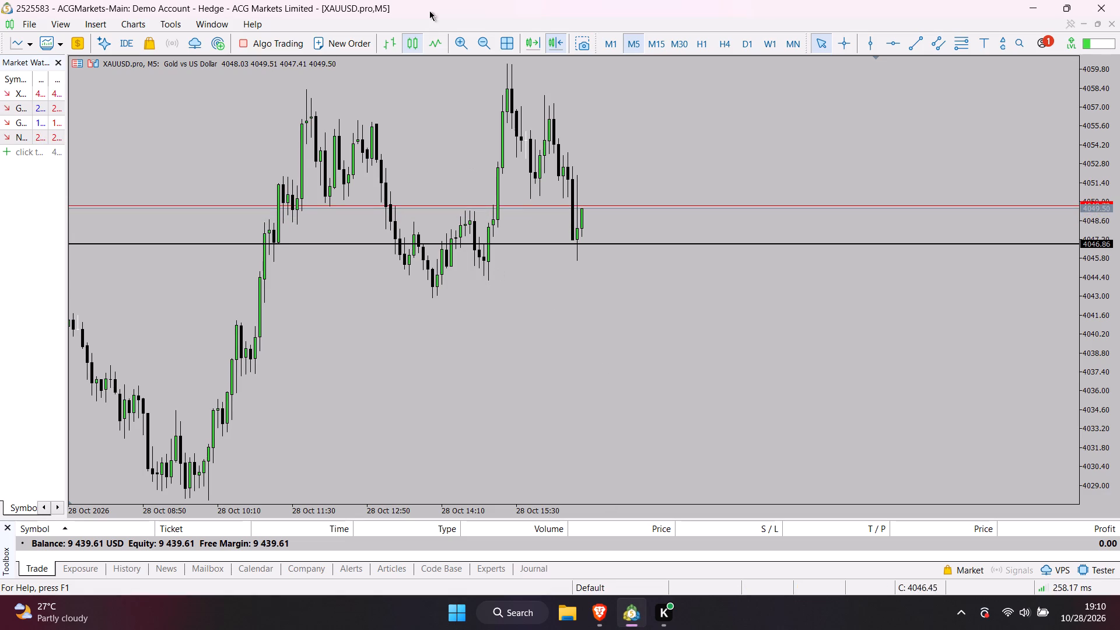
{"action": "left_click", "coordinate": [614, 47]}
{"action": "scroll", "coordinate": [760, 279], "scroll_direction": "up", "scroll_amount": 2}
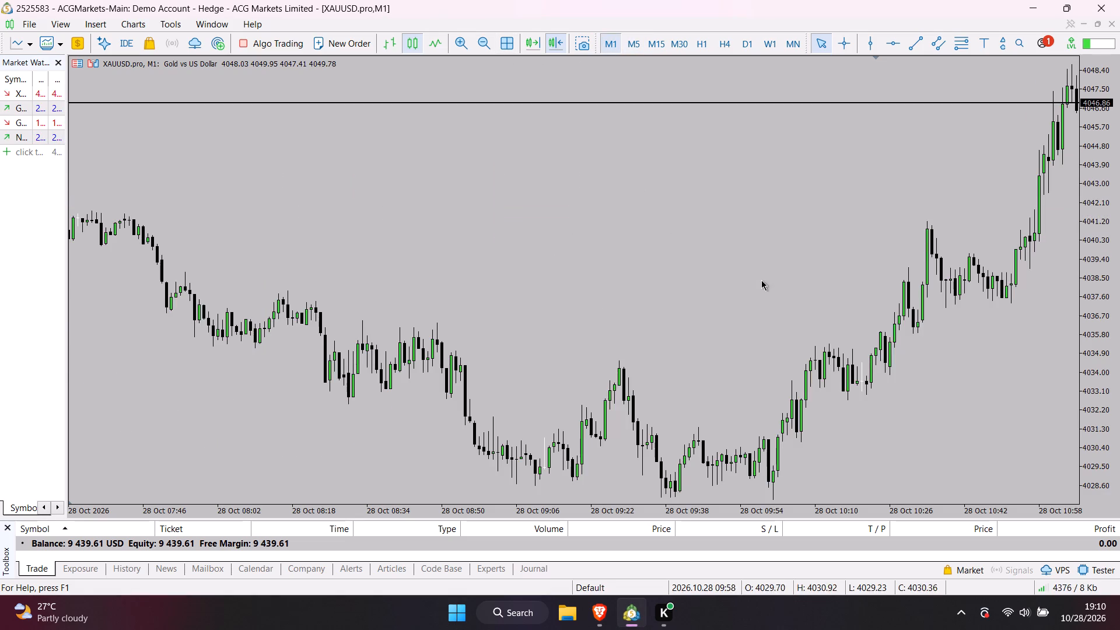
{"action": "scroll", "coordinate": [761, 280], "scroll_direction": "up", "scroll_amount": 20}
{"action": "scroll", "coordinate": [761, 280], "scroll_direction": "up", "scroll_amount": 20}
{"action": "scroll", "coordinate": [761, 280], "scroll_direction": "up", "scroll_amount": 4}
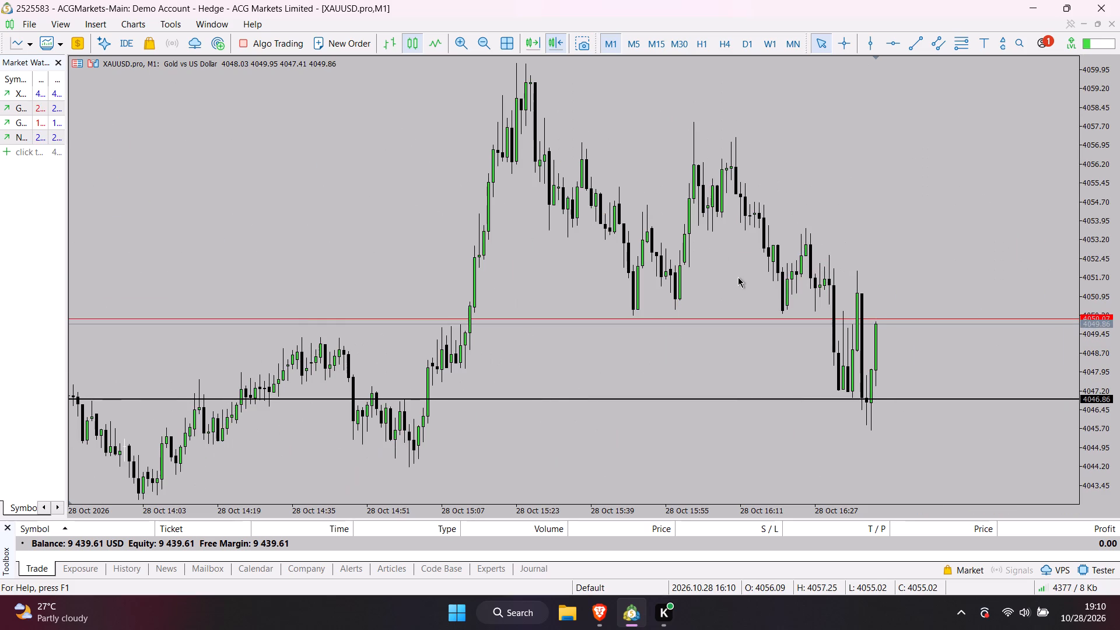
{"action": "double_click", "coordinate": [460, 398]}
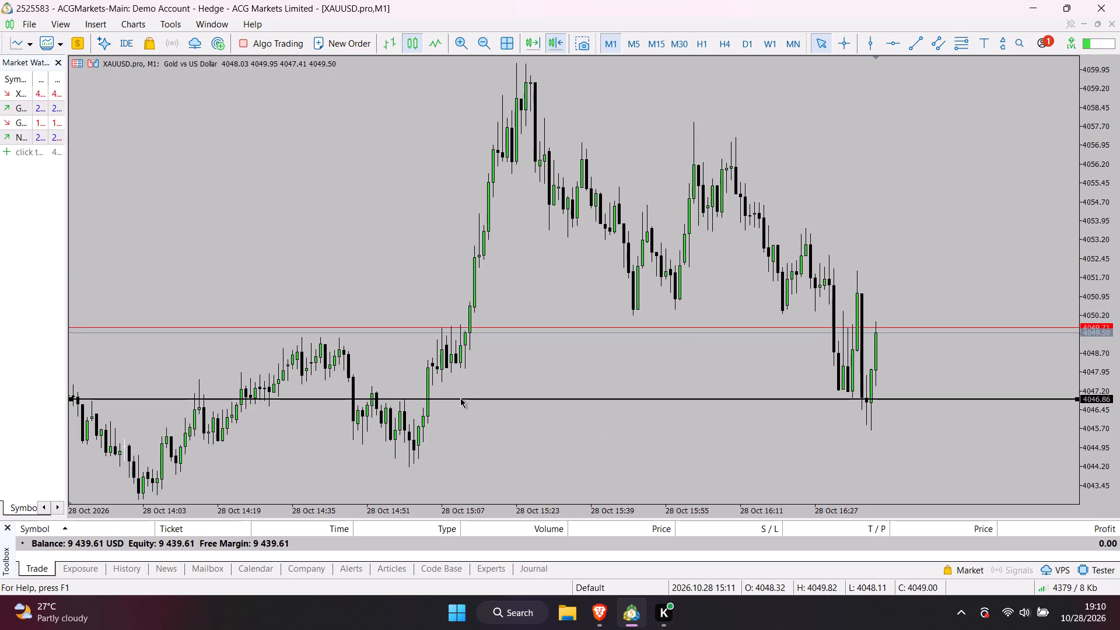
{"action": "left_click_drag", "start_coordinate": [460, 398], "coordinate": [560, 428]}
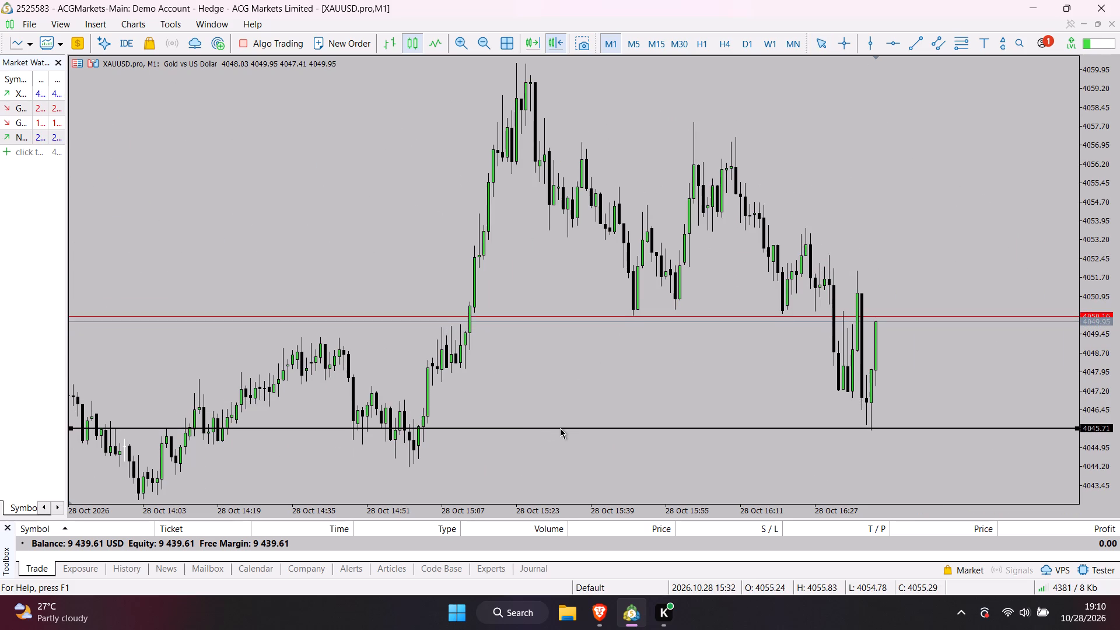
{"action": "left_click_drag", "start_coordinate": [560, 428], "coordinate": [577, 426]}
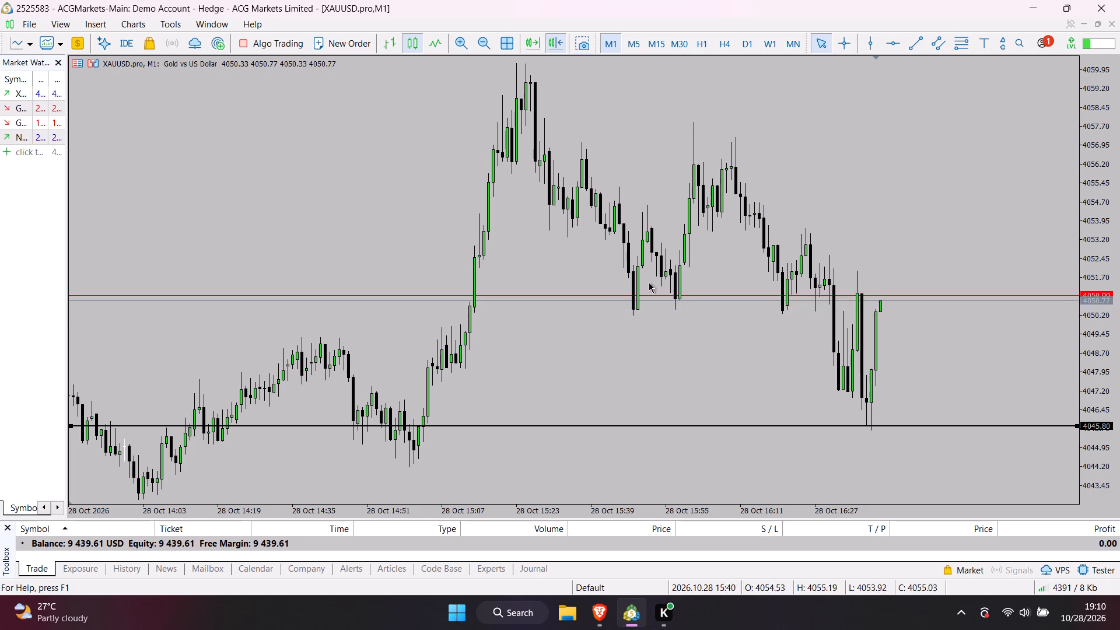
Back in TradingView, place a long position at the 19:05 XAUUSD candle with entry about 4,046.70 and stop about 4,044.14.
{"action": "left_click", "coordinate": [602, 604]}
{"action": "scroll", "coordinate": [733, 353], "scroll_direction": "down", "scroll_amount": 2}
{"action": "left_click_drag", "start_coordinate": [727, 378], "coordinate": [727, 406]}
{"action": "scroll", "coordinate": [719, 415], "scroll_direction": "up", "scroll_amount": 2}
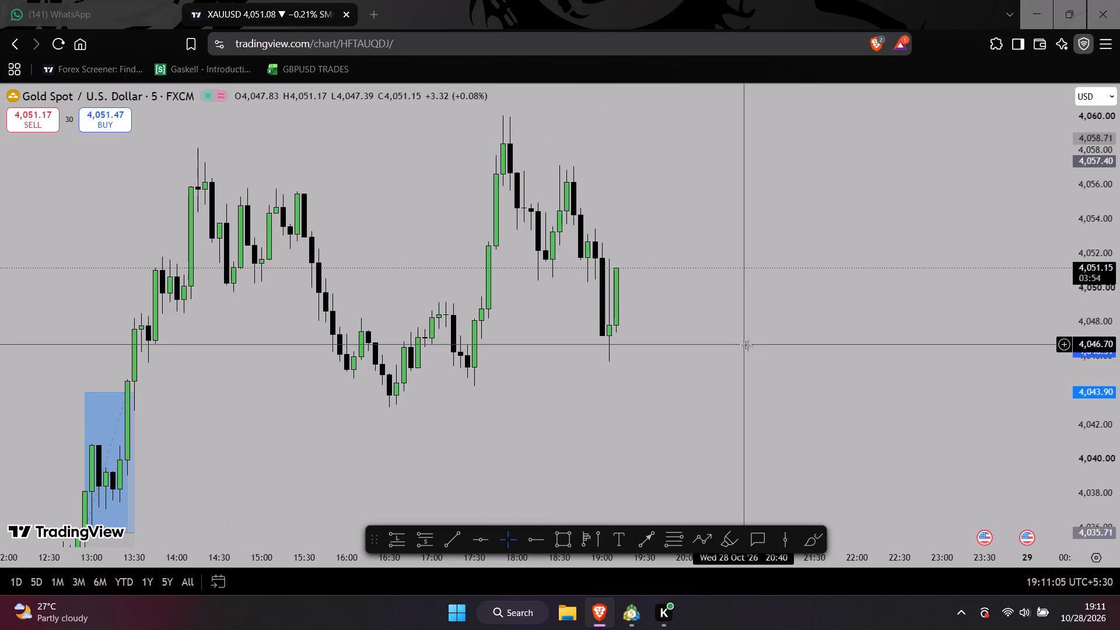
{"action": "left_click", "coordinate": [399, 541]}
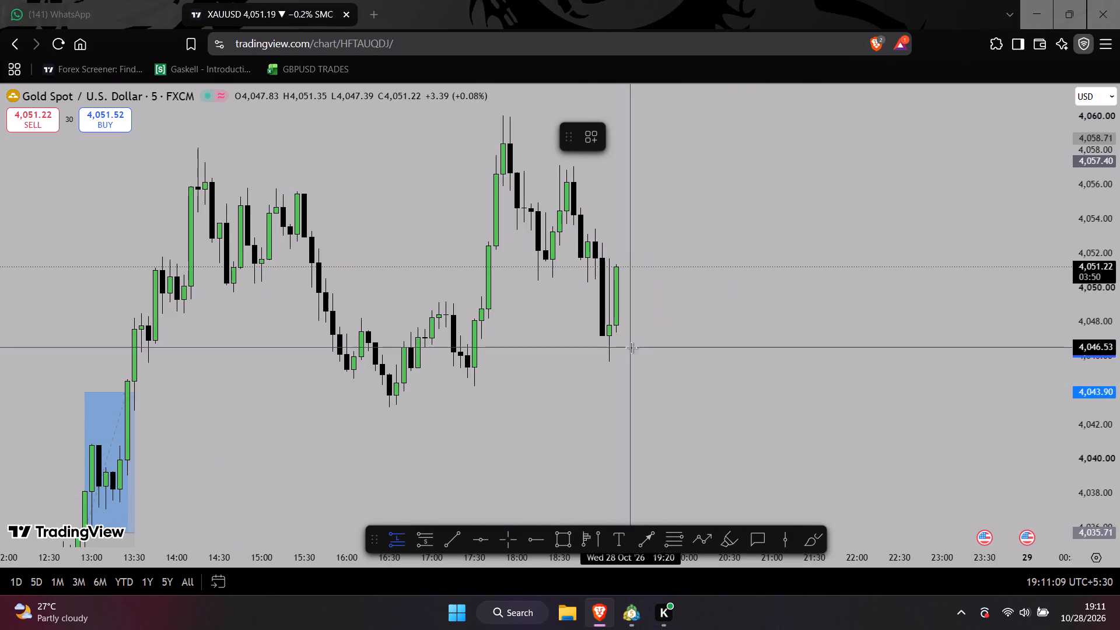
{"action": "left_click", "coordinate": [611, 345]}
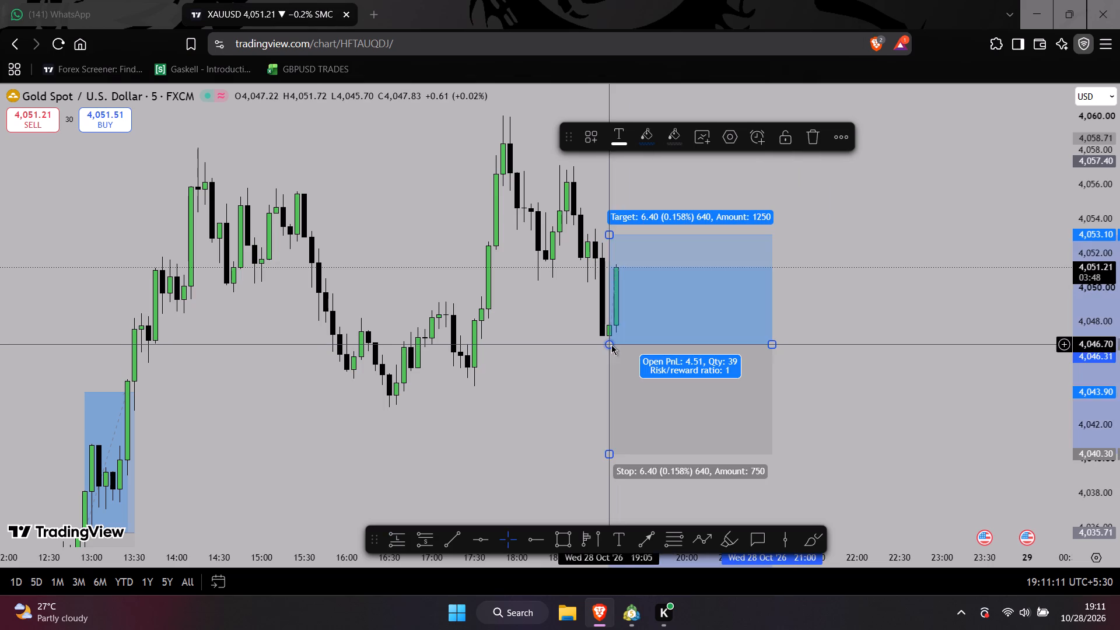
{"action": "left_click_drag", "start_coordinate": [608, 453], "coordinate": [632, 386]}
{"action": "left_click_drag", "start_coordinate": [611, 382], "coordinate": [633, 382]}
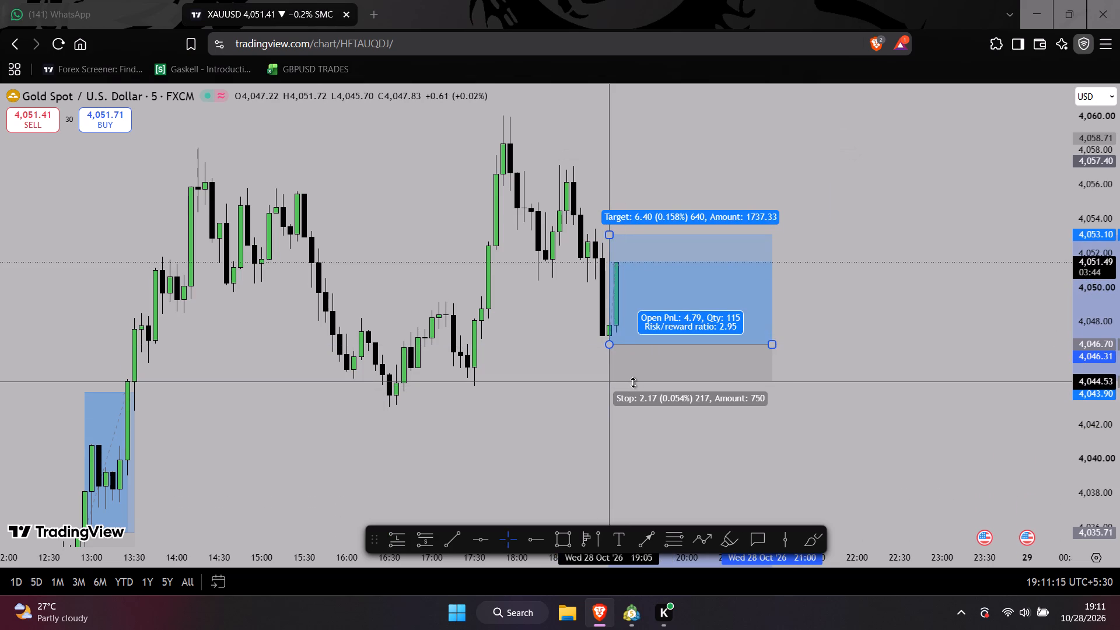
{"action": "left_click_drag", "start_coordinate": [633, 382], "coordinate": [654, 388]}
Extend the long position's target to about 4,059.80, near the day's recent swing high.
{"action": "left_click_drag", "start_coordinate": [630, 169], "coordinate": [632, 185]}
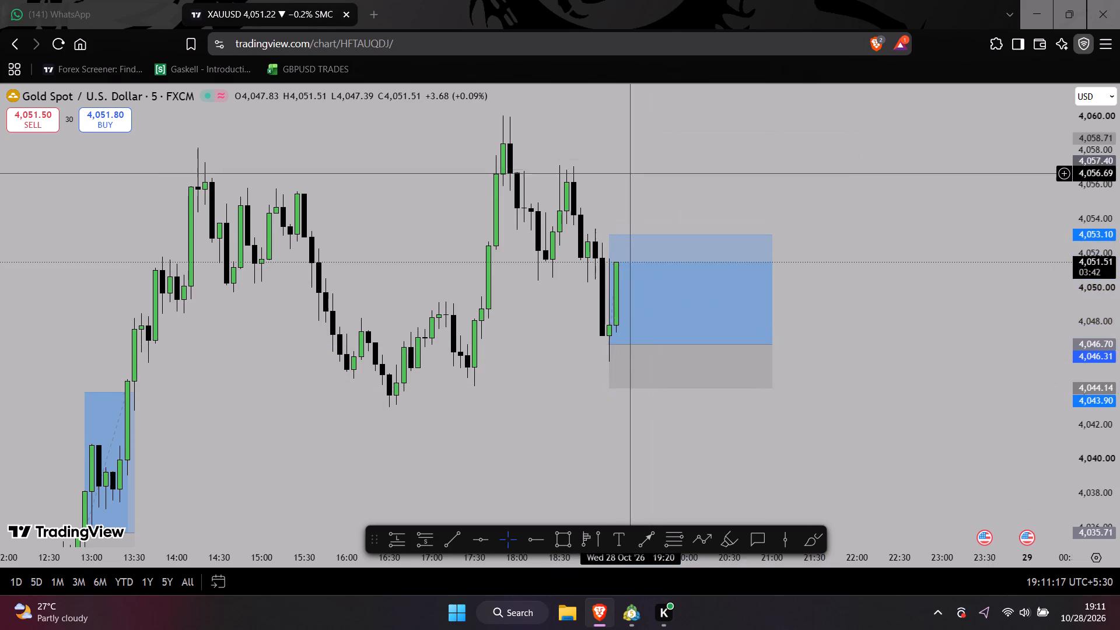
{"action": "left_click_drag", "start_coordinate": [632, 185], "coordinate": [652, 307]}
{"action": "scroll", "coordinate": [655, 311], "scroll_direction": "down", "scroll_amount": 1}
{"action": "left_click_drag", "start_coordinate": [679, 365], "coordinate": [674, 257]}
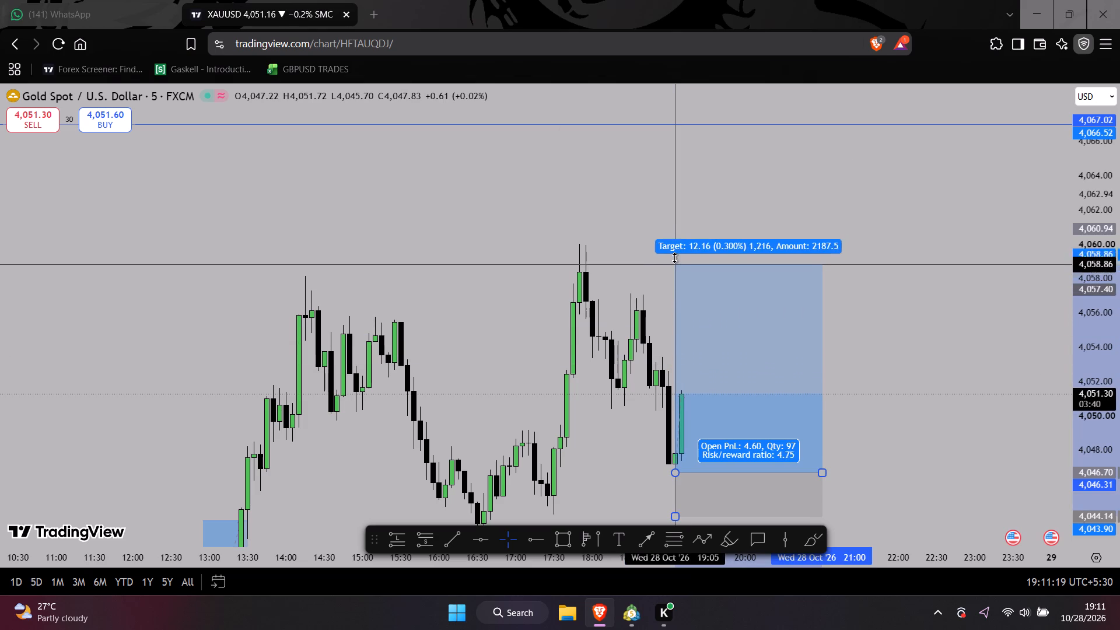
{"action": "left_click_drag", "start_coordinate": [674, 257], "coordinate": [685, 248]}
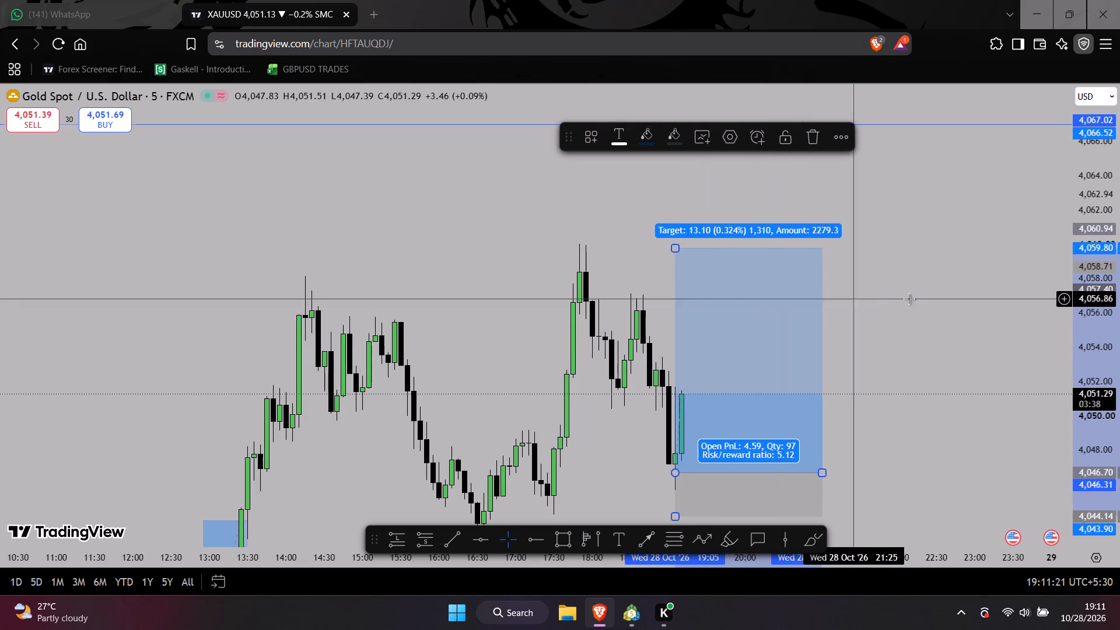
{"action": "left_click", "coordinate": [940, 316]}
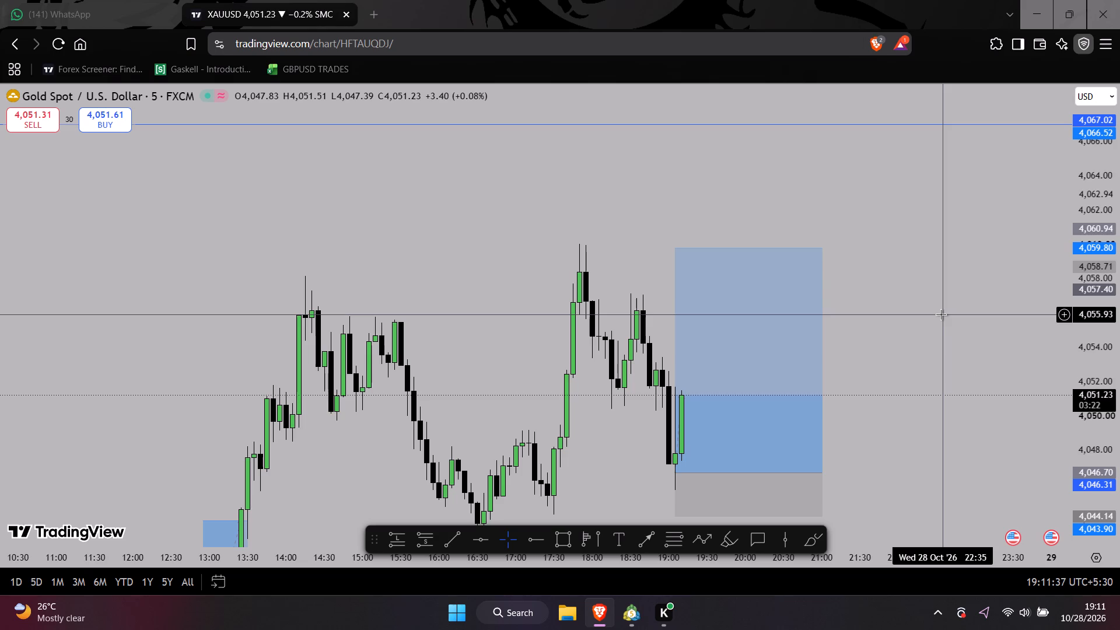
Switch XAUUSD to the 1-minute interval and shorten the long position so it ends shortly before 20:00.
{"action": "key", "text": "1"}
{"action": "key", "text": "Return"}
{"action": "scroll", "coordinate": [885, 220], "scroll_direction": "down", "scroll_amount": 1}
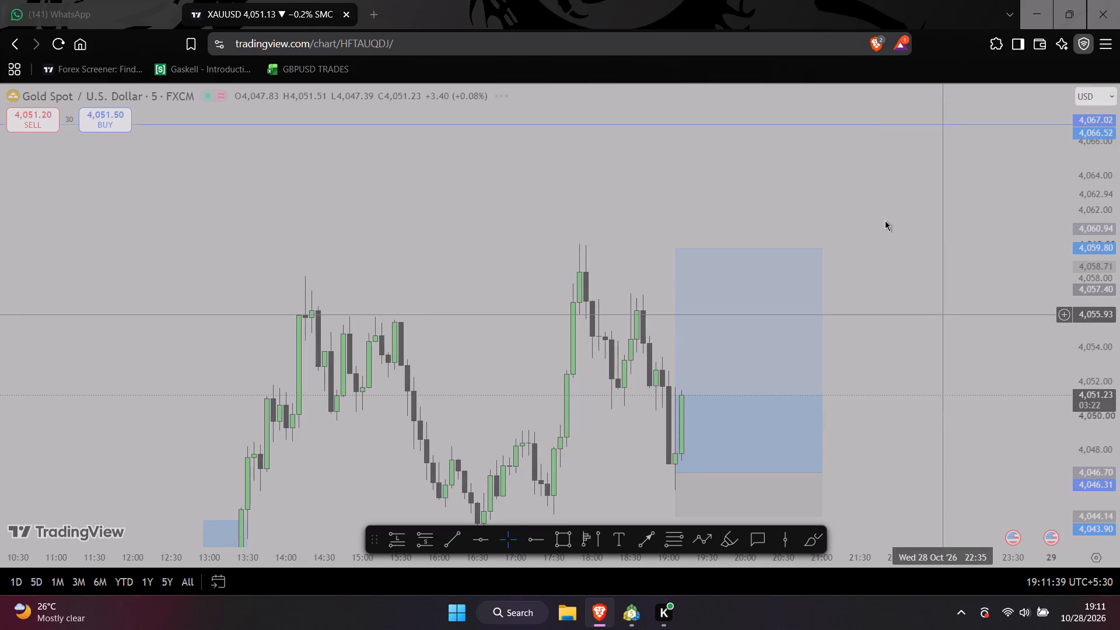
{"action": "scroll", "coordinate": [956, 318], "scroll_direction": "down", "scroll_amount": 4}
{"action": "left_click_drag", "start_coordinate": [771, 423], "coordinate": [529, 309]}
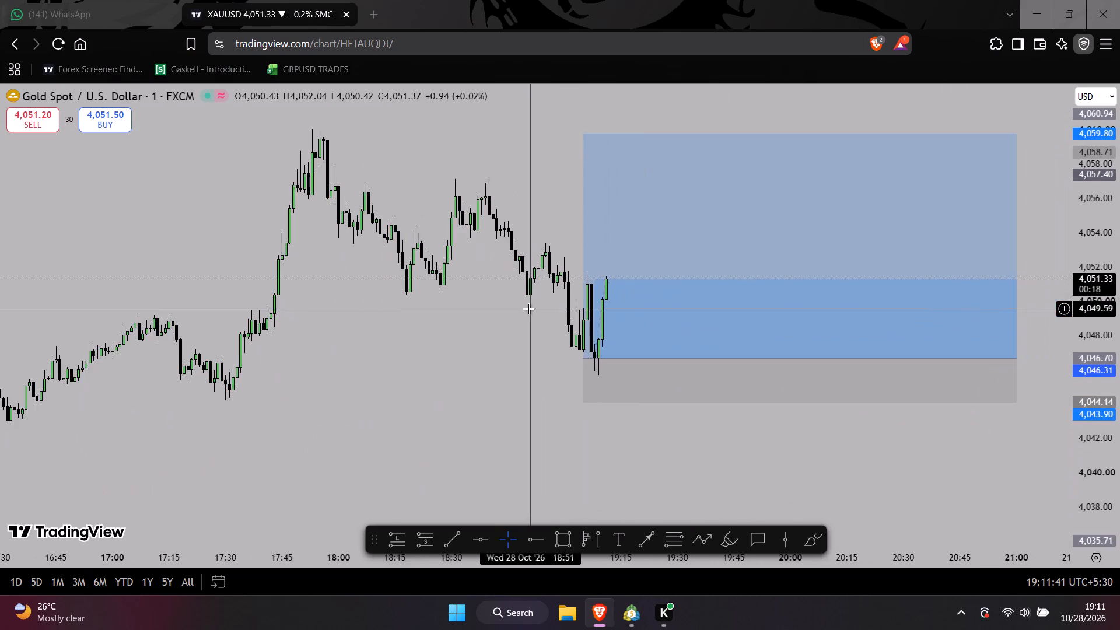
{"action": "scroll", "coordinate": [572, 355], "scroll_direction": "down", "scroll_amount": 3}
{"action": "scroll", "coordinate": [1119, 311], "scroll_direction": "up", "scroll_amount": 9}
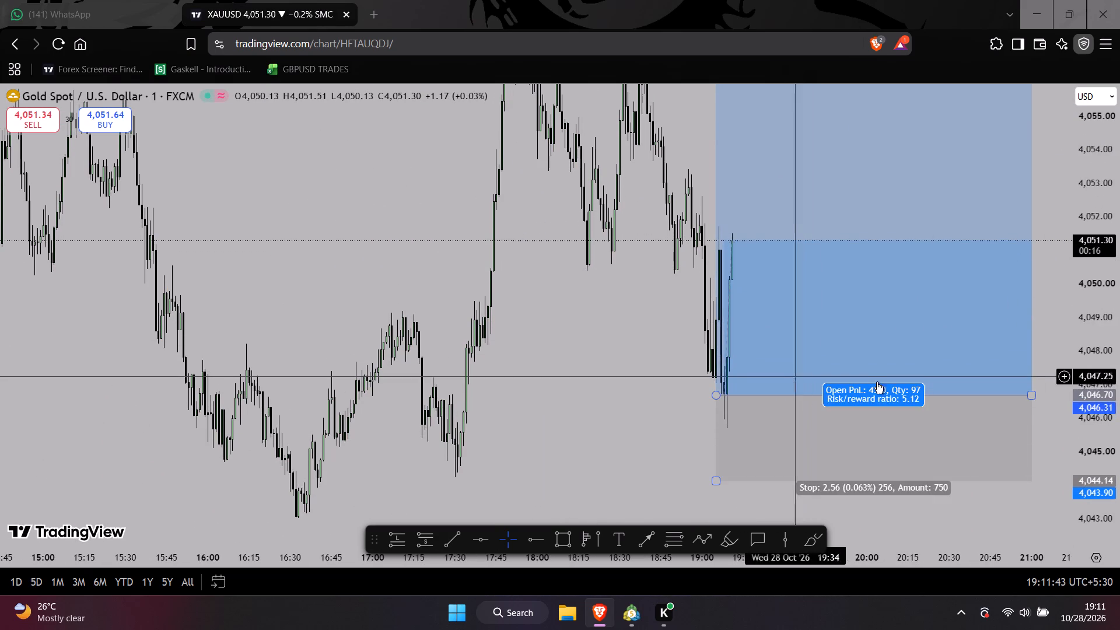
{"action": "left_click_drag", "start_coordinate": [1030, 396], "coordinate": [891, 380]}
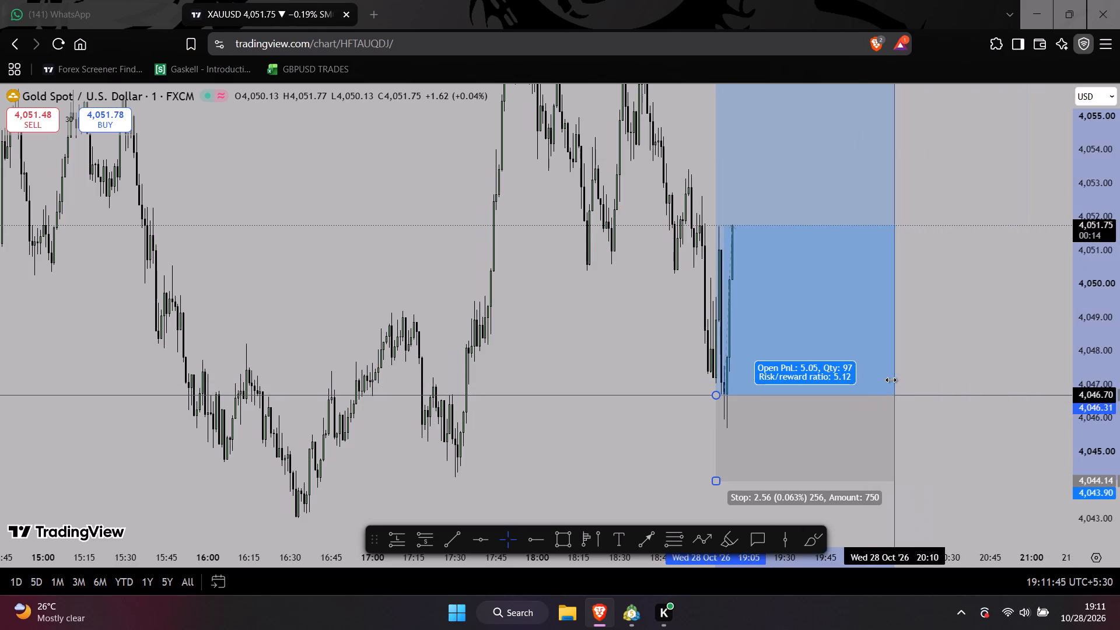
{"action": "left_click_drag", "start_coordinate": [891, 380], "coordinate": [850, 373]}
{"action": "left_click_drag", "start_coordinate": [1119, 123], "coordinate": [1098, 307]}
{"action": "left_click", "coordinate": [883, 269]}
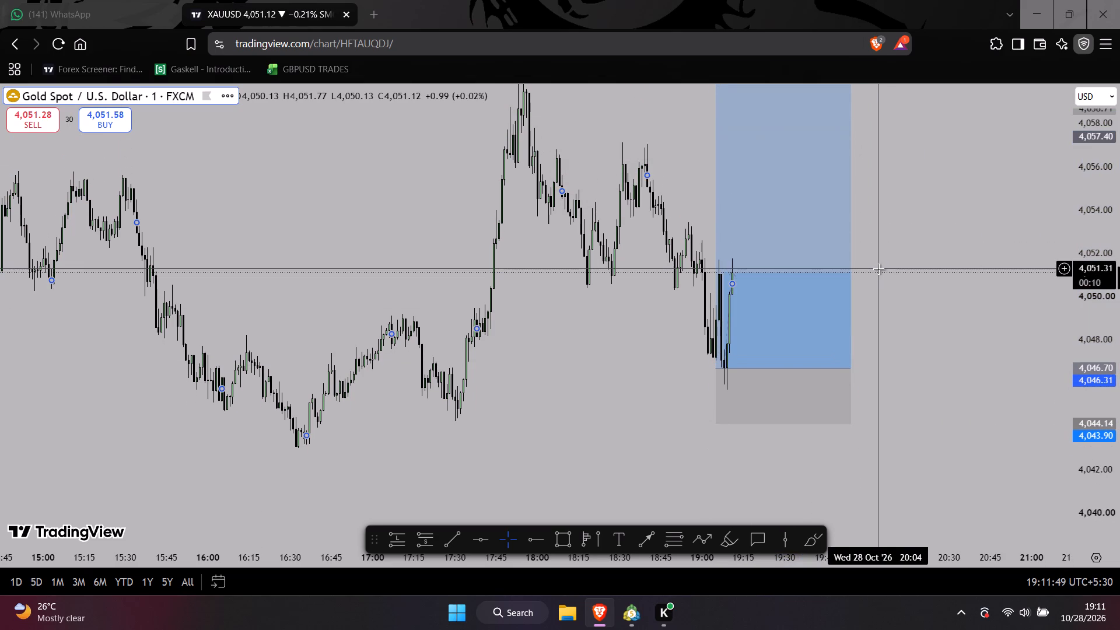
Delete the long position that starts at the 19:05 candle from the 1-minute XAUUSD chart.
{"action": "scroll", "coordinate": [902, 337], "scroll_direction": "up", "scroll_amount": 5}
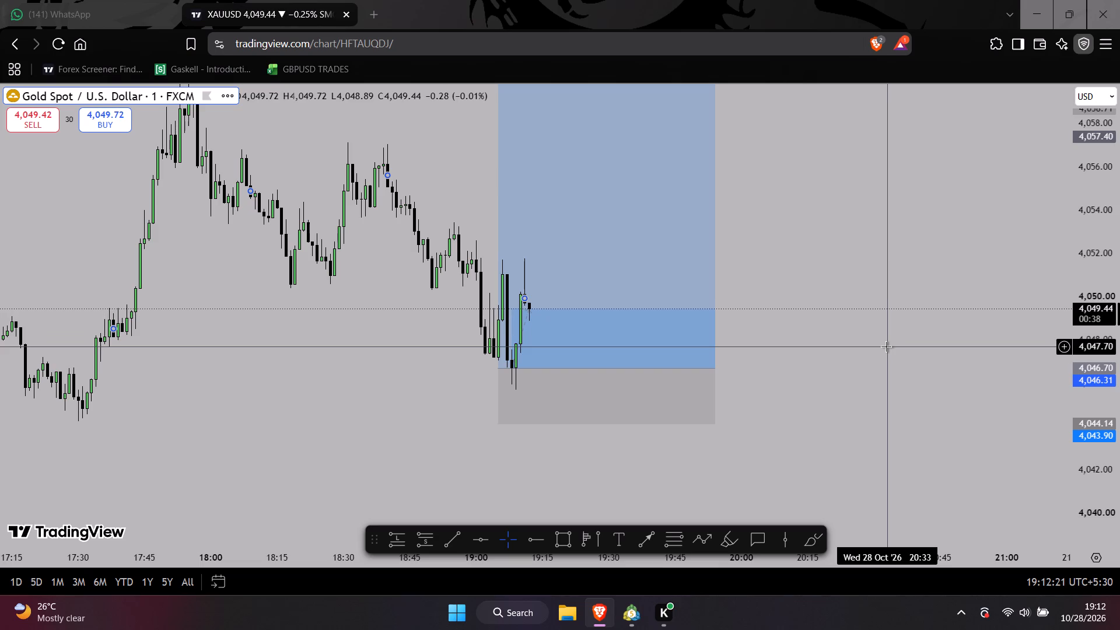
{"action": "key", "text": "Escape"}
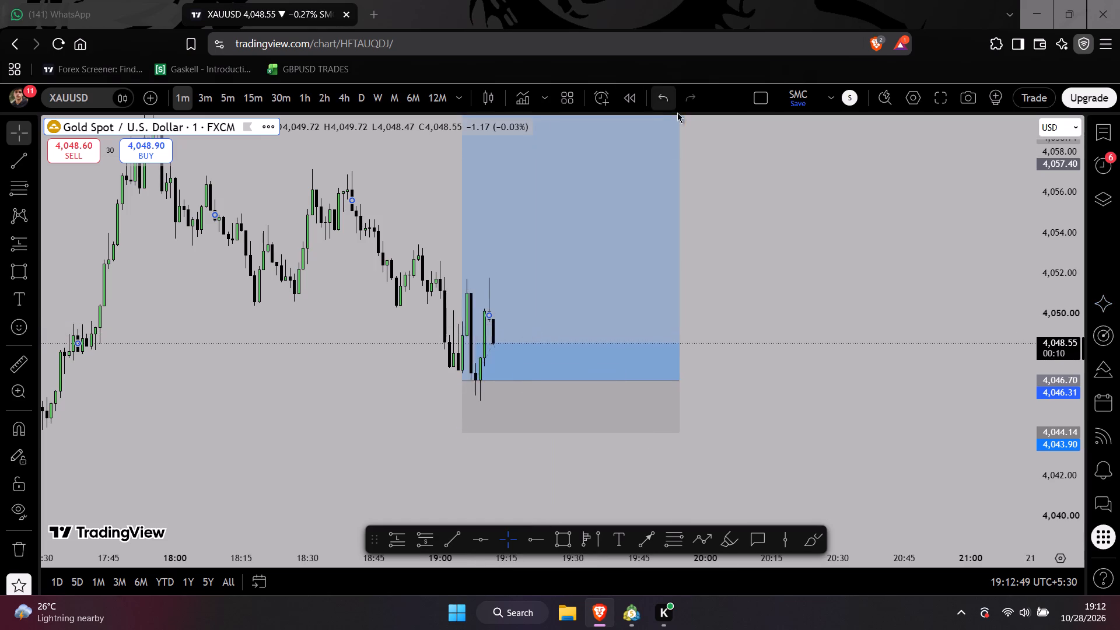
{"action": "scroll", "coordinate": [745, 256], "scroll_direction": "down", "scroll_amount": 3}
{"action": "left_click_drag", "start_coordinate": [838, 250], "coordinate": [847, 396]}
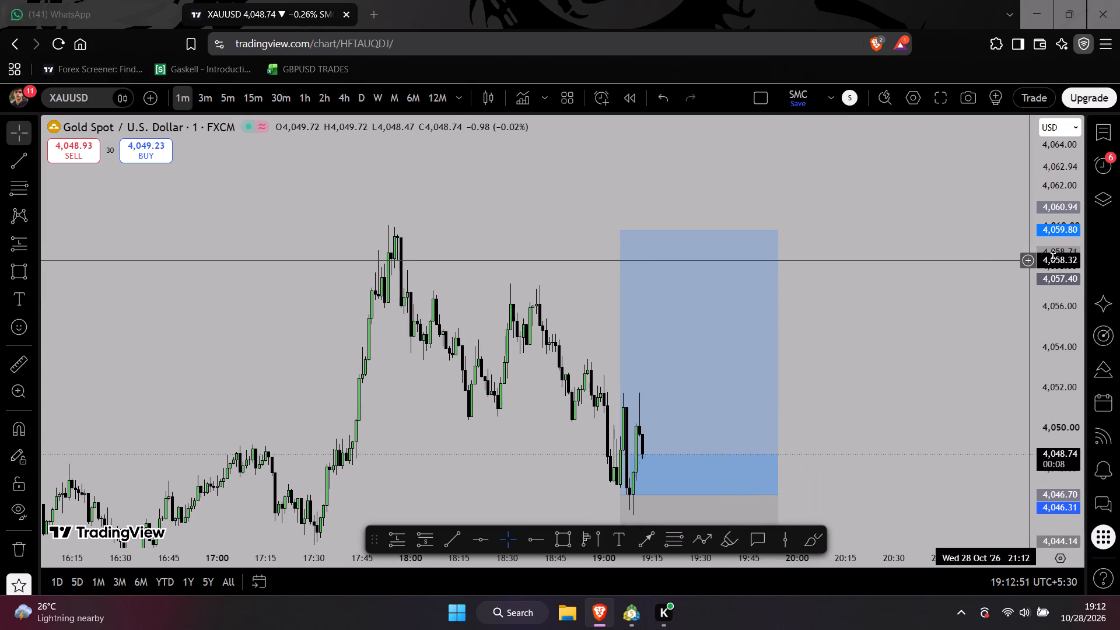
{"action": "left_click_drag", "start_coordinate": [1074, 254], "coordinate": [1063, 289]}
{"action": "left_click_drag", "start_coordinate": [963, 280], "coordinate": [921, 225]}
{"action": "left_click_drag", "start_coordinate": [584, 182], "coordinate": [681, 300]}
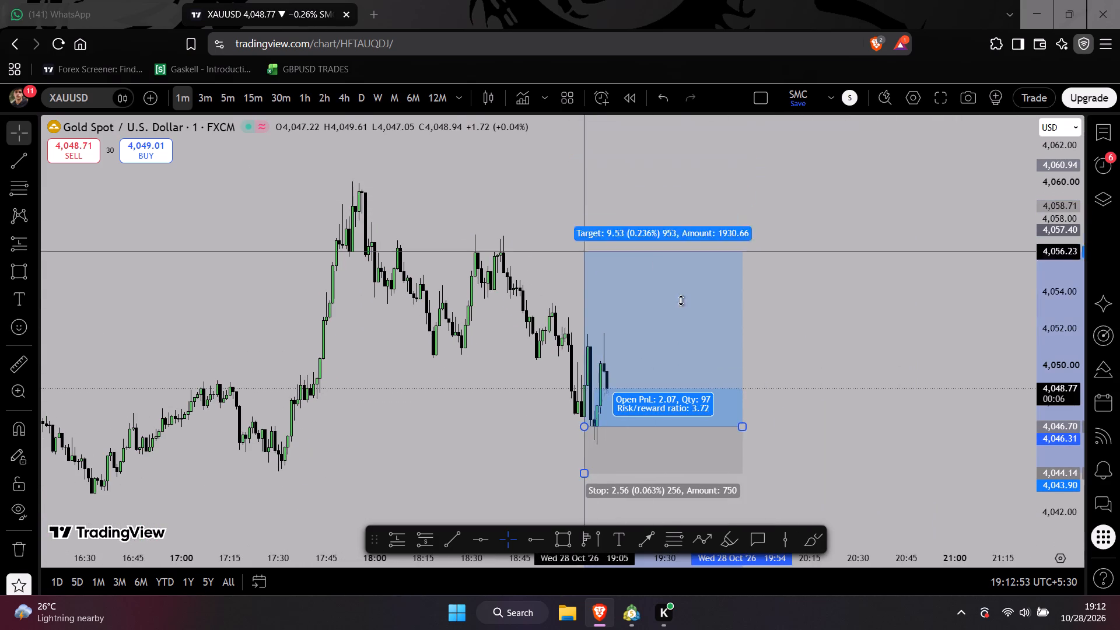
{"action": "left_click_drag", "start_coordinate": [681, 300], "coordinate": [712, 332]}
{"action": "middle_click", "coordinate": [705, 334]}
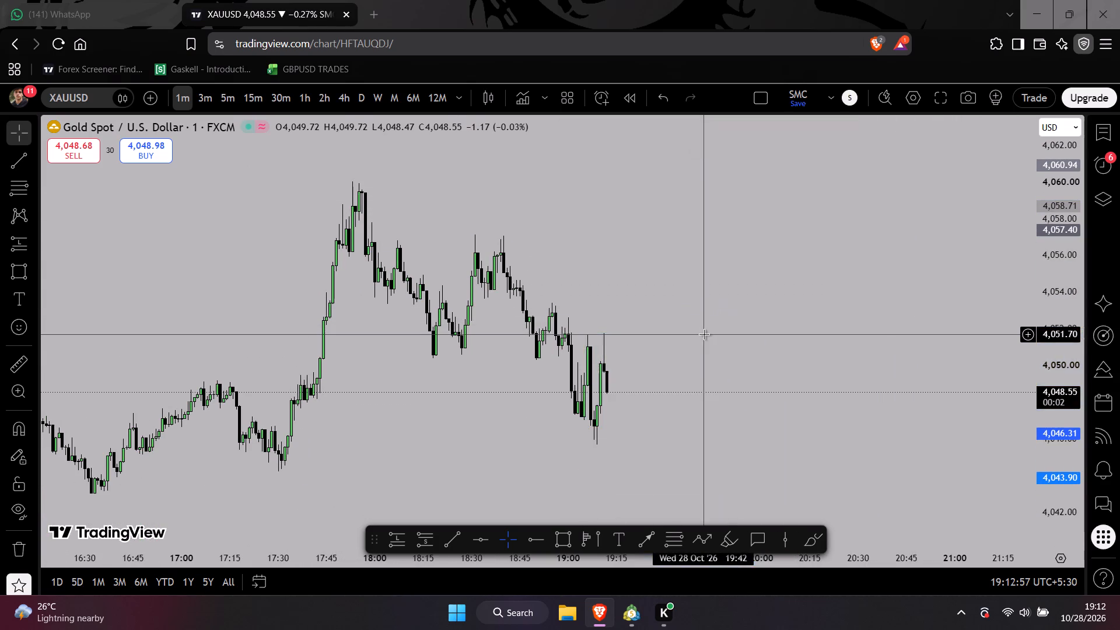
Compare the recent 1-minute XAUUSD price action around the latest low in TradingView and MetaTrader 5.
{"action": "scroll", "coordinate": [747, 366], "scroll_direction": "down", "scroll_amount": 3}
{"action": "scroll", "coordinate": [803, 379], "scroll_direction": "up", "scroll_amount": 3}
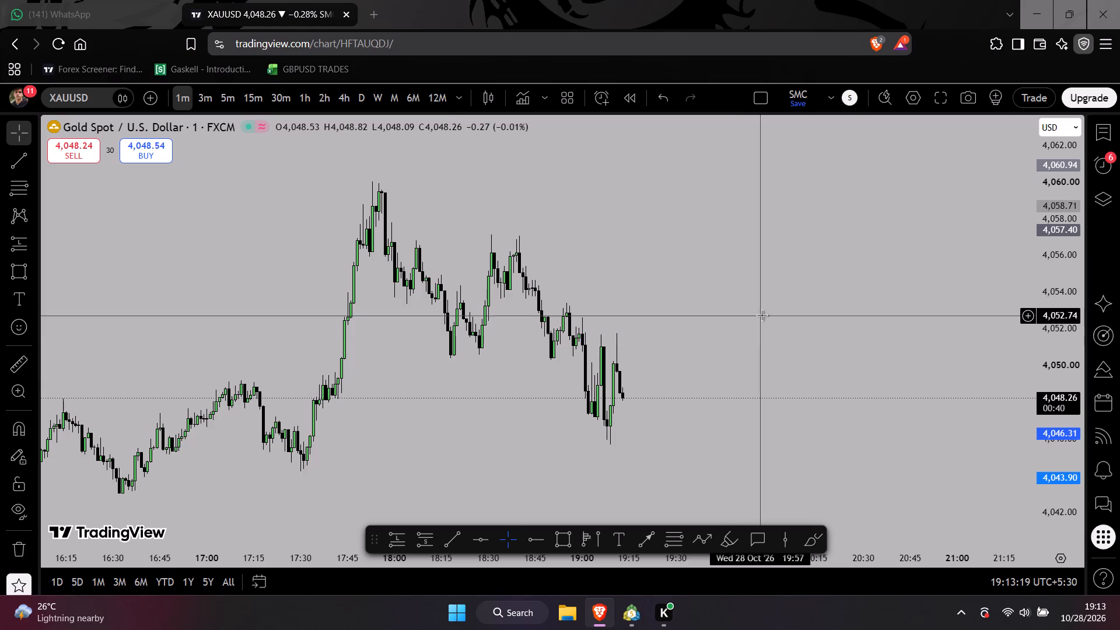
{"action": "left_click", "coordinate": [633, 623]}
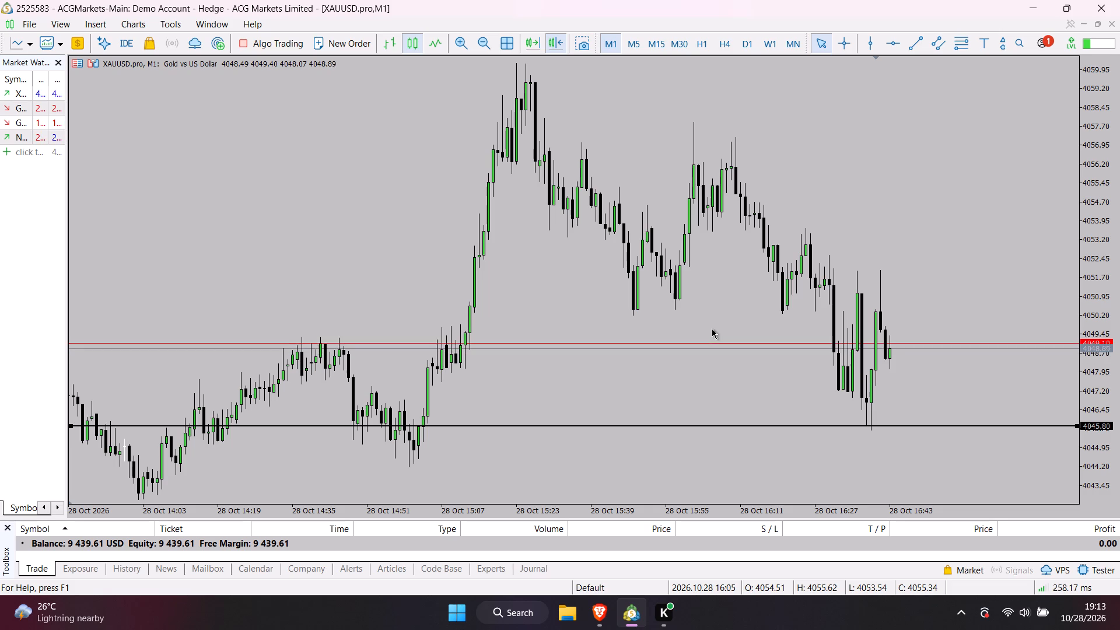
{"action": "scroll", "coordinate": [985, 272], "scroll_direction": "up", "scroll_amount": 3}
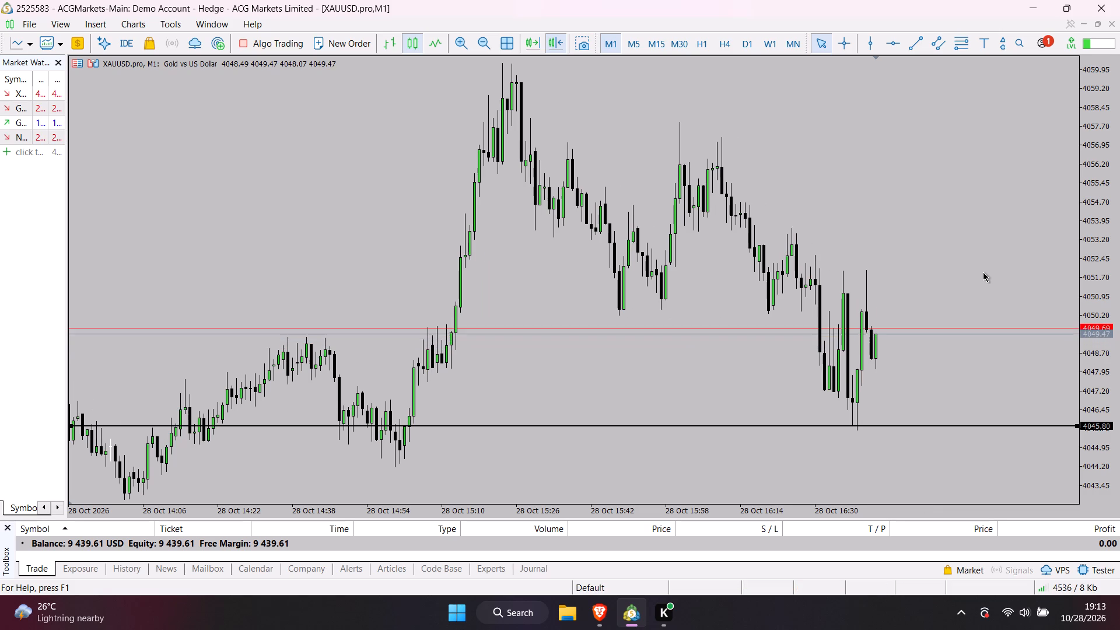
{"action": "scroll", "coordinate": [983, 272], "scroll_direction": "up", "scroll_amount": 1}
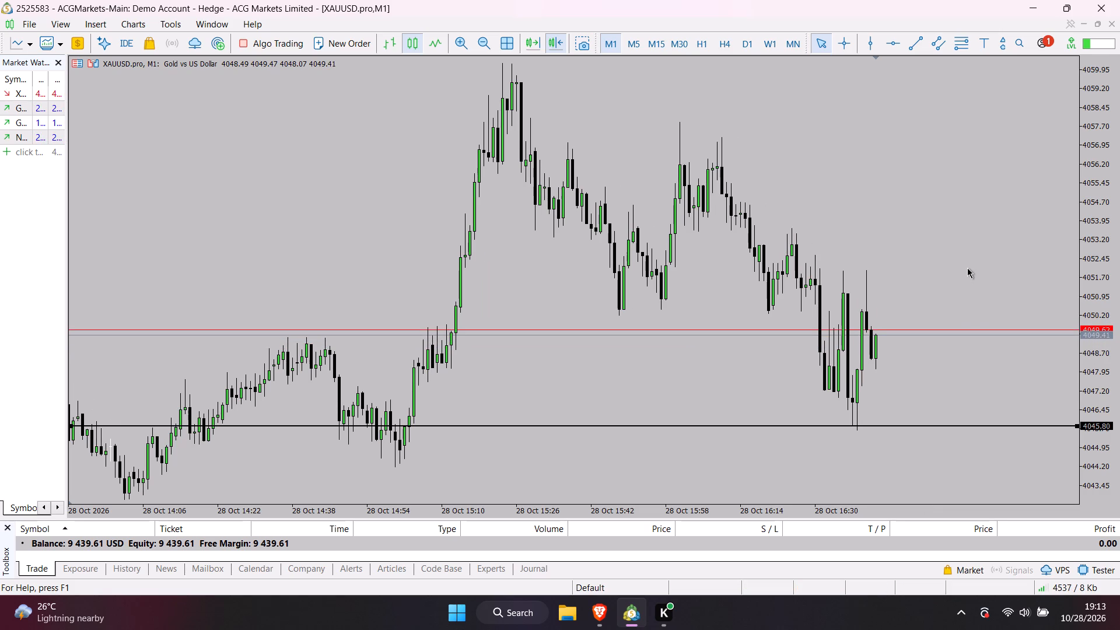
{"action": "scroll", "coordinate": [932, 299], "scroll_direction": "up", "scroll_amount": 2}
{"action": "left_click", "coordinate": [1025, 15]}
{"action": "scroll", "coordinate": [698, 302], "scroll_direction": "up", "scroll_amount": 2}
{"action": "left_click_drag", "start_coordinate": [614, 304], "coordinate": [634, 304]}
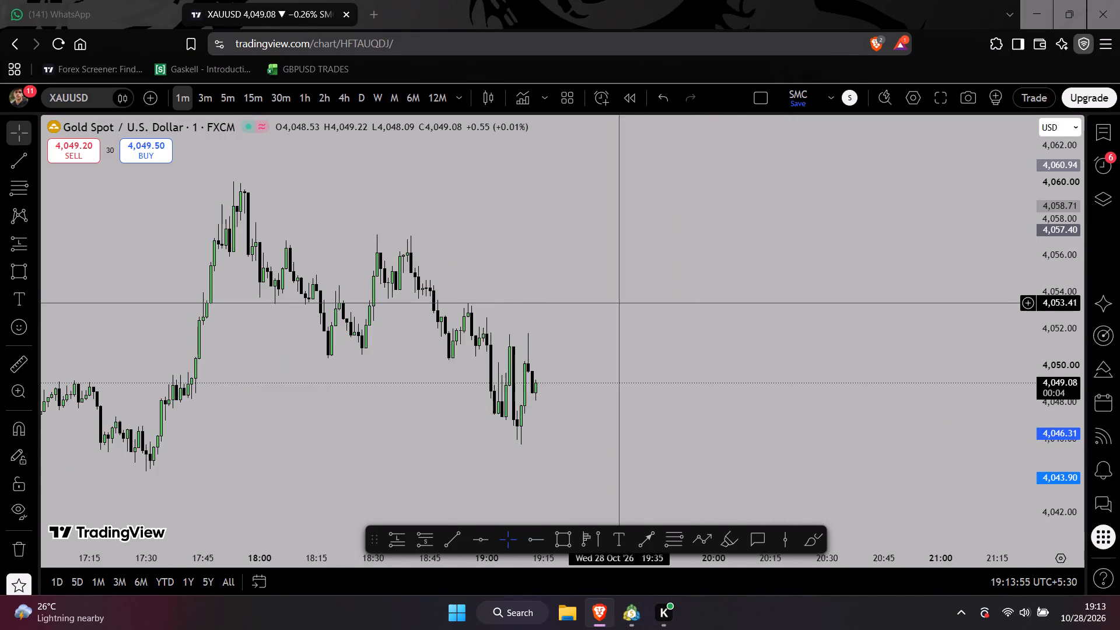
{"action": "left_click_drag", "start_coordinate": [634, 304], "coordinate": [715, 307]}
{"action": "scroll", "coordinate": [715, 321], "scroll_direction": "up", "scroll_amount": 2}
{"action": "scroll", "coordinate": [1056, 288], "scroll_direction": "up", "scroll_amount": 5}
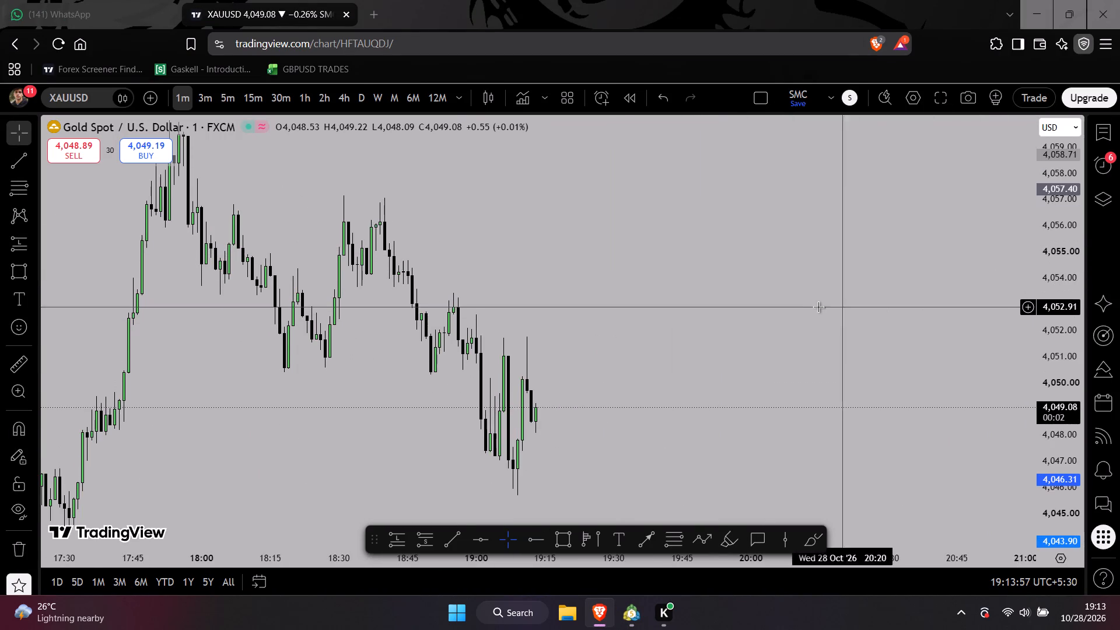
{"action": "left_click_drag", "start_coordinate": [811, 307], "coordinate": [857, 293]}
{"action": "scroll", "coordinate": [858, 292], "scroll_direction": "up", "scroll_amount": 2}
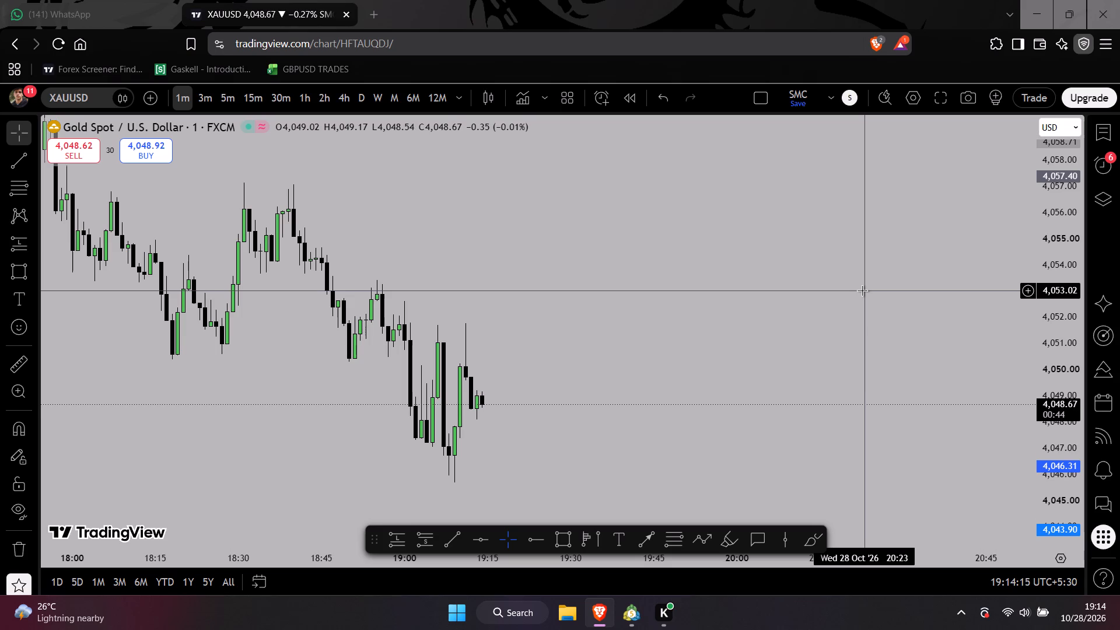
Switch the TradingView chart to US30 on the 15-minute interval and examine its latest swings and current candle.
{"action": "key", "text": "Down"}
{"action": "key", "text": "Down"}
{"action": "type", "text": "15"}
{"action": "key", "text": "Return"}
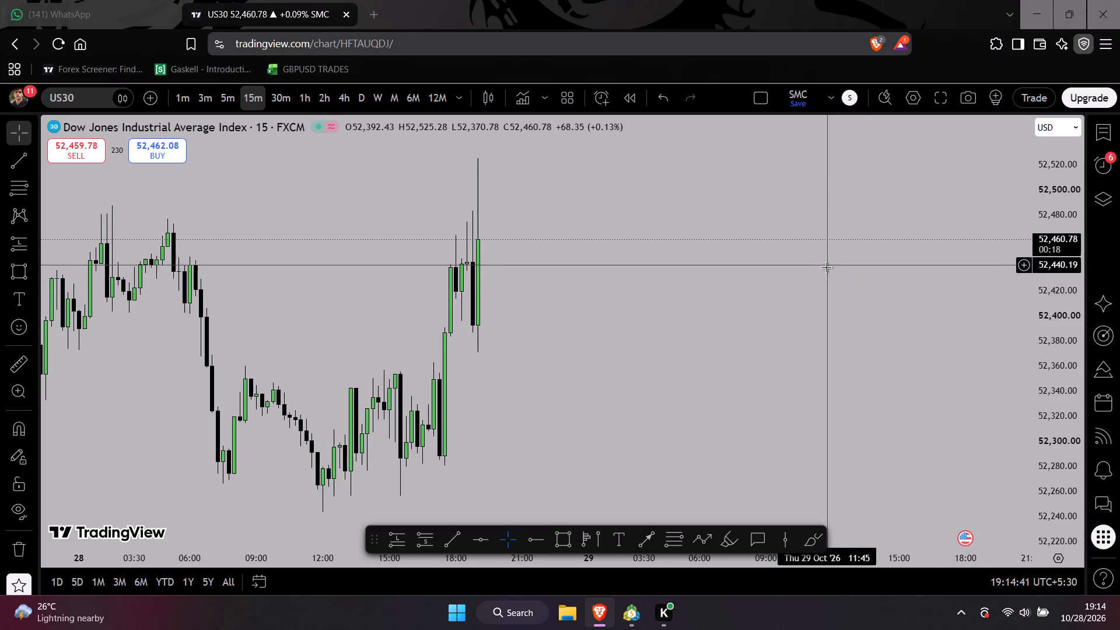
{"action": "scroll", "coordinate": [826, 268], "scroll_direction": "down", "scroll_amount": 2}
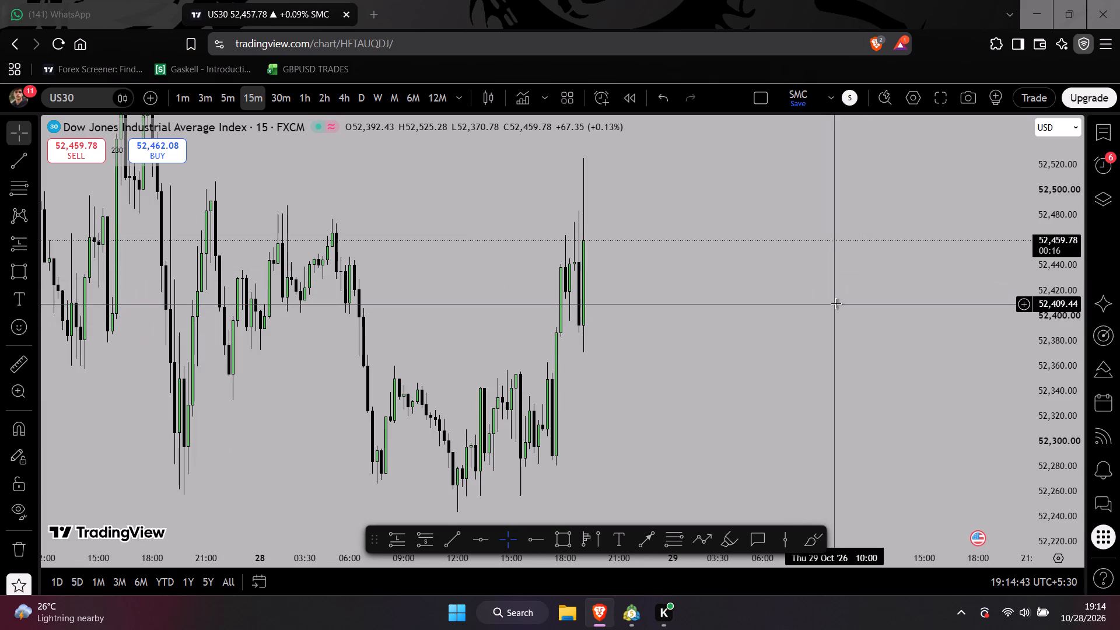
{"action": "scroll", "coordinate": [836, 303], "scroll_direction": "down", "scroll_amount": 1}
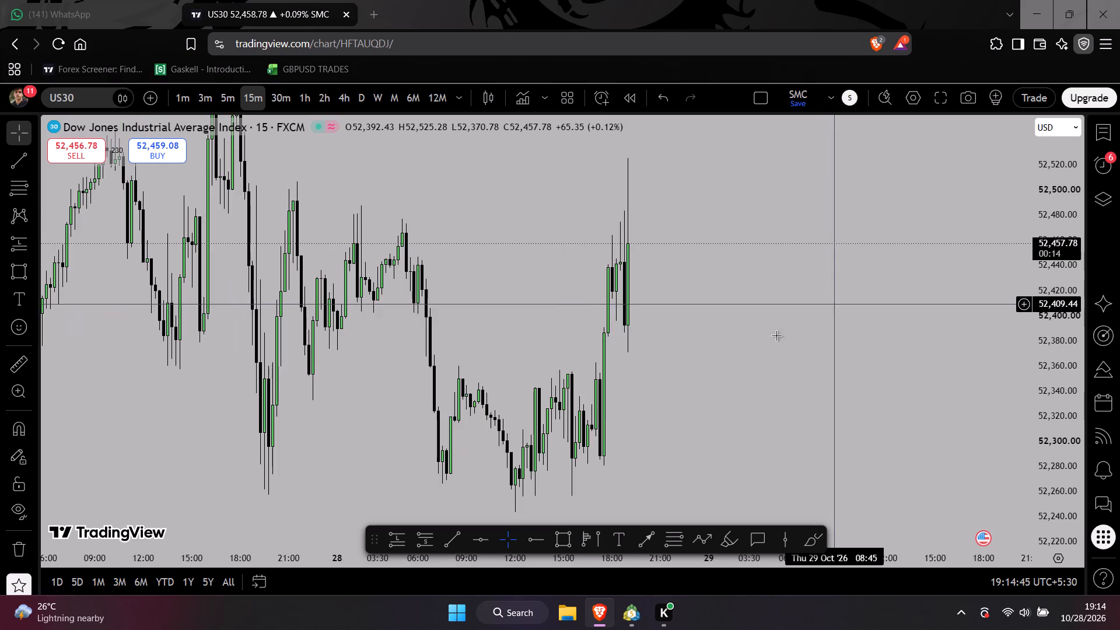
{"action": "left_click_drag", "start_coordinate": [713, 361], "coordinate": [736, 384]}
{"action": "left_click_drag", "start_coordinate": [759, 372], "coordinate": [766, 370]}
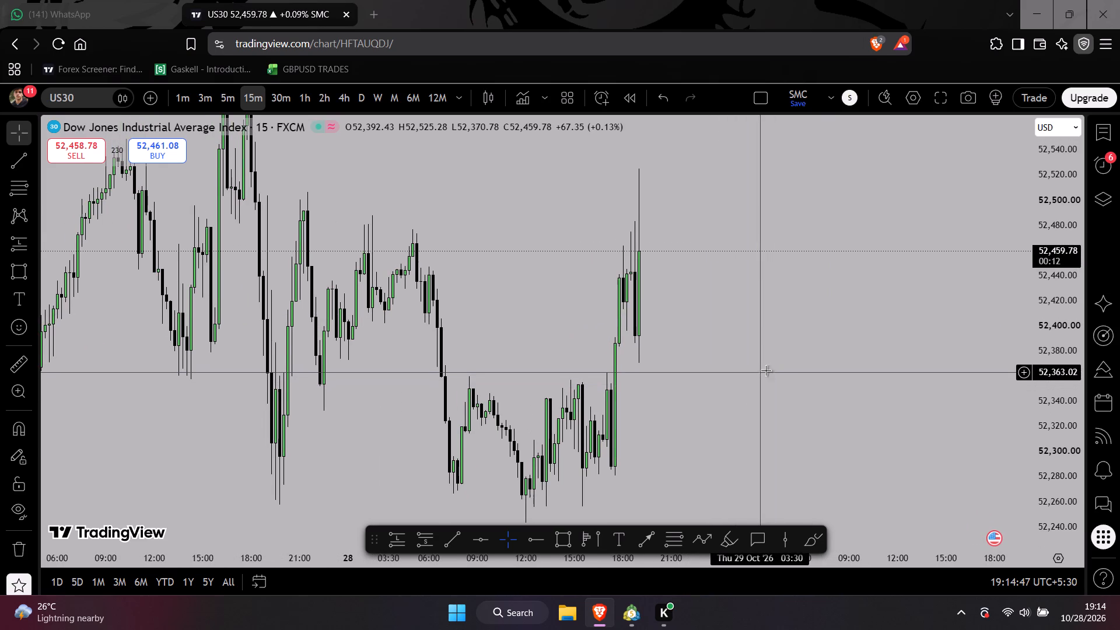
{"action": "left_click_drag", "start_coordinate": [766, 370], "coordinate": [773, 366]}
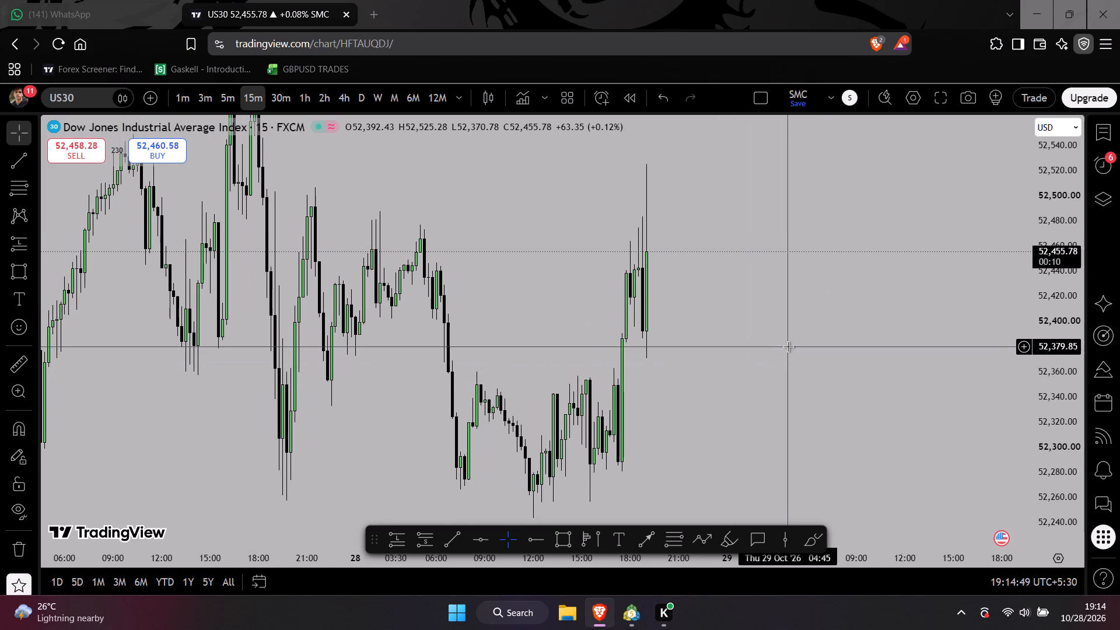
{"action": "scroll", "coordinate": [790, 345], "scroll_direction": "down", "scroll_amount": 1}
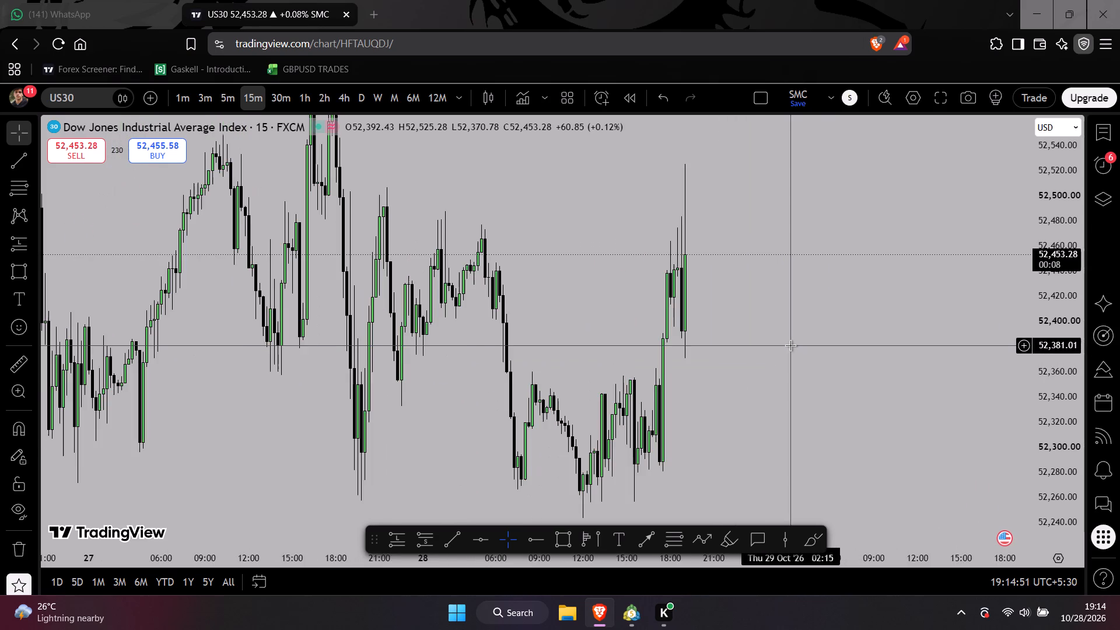
{"action": "scroll", "coordinate": [790, 345], "scroll_direction": "down", "scroll_amount": 1}
{"action": "scroll", "coordinate": [790, 345], "scroll_direction": "up", "scroll_amount": 2}
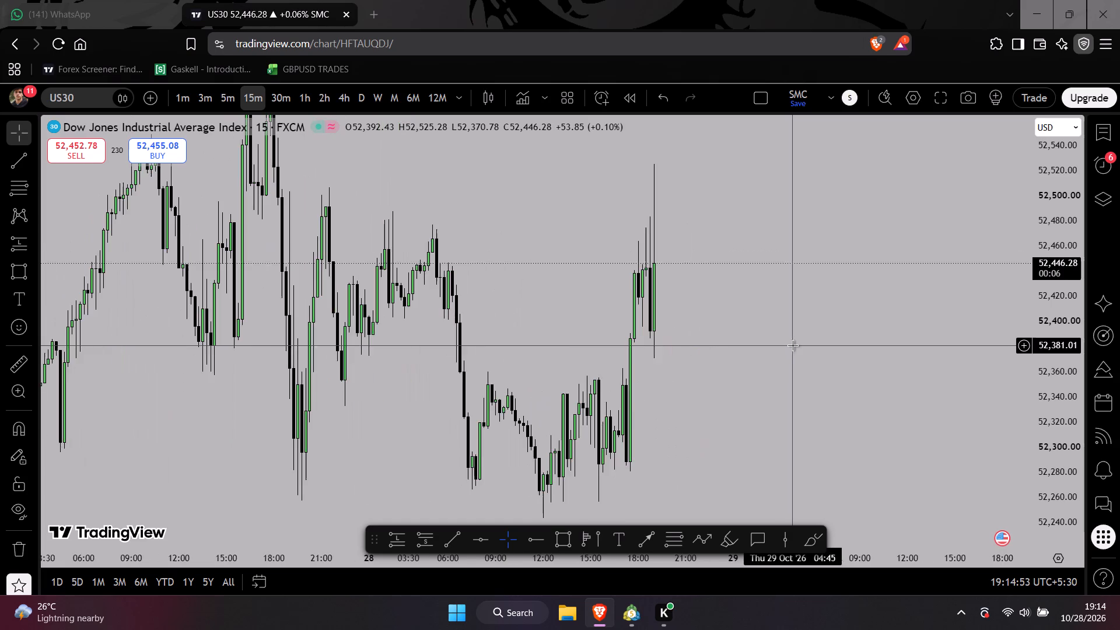
{"action": "left_click_drag", "start_coordinate": [774, 401], "coordinate": [806, 413]}
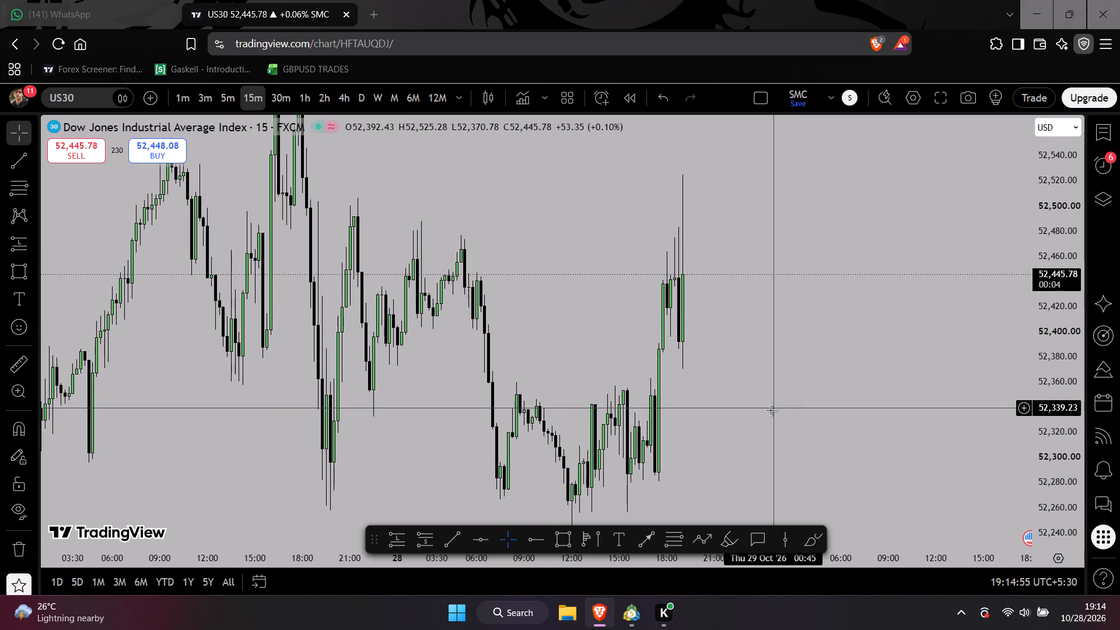
{"action": "scroll", "coordinate": [771, 410], "scroll_direction": "up", "scroll_amount": 3}
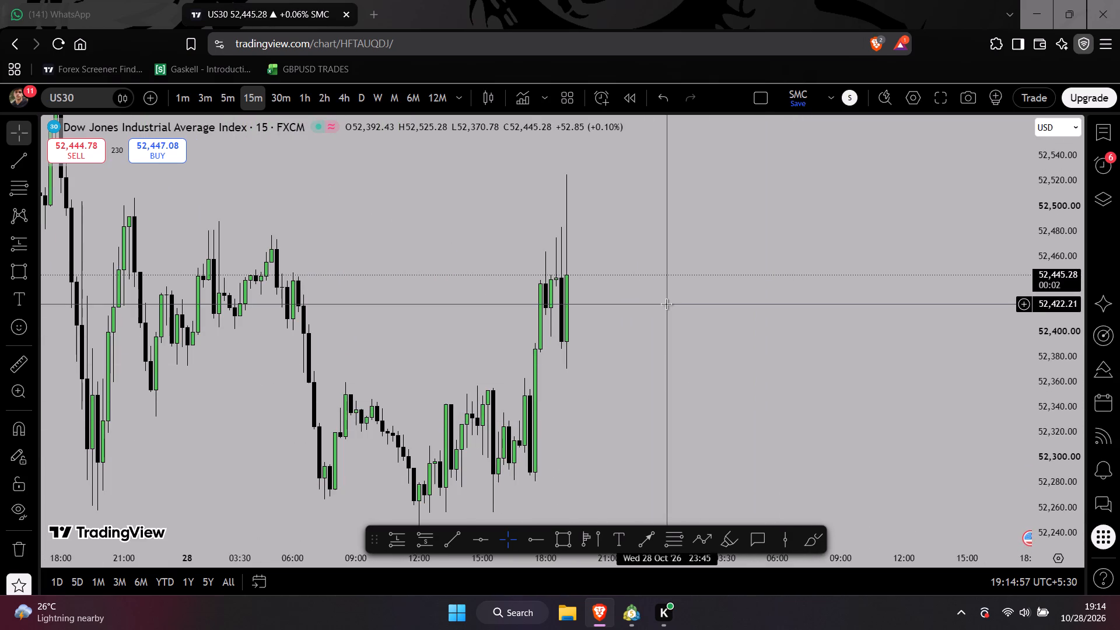
Return to XAUUSD on the 1-minute interval and examine the candles since the latest low up close.
{"action": "key", "text": "Up"}
{"action": "key", "text": "Up"}
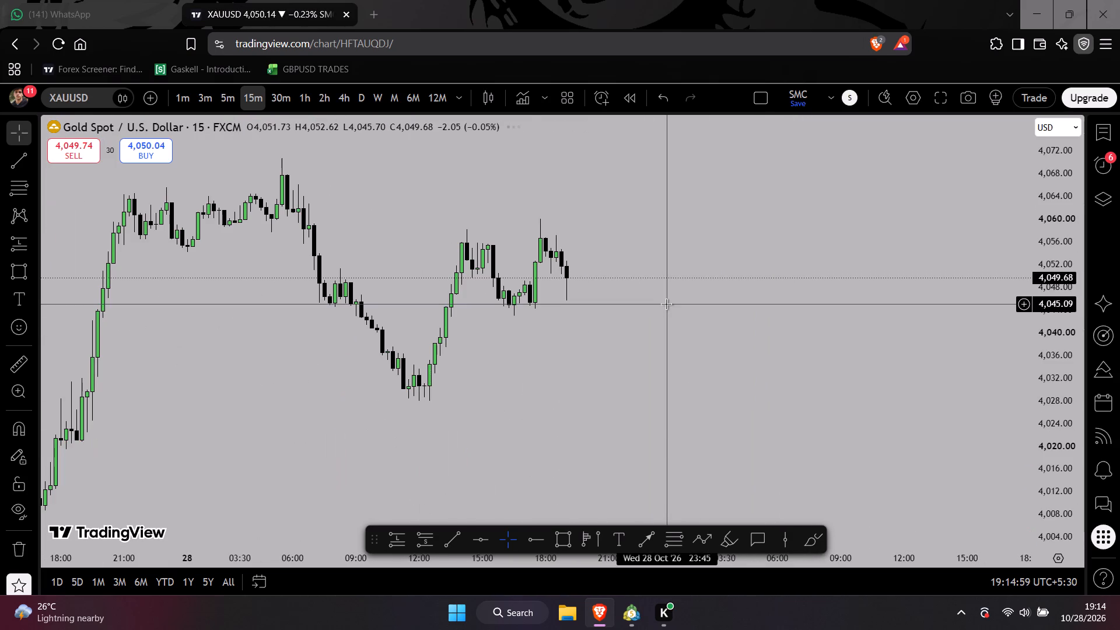
{"action": "key", "text": "1"}
{"action": "key", "text": "Return"}
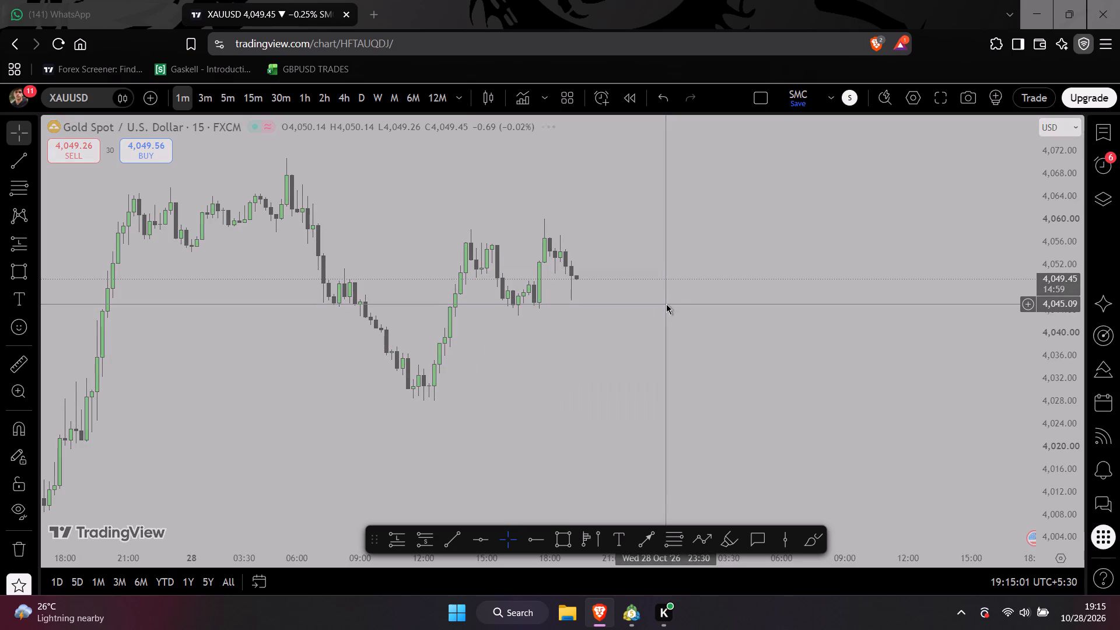
{"action": "triple_click", "coordinate": [1067, 263]}
{"action": "scroll", "coordinate": [1067, 263], "scroll_direction": "up", "scroll_amount": 16}
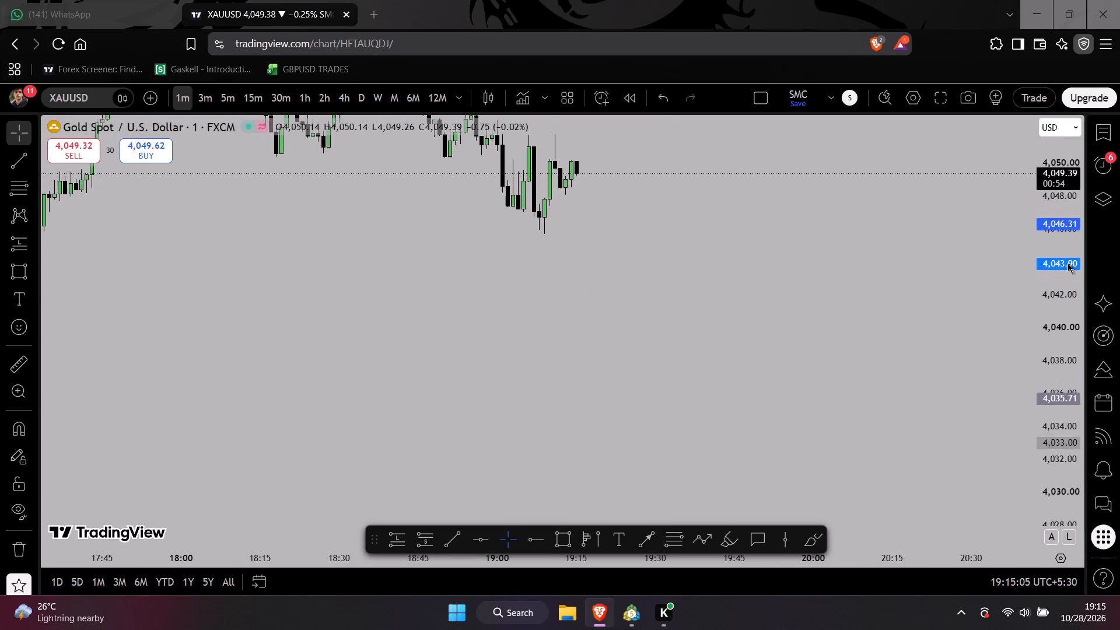
{"action": "scroll", "coordinate": [1067, 263], "scroll_direction": "up", "scroll_amount": 7}
{"action": "left_click_drag", "start_coordinate": [859, 223], "coordinate": [947, 447]}
{"action": "left_click_drag", "start_coordinate": [814, 327], "coordinate": [874, 422]}
{"action": "scroll", "coordinate": [888, 430], "scroll_direction": "up", "scroll_amount": 2}
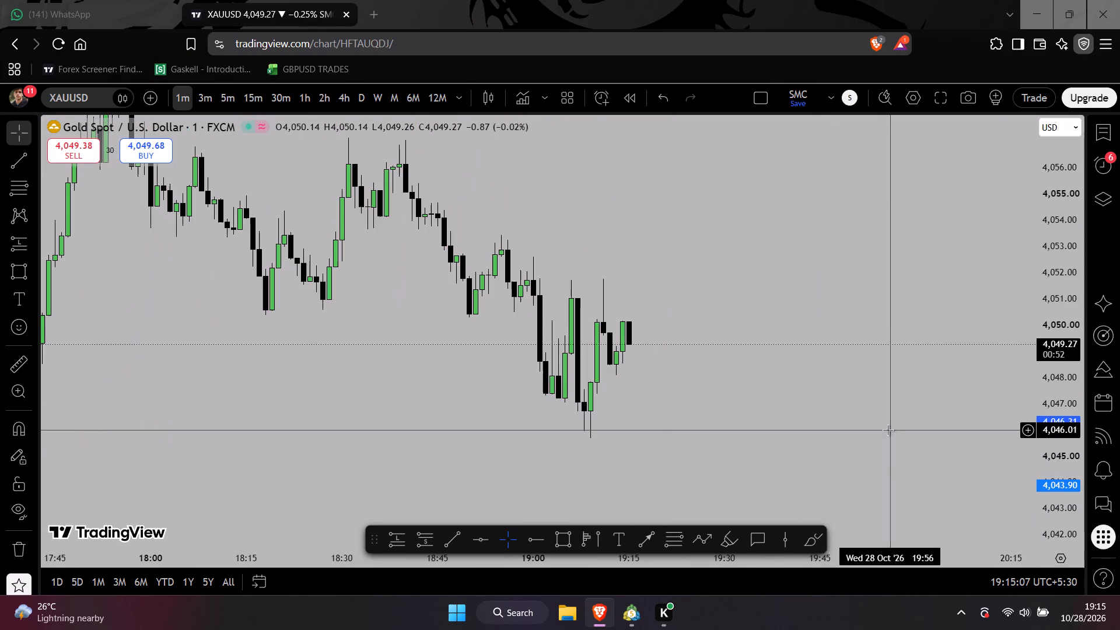
{"action": "left_click_drag", "start_coordinate": [793, 411], "coordinate": [841, 416]}
{"action": "scroll", "coordinate": [831, 416], "scroll_direction": "up", "scroll_amount": 2}
{"action": "left_click_drag", "start_coordinate": [772, 405], "coordinate": [806, 408]}
{"action": "scroll", "coordinate": [797, 413], "scroll_direction": "down", "scroll_amount": 1}
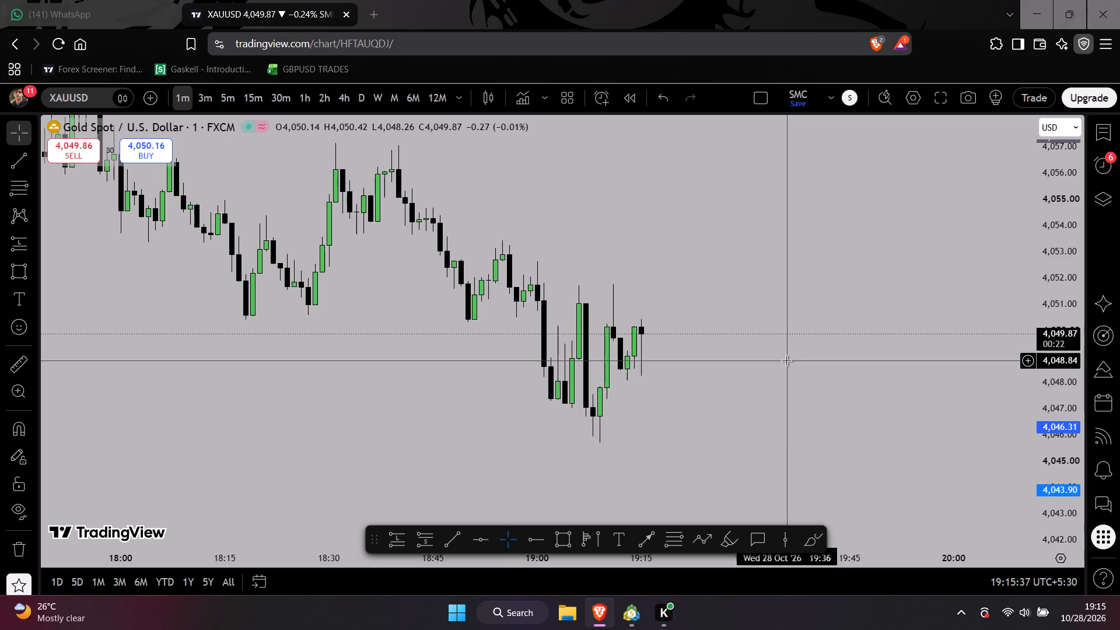
In MetaTrader 5, display one-click trading on the XAUUSD chart and buy 0.17 lots at market.
{"action": "left_click", "coordinate": [626, 629]}
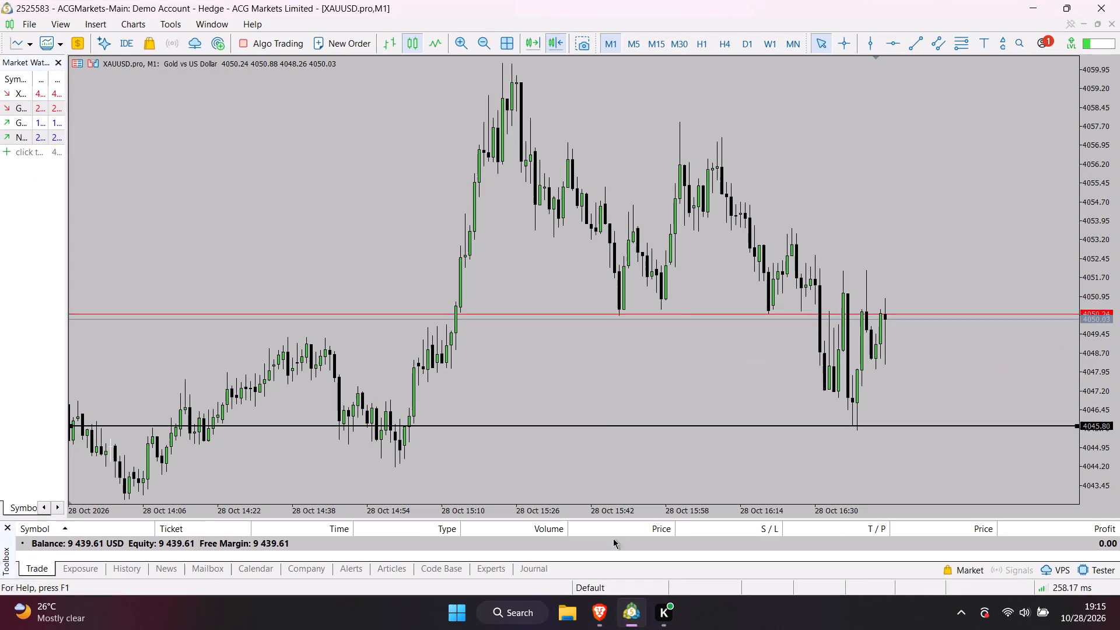
{"action": "left_click", "coordinate": [92, 60]}
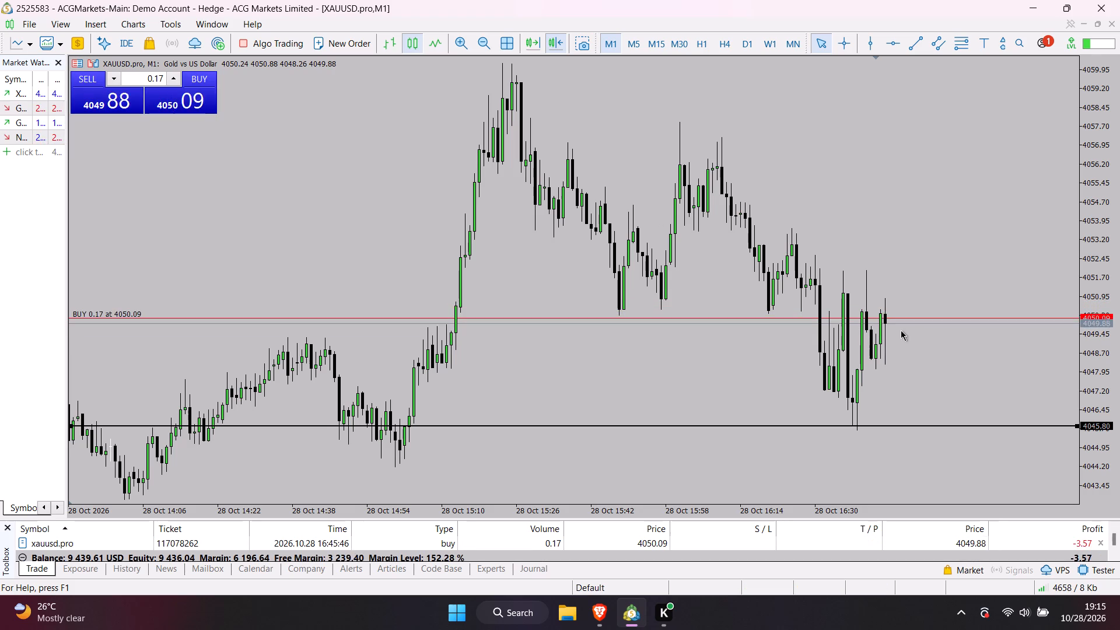
Set the XAUUSD buy position's stop loss to about 4045.57, just below the 4045.80 horizontal line.
{"action": "left_click_drag", "start_coordinate": [892, 318], "coordinate": [894, 375]}
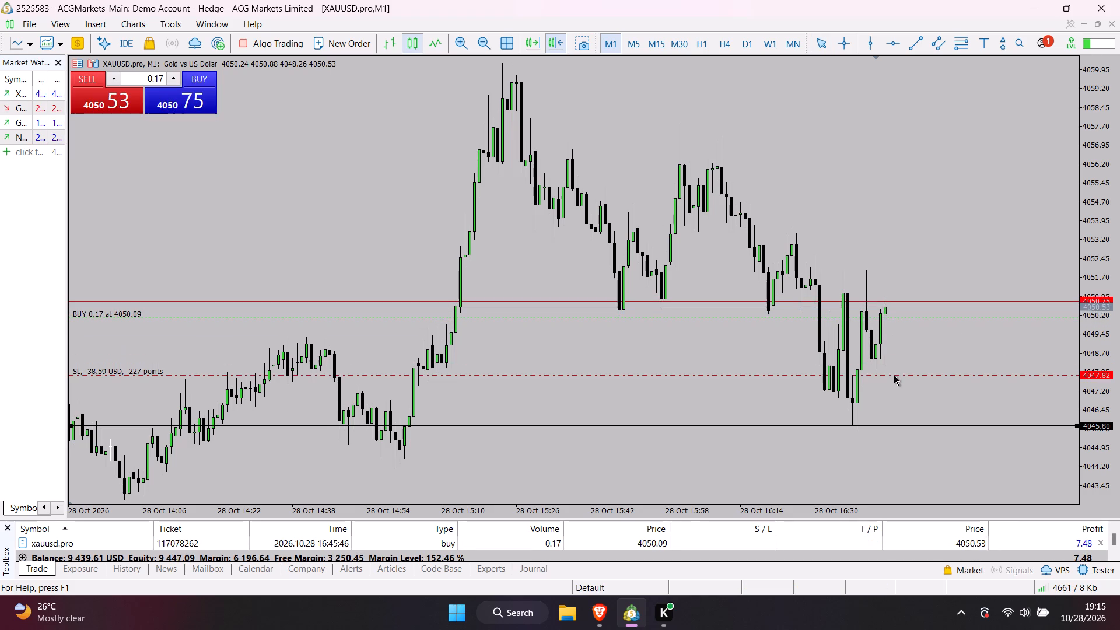
{"action": "left_click_drag", "start_coordinate": [894, 375], "coordinate": [910, 370]}
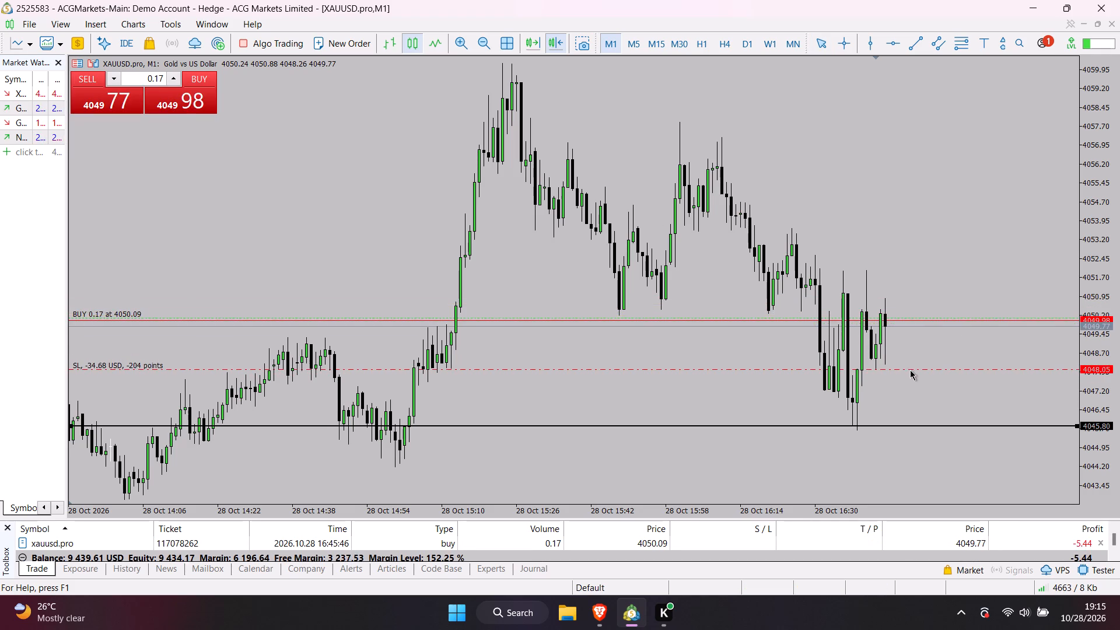
{"action": "left_click_drag", "start_coordinate": [910, 370], "coordinate": [914, 370]}
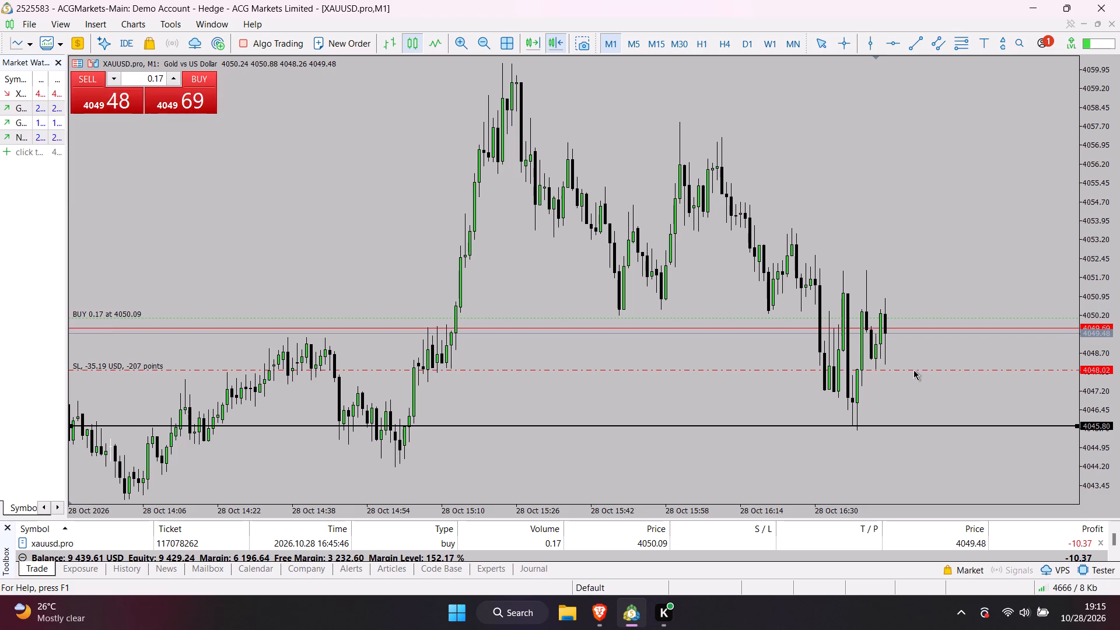
{"action": "left_click_drag", "start_coordinate": [914, 370], "coordinate": [909, 436]}
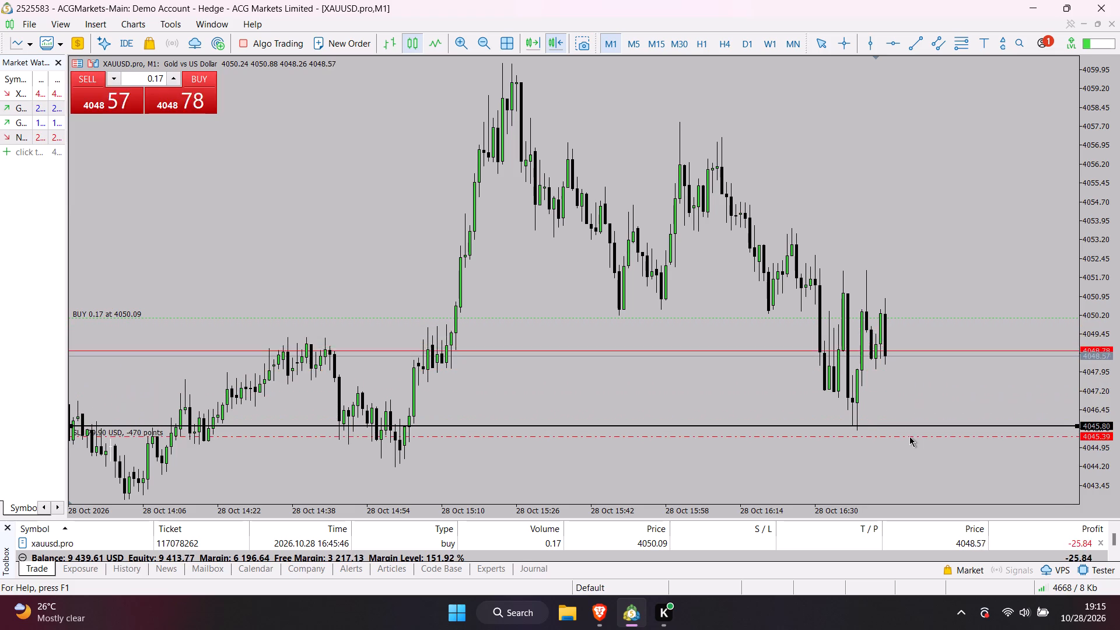
{"action": "left_click_drag", "start_coordinate": [909, 436], "coordinate": [924, 432]}
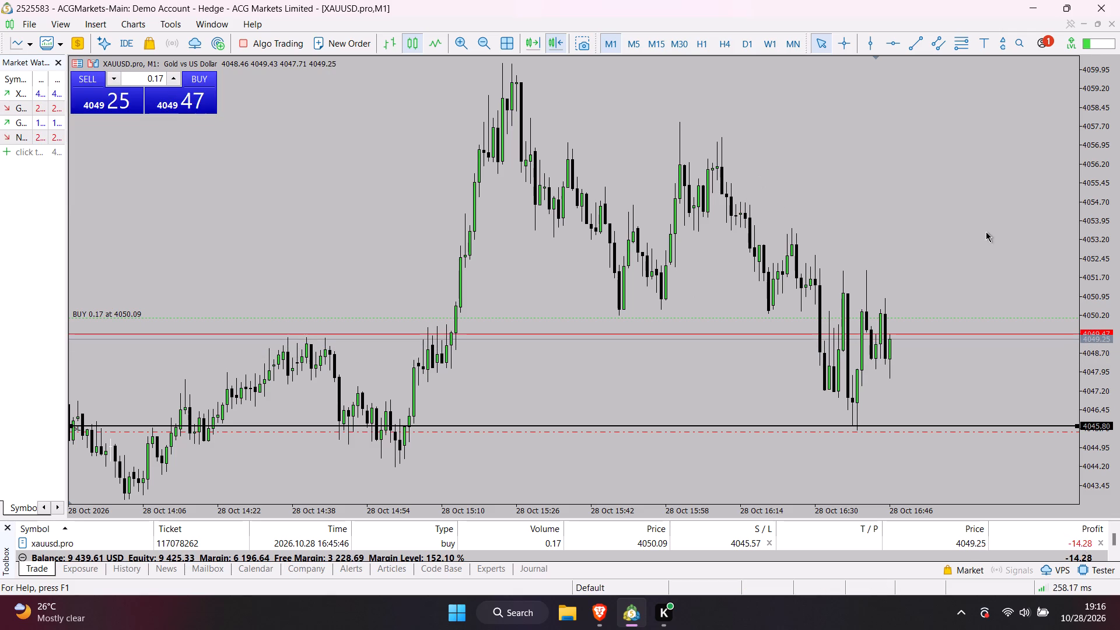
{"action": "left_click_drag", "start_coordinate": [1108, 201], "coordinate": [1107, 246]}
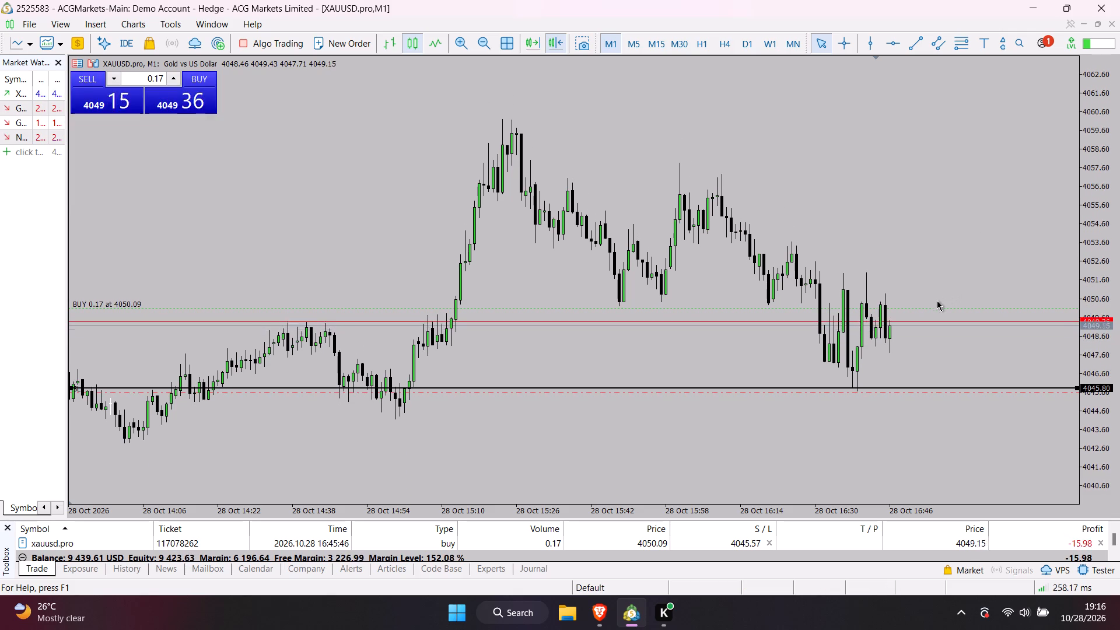
Set the XAUUSD buy position's take profit to about 4061.07, just above the highest peak on the chart.
{"action": "left_click_drag", "start_coordinate": [927, 309], "coordinate": [919, 93]}
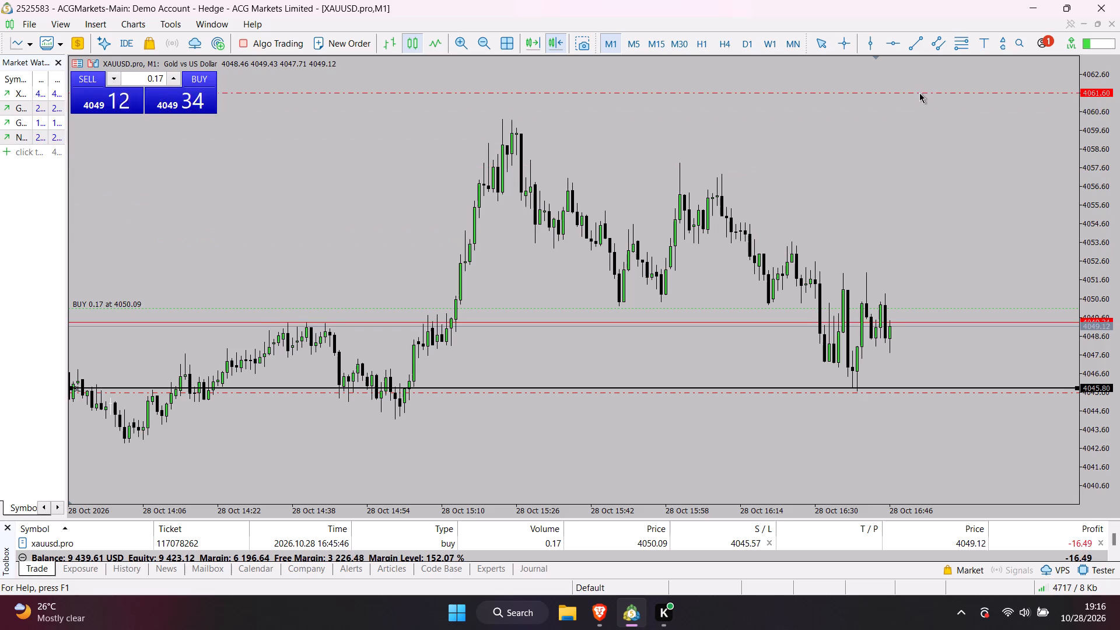
{"action": "left_click_drag", "start_coordinate": [919, 93], "coordinate": [933, 98]}
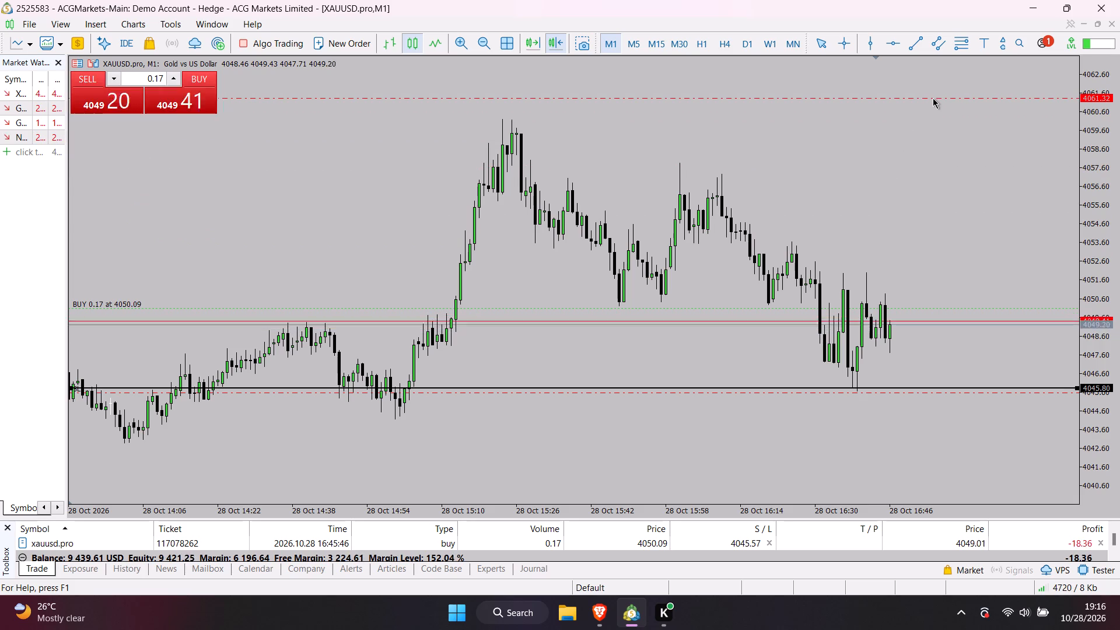
{"action": "left_click_drag", "start_coordinate": [933, 98], "coordinate": [954, 102]}
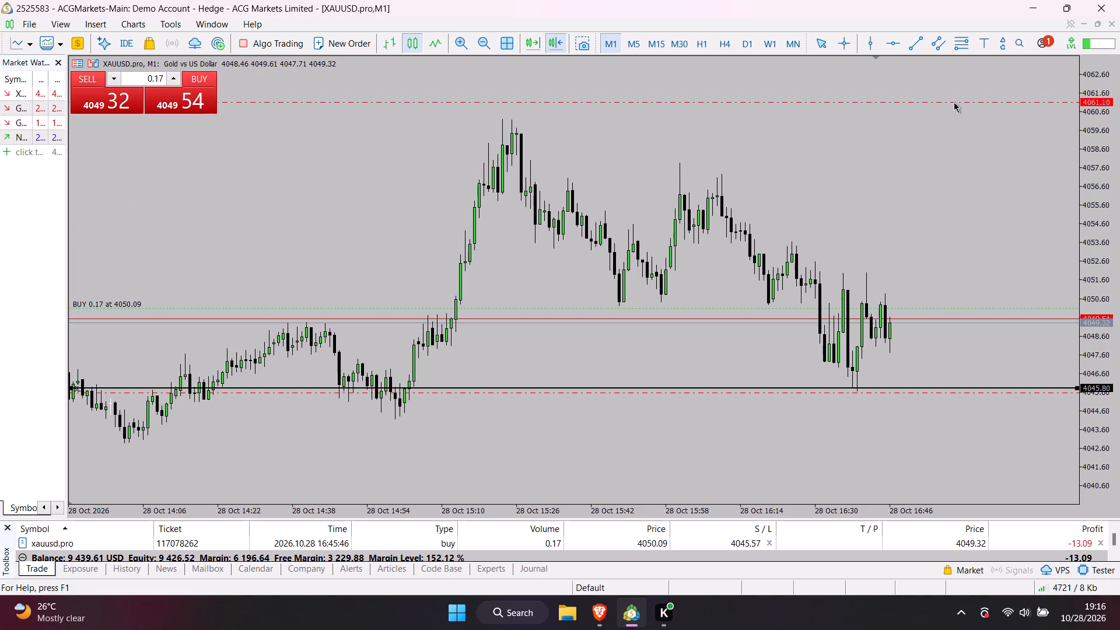
{"action": "left_click_drag", "start_coordinate": [954, 102], "coordinate": [956, 103]}
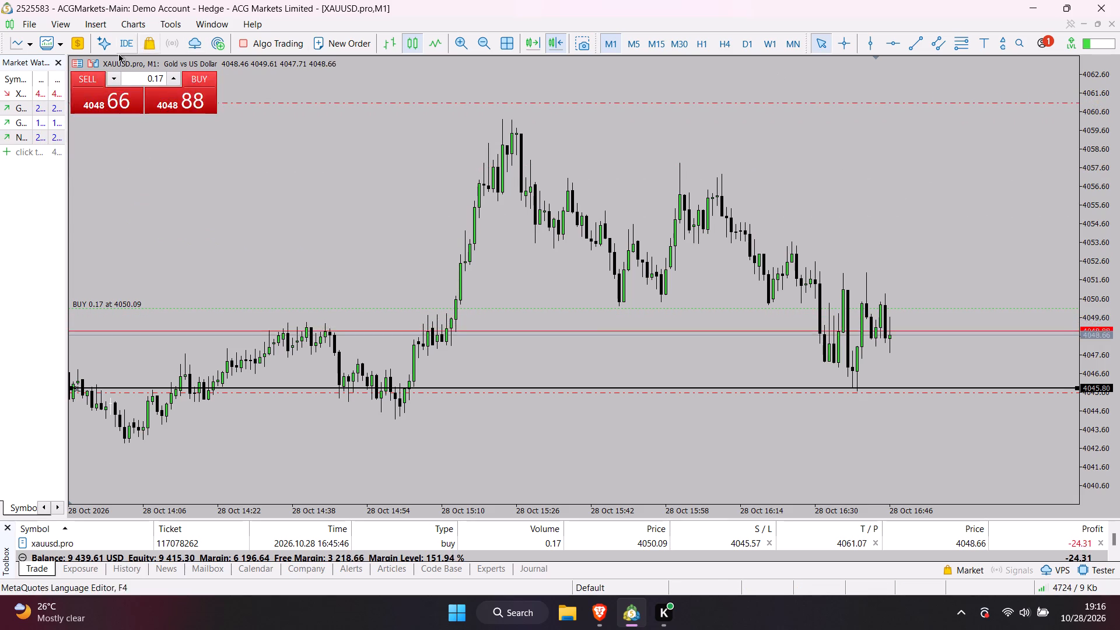
Hide the one-click trading panel on the XAUUSD chart.
{"action": "left_click", "coordinate": [97, 63]}
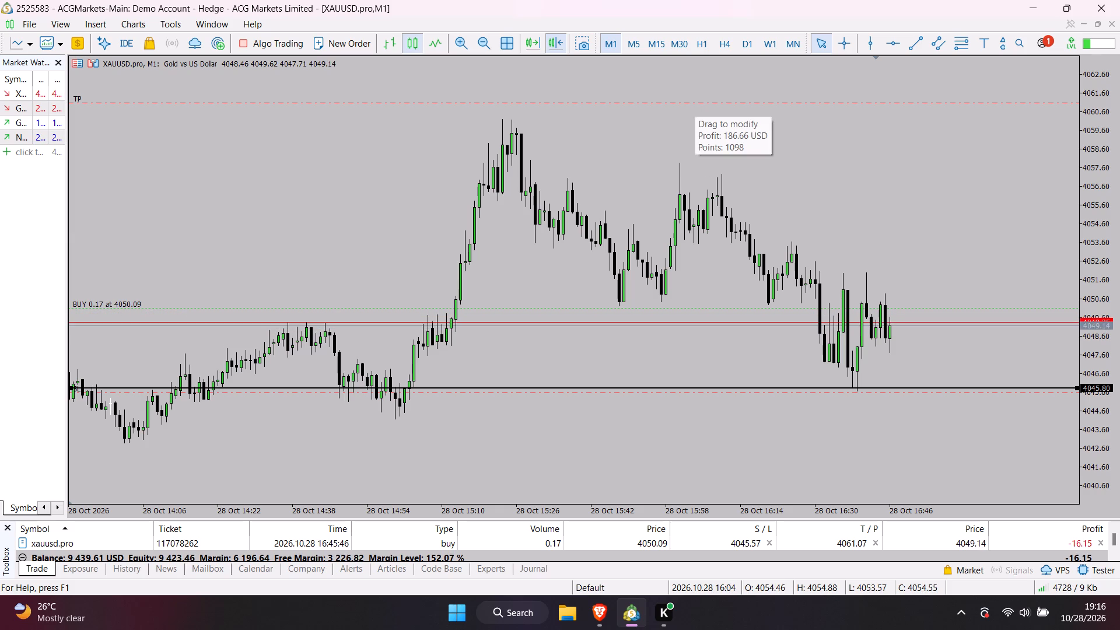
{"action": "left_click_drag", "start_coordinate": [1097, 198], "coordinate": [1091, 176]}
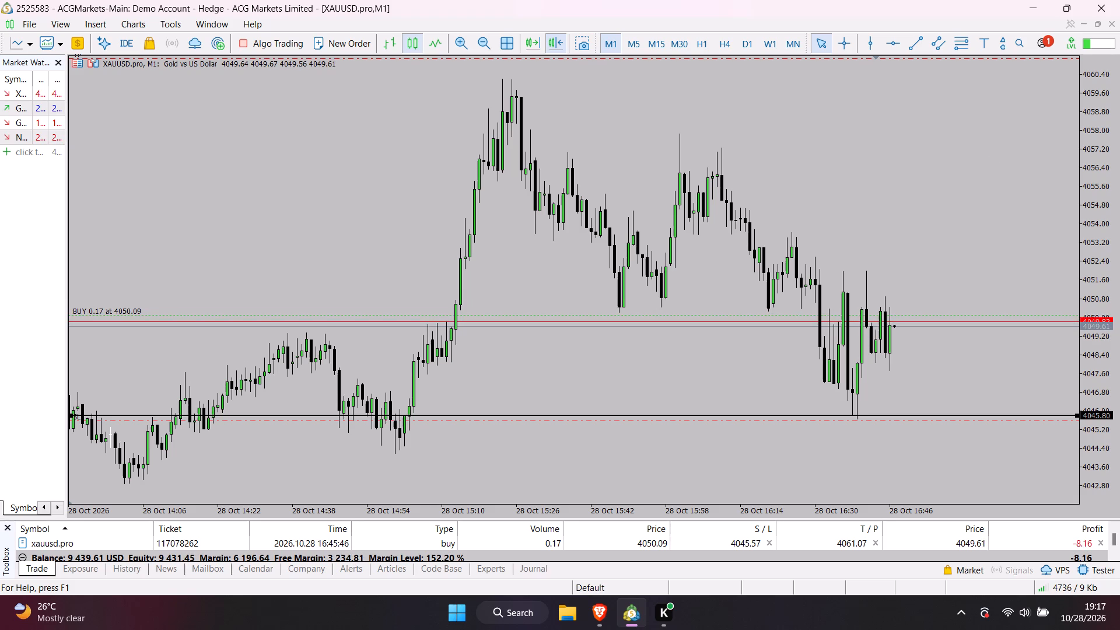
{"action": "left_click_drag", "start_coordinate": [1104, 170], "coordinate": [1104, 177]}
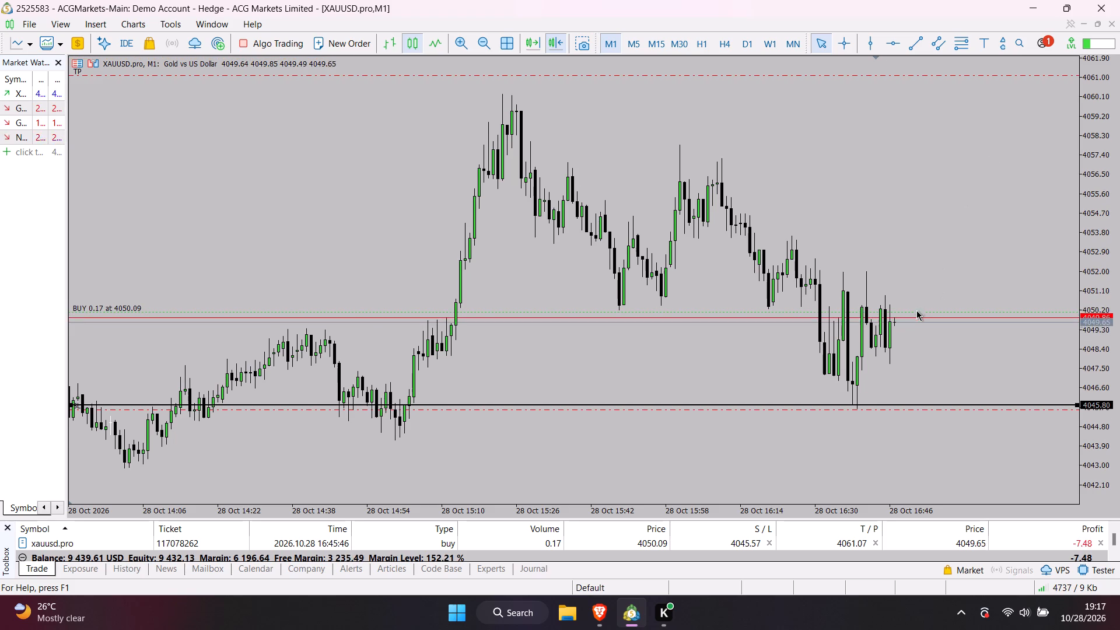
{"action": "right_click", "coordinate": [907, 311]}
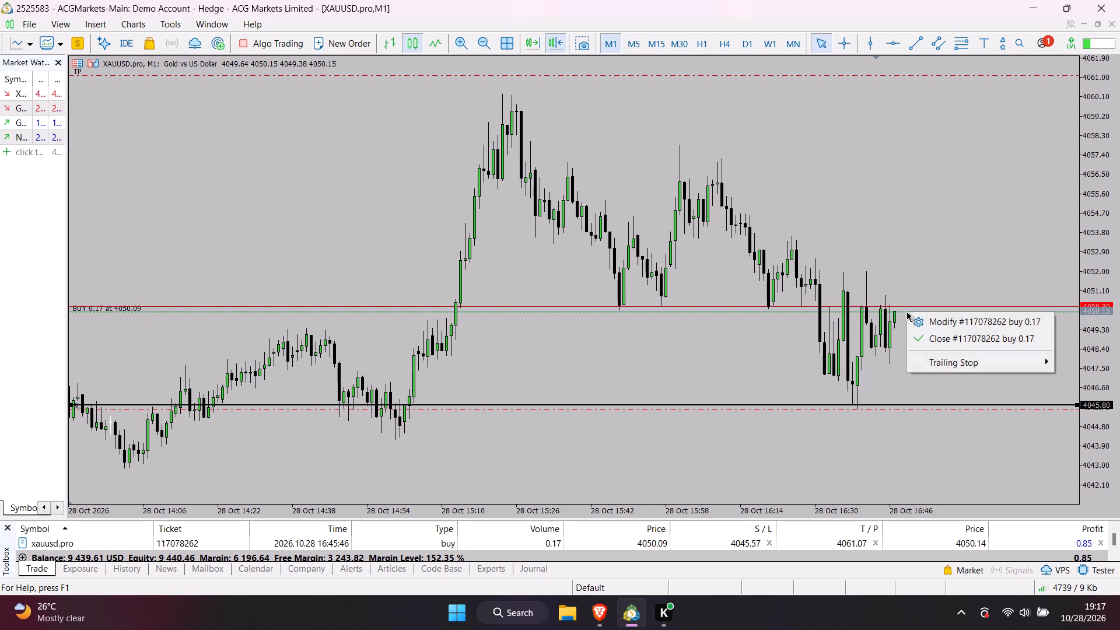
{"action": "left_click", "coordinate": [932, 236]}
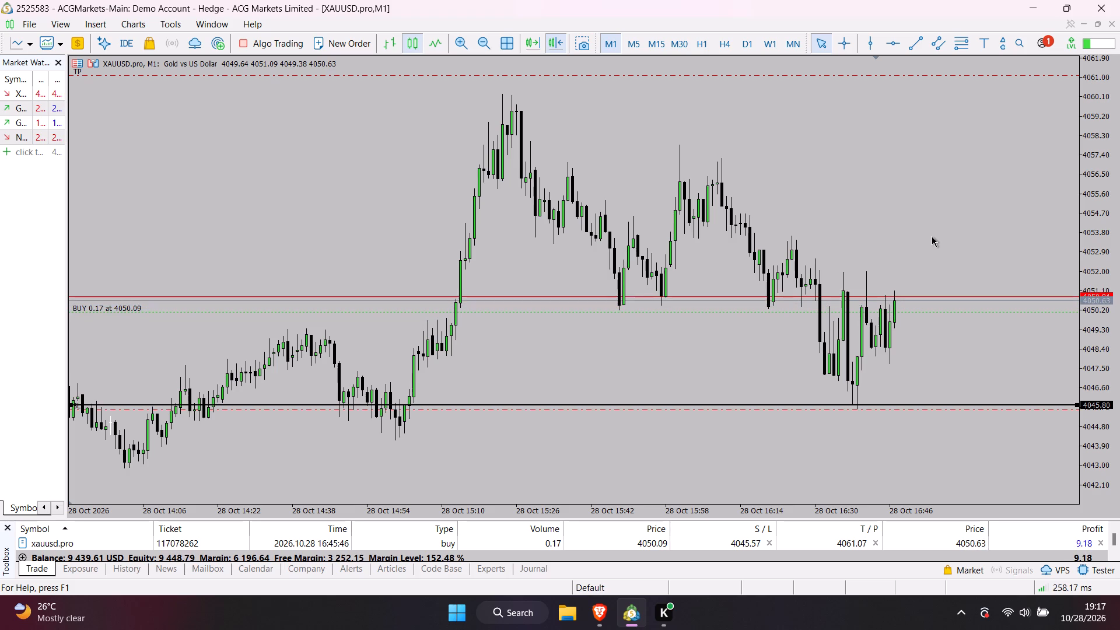
Switch to TradingView and draw an XAUUSD long position at about 4050.15 with its stop at about 4045.62, below the latest low.
{"action": "left_click", "coordinate": [1032, 6]}
{"action": "scroll", "coordinate": [775, 378], "scroll_direction": "down", "scroll_amount": 1}
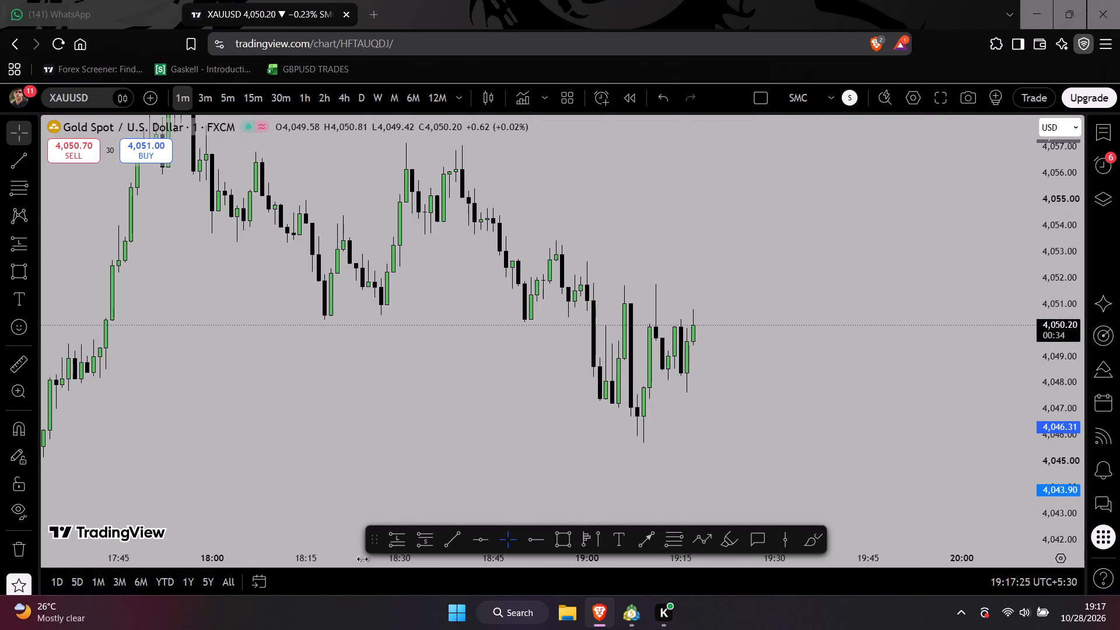
{"action": "left_click", "coordinate": [398, 540]}
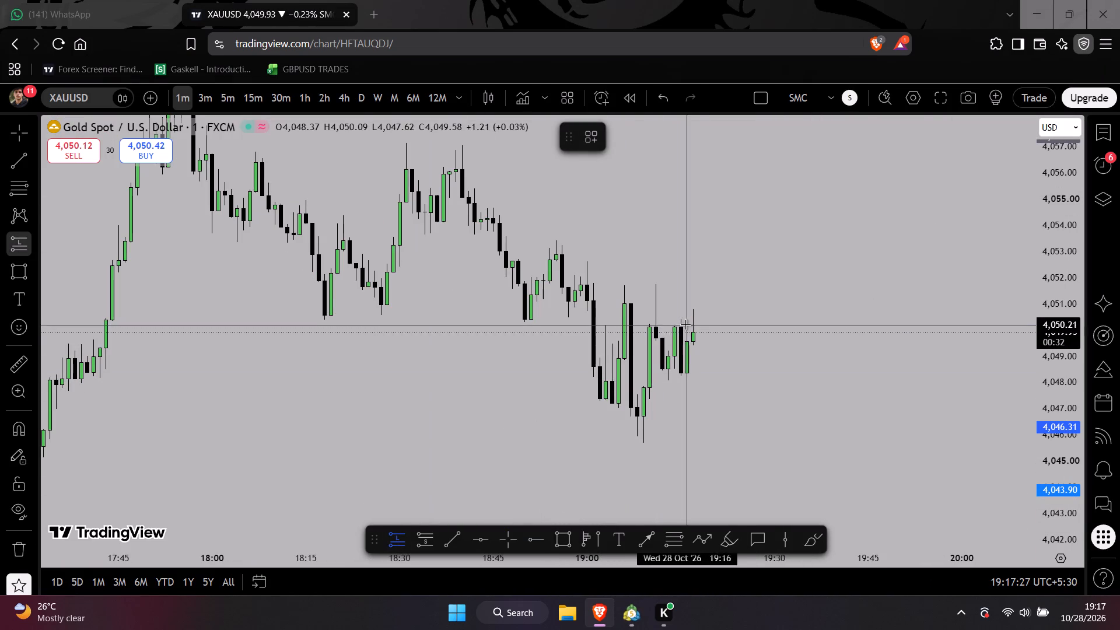
{"action": "left_click", "coordinate": [682, 326]}
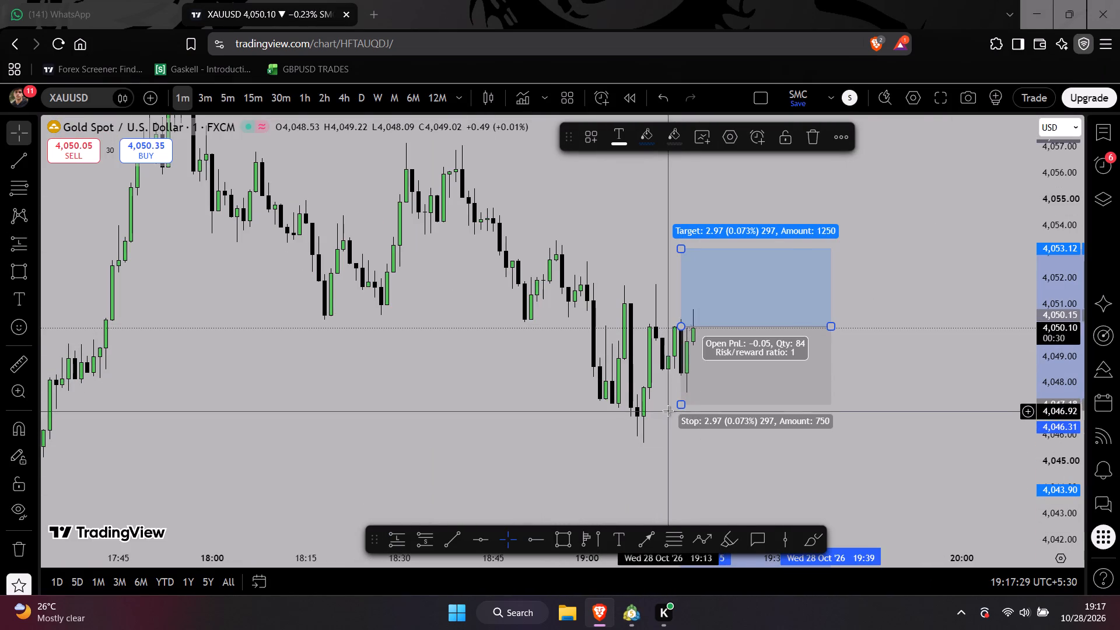
{"action": "left_click_drag", "start_coordinate": [681, 404], "coordinate": [719, 445]}
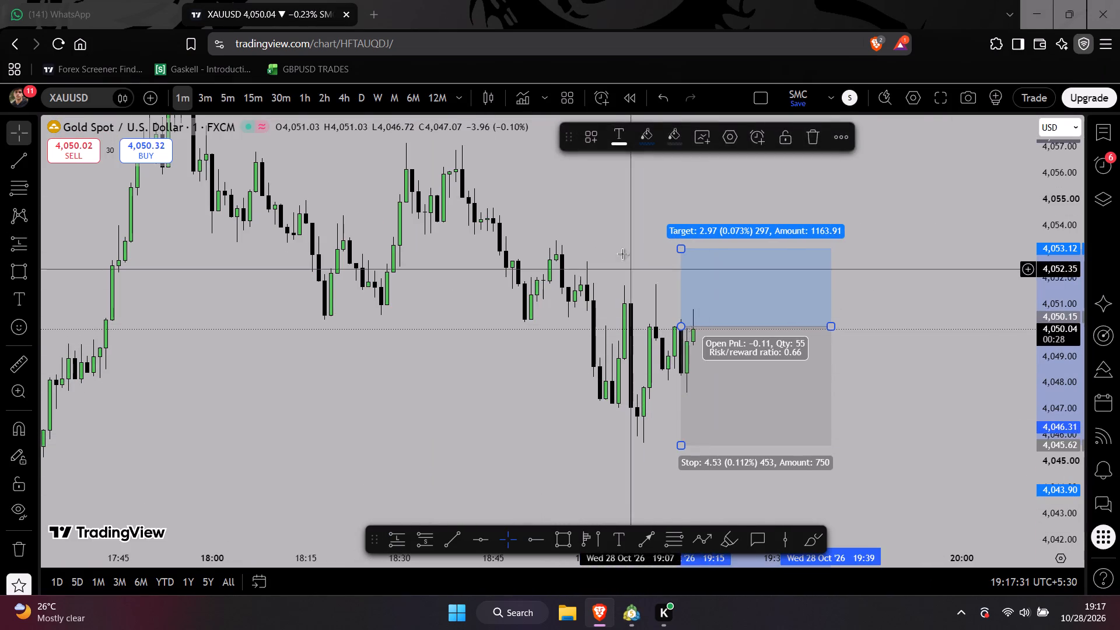
Raise the long position's target to about 4061.08, above the highest recent peak.
{"action": "left_click_drag", "start_coordinate": [615, 242], "coordinate": [653, 312]}
{"action": "scroll", "coordinate": [663, 314], "scroll_direction": "down", "scroll_amount": 3}
{"action": "left_click_drag", "start_coordinate": [798, 312], "coordinate": [783, 132]}
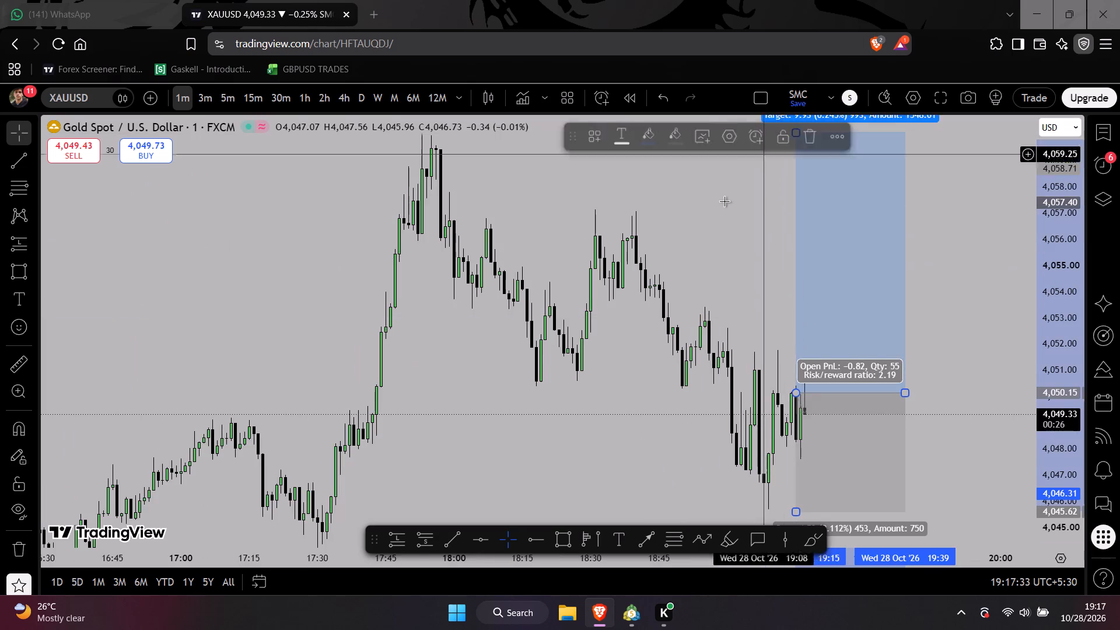
{"action": "left_click_drag", "start_coordinate": [723, 203], "coordinate": [754, 327]}
{"action": "scroll", "coordinate": [748, 304], "scroll_direction": "down", "scroll_amount": 3}
{"action": "left_click_drag", "start_coordinate": [1060, 233], "coordinate": [1059, 289]}
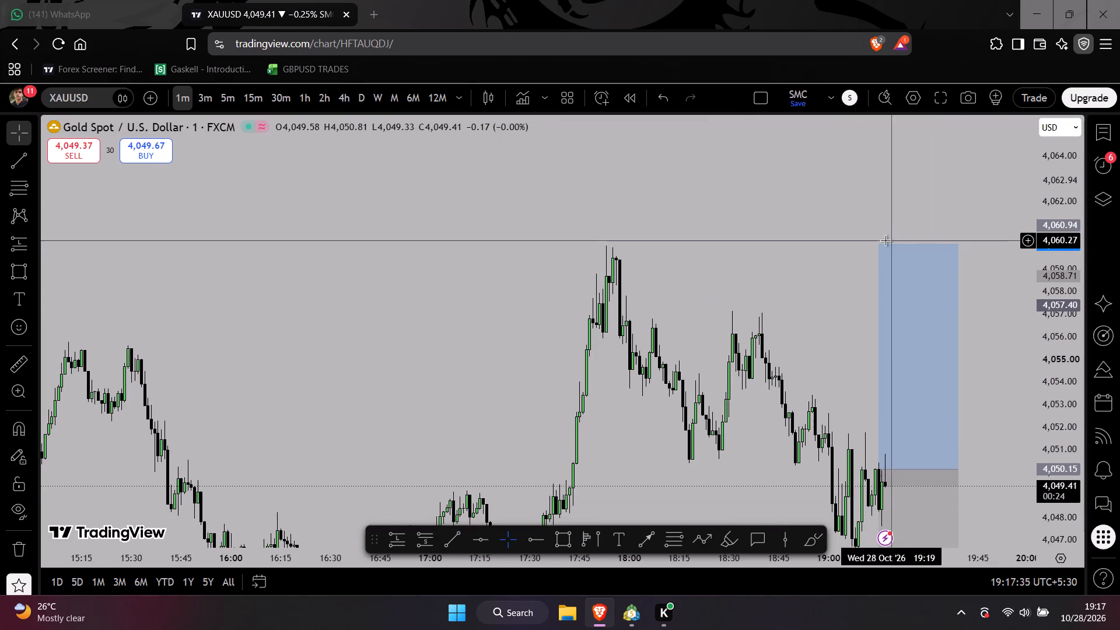
{"action": "left_click_drag", "start_coordinate": [878, 243], "coordinate": [849, 225]}
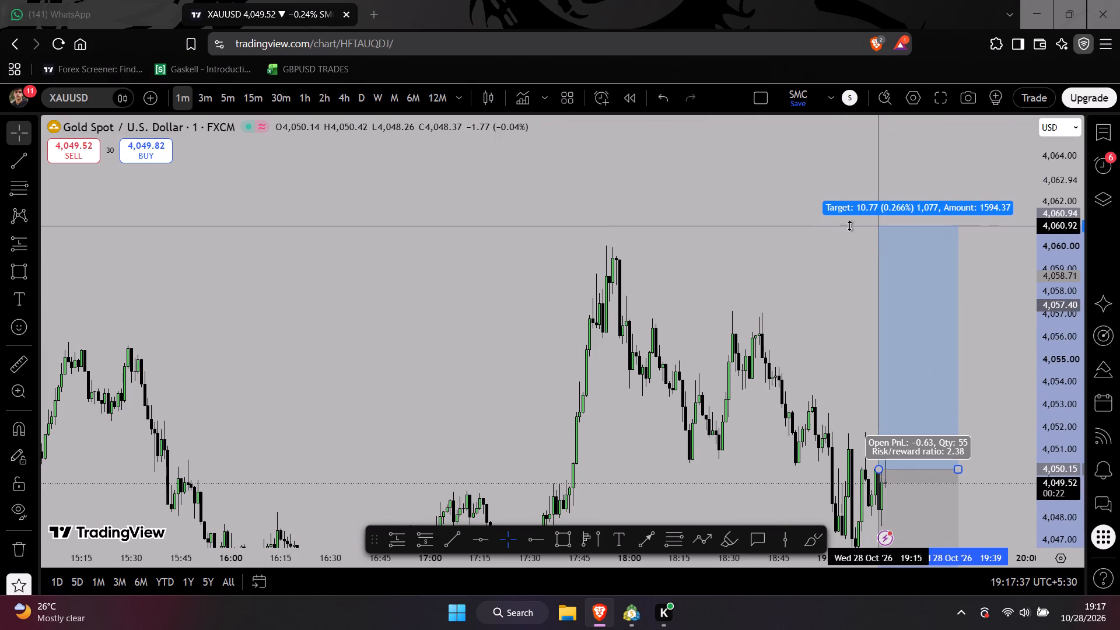
{"action": "left_click_drag", "start_coordinate": [849, 225], "coordinate": [850, 222]}
Examine the XAUUSD 1-minute swings and current candles against the long position's entry, stop and target.
{"action": "left_click_drag", "start_coordinate": [835, 293], "coordinate": [830, 250]}
{"action": "scroll", "coordinate": [975, 305], "scroll_direction": "down", "scroll_amount": 1}
{"action": "left_click_drag", "start_coordinate": [1057, 262], "coordinate": [1073, 345]}
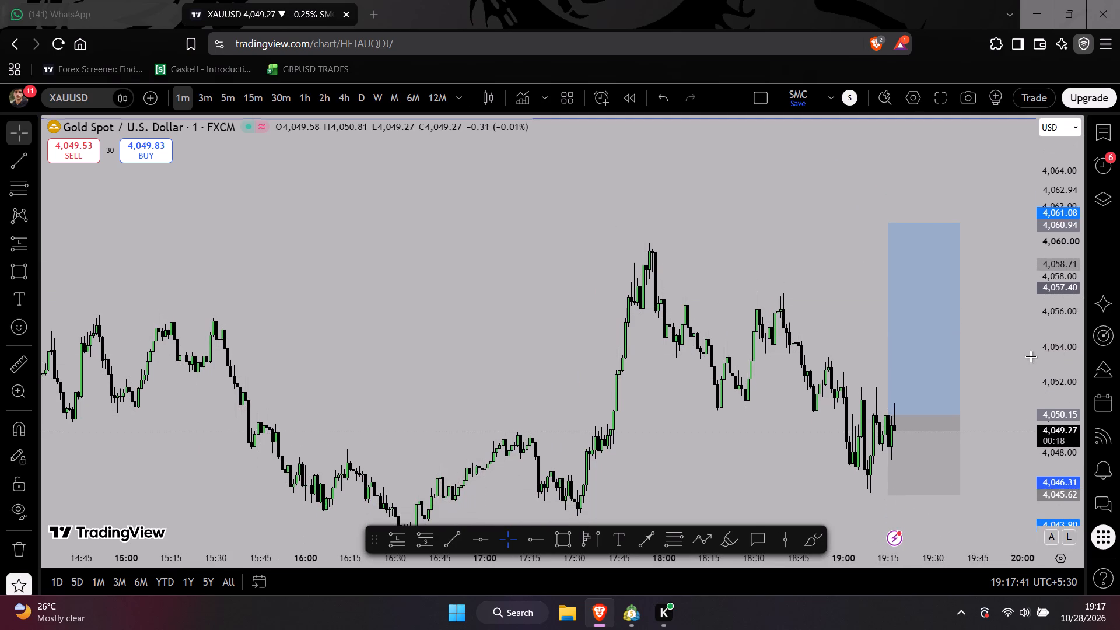
{"action": "left_click_drag", "start_coordinate": [826, 328], "coordinate": [808, 262]}
{"action": "scroll", "coordinate": [917, 397], "scroll_direction": "up", "scroll_amount": 2}
{"action": "scroll", "coordinate": [1065, 386], "scroll_direction": "up", "scroll_amount": 6}
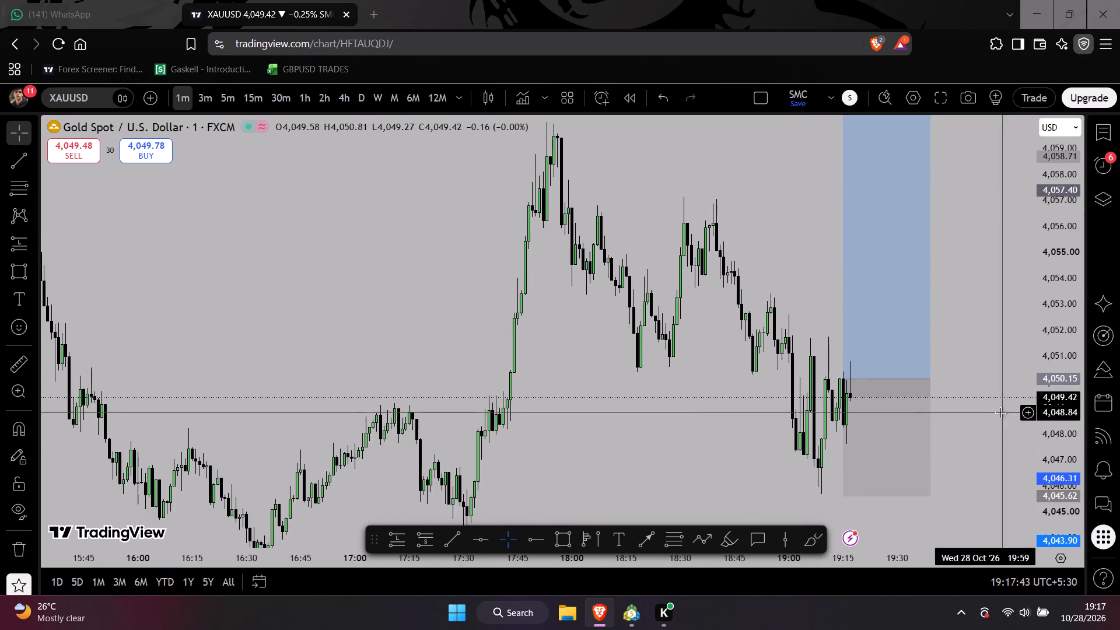
{"action": "scroll", "coordinate": [1000, 412], "scroll_direction": "up", "scroll_amount": 2}
{"action": "left_click_drag", "start_coordinate": [957, 436], "coordinate": [967, 486]}
{"action": "scroll", "coordinate": [954, 384], "scroll_direction": "down", "scroll_amount": 4}
{"action": "left_click_drag", "start_coordinate": [1046, 286], "coordinate": [1040, 371]}
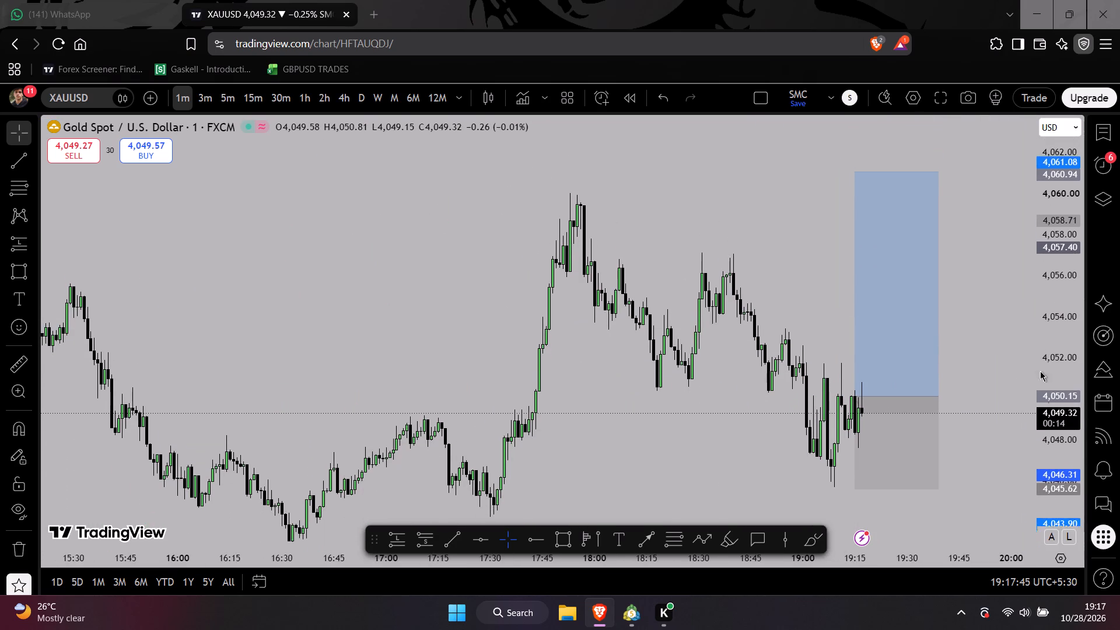
{"action": "left_click_drag", "start_coordinate": [1040, 371], "coordinate": [1042, 369]}
{"action": "left_click_drag", "start_coordinate": [979, 328], "coordinate": [1000, 365]}
{"action": "scroll", "coordinate": [1000, 365], "scroll_direction": "up", "scroll_amount": 2}
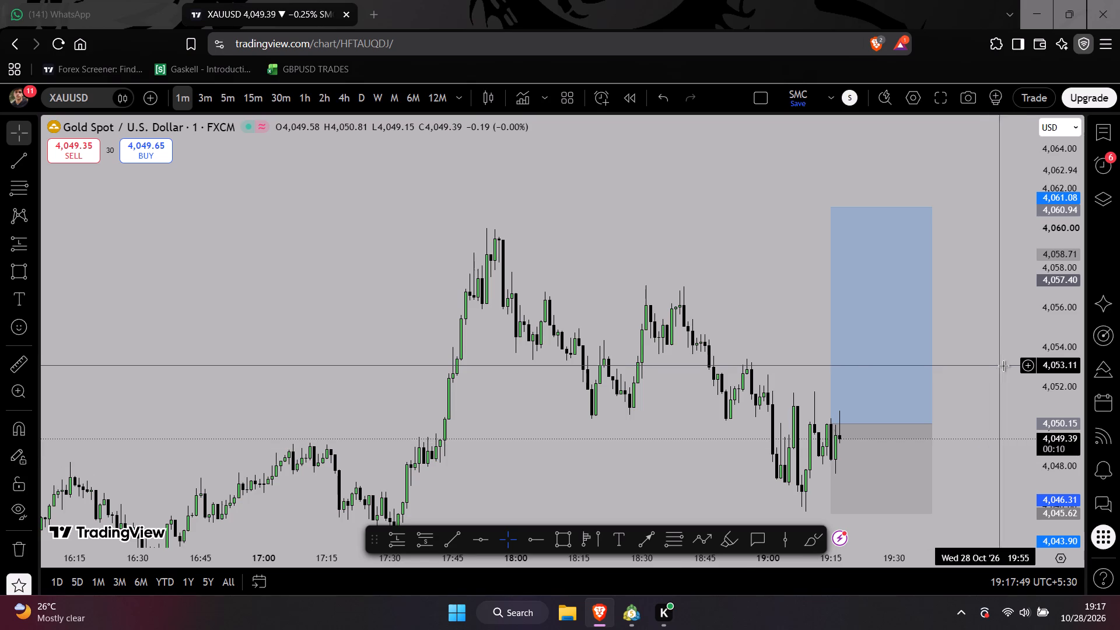
{"action": "scroll", "coordinate": [1007, 366], "scroll_direction": "down", "scroll_amount": 1}
{"action": "scroll", "coordinate": [1002, 367], "scroll_direction": "up", "scroll_amount": 1}
{"action": "scroll", "coordinate": [1051, 374], "scroll_direction": "up", "scroll_amount": 2}
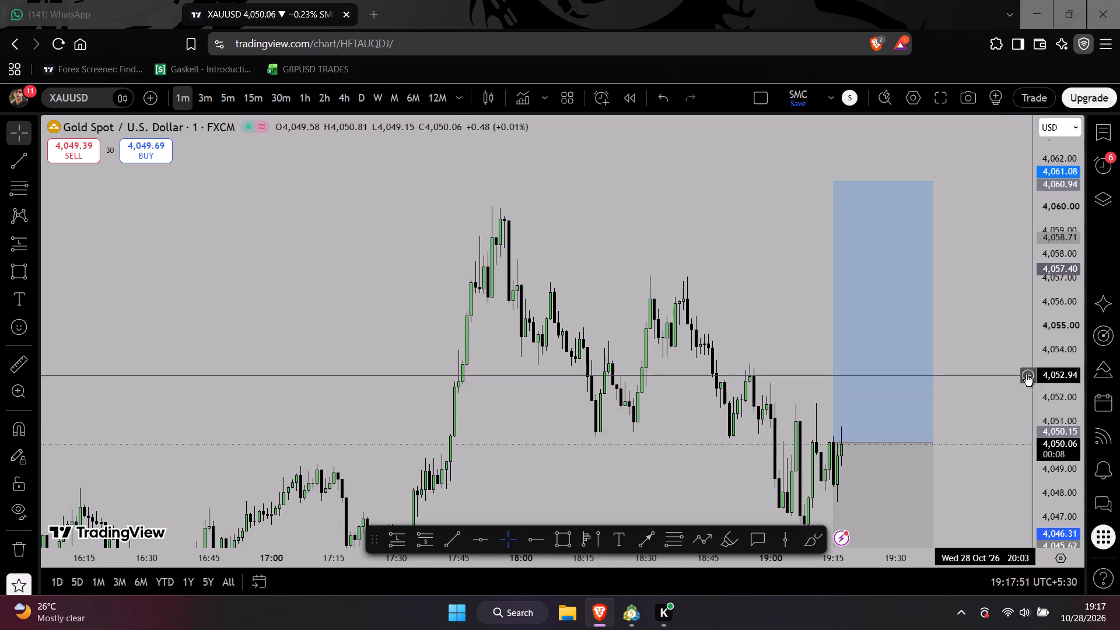
{"action": "left_click_drag", "start_coordinate": [990, 362], "coordinate": [954, 325]}
{"action": "scroll", "coordinate": [960, 352], "scroll_direction": "up", "scroll_amount": 1}
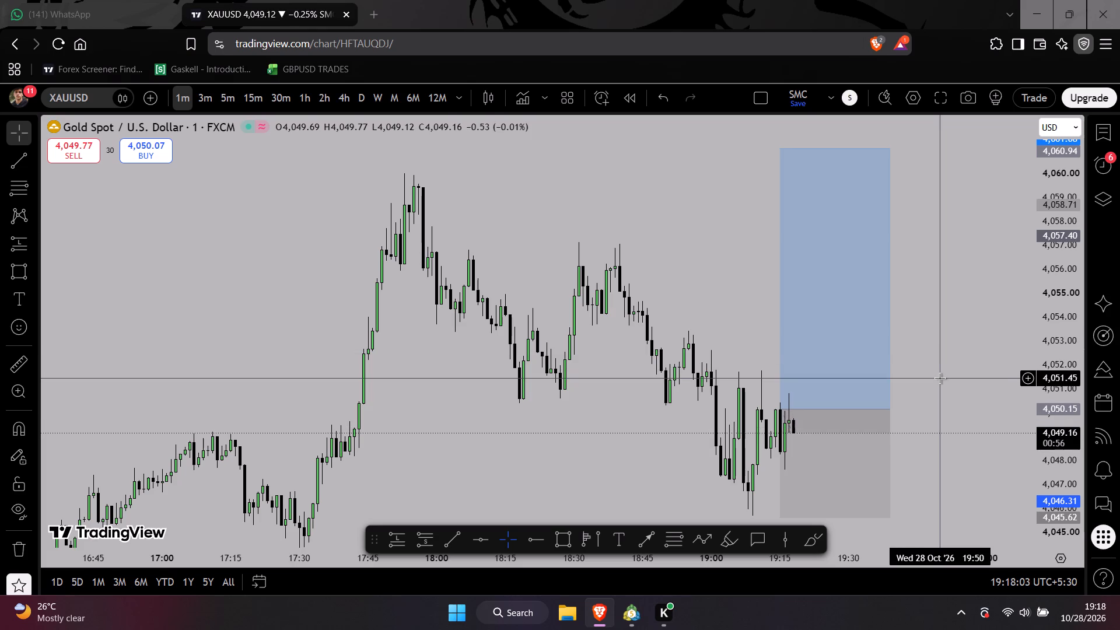
{"action": "scroll", "coordinate": [999, 330], "scroll_direction": "down", "scroll_amount": 2}
{"action": "left_click_drag", "start_coordinate": [1050, 288], "coordinate": [1051, 313]}
{"action": "left_click_drag", "start_coordinate": [994, 328], "coordinate": [993, 334]}
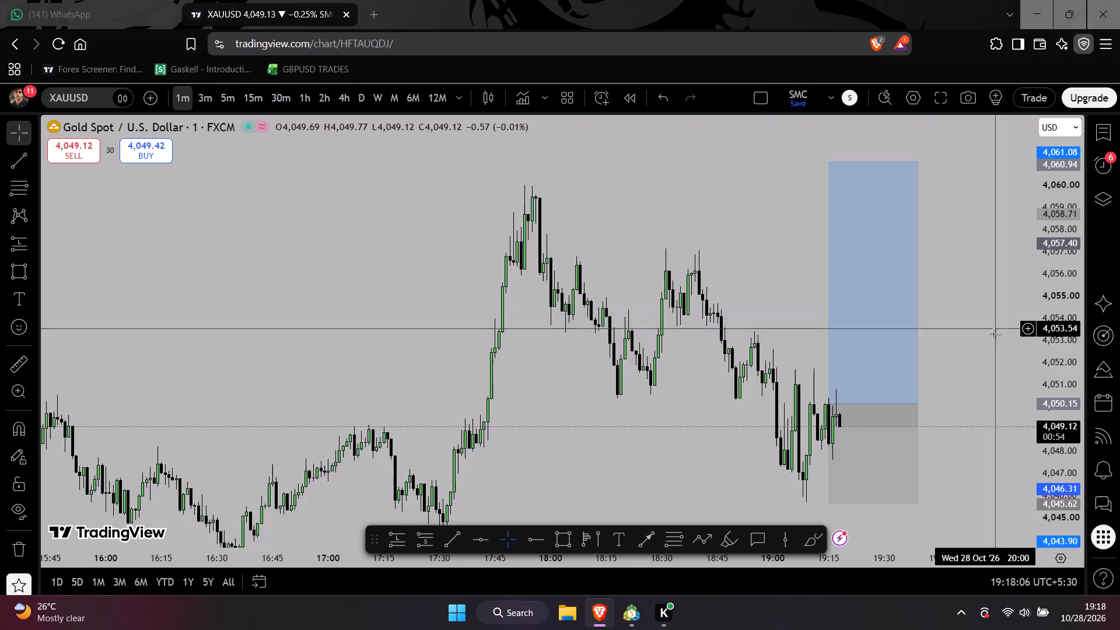
{"action": "left_click_drag", "start_coordinate": [993, 334], "coordinate": [991, 347]}
{"action": "scroll", "coordinate": [991, 349], "scroll_direction": "up", "scroll_amount": 2}
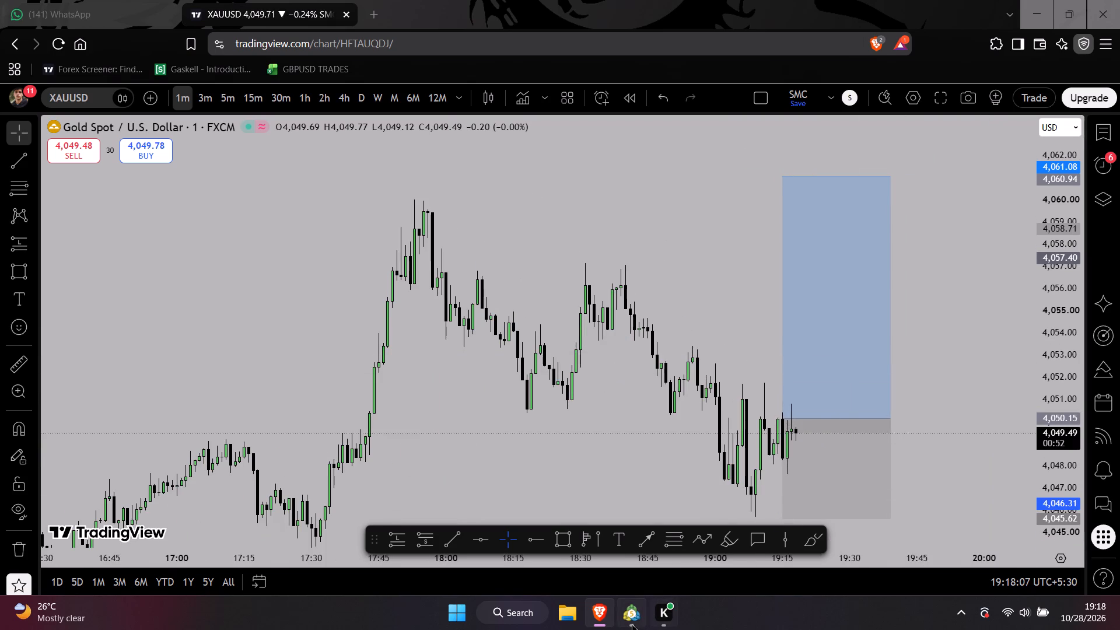
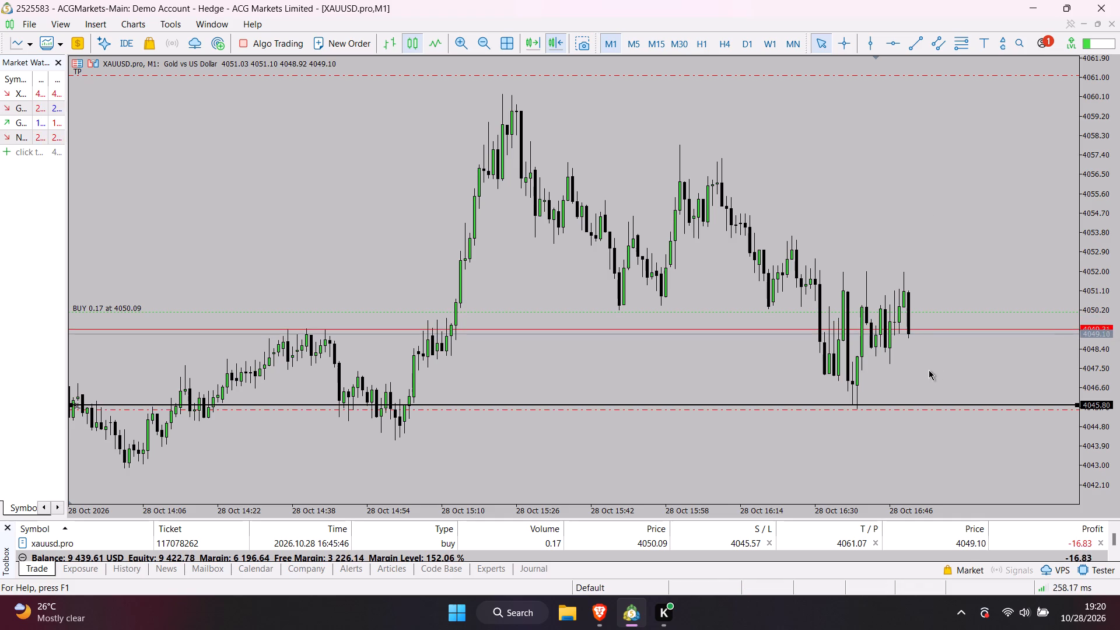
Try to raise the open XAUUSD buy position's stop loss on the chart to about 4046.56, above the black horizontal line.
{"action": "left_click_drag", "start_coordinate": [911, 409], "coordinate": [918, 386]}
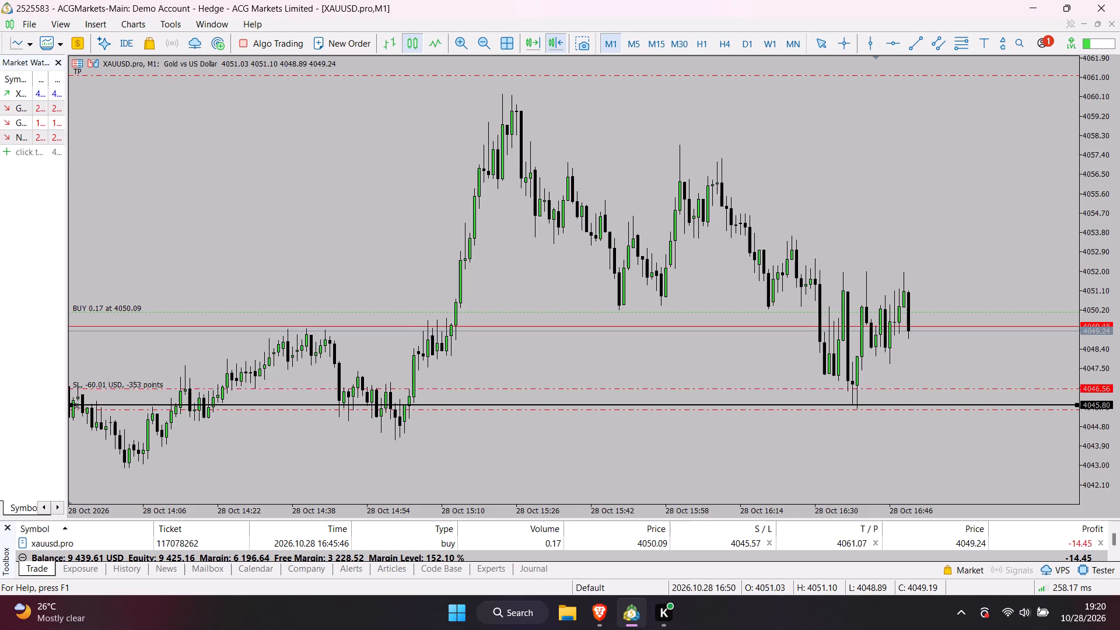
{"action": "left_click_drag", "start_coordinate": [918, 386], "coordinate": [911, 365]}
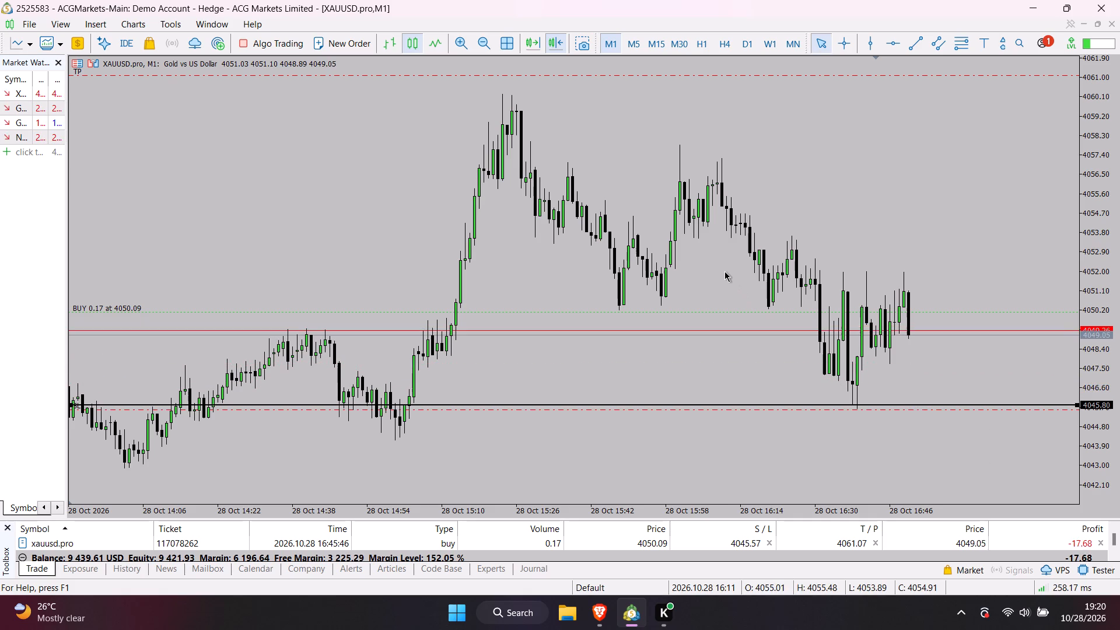
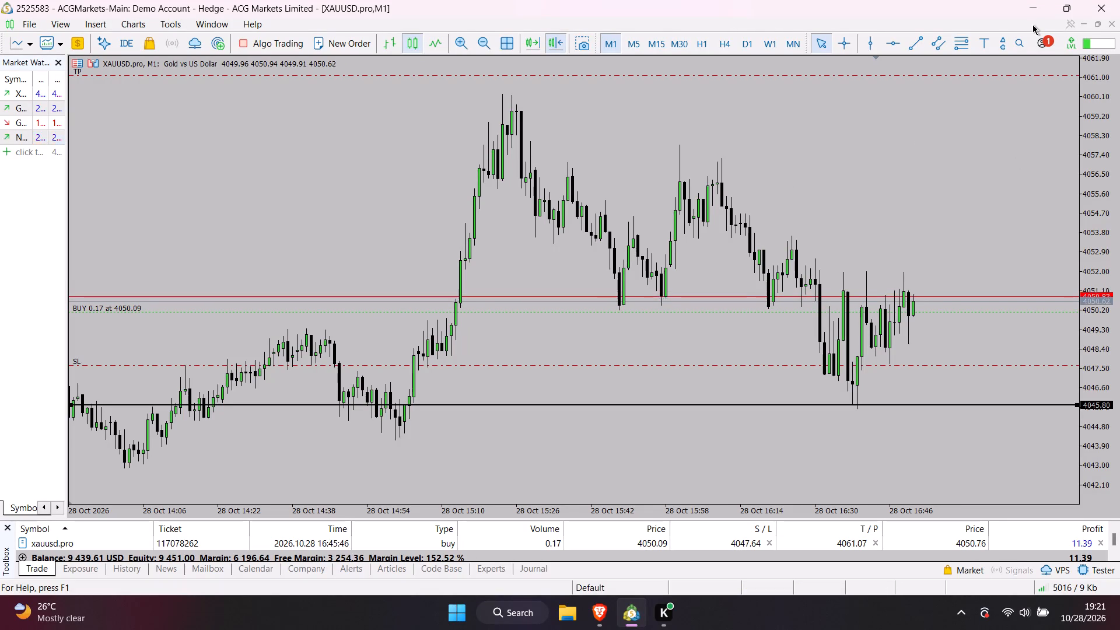
Switch from MetaTrader 5 to the XAUUSD one-minute chart in TradingView to check the trade there.
{"action": "left_click", "coordinate": [1028, 9]}
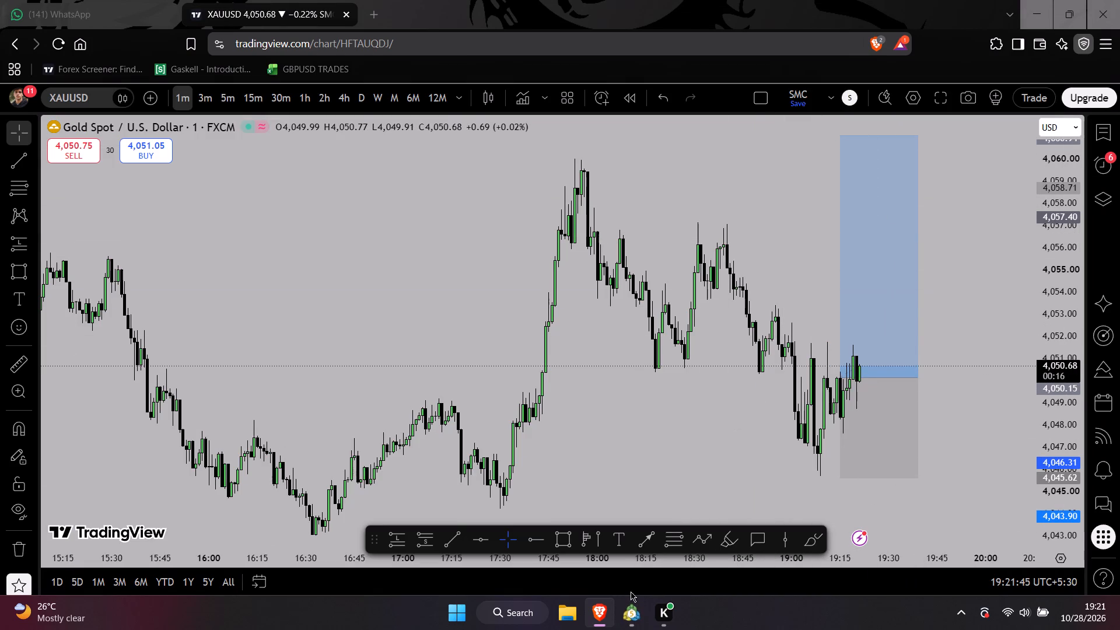
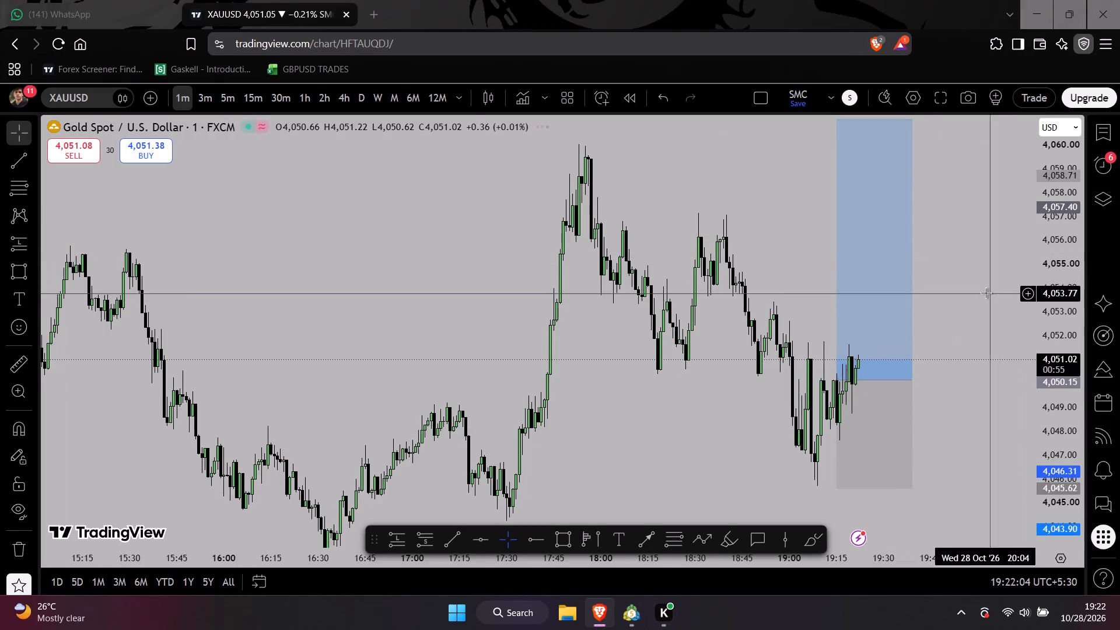
Examine the recent XAUUSD one-minute price action around the long position drawing, and check the open buy in MetaTrader 5.
{"action": "scroll", "coordinate": [985, 292], "scroll_direction": "down", "scroll_amount": 2}
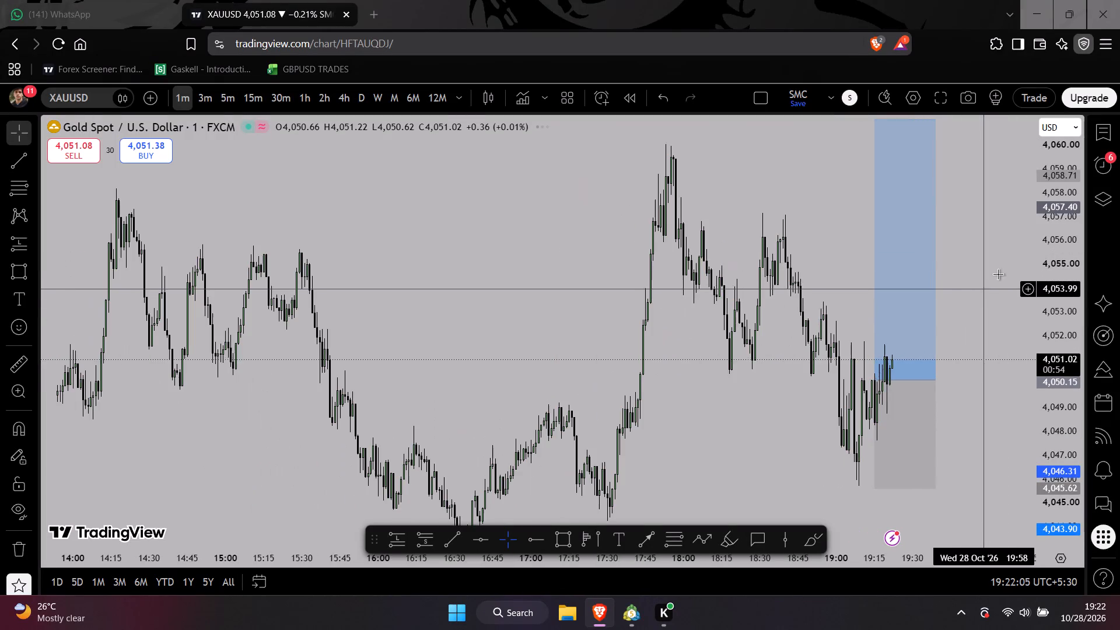
{"action": "left_click_drag", "start_coordinate": [1041, 249], "coordinate": [1029, 309]}
{"action": "left_click_drag", "start_coordinate": [980, 292], "coordinate": [961, 303]}
{"action": "scroll", "coordinate": [950, 306], "scroll_direction": "up", "scroll_amount": 2}
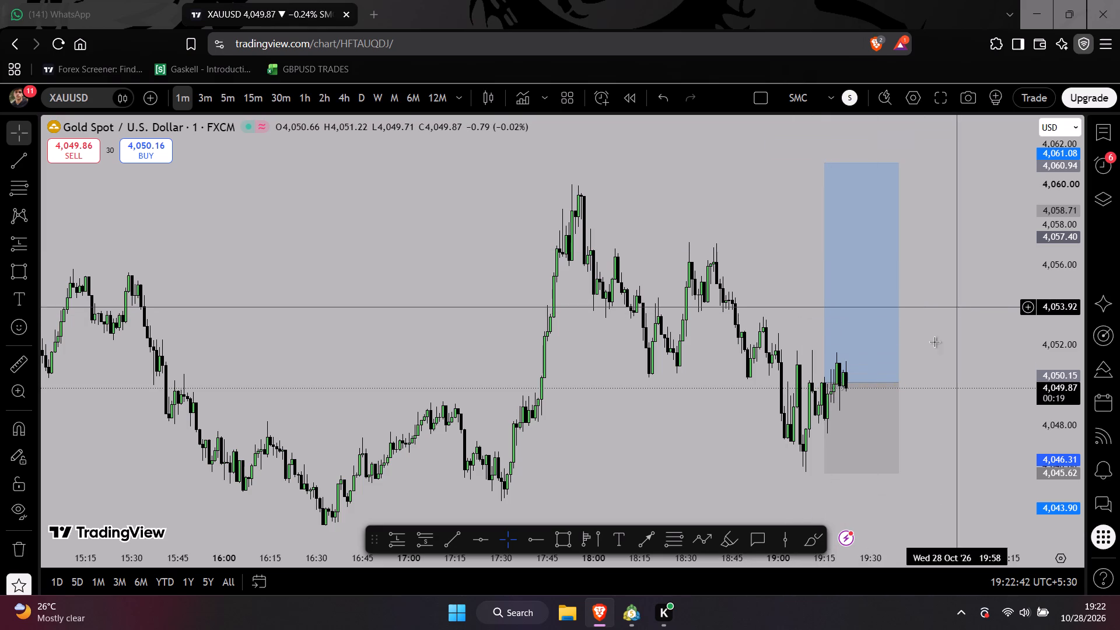
{"action": "left_click", "coordinate": [635, 615]}
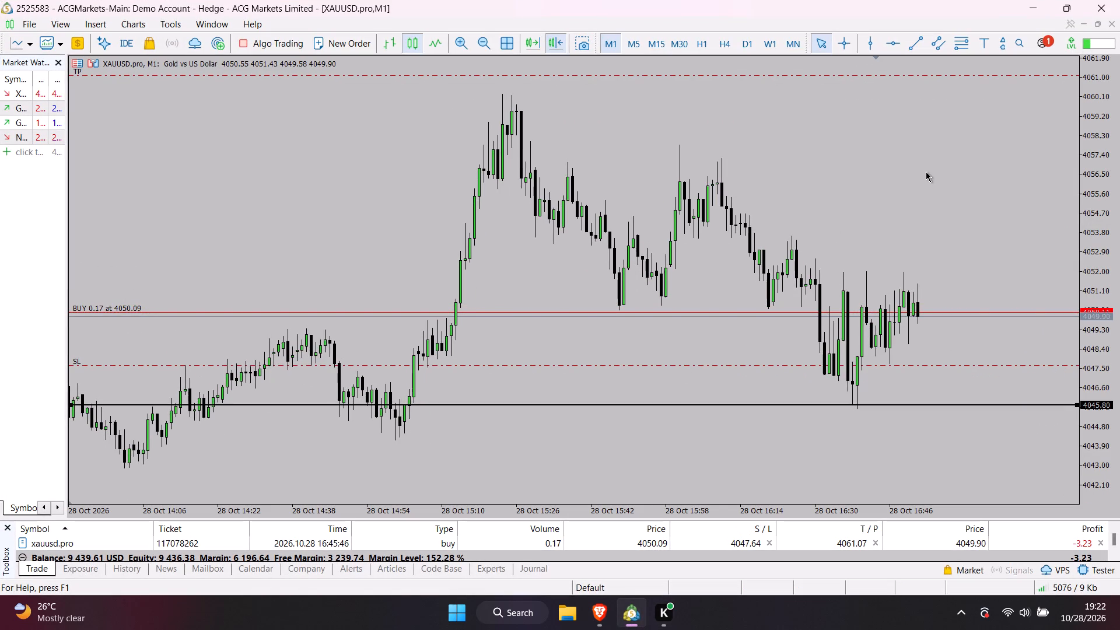
{"action": "left_click", "coordinate": [1034, 2]}
Extend the end of the long position drawing on the XAUUSD one-minute chart to about 19:44.
{"action": "scroll", "coordinate": [942, 215], "scroll_direction": "up", "scroll_amount": 2}
{"action": "left_click_drag", "start_coordinate": [949, 217], "coordinate": [923, 226]}
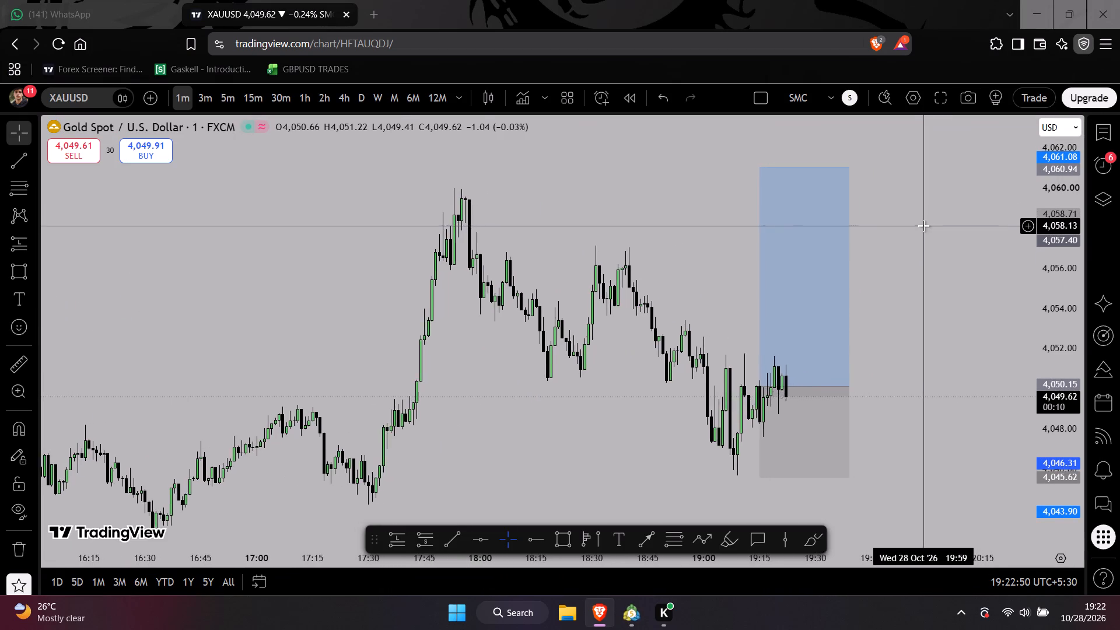
{"action": "scroll", "coordinate": [923, 226], "scroll_direction": "down", "scroll_amount": 1}
{"action": "scroll", "coordinate": [916, 249], "scroll_direction": "up", "scroll_amount": 2}
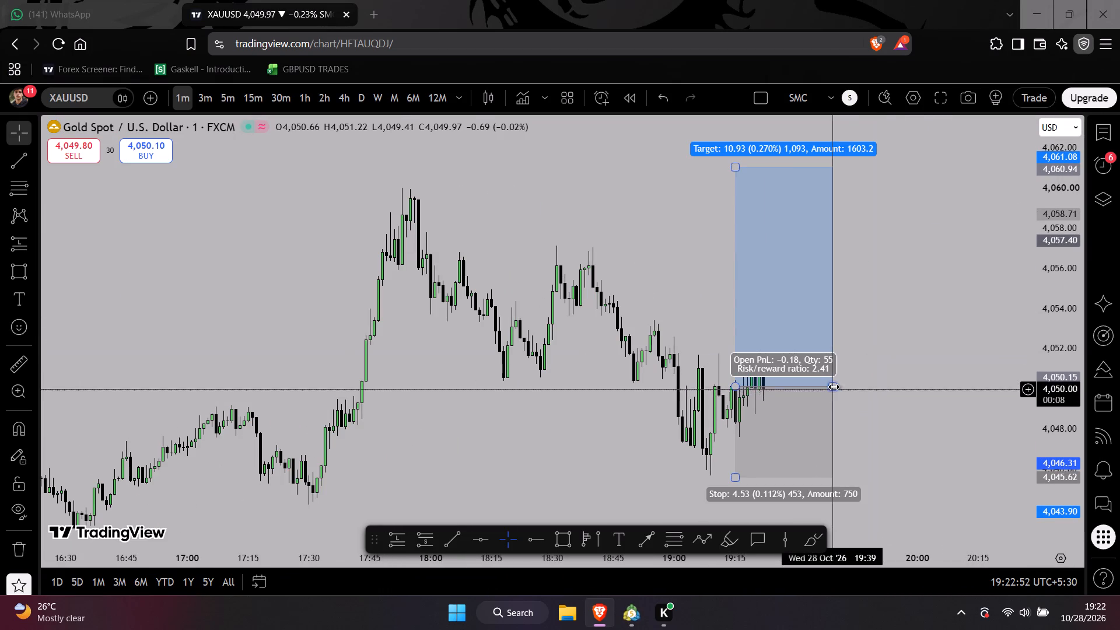
{"action": "left_click_drag", "start_coordinate": [834, 387], "coordinate": [852, 388]}
{"action": "left_click", "coordinate": [895, 325]}
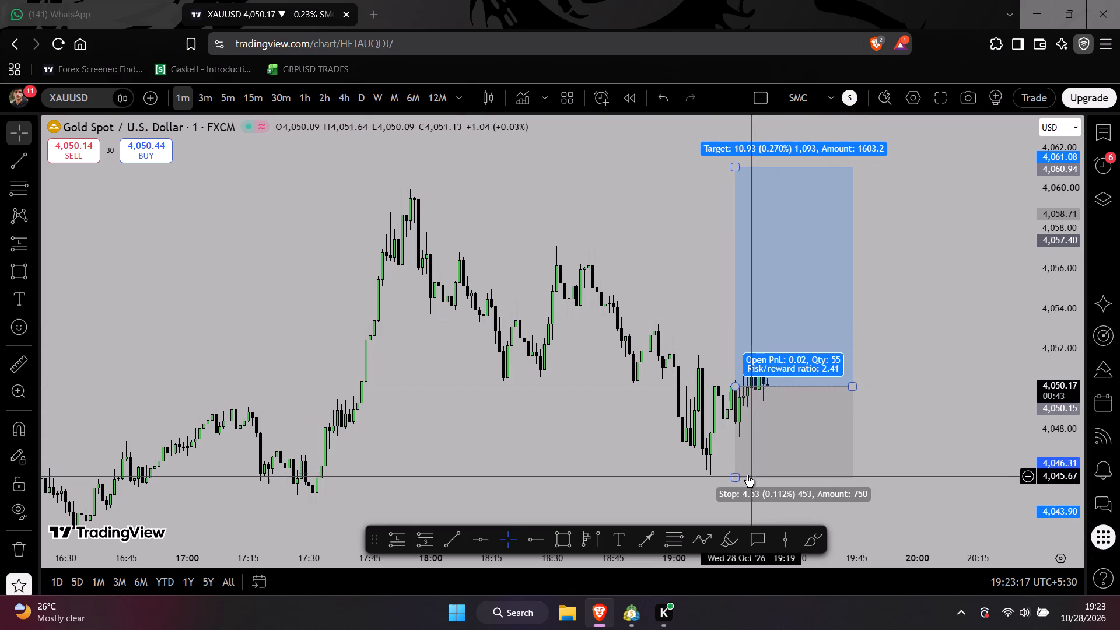
Raise the stop level of the long position drawing to 4,047.53.
{"action": "left_click_drag", "start_coordinate": [731, 478], "coordinate": [789, 439]}
{"action": "left_click", "coordinate": [820, 500]}
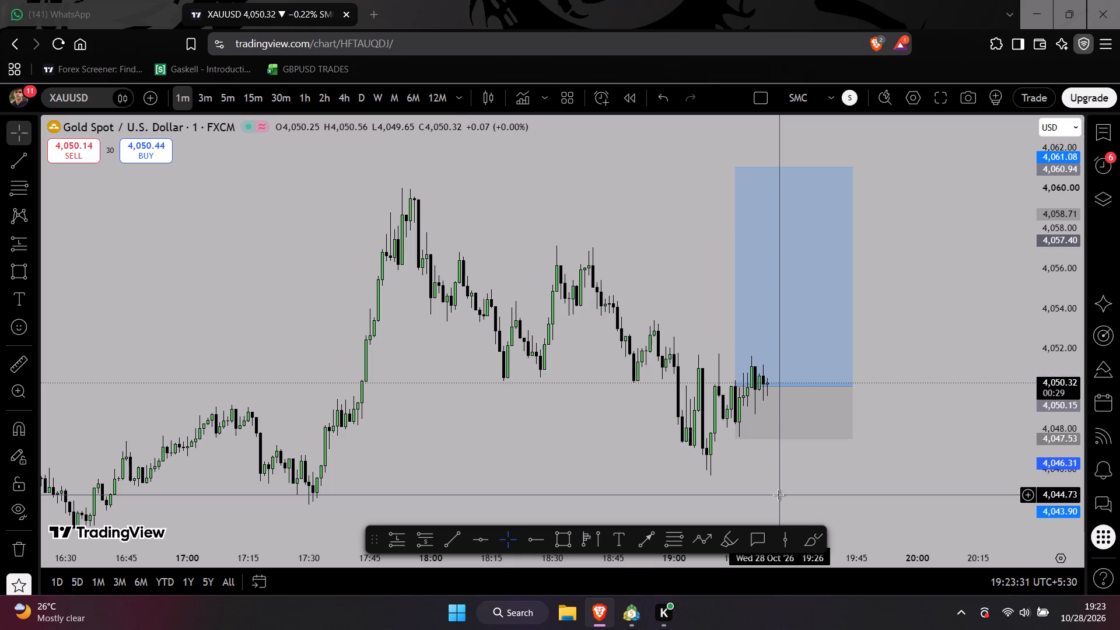
Check the open XAUUSD buy in MetaTrader 5, and examine price against the drawn entry and stop on TradingView's one-minute chart.
{"action": "left_click", "coordinate": [632, 614]}
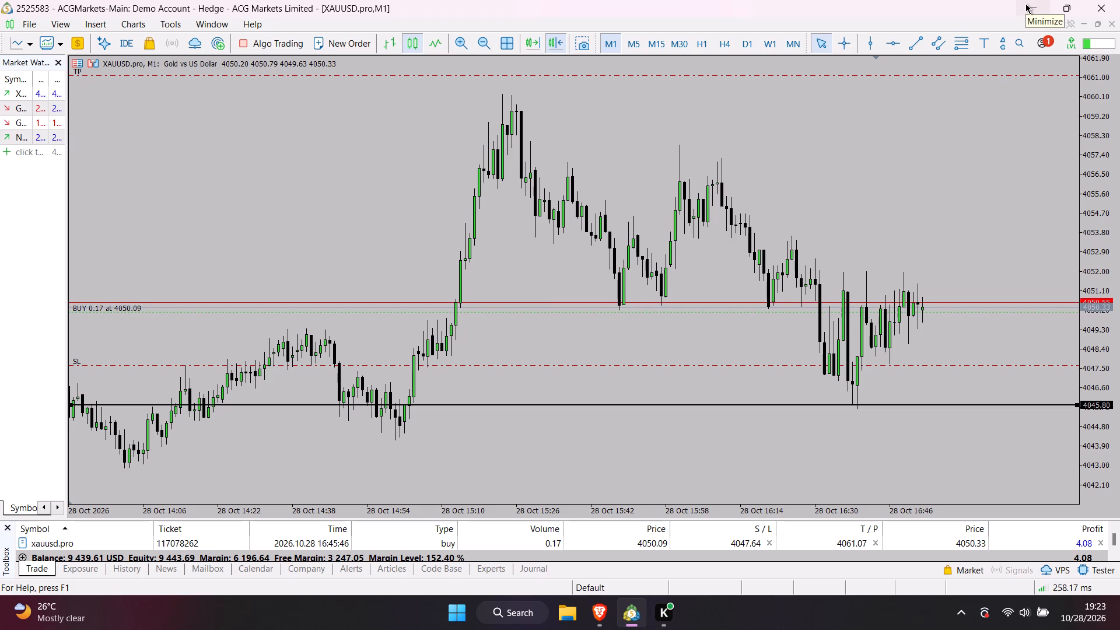
{"action": "scroll", "coordinate": [919, 268], "scroll_direction": "down", "scroll_amount": 2}
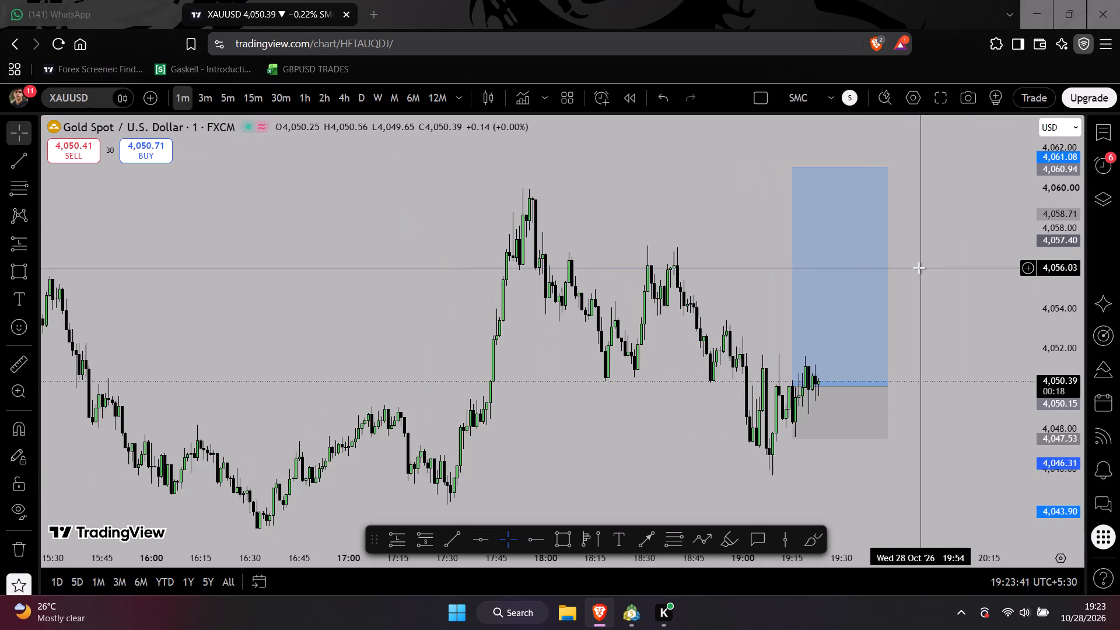
{"action": "left_click_drag", "start_coordinate": [940, 244], "coordinate": [951, 280]}
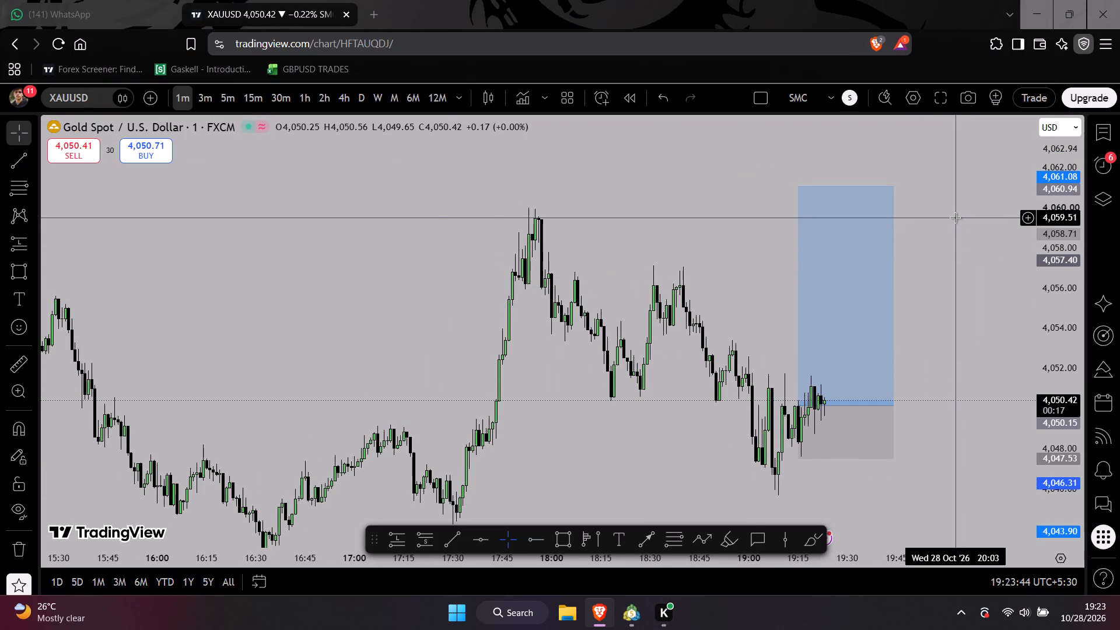
{"action": "scroll", "coordinate": [955, 218], "scroll_direction": "up", "scroll_amount": 2}
{"action": "scroll", "coordinate": [955, 218], "scroll_direction": "down", "scroll_amount": 2}
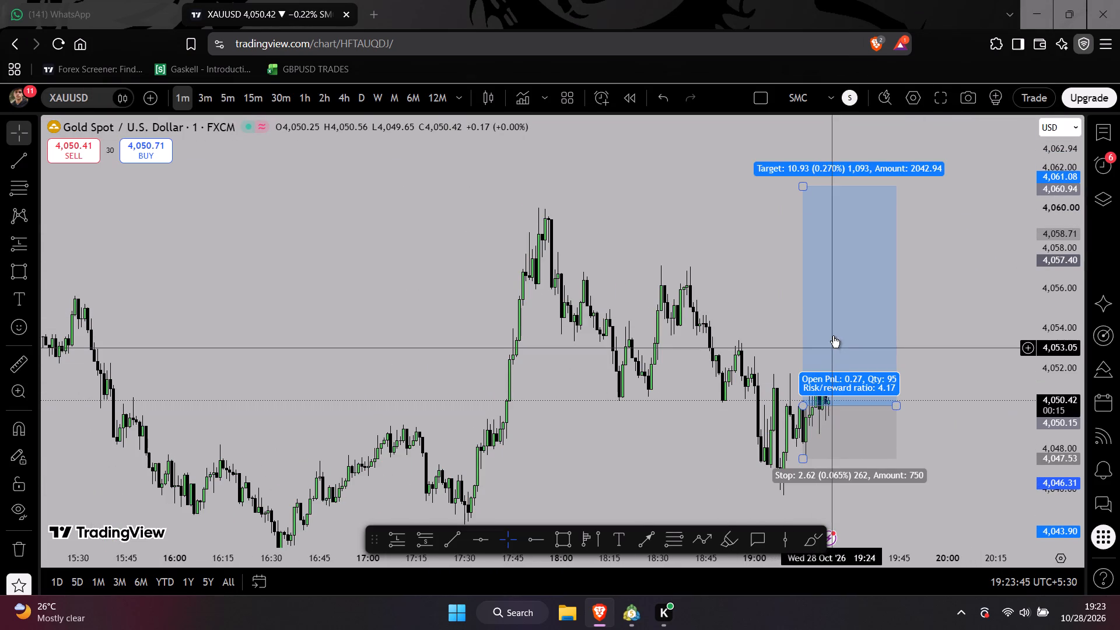
{"action": "scroll", "coordinate": [950, 288], "scroll_direction": "up", "scroll_amount": 2}
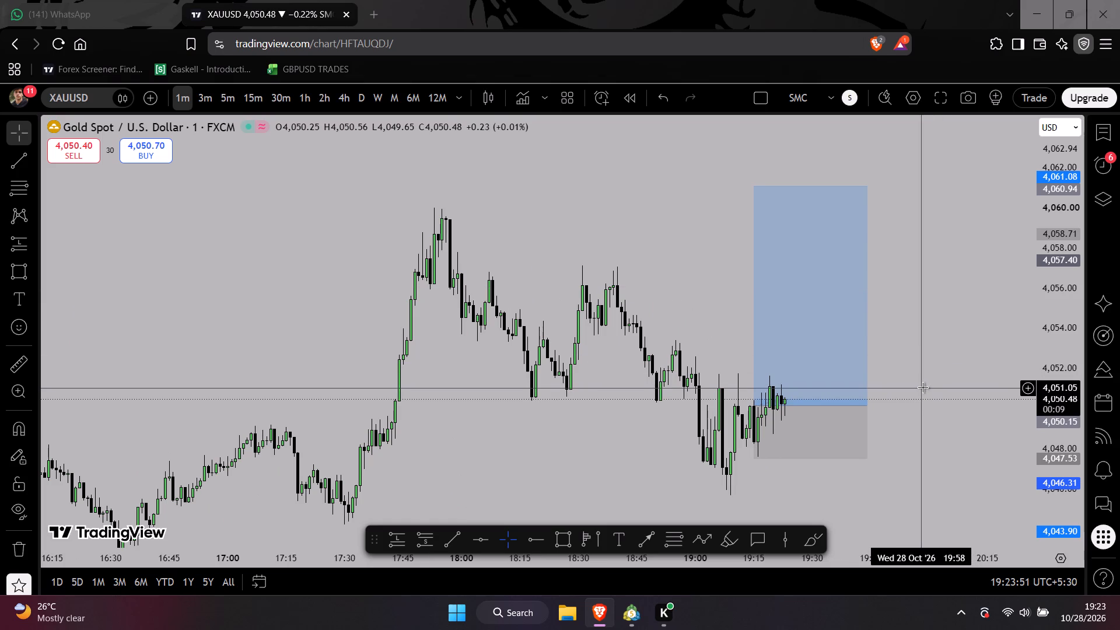
{"action": "scroll", "coordinate": [1054, 301], "scroll_direction": "up", "scroll_amount": 1}
{"action": "left_click_drag", "start_coordinate": [990, 311], "coordinate": [968, 311]}
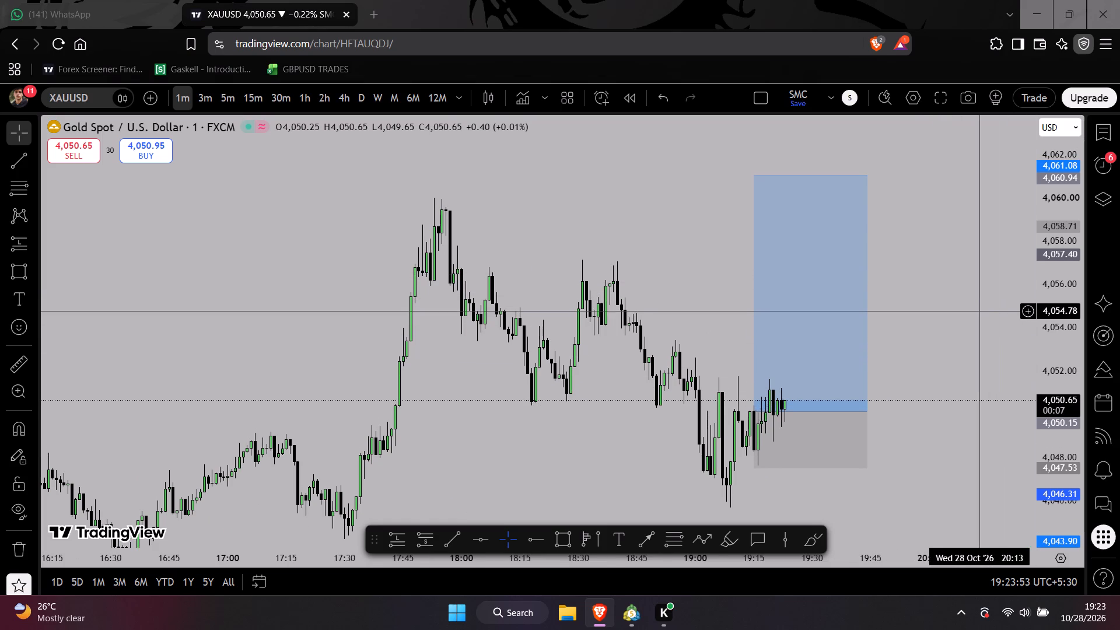
{"action": "left_click_drag", "start_coordinate": [968, 311], "coordinate": [951, 313]}
{"action": "scroll", "coordinate": [947, 313], "scroll_direction": "down", "scroll_amount": 1}
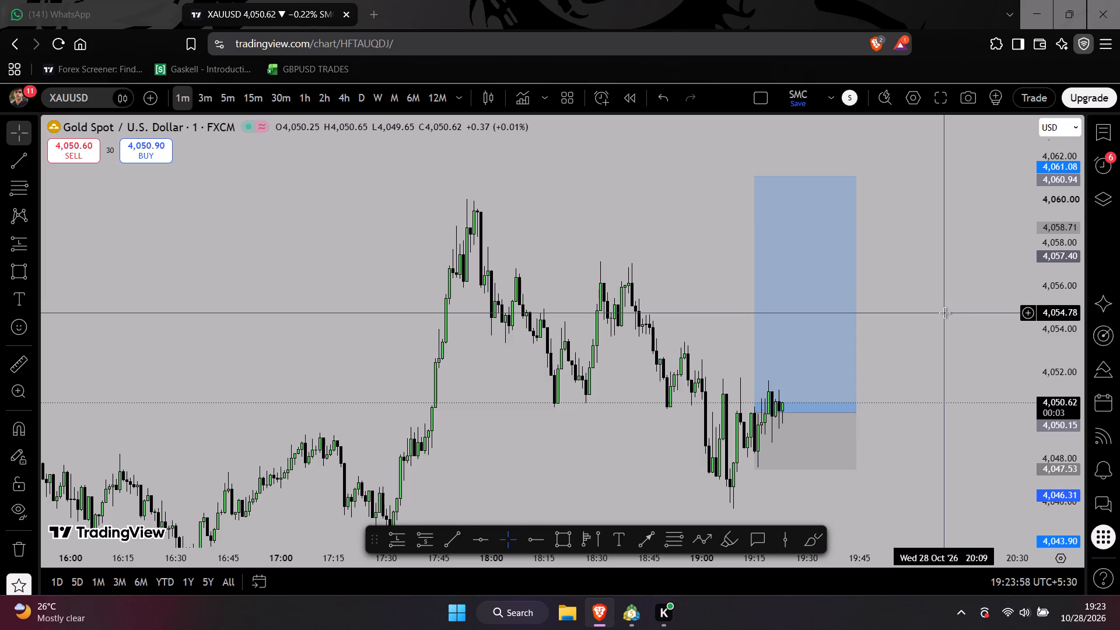
{"action": "left_click_drag", "start_coordinate": [1067, 271], "coordinate": [1059, 299]}
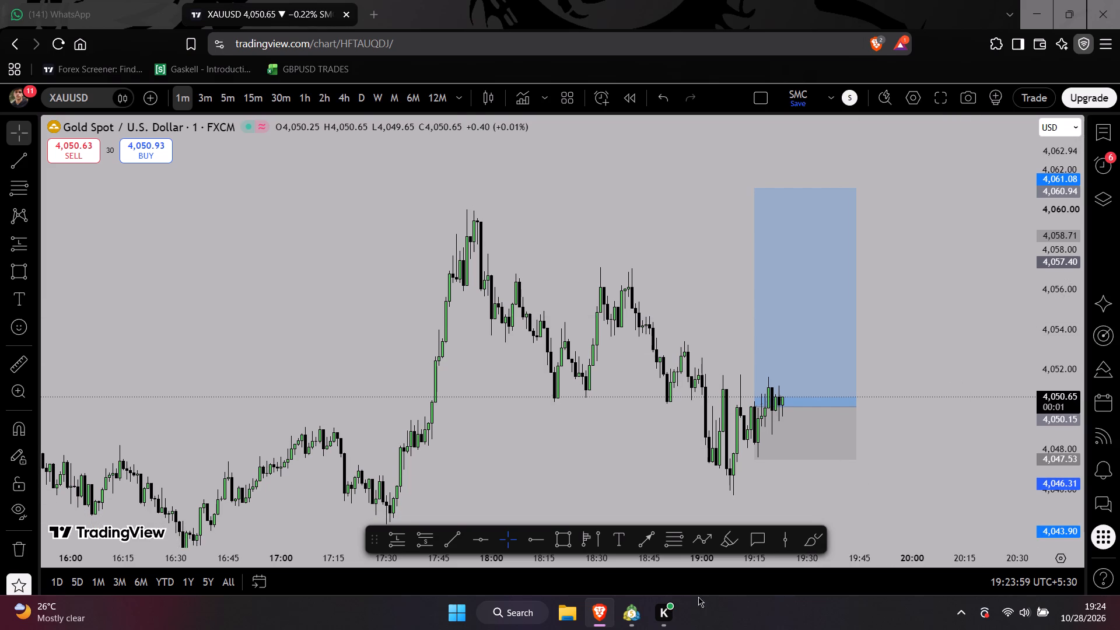
Switch to MetaTrader 5 and examine XAUUSD on the M5 chart against the entry, stop and target levels.
{"action": "left_click", "coordinate": [631, 609]}
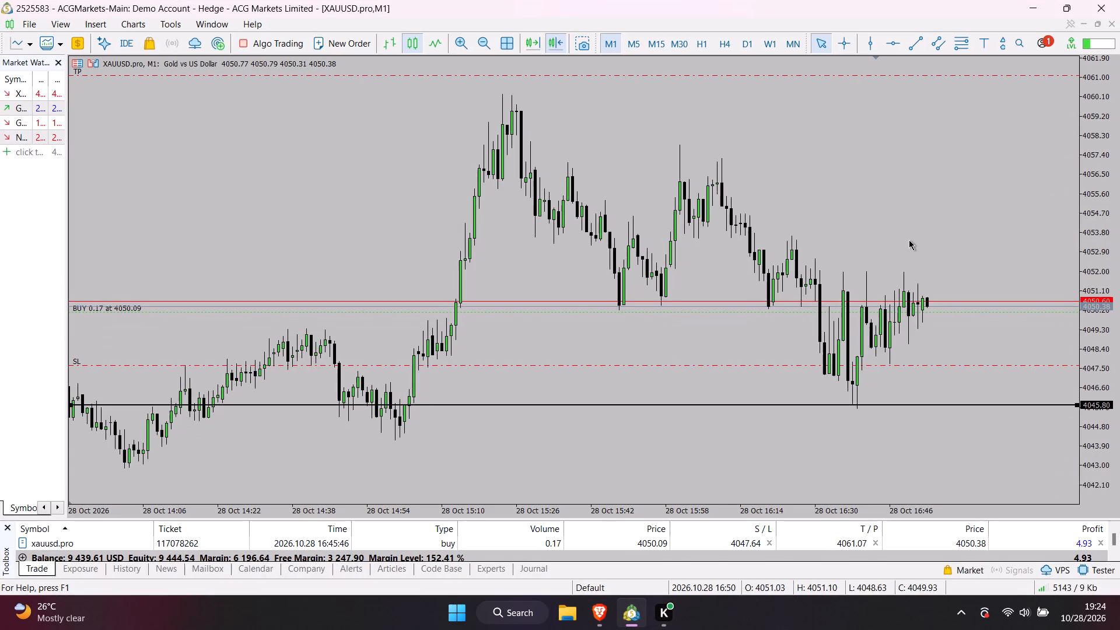
{"action": "scroll", "coordinate": [911, 239], "scroll_direction": "up", "scroll_amount": 2}
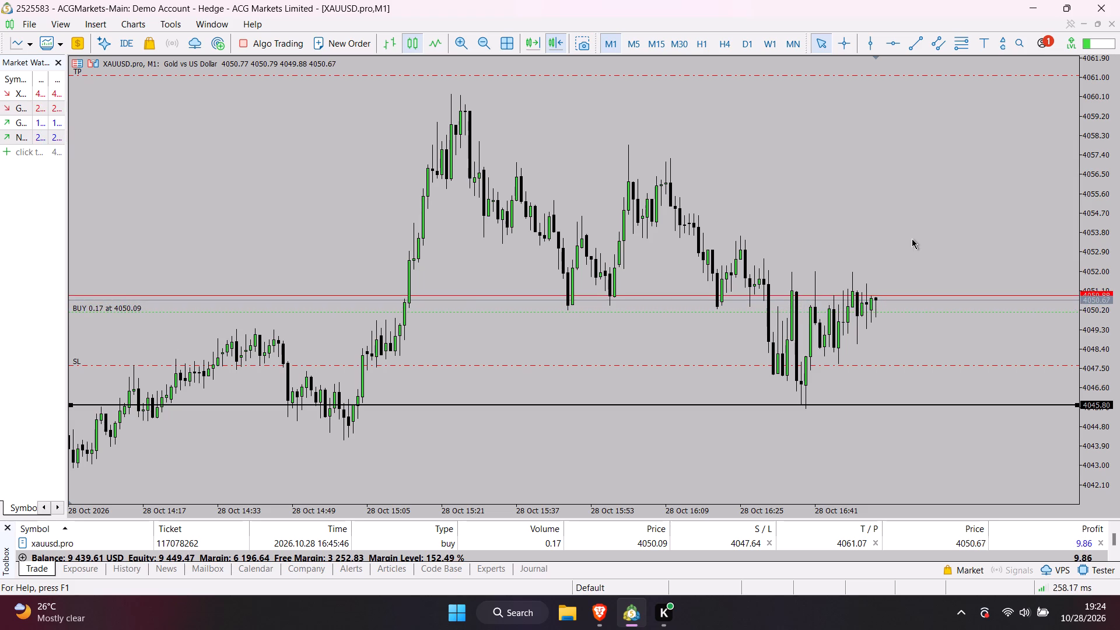
{"action": "left_click", "coordinate": [628, 45]}
{"action": "left_click_drag", "start_coordinate": [517, 161], "coordinate": [1059, 159]}
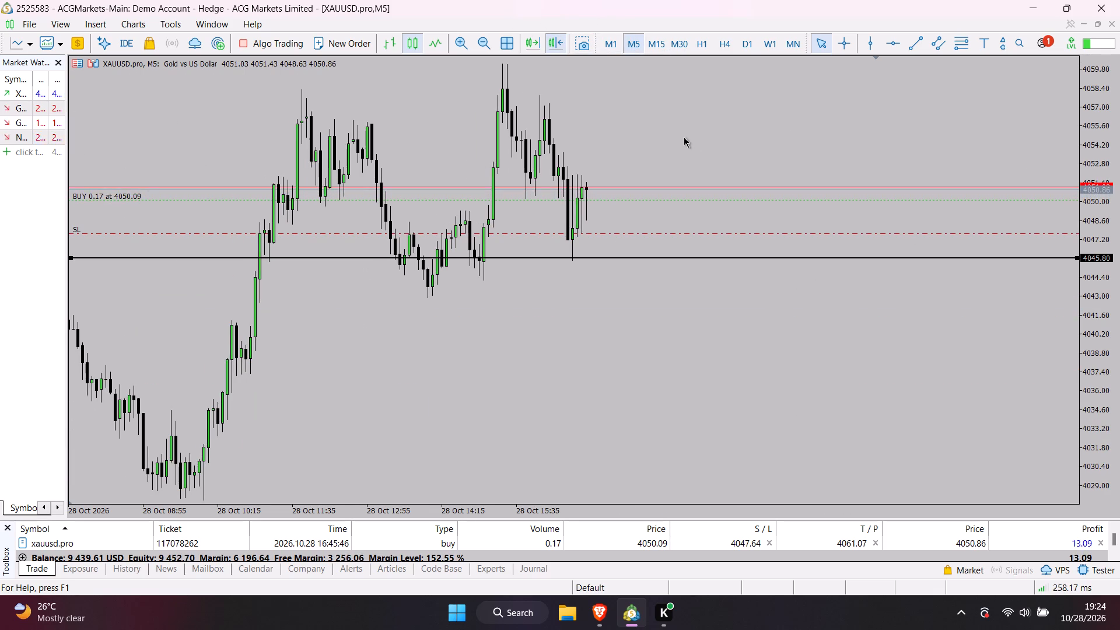
{"action": "left_click_drag", "start_coordinate": [664, 125], "coordinate": [727, 140]}
{"action": "left_click_drag", "start_coordinate": [1088, 139], "coordinate": [1093, 149]}
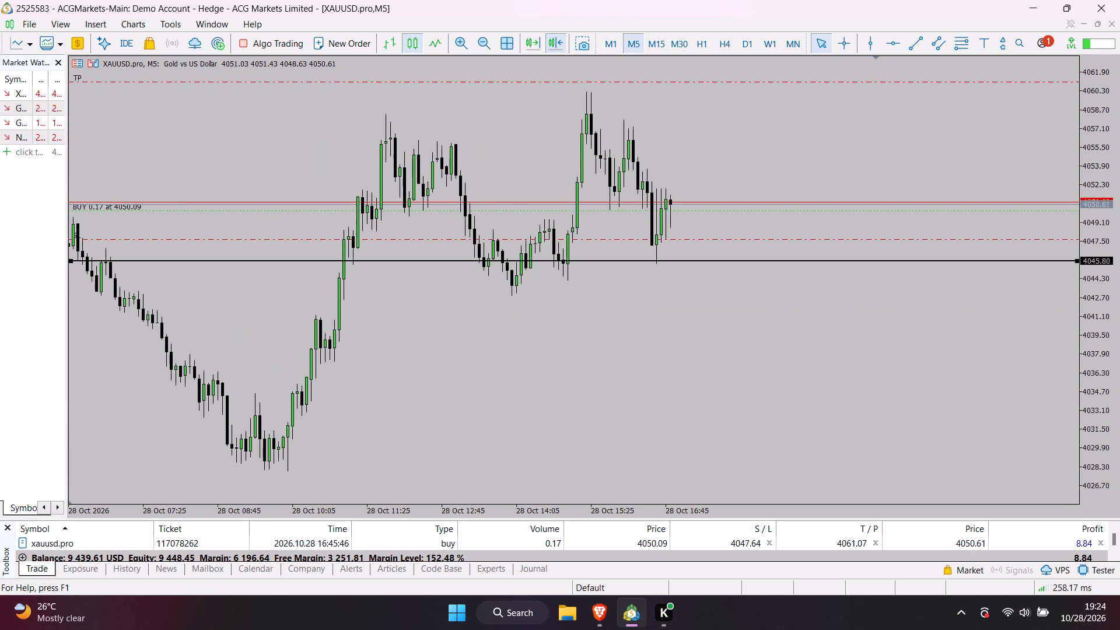
{"action": "left_click_drag", "start_coordinate": [1093, 149], "coordinate": [1093, 159]}
{"action": "left_click_drag", "start_coordinate": [882, 169], "coordinate": [900, 170]}
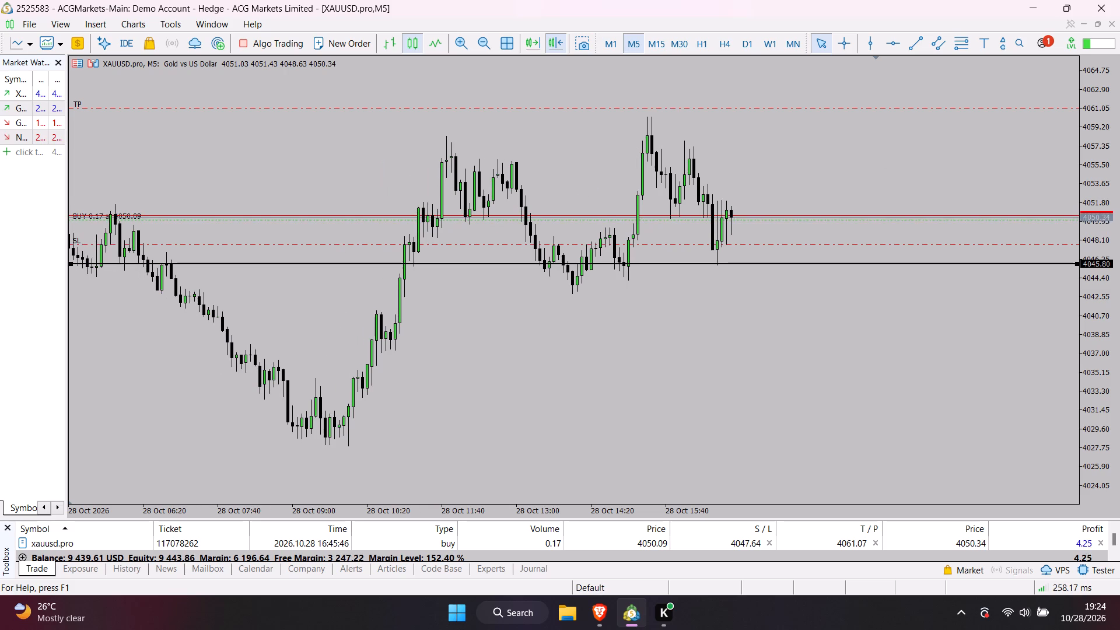
{"action": "left_click_drag", "start_coordinate": [1119, 173], "coordinate": [1116, 157]}
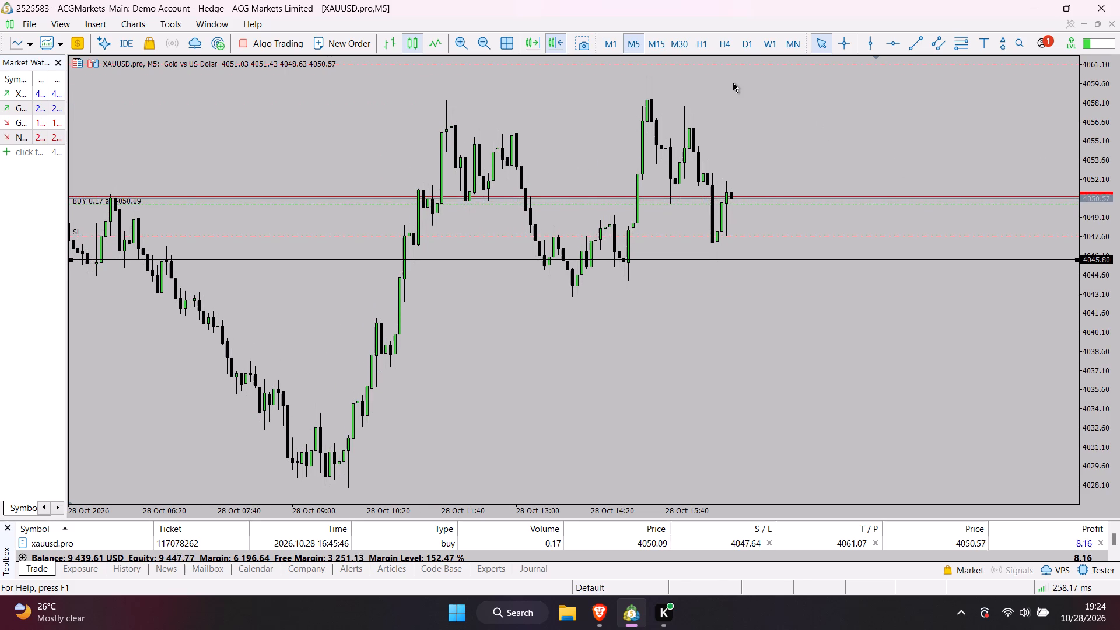
Return the MetaTrader 5 chart to M1 and view the latest candles with the trade's stop and target levels.
{"action": "left_click", "coordinate": [610, 49]}
{"action": "scroll", "coordinate": [786, 274], "scroll_direction": "up", "scroll_amount": 5}
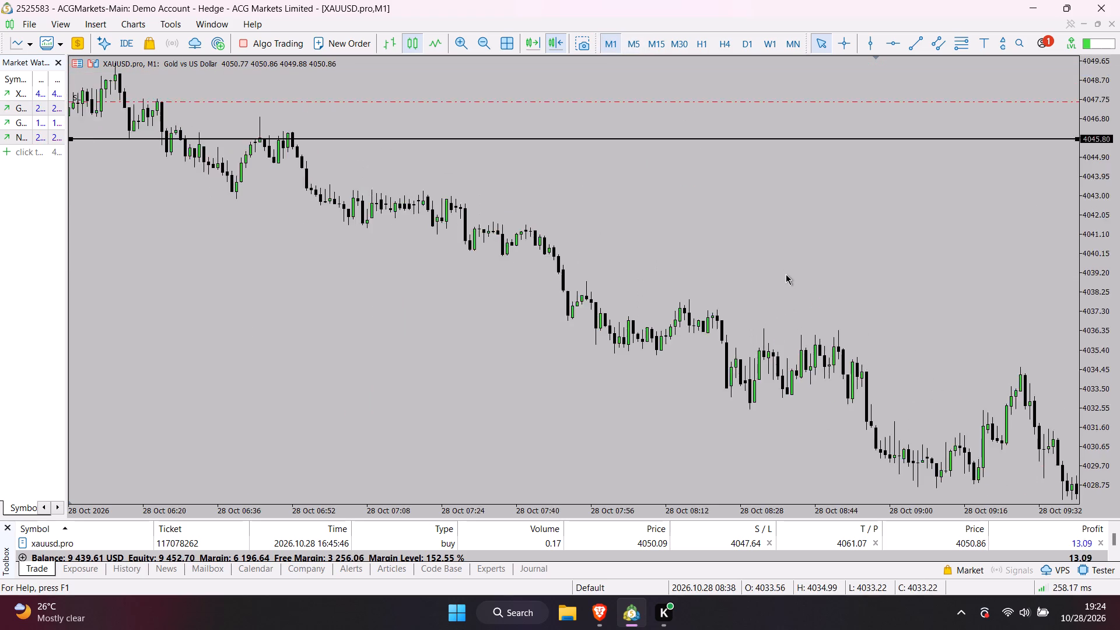
{"action": "scroll", "coordinate": [786, 274], "scroll_direction": "up", "scroll_amount": 20}
{"action": "scroll", "coordinate": [786, 274], "scroll_direction": "up", "scroll_amount": 20}
{"action": "scroll", "coordinate": [786, 274], "scroll_direction": "up", "scroll_amount": 2}
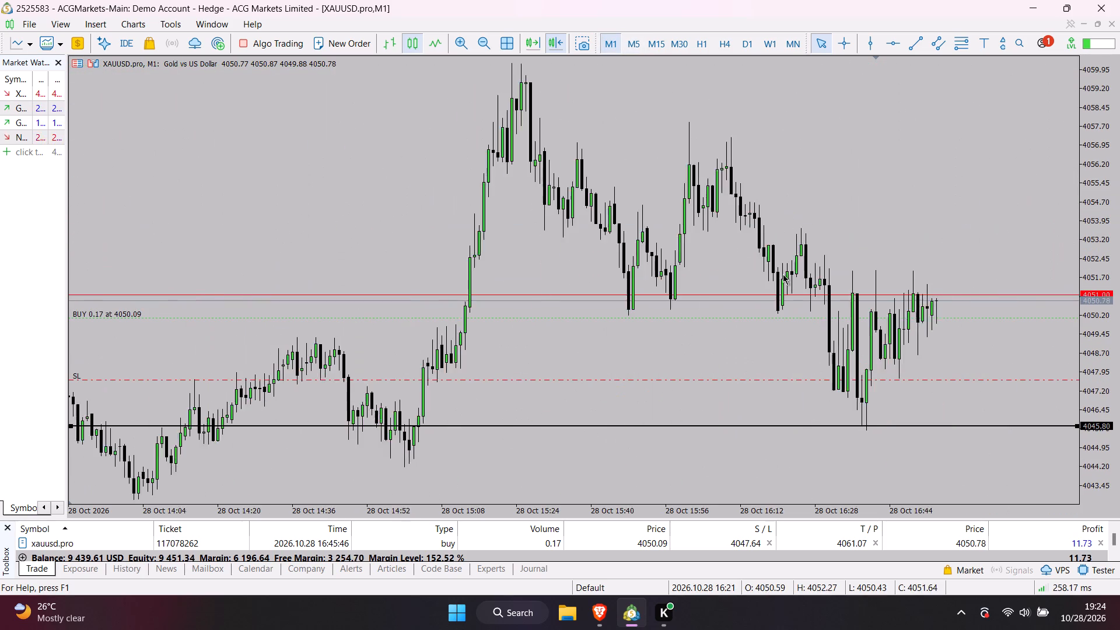
{"action": "scroll", "coordinate": [783, 274], "scroll_direction": "up", "scroll_amount": 5}
{"action": "left_click_drag", "start_coordinate": [1106, 162], "coordinate": [1106, 169]}
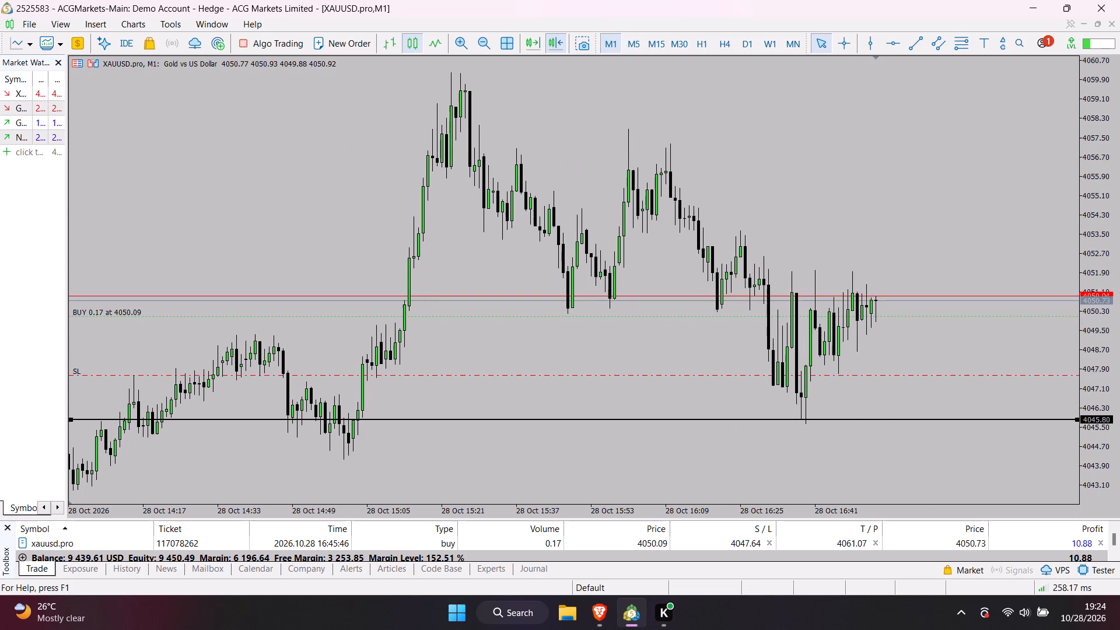
{"action": "left_click_drag", "start_coordinate": [1106, 169], "coordinate": [1106, 173]}
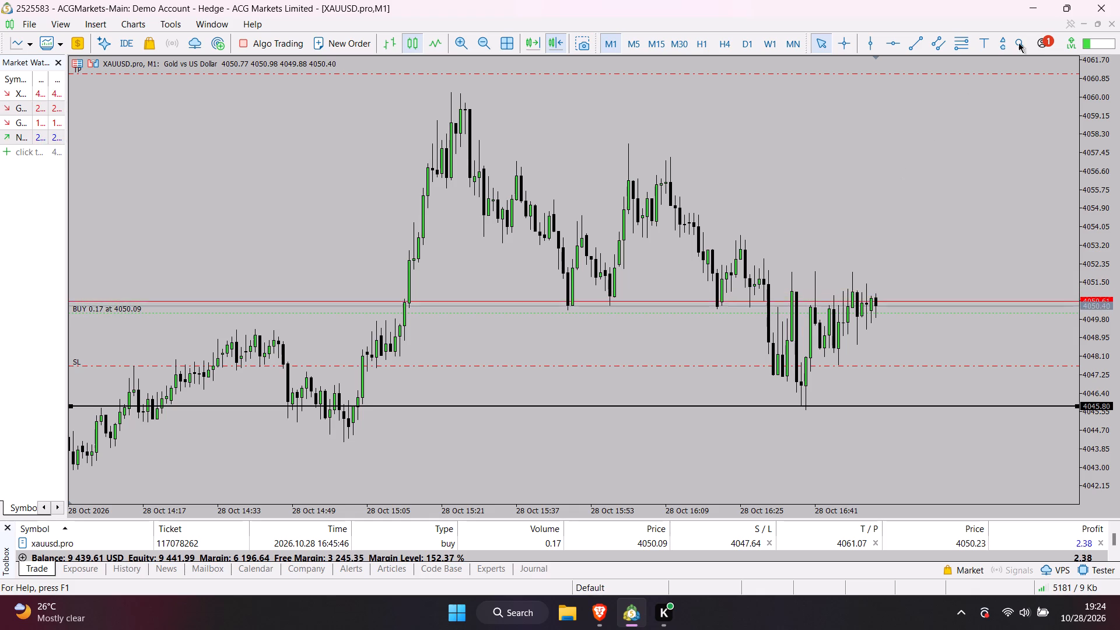
Switch back to TradingView and examine the XAUUSD one-minute candles around the long position's entry.
{"action": "left_click", "coordinate": [1029, 3]}
{"action": "scroll", "coordinate": [950, 222], "scroll_direction": "down", "scroll_amount": 2}
{"action": "scroll", "coordinate": [950, 222], "scroll_direction": "up", "scroll_amount": 2}
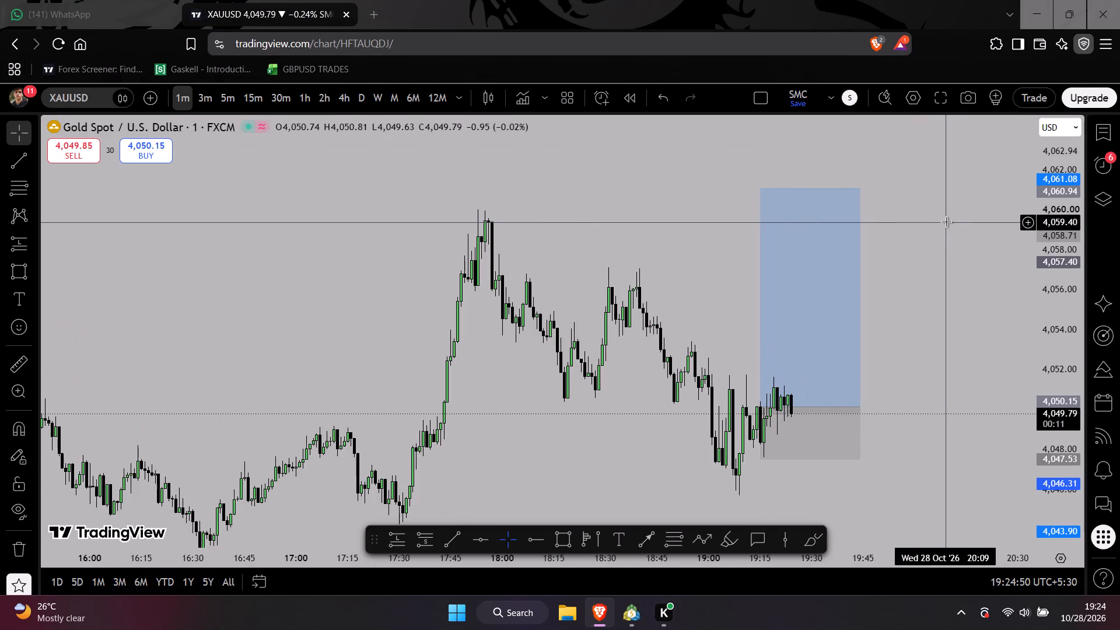
{"action": "scroll", "coordinate": [941, 250], "scroll_direction": "up", "scroll_amount": 2}
{"action": "left_click_drag", "start_coordinate": [929, 280], "coordinate": [907, 240]}
{"action": "scroll", "coordinate": [915, 272], "scroll_direction": "down", "scroll_amount": 1}
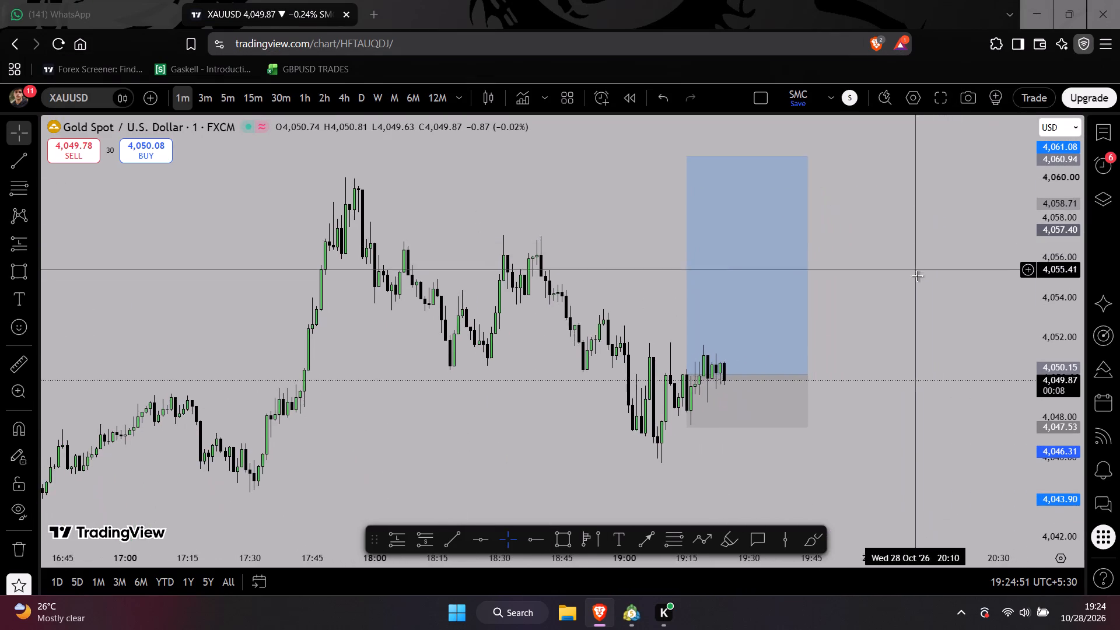
{"action": "scroll", "coordinate": [917, 276], "scroll_direction": "down", "scroll_amount": 1}
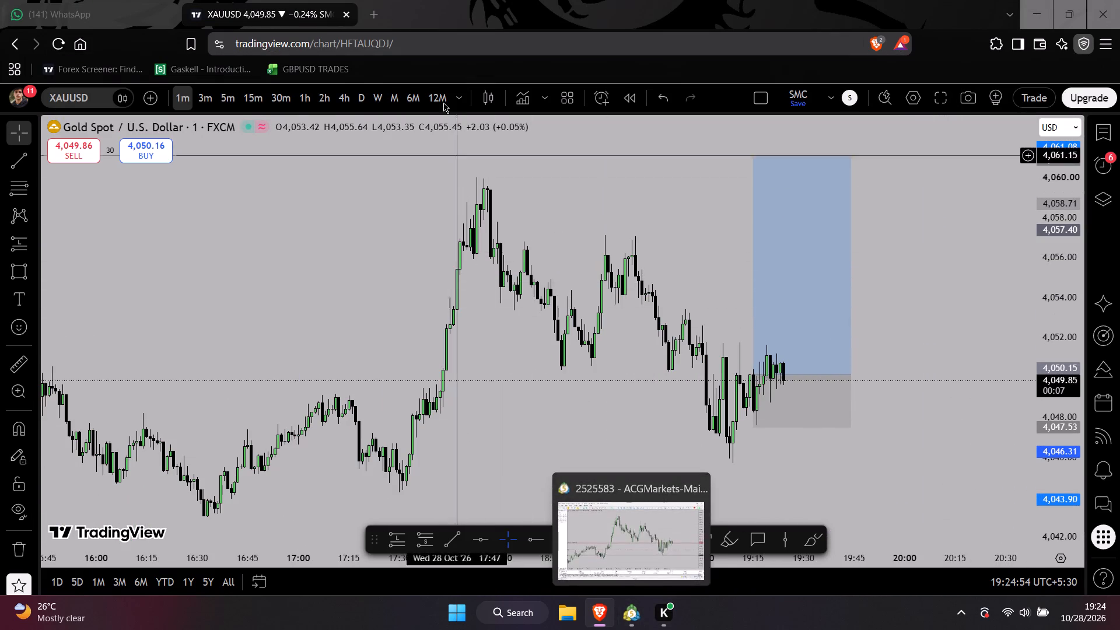
Change the XAUUSD chart to the 3-minute timeframe and examine the price structure around the long position.
{"action": "left_click", "coordinate": [200, 104]}
{"action": "scroll", "coordinate": [894, 298], "scroll_direction": "up", "scroll_amount": 2}
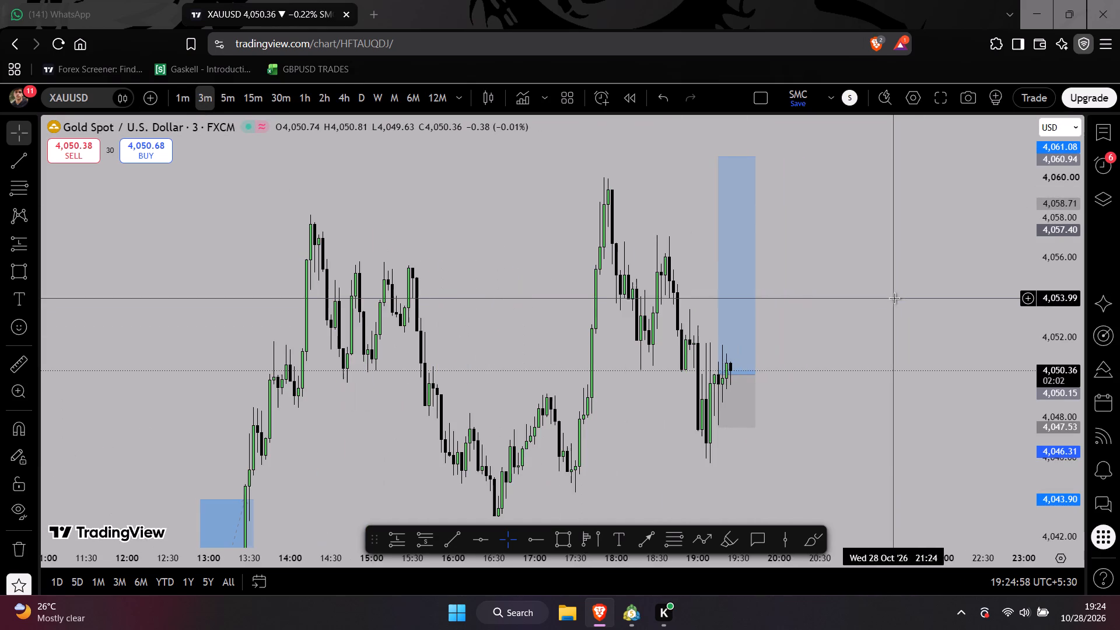
{"action": "left_click_drag", "start_coordinate": [844, 294], "coordinate": [874, 266]}
{"action": "scroll", "coordinate": [878, 281], "scroll_direction": "up", "scroll_amount": 2}
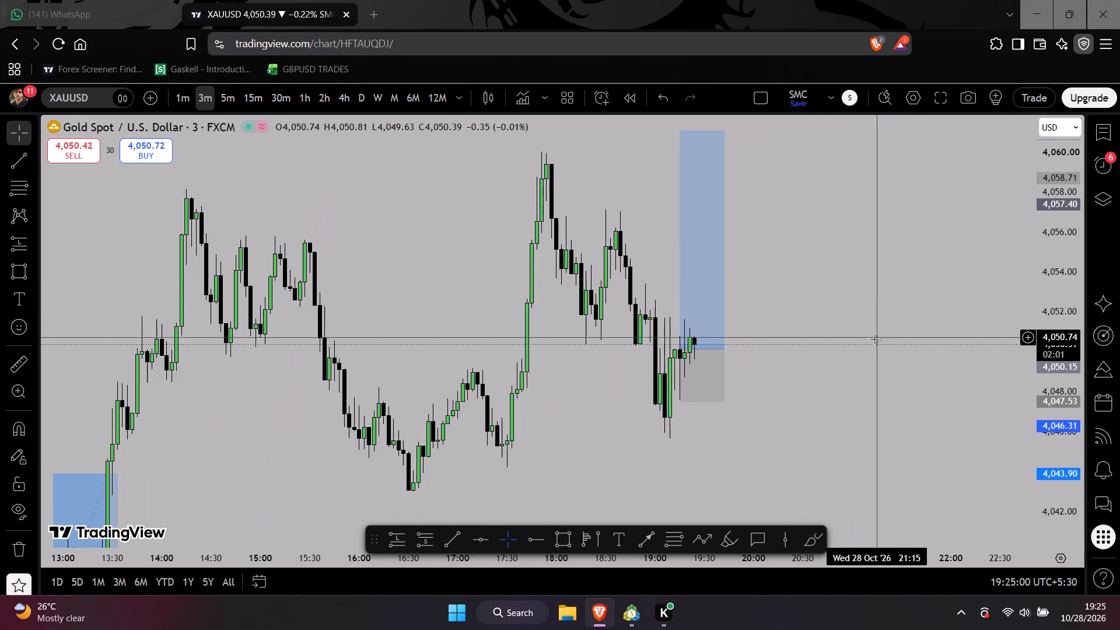
{"action": "scroll", "coordinate": [1069, 273], "scroll_direction": "up", "scroll_amount": 3}
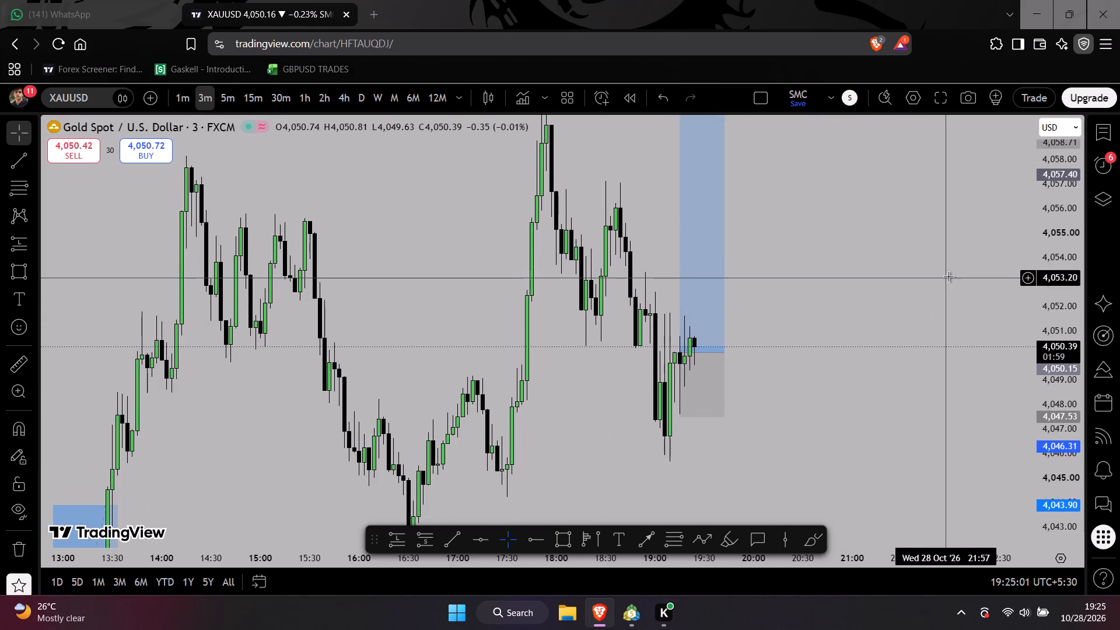
{"action": "scroll", "coordinate": [949, 276], "scroll_direction": "down", "scroll_amount": 2}
{"action": "left_click_drag", "start_coordinate": [1052, 233], "coordinate": [1056, 278]}
{"action": "scroll", "coordinate": [968, 250], "scroll_direction": "up", "scroll_amount": 2}
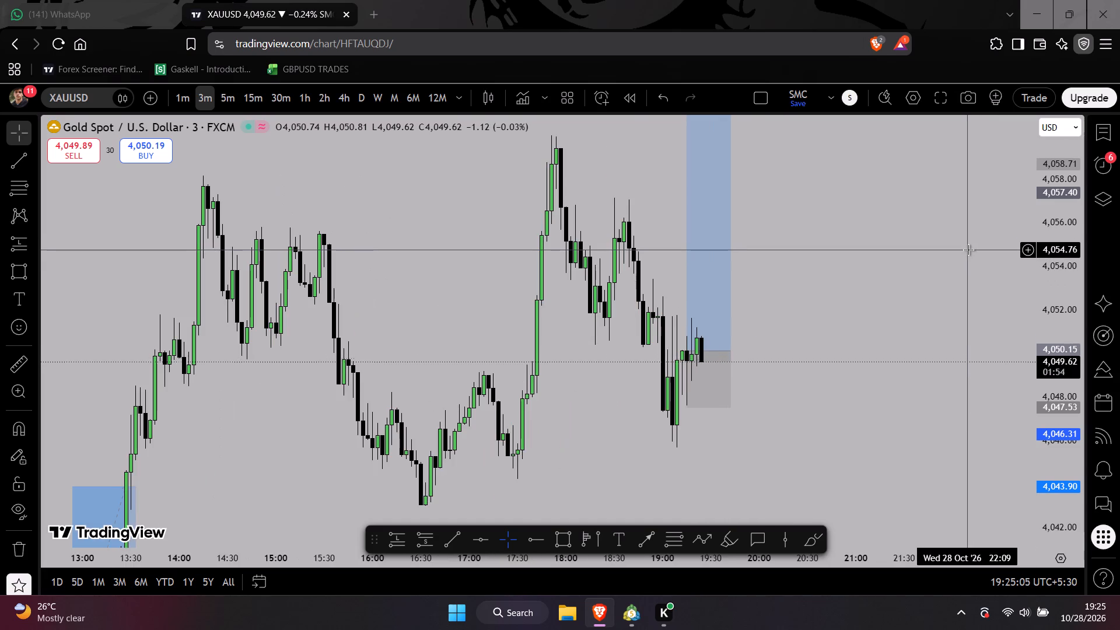
{"action": "scroll", "coordinate": [948, 258], "scroll_direction": "up", "scroll_amount": 1}
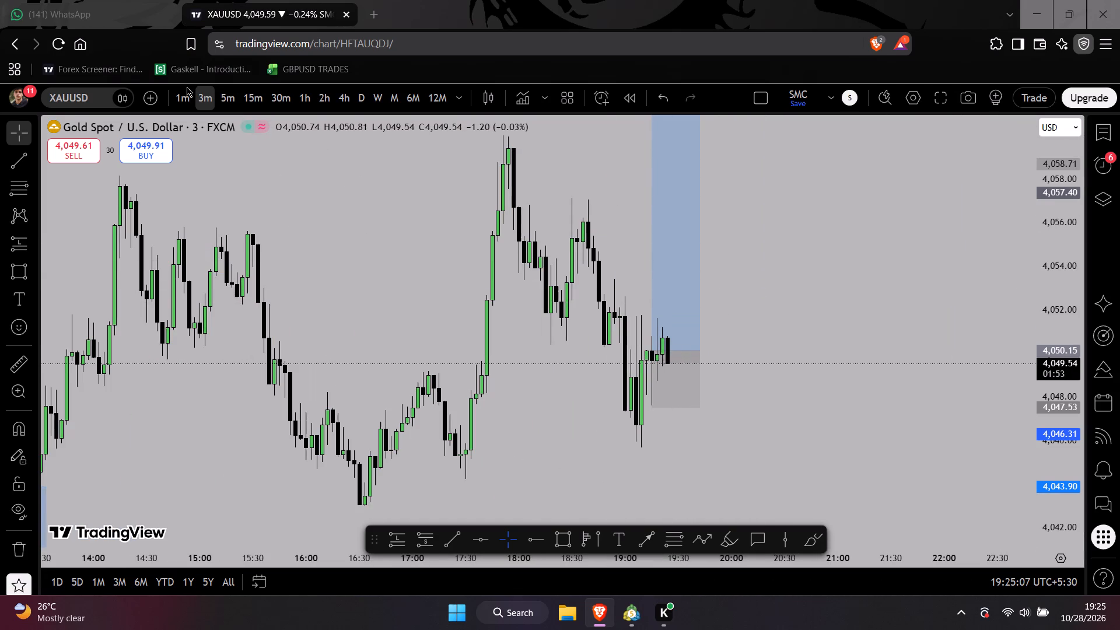
Return the XAUUSD chart to the 1-minute timeframe and check the latest candles against the long position's stop.
{"action": "left_click", "coordinate": [184, 95]}
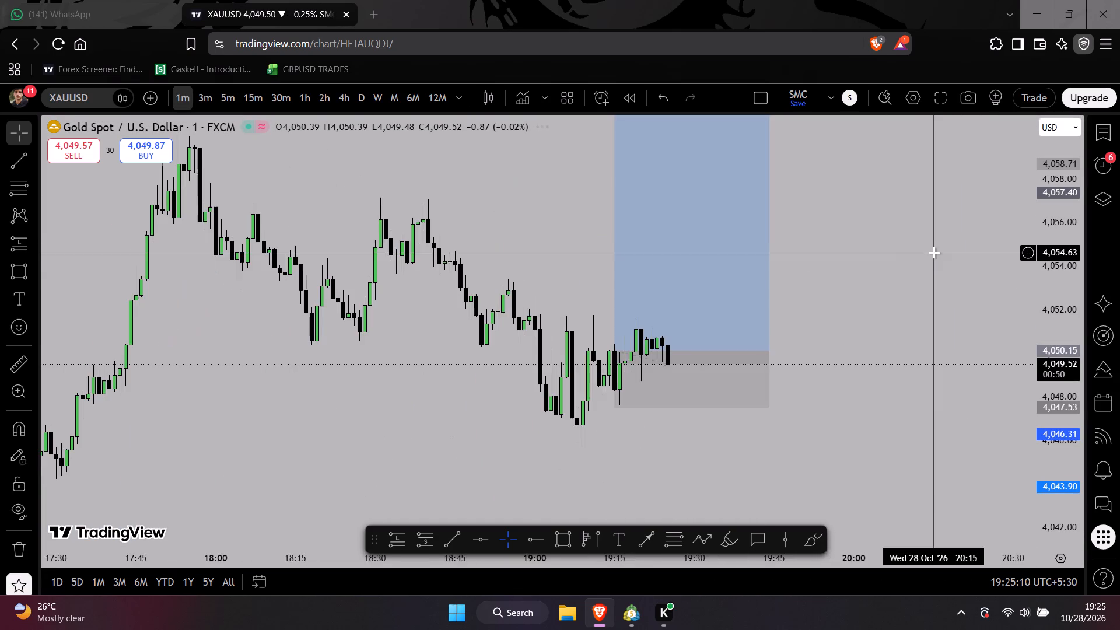
{"action": "scroll", "coordinate": [933, 249], "scroll_direction": "down", "scroll_amount": 5}
{"action": "scroll", "coordinate": [1070, 282], "scroll_direction": "up", "scroll_amount": 2}
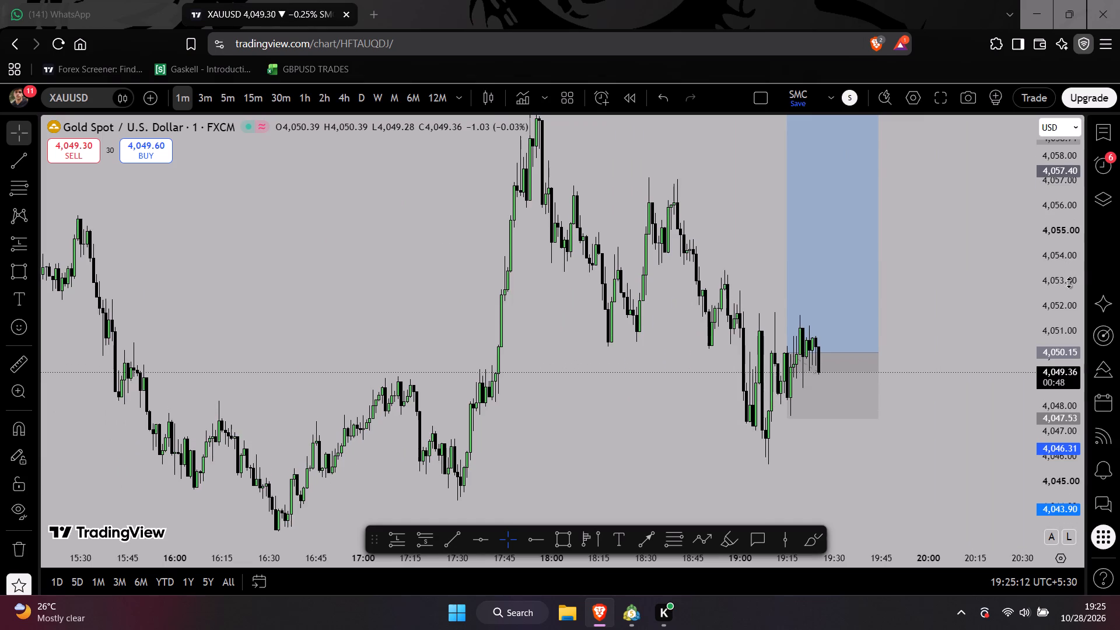
Check the latest XAUUSD one-minute candles around the long position and switch to MetaTrader 5 to check the open buy.
{"action": "scroll", "coordinate": [945, 298], "scroll_direction": "up", "scroll_amount": 1}
{"action": "left_click_drag", "start_coordinate": [916, 300], "coordinate": [876, 281]}
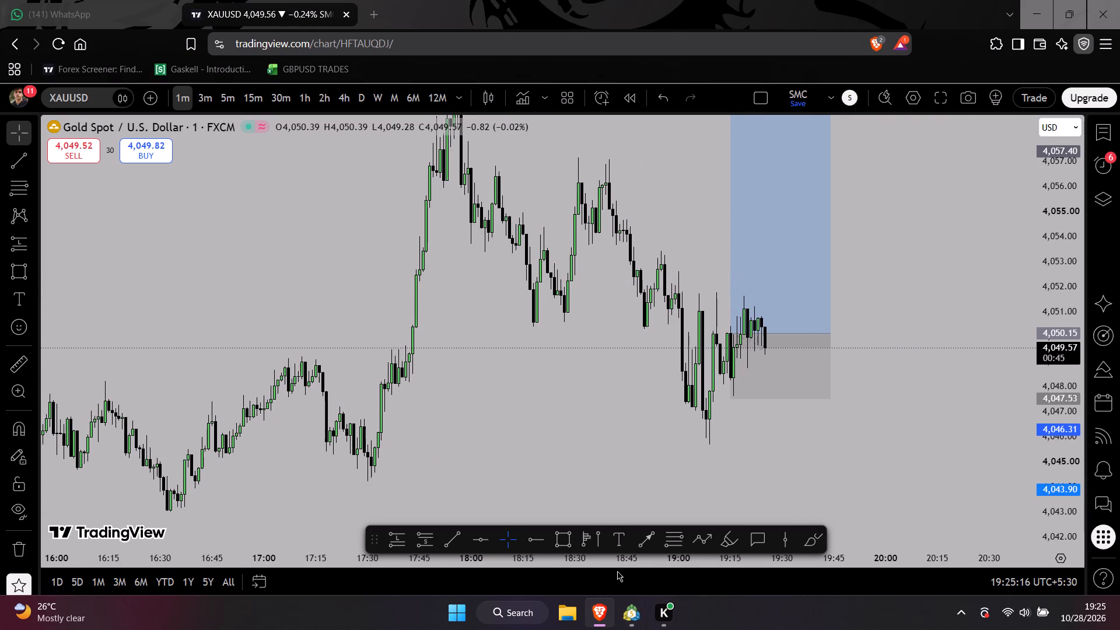
{"action": "left_click", "coordinate": [627, 617]}
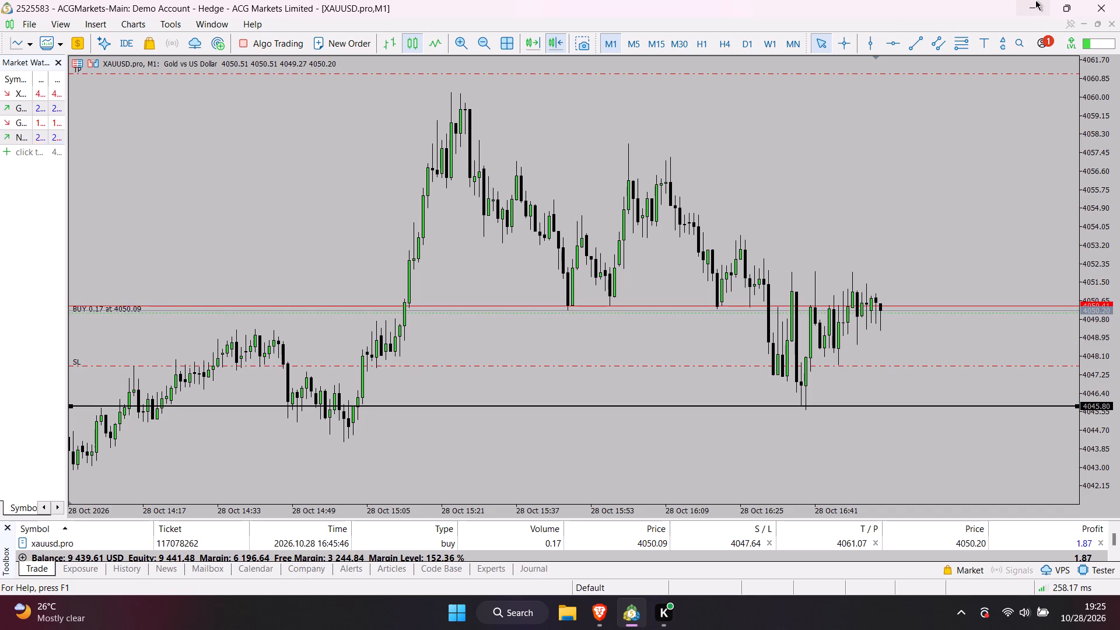
Back on TradingView, draw a horizontal trend line at about 4,052.9 from the 18:54 swing high to about 19:41.
{"action": "scroll", "coordinate": [944, 240], "scroll_direction": "down", "scroll_amount": 1}
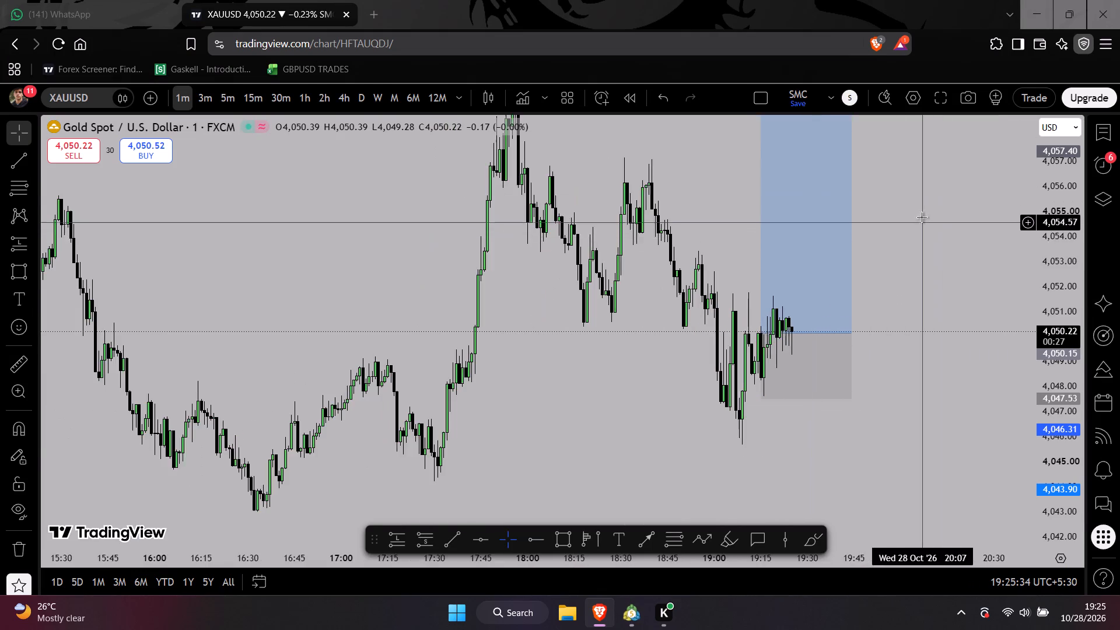
{"action": "left_click_drag", "start_coordinate": [922, 217], "coordinate": [967, 318]}
{"action": "scroll", "coordinate": [960, 320], "scroll_direction": "up", "scroll_amount": 1}
{"action": "left_click_drag", "start_coordinate": [1042, 221], "coordinate": [1035, 270]}
{"action": "left_click_drag", "start_coordinate": [951, 289], "coordinate": [918, 255]}
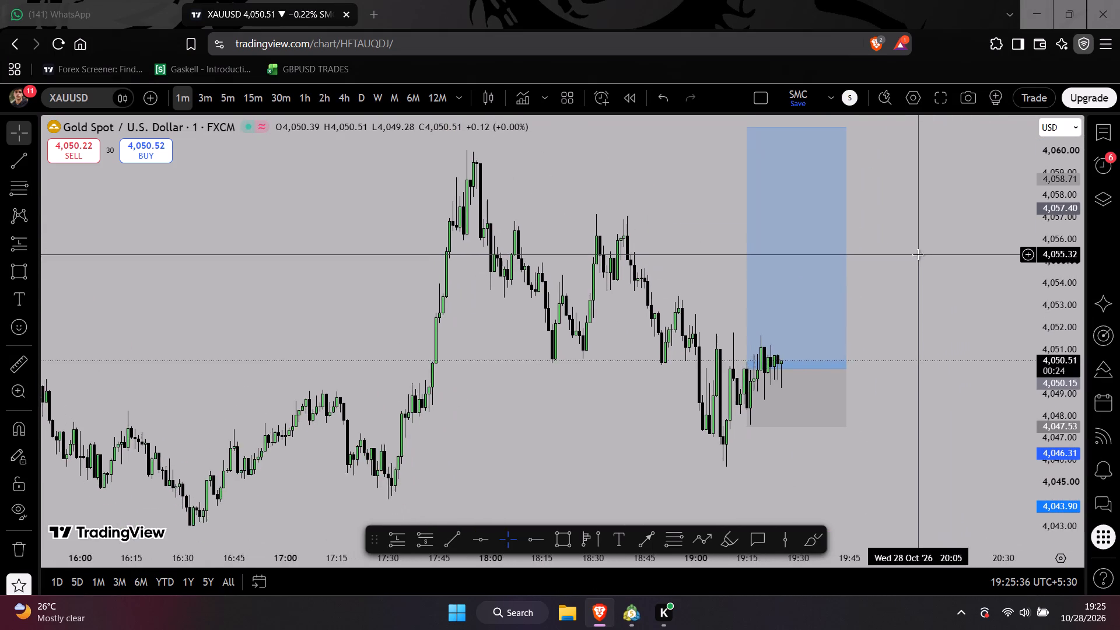
{"action": "scroll", "coordinate": [920, 279], "scroll_direction": "up", "scroll_amount": 1}
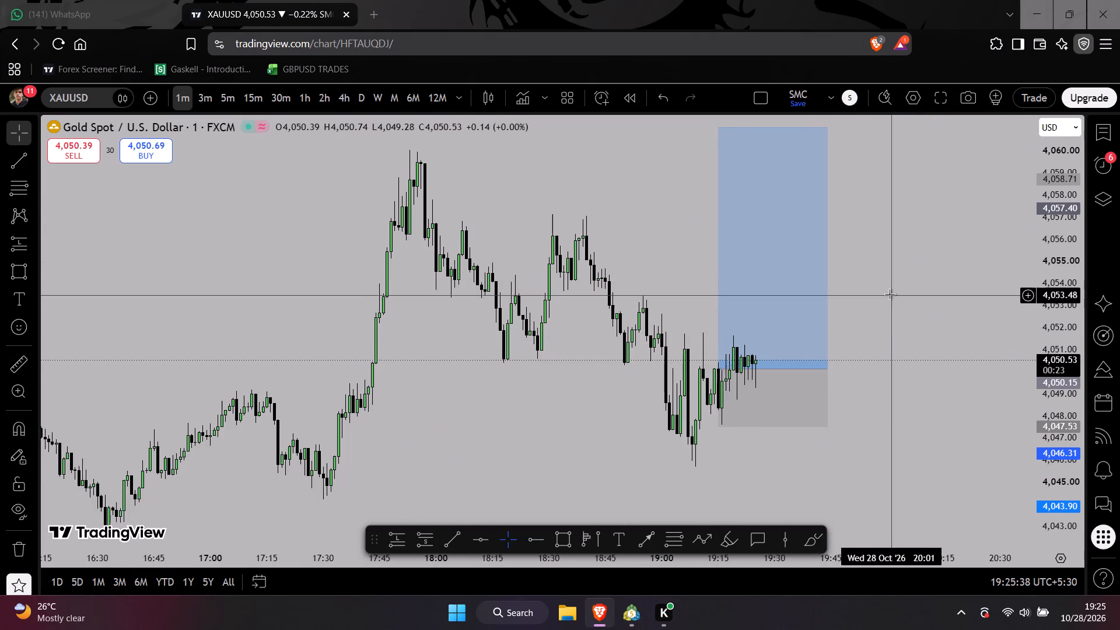
{"action": "left_click", "coordinate": [454, 538]}
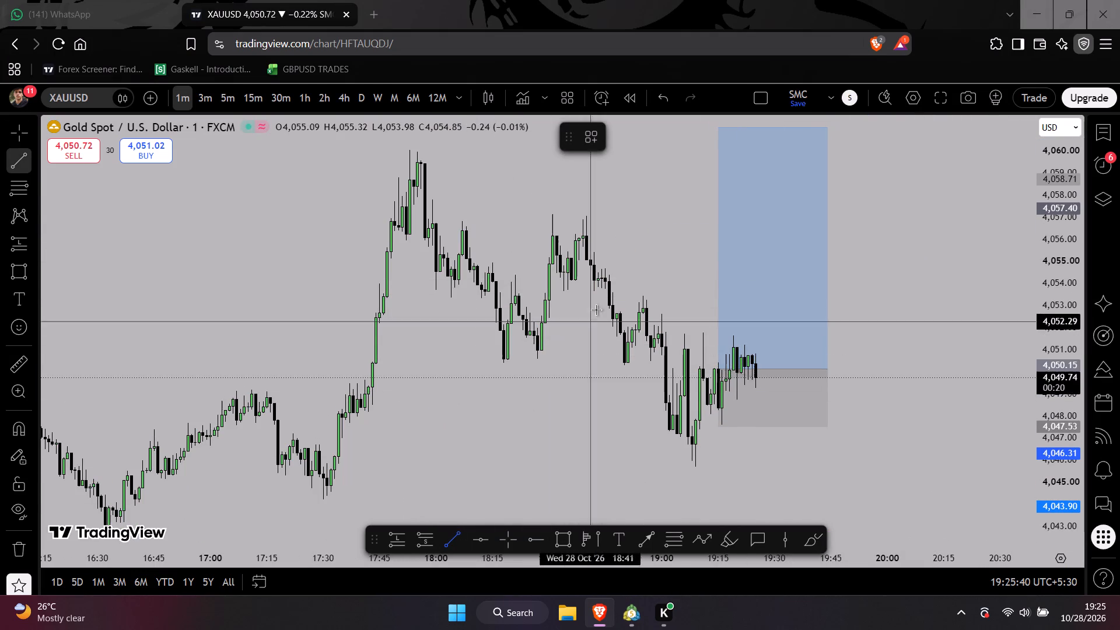
{"action": "left_click", "coordinate": [641, 307]}
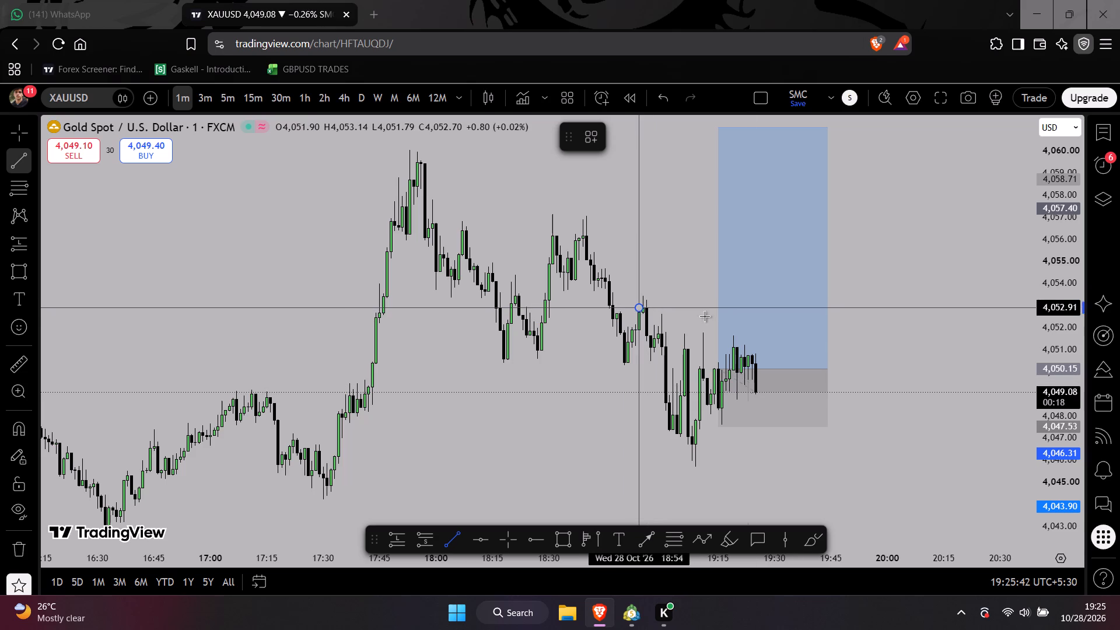
{"action": "left_click", "coordinate": [816, 308]}
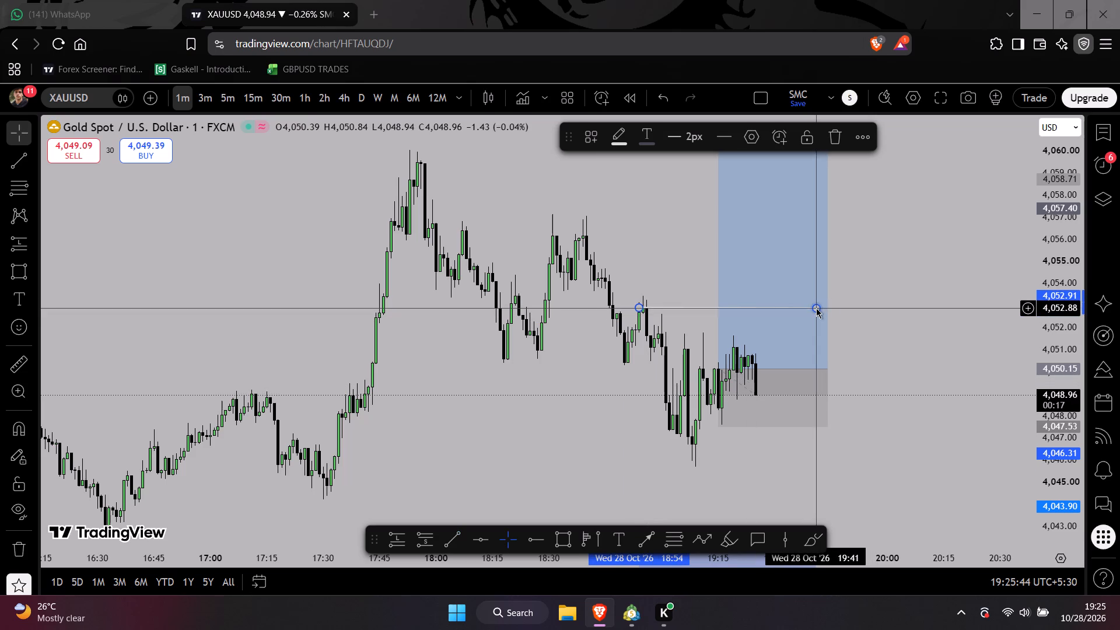
Style the new trend line at the 18:54 swing high black with a 1px thickness.
{"action": "left_click", "coordinate": [622, 138]}
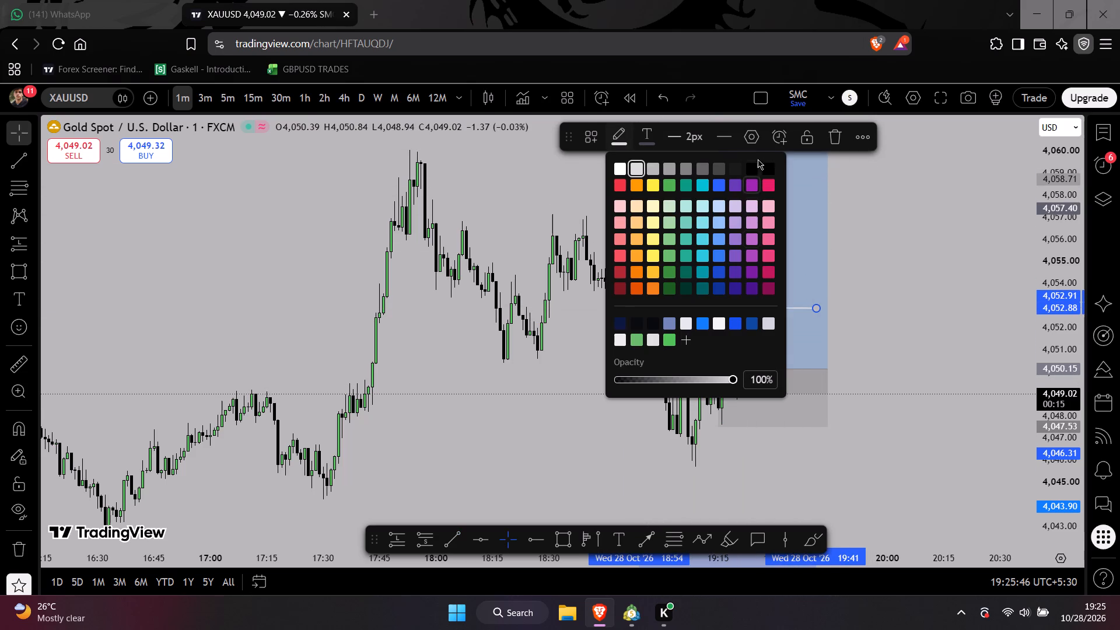
{"action": "left_click", "coordinate": [768, 164]}
{"action": "left_click", "coordinate": [681, 138]}
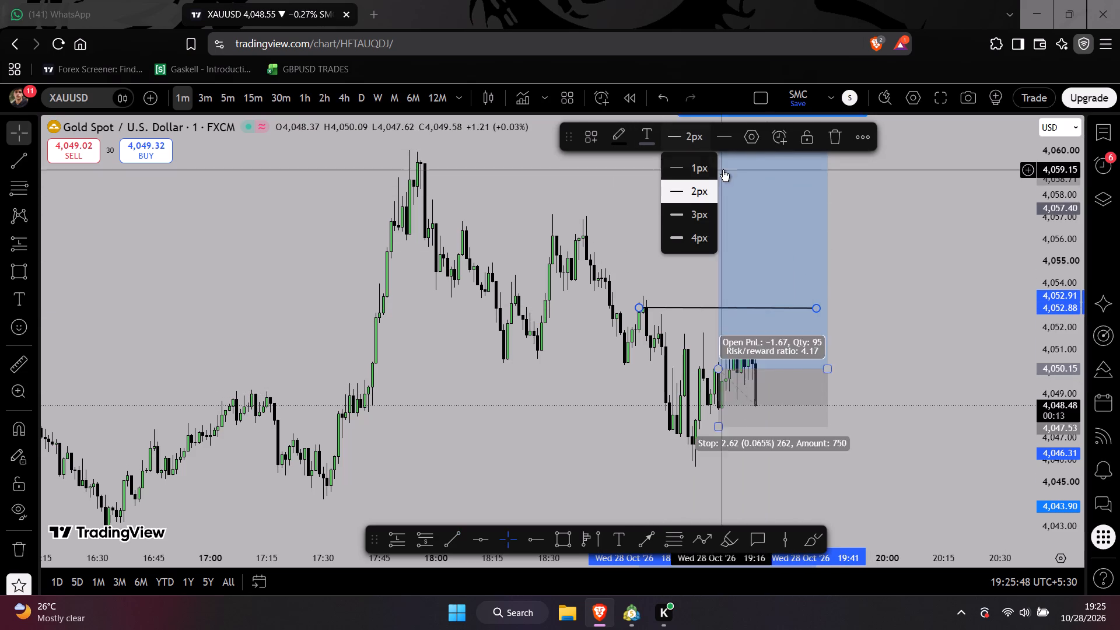
{"action": "left_click", "coordinate": [693, 173]}
{"action": "left_click", "coordinate": [939, 216]}
{"action": "scroll", "coordinate": [918, 260], "scroll_direction": "down", "scroll_amount": 3}
{"action": "scroll", "coordinate": [919, 384], "scroll_direction": "up", "scroll_amount": 2}
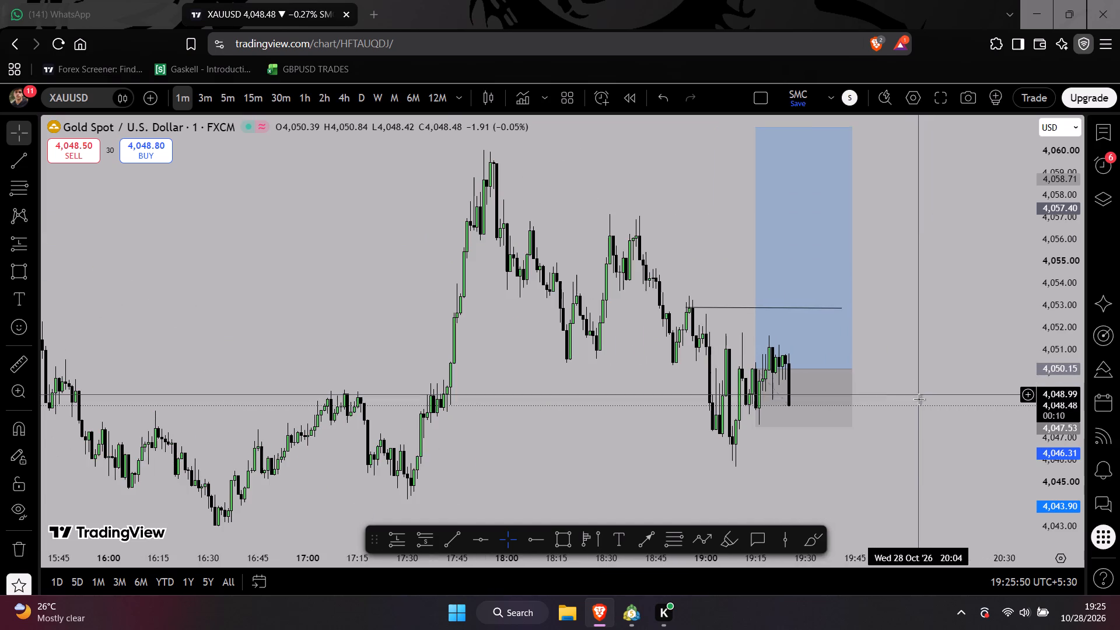
Check the open XAUUSD buy against its stop in MetaTrader 5, and return to TradingView to view the latest candles.
{"action": "left_click", "coordinate": [628, 615]}
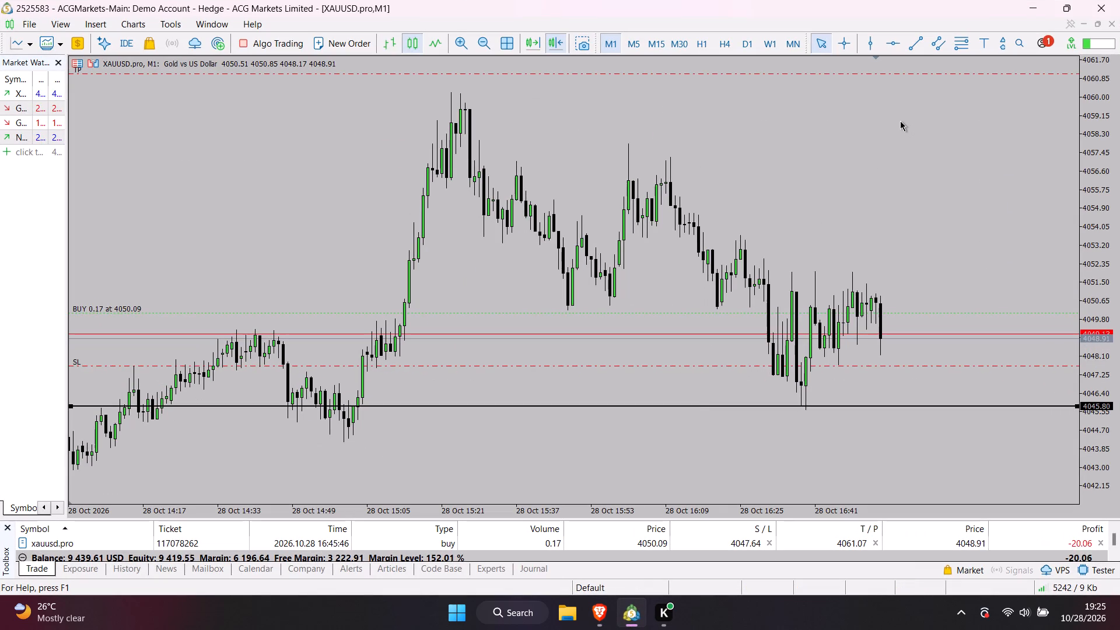
{"action": "left_click_drag", "start_coordinate": [958, 167], "coordinate": [860, 172]}
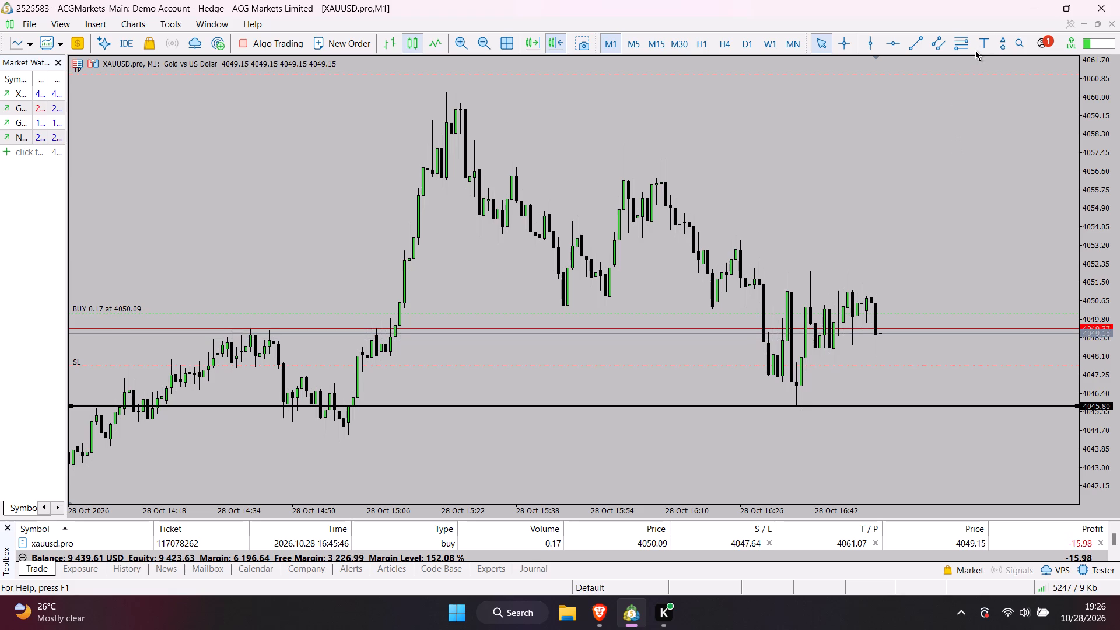
{"action": "left_click", "coordinate": [1024, 9]}
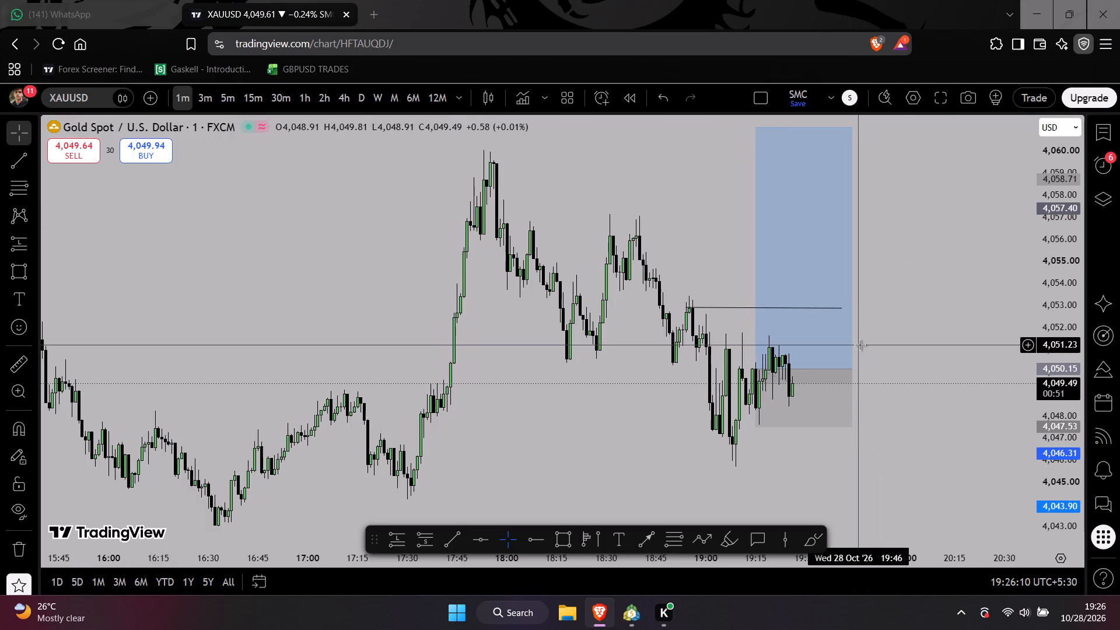
{"action": "scroll", "coordinate": [895, 226], "scroll_direction": "up", "scroll_amount": 5}
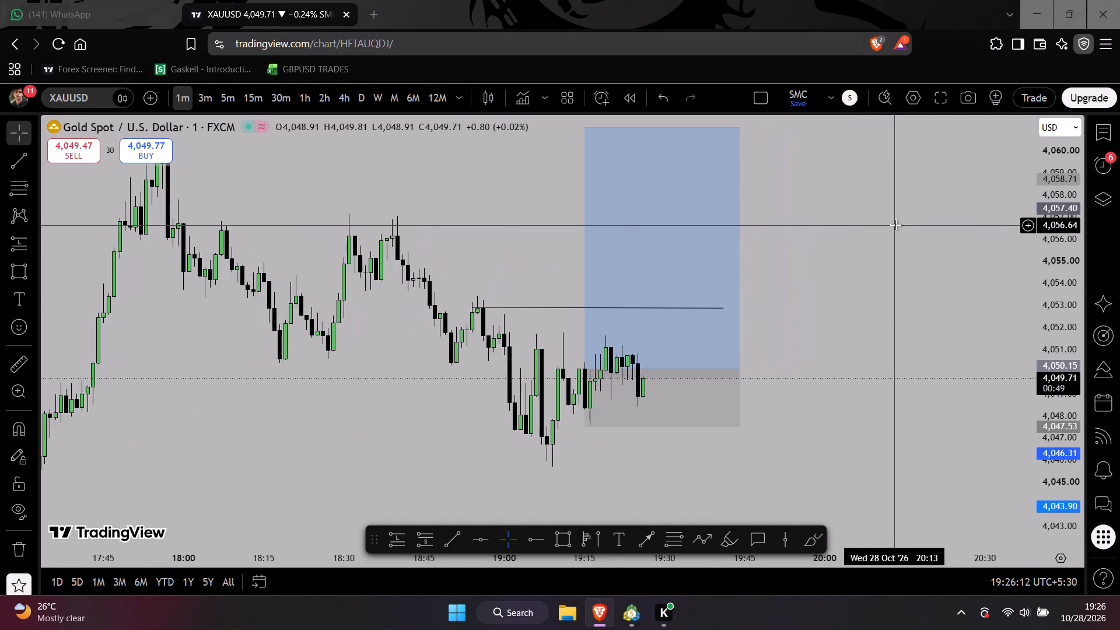
Switch to MetaTrader 5 and draw a horizontal trendline at about 4053 from the 16:26 swing high past the latest candle.
{"action": "left_click", "coordinate": [625, 611]}
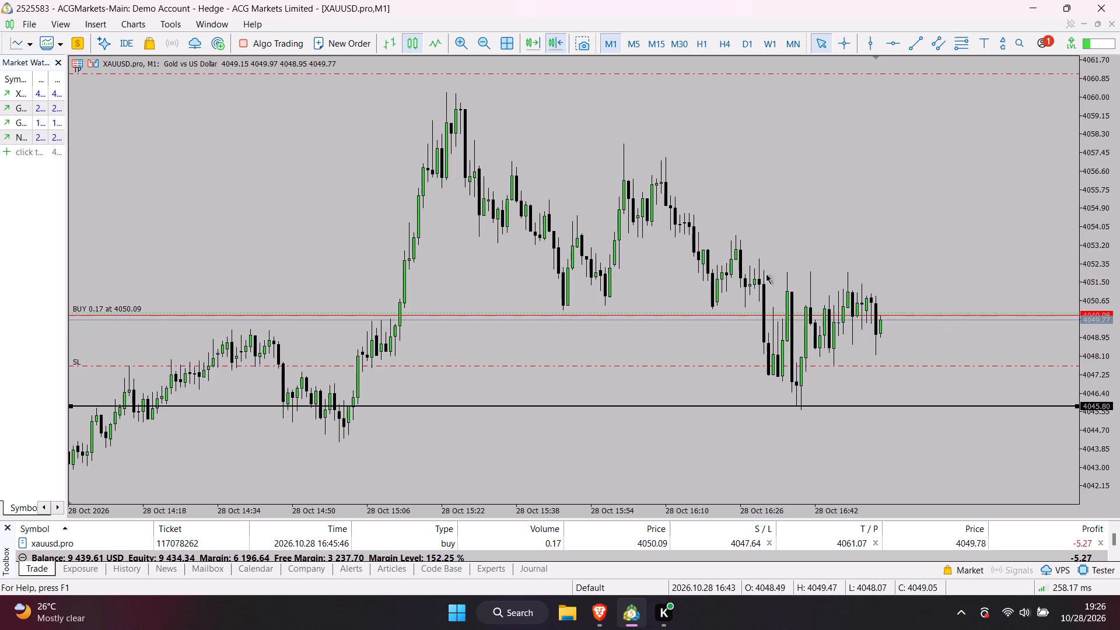
{"action": "left_click", "coordinate": [908, 41]}
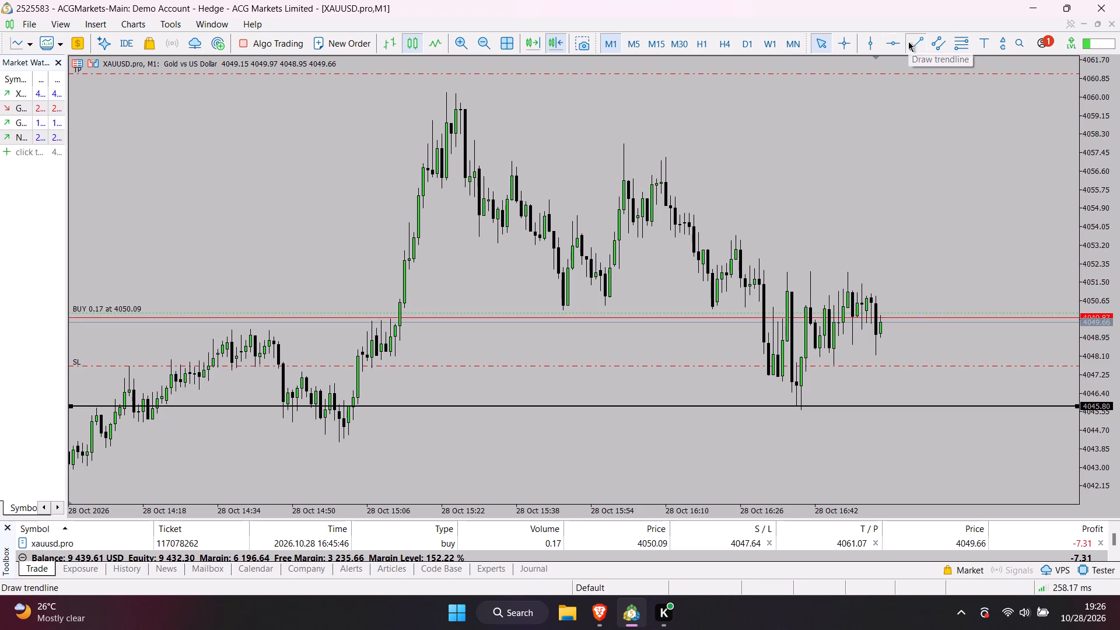
{"action": "left_click_drag", "start_coordinate": [731, 253], "coordinate": [890, 250]}
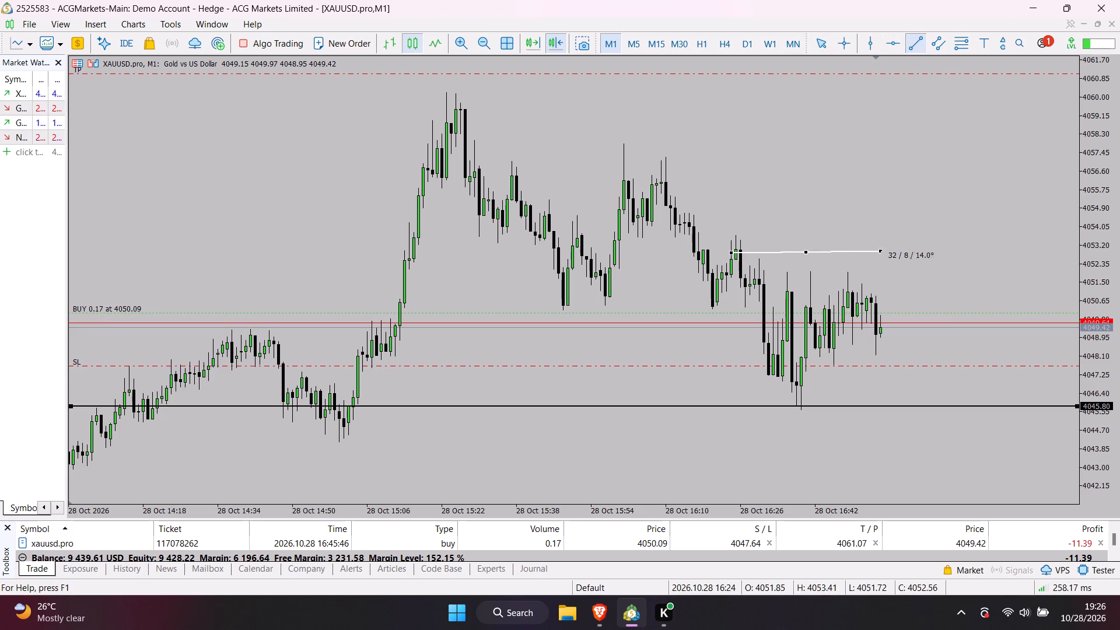
{"action": "left_click_drag", "start_coordinate": [890, 250], "coordinate": [954, 253]}
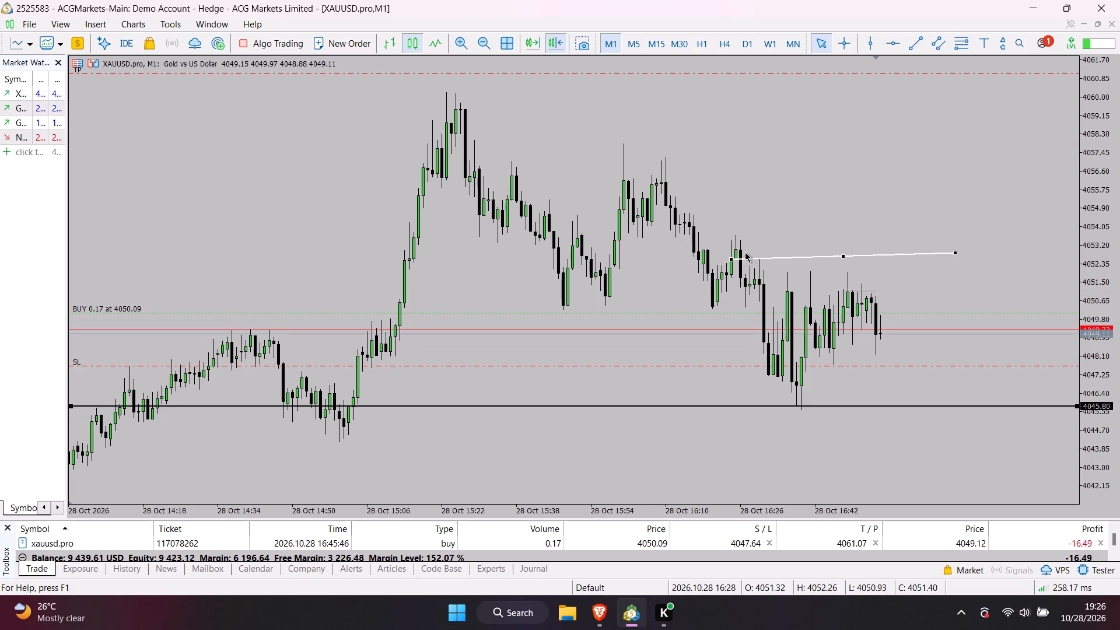
{"action": "left_click_drag", "start_coordinate": [729, 257], "coordinate": [738, 247]}
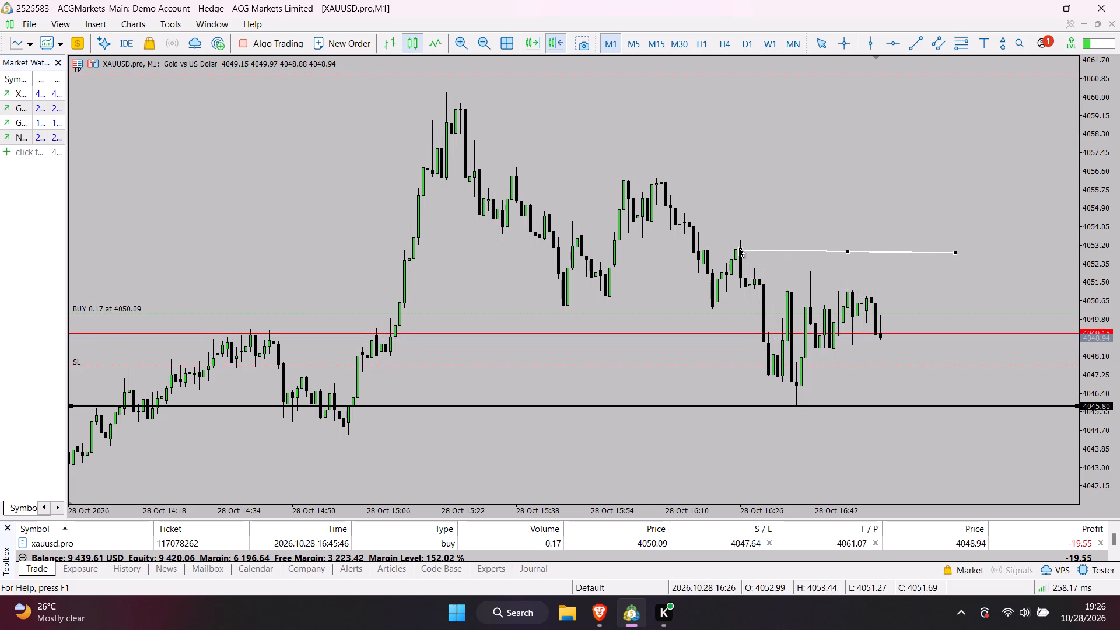
{"action": "left_click_drag", "start_coordinate": [954, 251], "coordinate": [936, 249]}
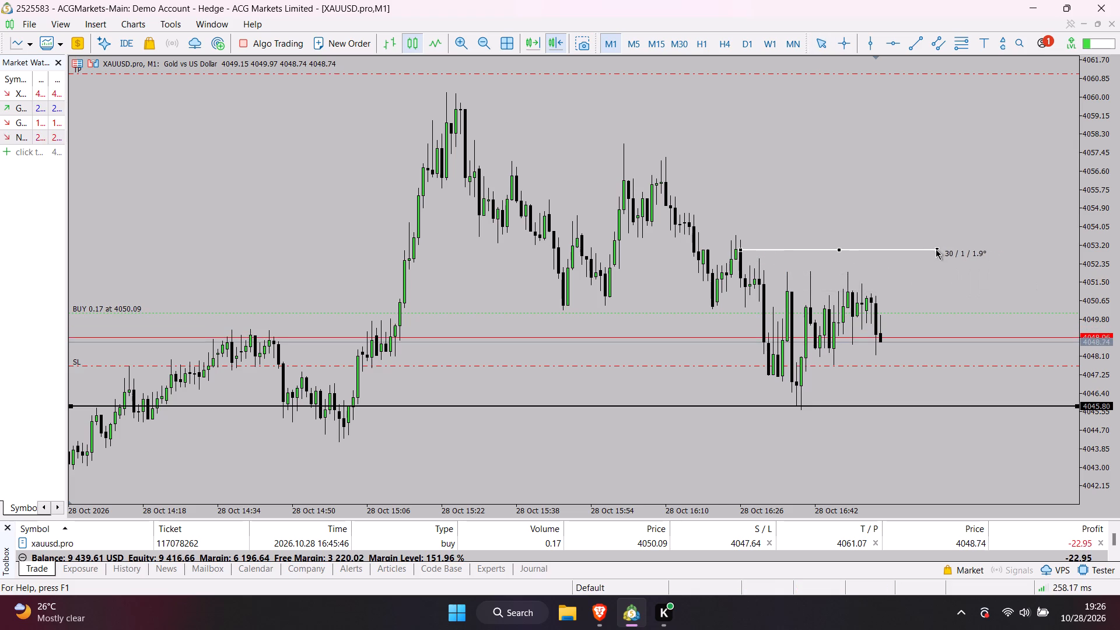
{"action": "left_click_drag", "start_coordinate": [936, 249], "coordinate": [934, 249]}
Set the new M1 trendline's colour to black and deselect the line.
{"action": "right_click", "coordinate": [934, 249]}
{"action": "left_click", "coordinate": [951, 259]}
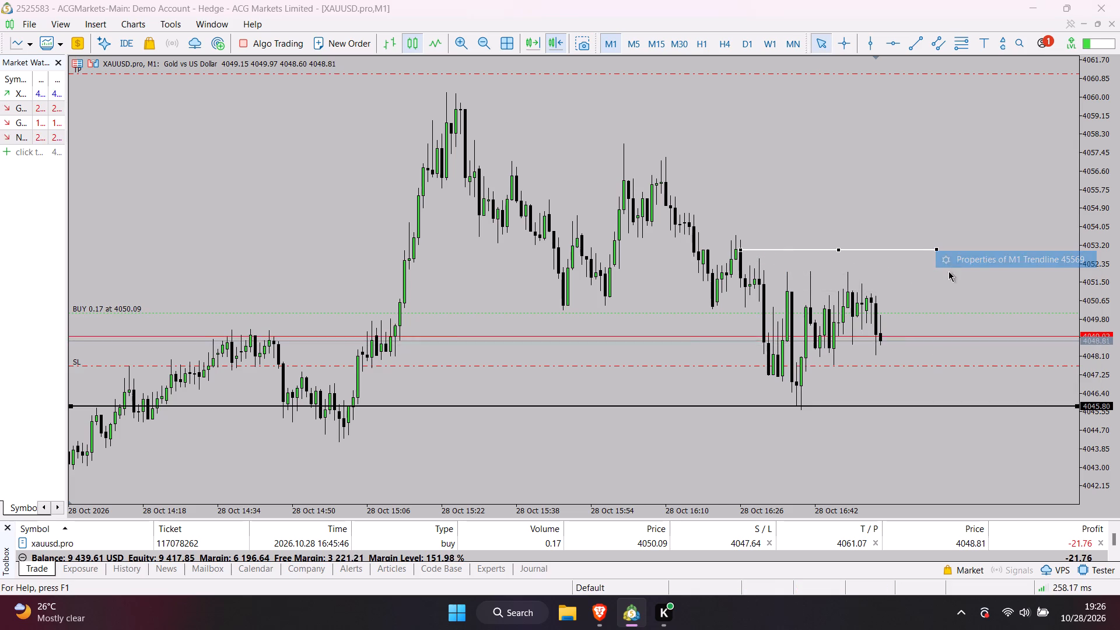
{"action": "left_click", "coordinate": [507, 345]}
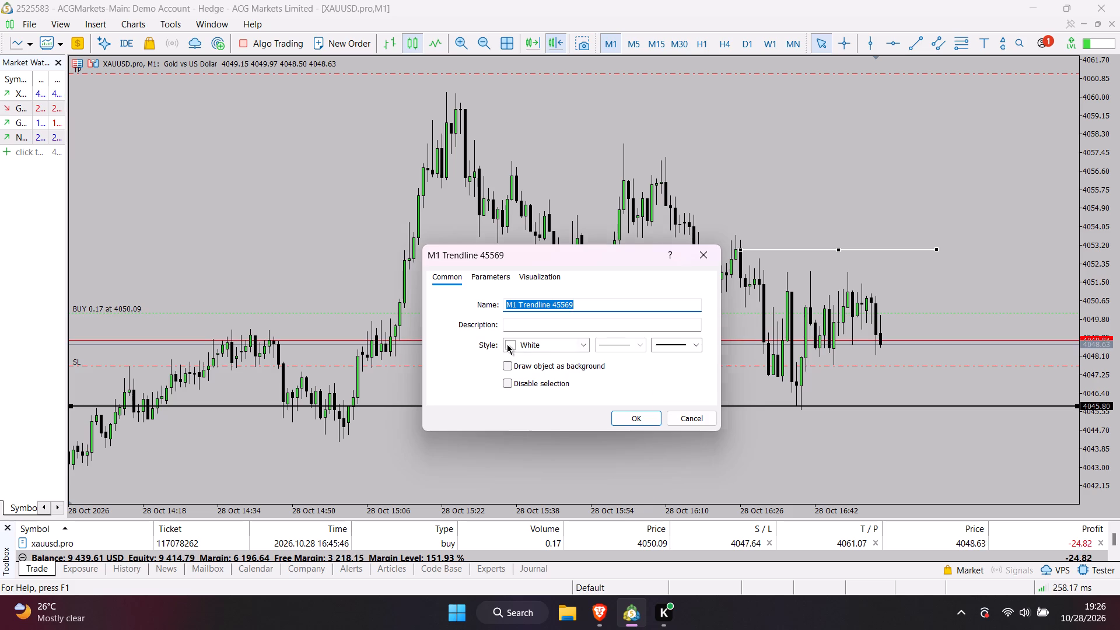
{"action": "left_click", "coordinate": [510, 377]}
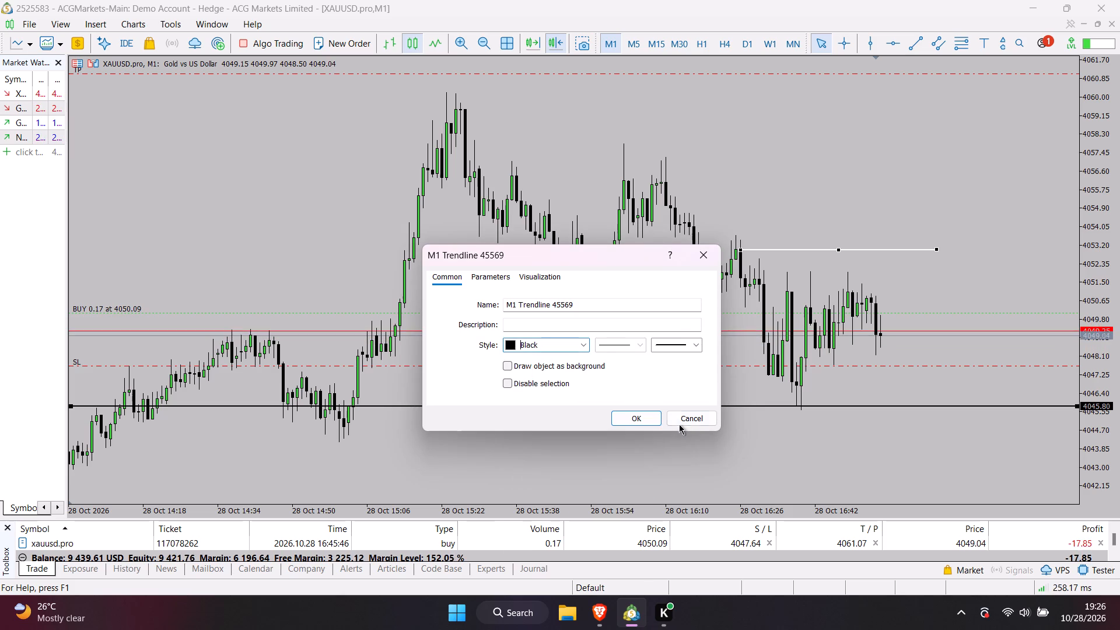
{"action": "left_click", "coordinate": [636, 419]}
{"action": "double_click", "coordinate": [856, 249]}
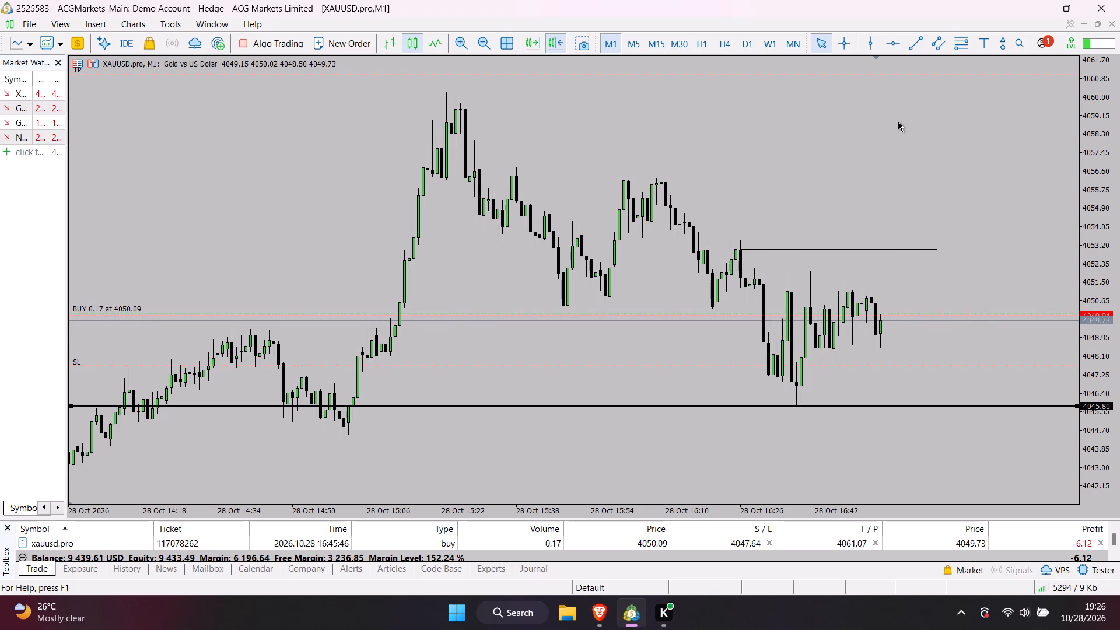
Switch to TradingView and examine the XAUUSD one-minute candles against the long position and the marked swing-high line.
{"action": "left_click", "coordinate": [1032, 1]}
{"action": "scroll", "coordinate": [866, 274], "scroll_direction": "down", "scroll_amount": 2}
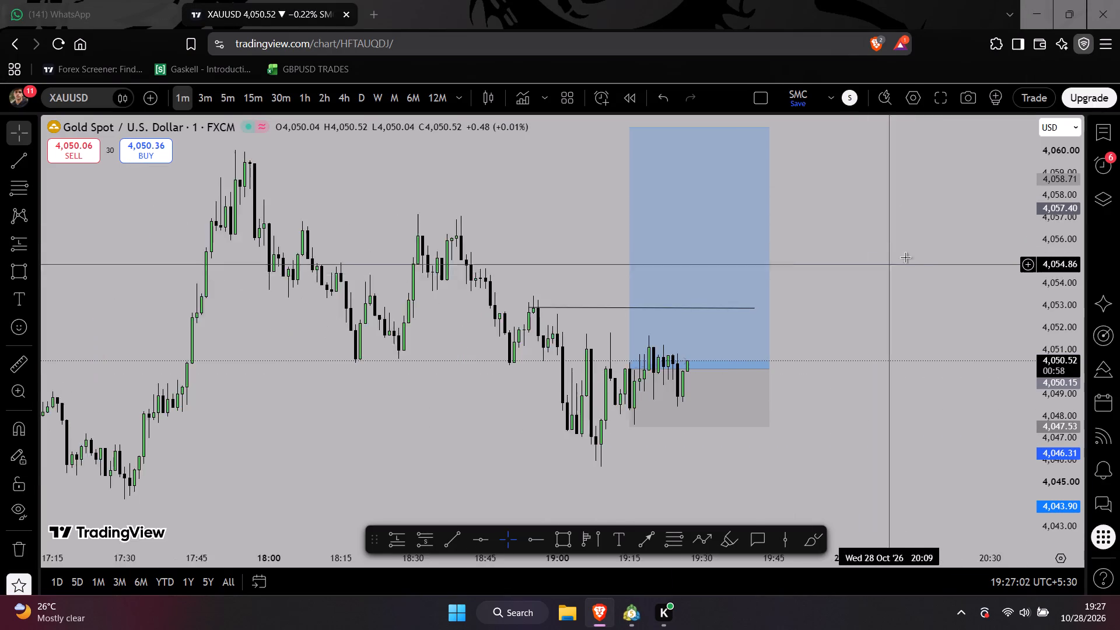
{"action": "scroll", "coordinate": [913, 239], "scroll_direction": "down", "scroll_amount": 1}
{"action": "left_click_drag", "start_coordinate": [916, 239], "coordinate": [951, 236]}
{"action": "scroll", "coordinate": [954, 236], "scroll_direction": "up", "scroll_amount": 1}
{"action": "left_click_drag", "start_coordinate": [920, 255], "coordinate": [959, 236]}
{"action": "scroll", "coordinate": [960, 237], "scroll_direction": "down", "scroll_amount": 1}
{"action": "left_click_drag", "start_coordinate": [960, 237], "coordinate": [977, 250]}
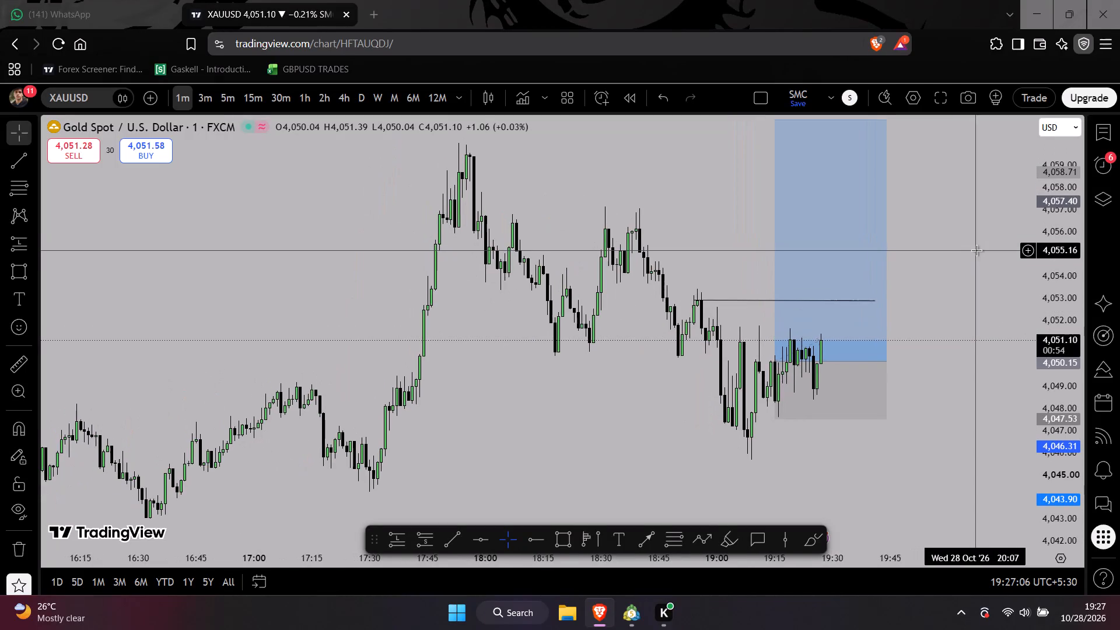
{"action": "scroll", "coordinate": [966, 256], "scroll_direction": "up", "scroll_amount": 1}
{"action": "left_click_drag", "start_coordinate": [940, 259], "coordinate": [963, 261]}
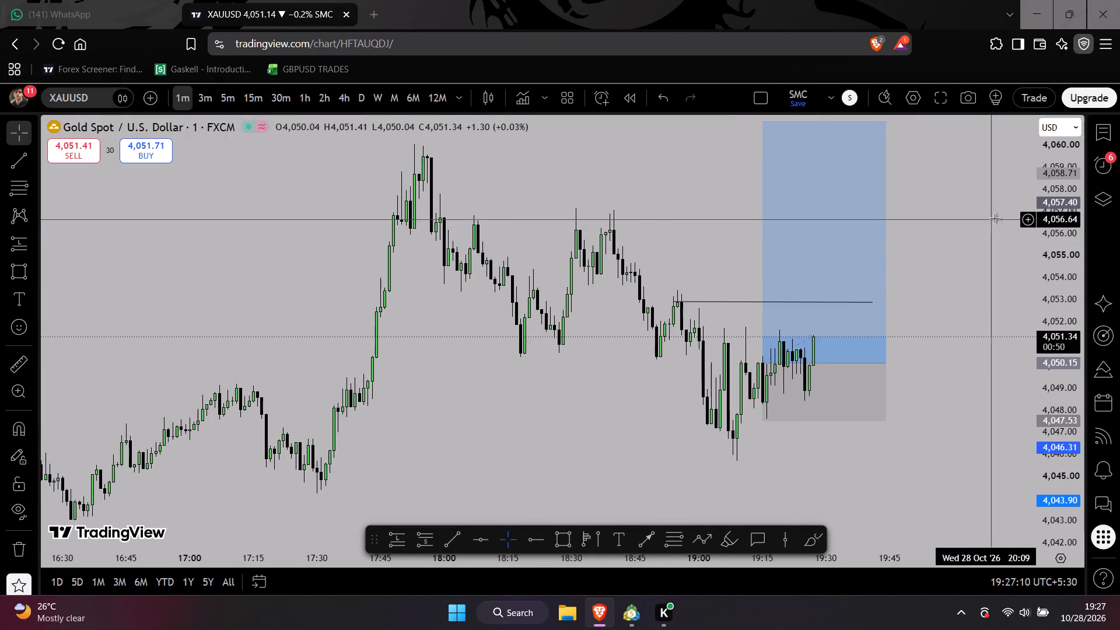
{"action": "scroll", "coordinate": [996, 218], "scroll_direction": "down", "scroll_amount": 1}
{"action": "left_click_drag", "start_coordinate": [985, 221], "coordinate": [982, 240]}
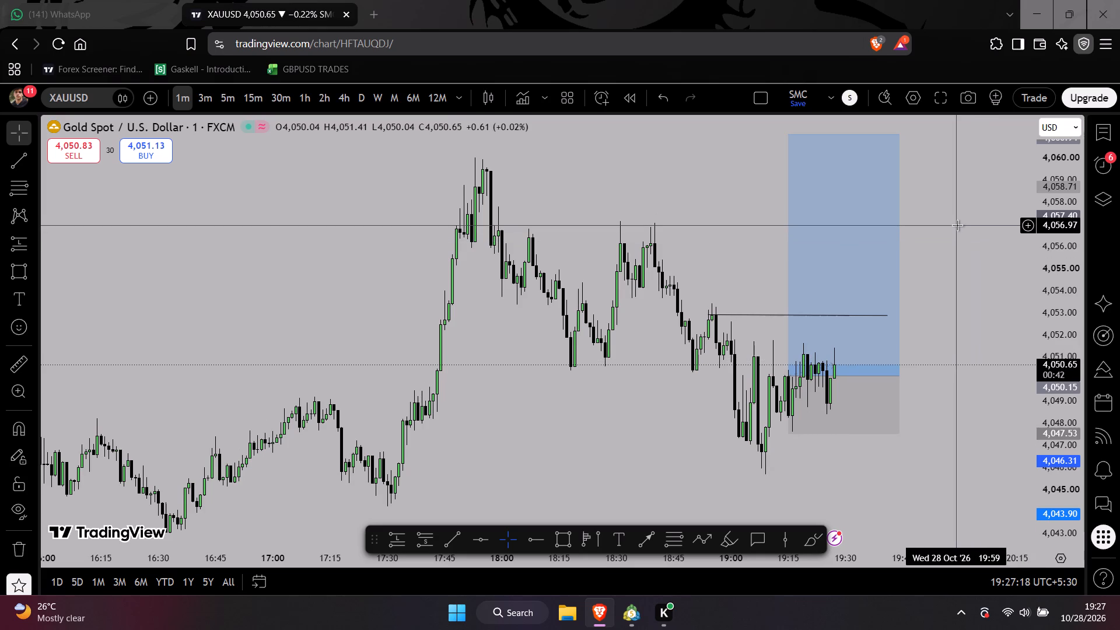
{"action": "scroll", "coordinate": [957, 225], "scroll_direction": "up", "scroll_amount": 2}
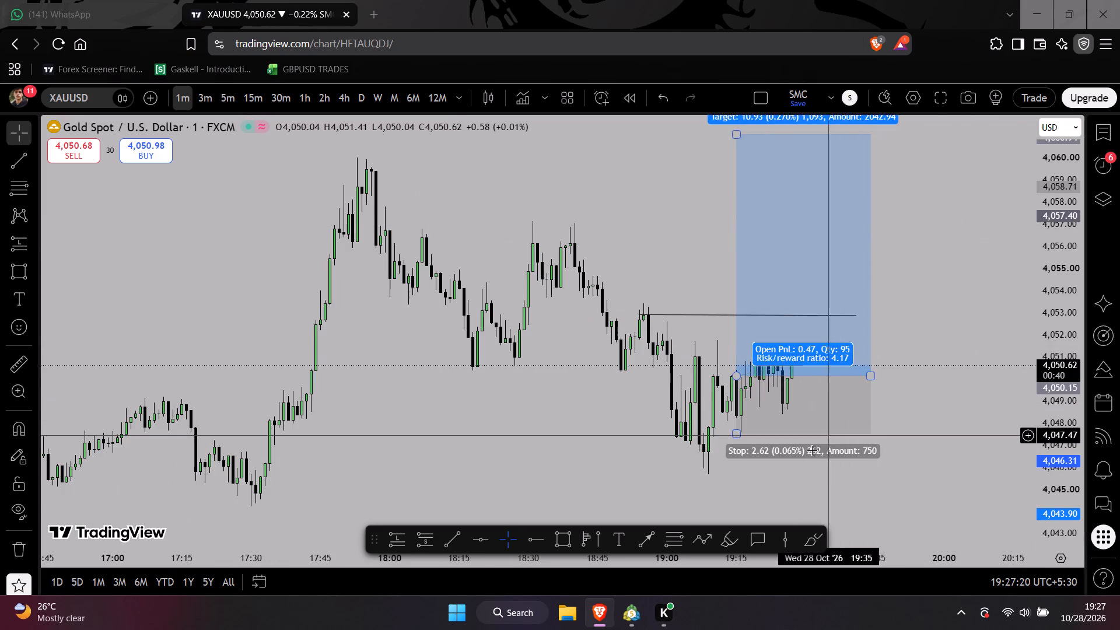
Switch to MetaTrader 5 and check the open XAUUSD buy against its stop level.
{"action": "left_click", "coordinate": [631, 616]}
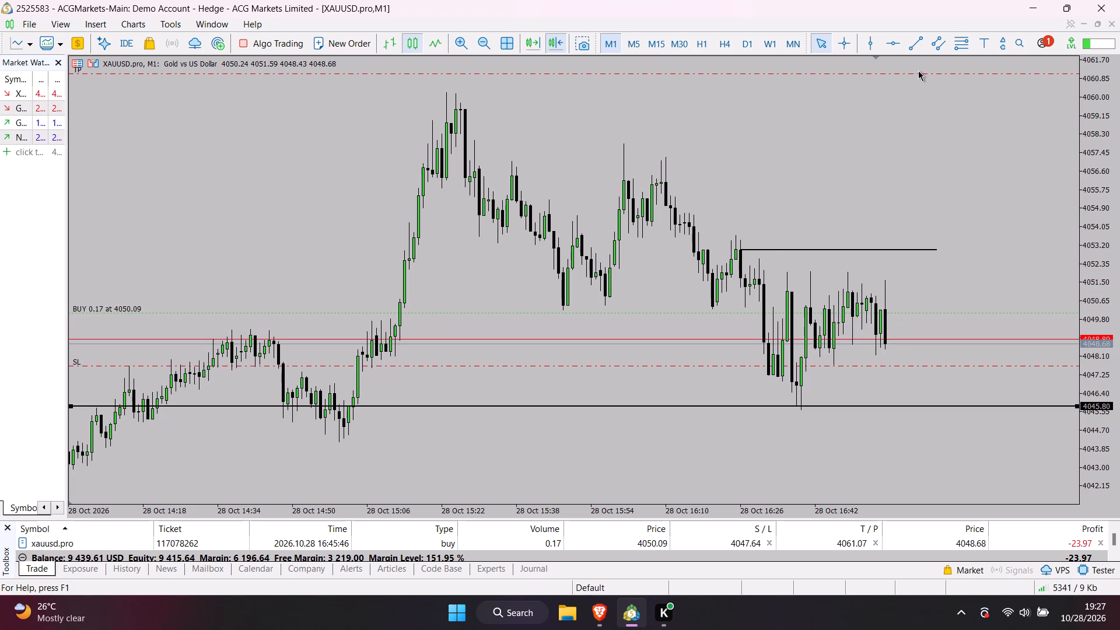
Return to TradingView and examine the newest XAUUSD one-minute candles between the long position's entry and stop.
{"action": "scroll", "coordinate": [899, 104], "scroll_direction": "up", "scroll_amount": 1}
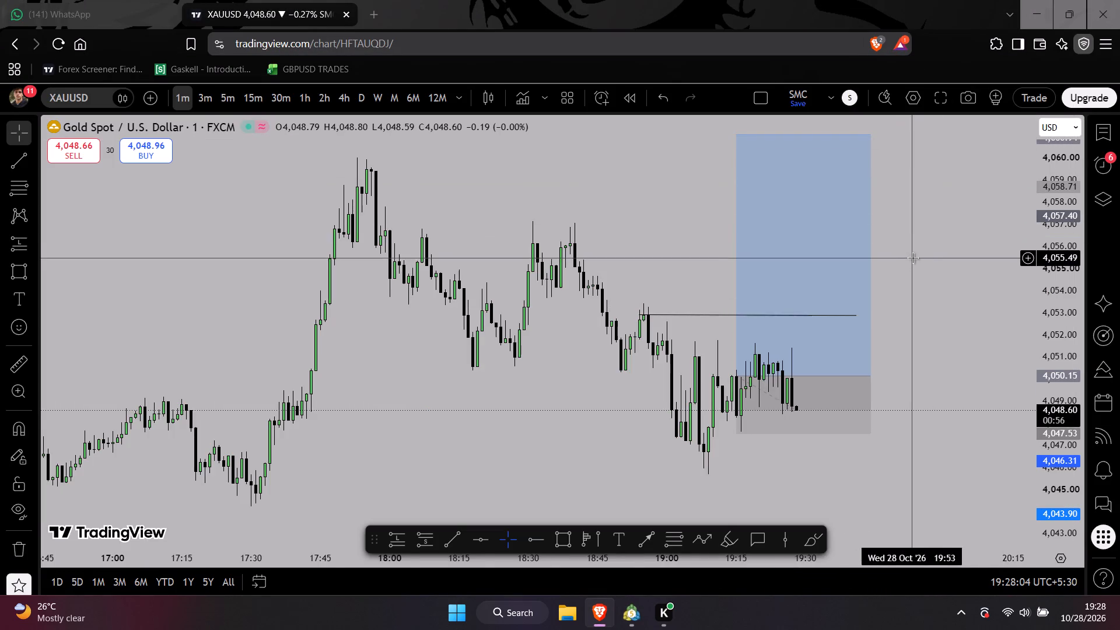
{"action": "scroll", "coordinate": [916, 258], "scroll_direction": "up", "scroll_amount": 1}
{"action": "scroll", "coordinate": [965, 217], "scroll_direction": "down", "scroll_amount": 1}
{"action": "left_click_drag", "start_coordinate": [957, 224], "coordinate": [934, 222]}
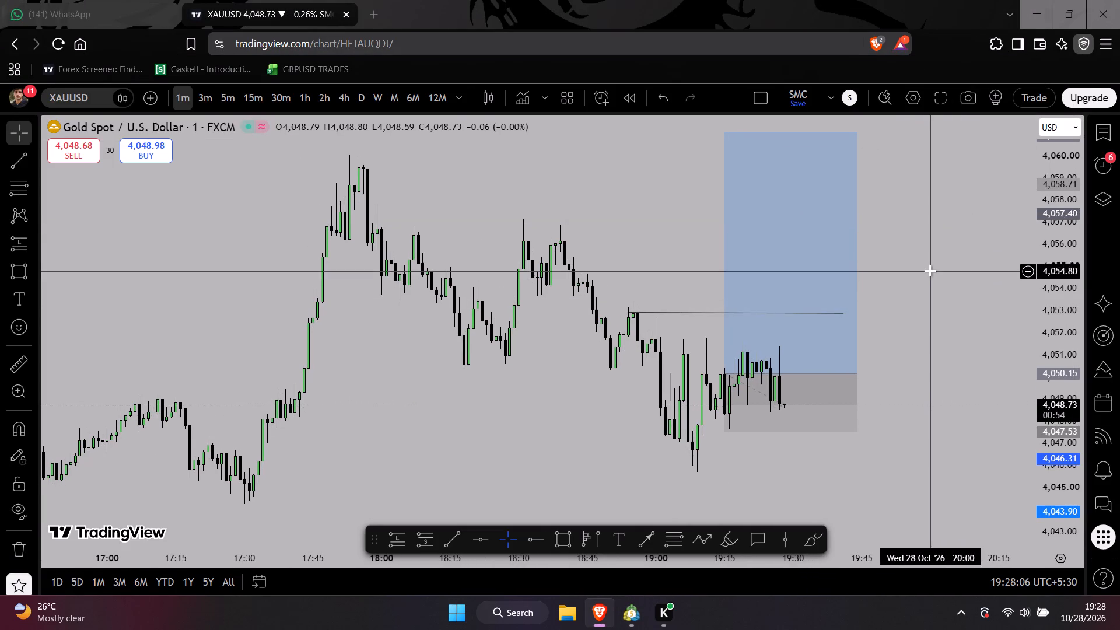
{"action": "left_click_drag", "start_coordinate": [935, 249], "coordinate": [884, 261]}
{"action": "scroll", "coordinate": [882, 261], "scroll_direction": "down", "scroll_amount": 1}
{"action": "left_click_drag", "start_coordinate": [887, 261], "coordinate": [888, 245]}
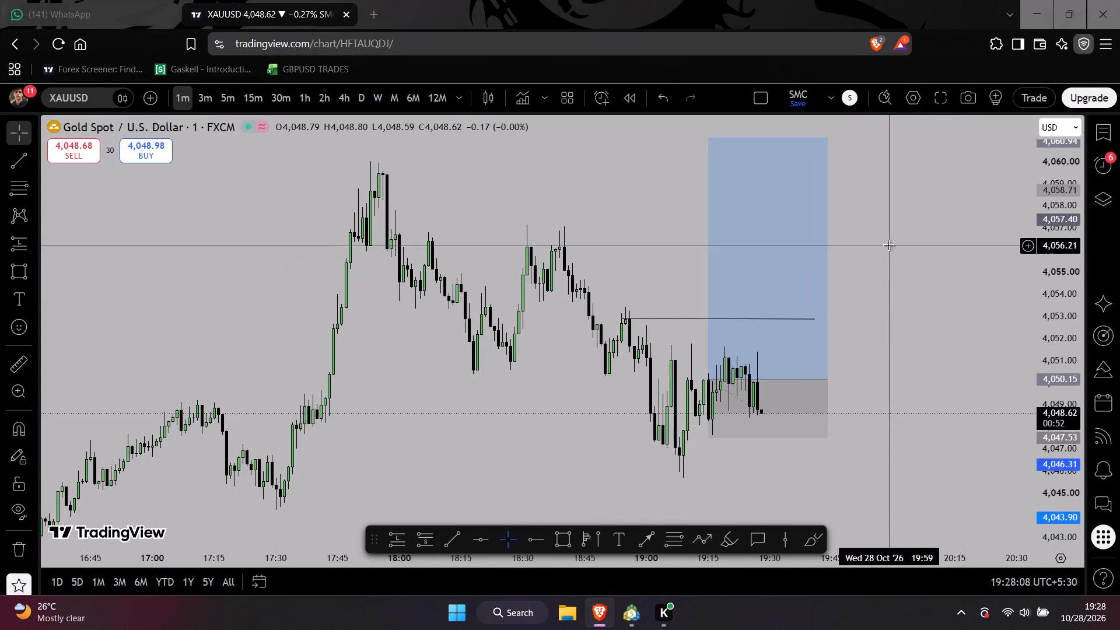
{"action": "left_click_drag", "start_coordinate": [929, 283], "coordinate": [927, 239]}
{"action": "scroll", "coordinate": [927, 239], "scroll_direction": "up", "scroll_amount": 1}
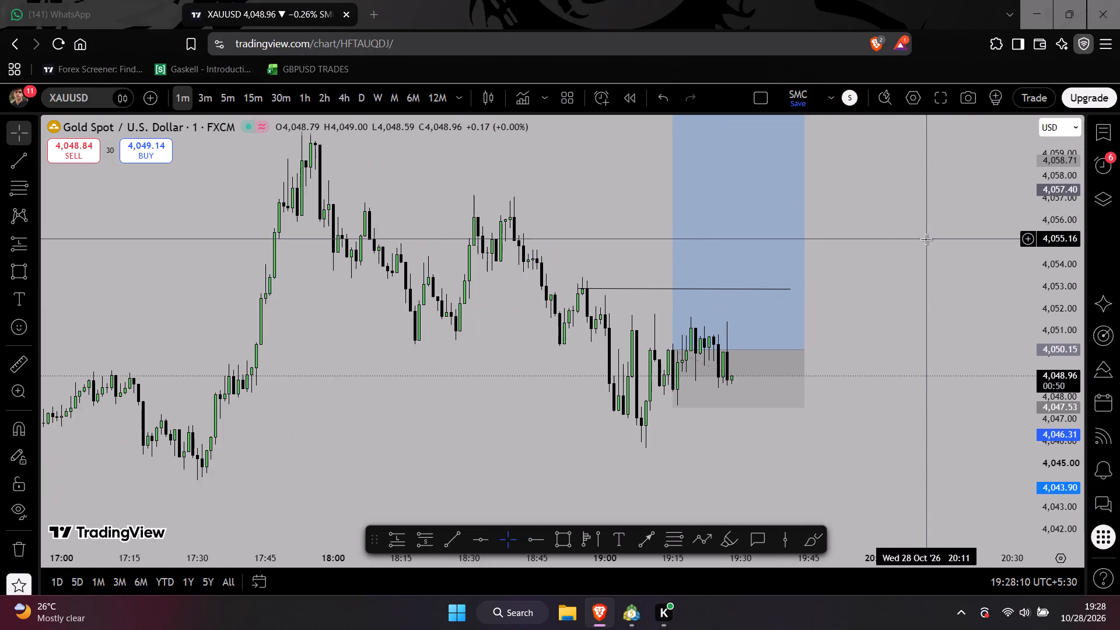
Open the details of the US economic events marked at 23:30 on 28 Oct on the XAUUSD chart's time axis.
{"action": "scroll", "coordinate": [921, 244], "scroll_direction": "down", "scroll_amount": 1}
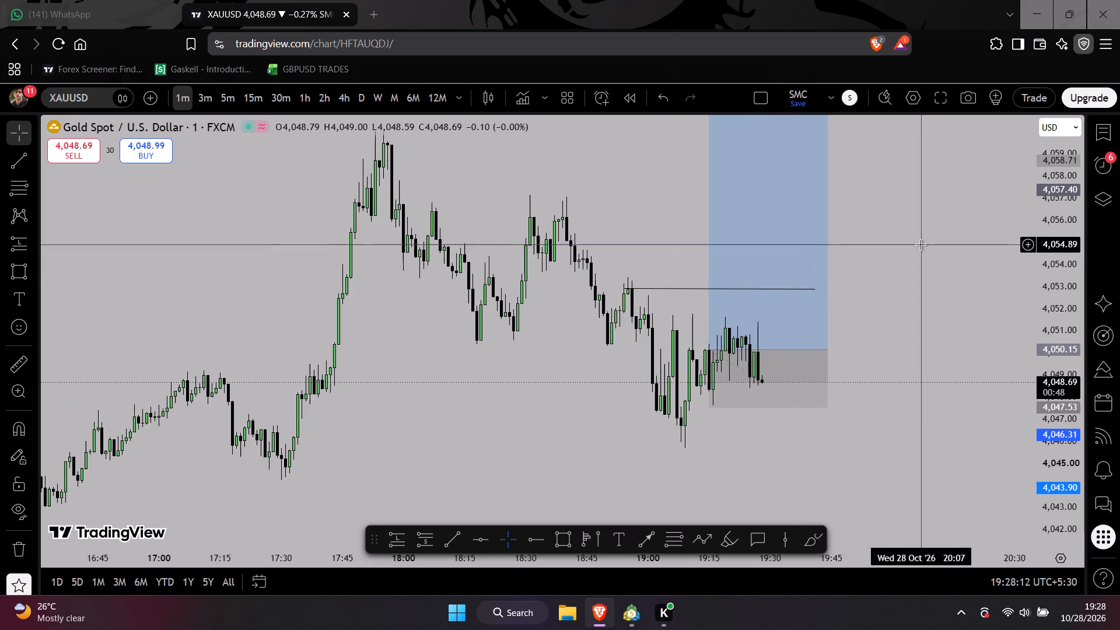
{"action": "scroll", "coordinate": [948, 253], "scroll_direction": "up", "scroll_amount": 1}
{"action": "left_click_drag", "start_coordinate": [947, 297], "coordinate": [788, 259]}
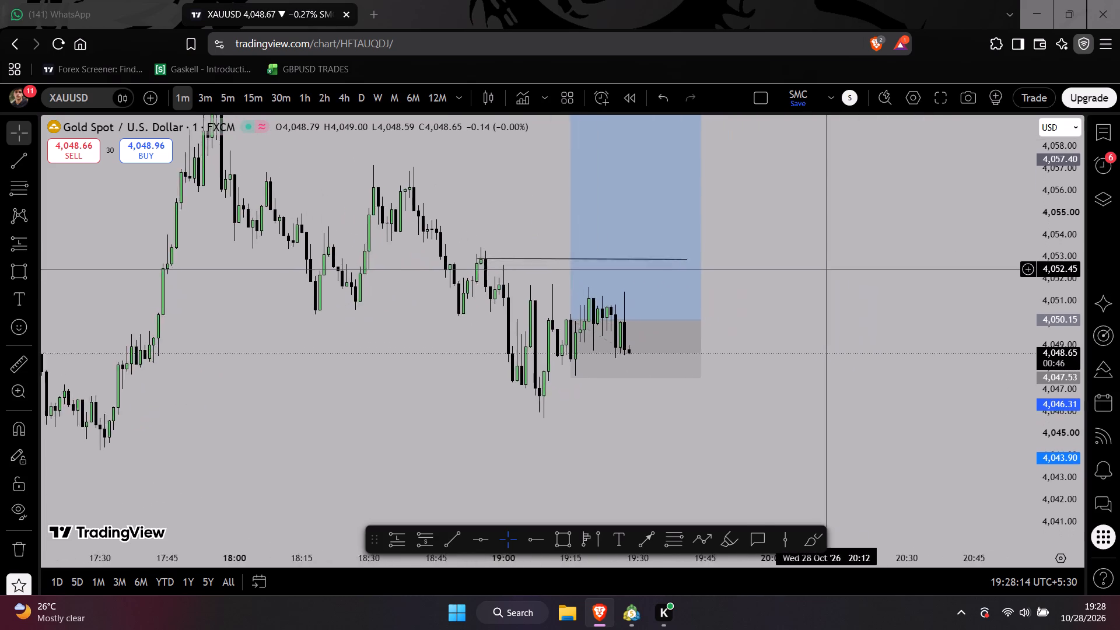
{"action": "left_click_drag", "start_coordinate": [788, 259], "coordinate": [635, 237]}
{"action": "scroll", "coordinate": [730, 256], "scroll_direction": "down", "scroll_amount": 9}
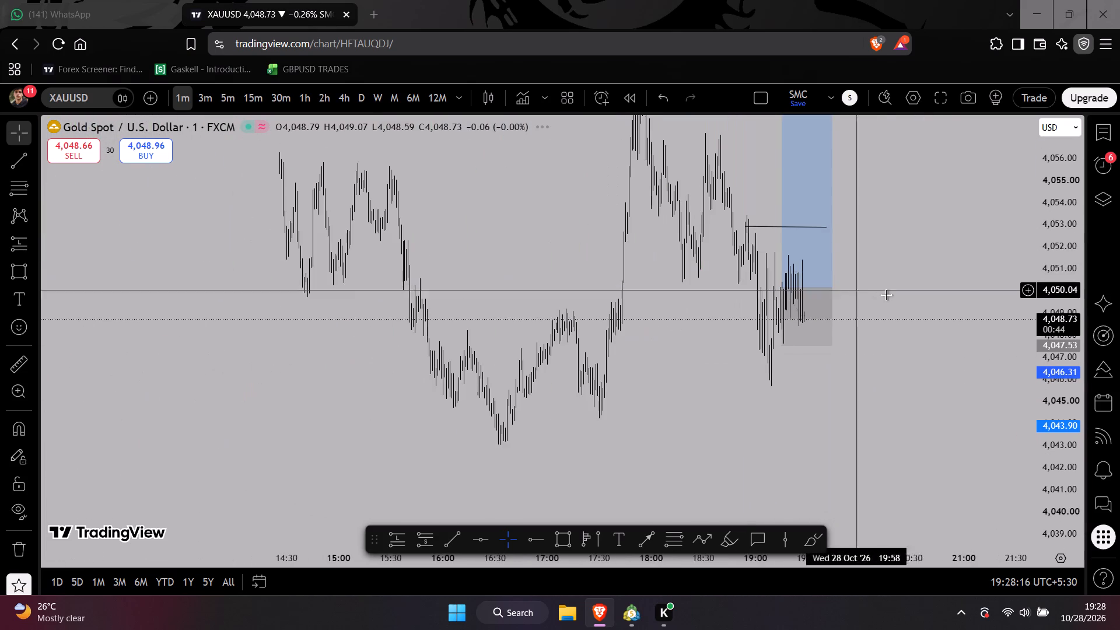
{"action": "left_click_drag", "start_coordinate": [918, 282], "coordinate": [517, 279]}
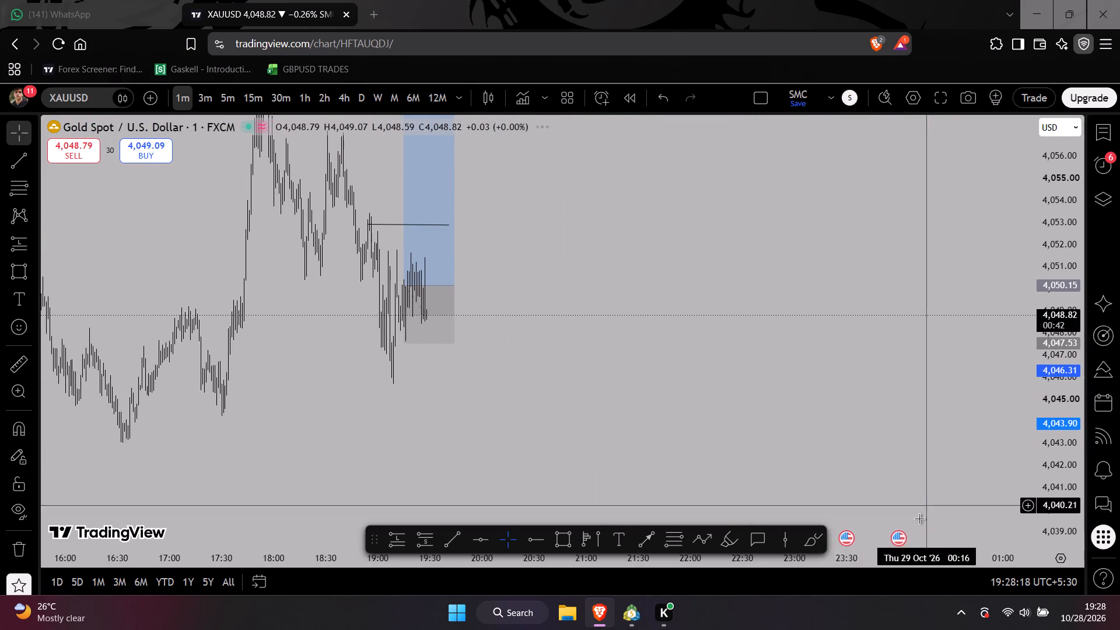
{"action": "left_click", "coordinate": [848, 547]}
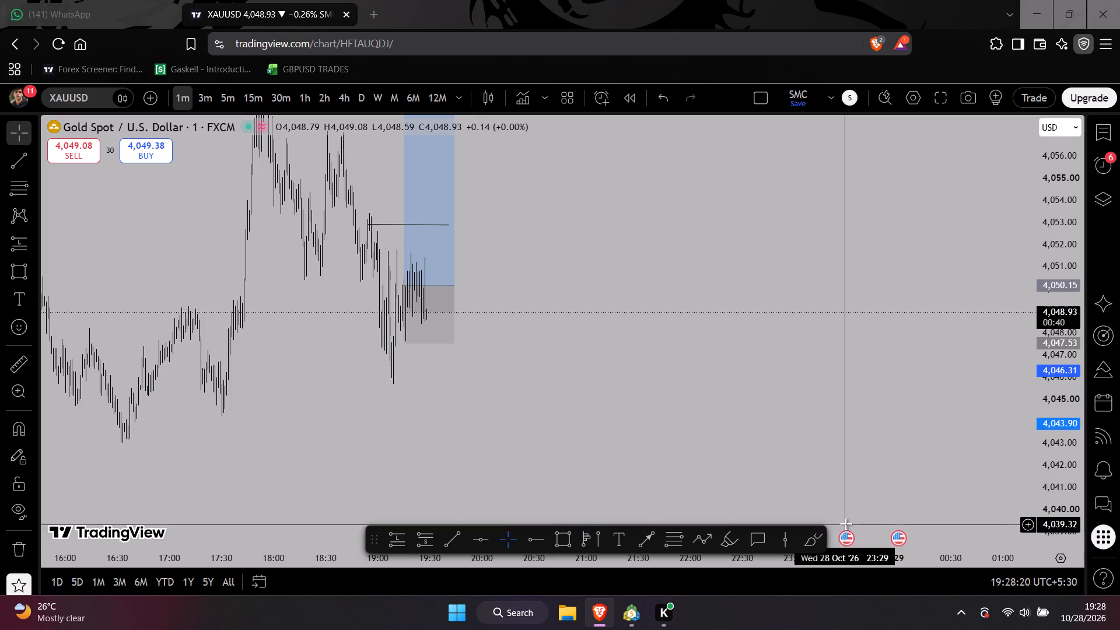
{"action": "left_click", "coordinate": [845, 534]}
{"action": "triple_click", "coordinate": [847, 534]}
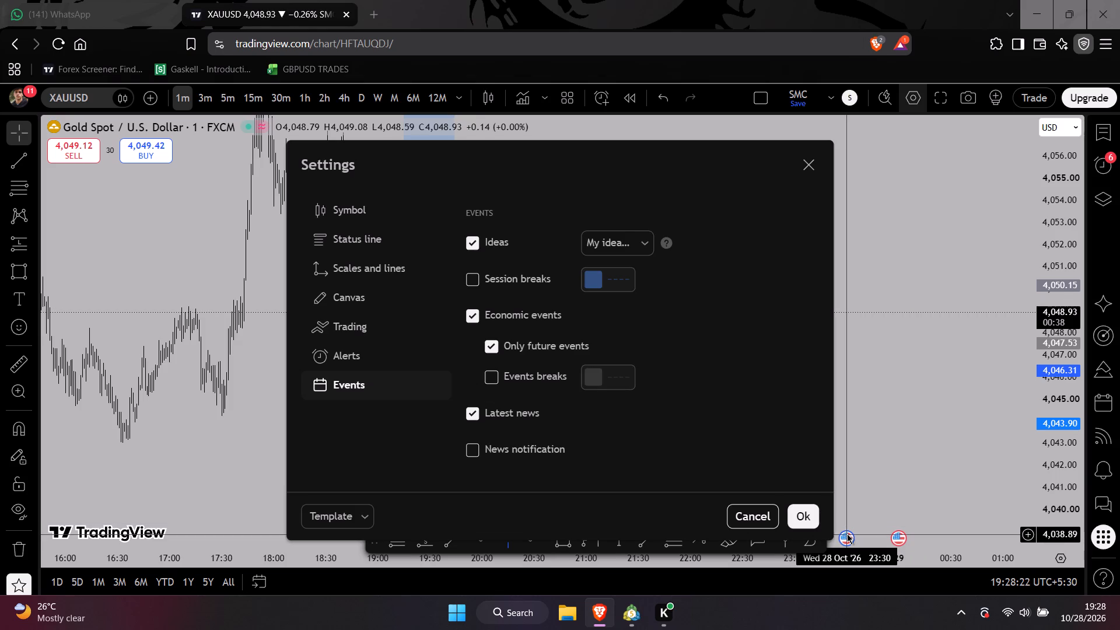
{"action": "left_click", "coordinate": [810, 167]}
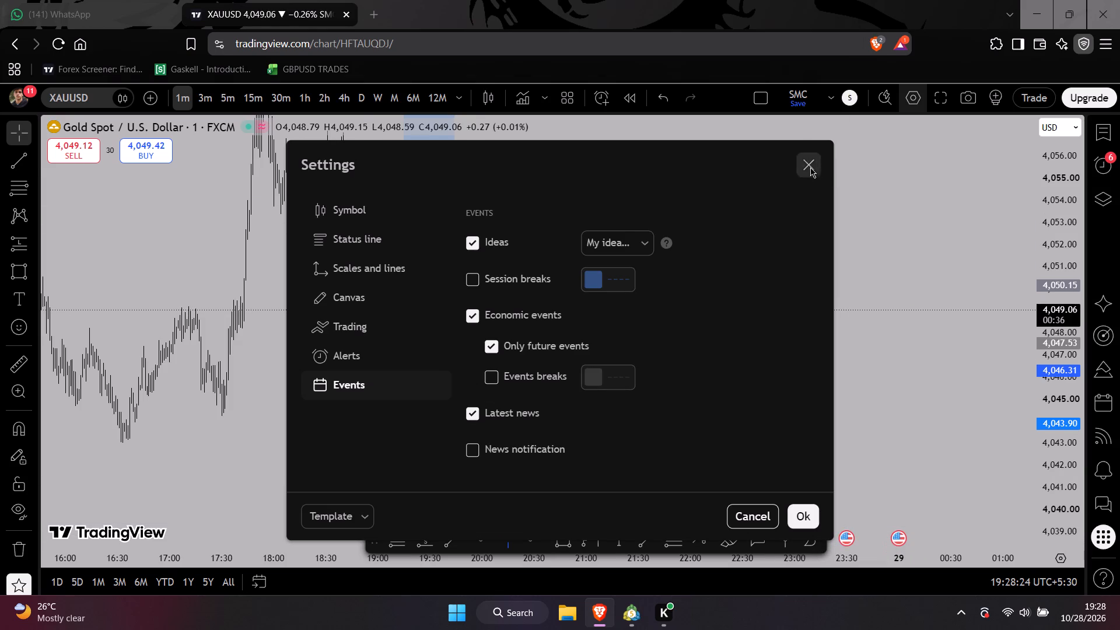
{"action": "left_click", "coordinate": [847, 539]}
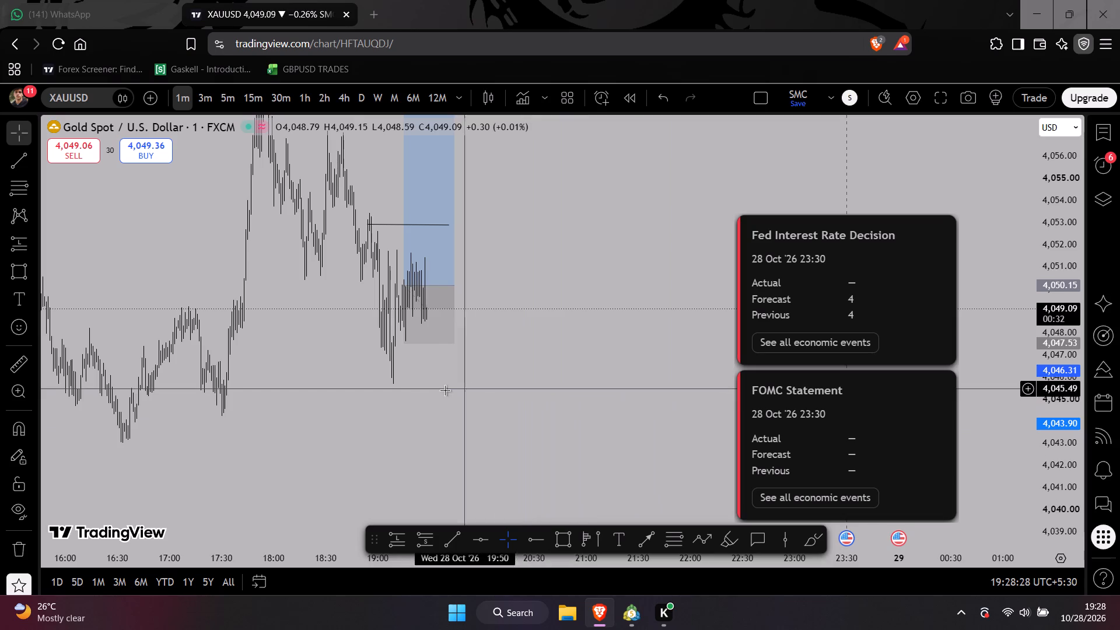
Examine the latest XAUUSD one-minute candles against the long position's entry and stop and the preceding price swings.
{"action": "left_click_drag", "start_coordinate": [390, 409], "coordinate": [691, 453]}
{"action": "scroll", "coordinate": [757, 458], "scroll_direction": "up", "scroll_amount": 6}
{"action": "left_click_drag", "start_coordinate": [688, 448], "coordinate": [916, 418]}
{"action": "scroll", "coordinate": [925, 418], "scroll_direction": "up", "scroll_amount": 4}
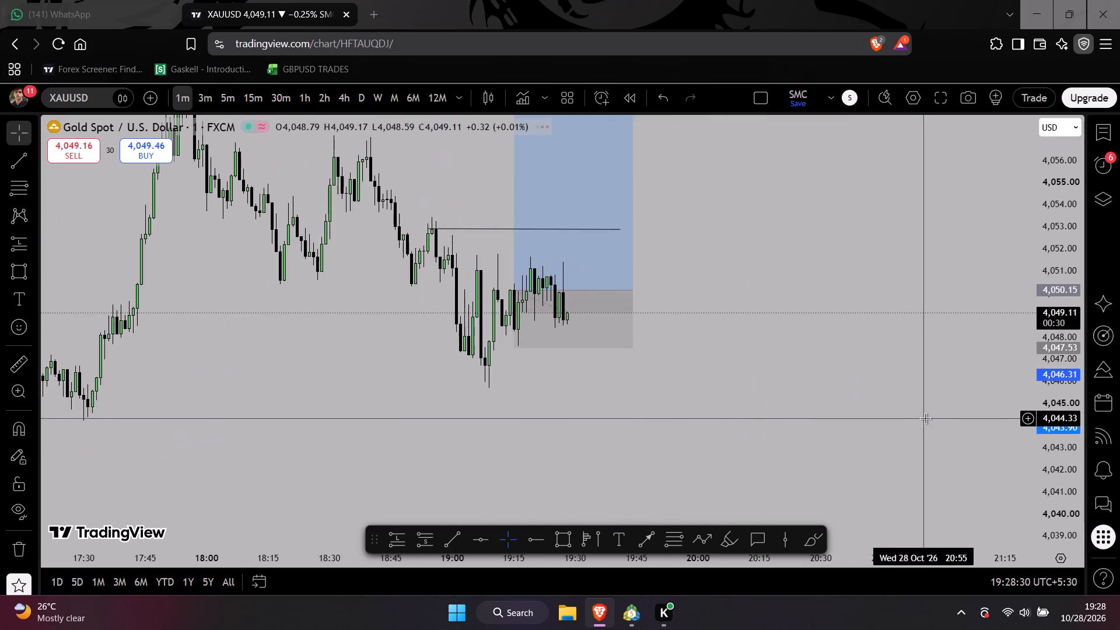
{"action": "scroll", "coordinate": [1052, 356], "scroll_direction": "up", "scroll_amount": 4}
{"action": "left_click_drag", "start_coordinate": [783, 352], "coordinate": [926, 450]}
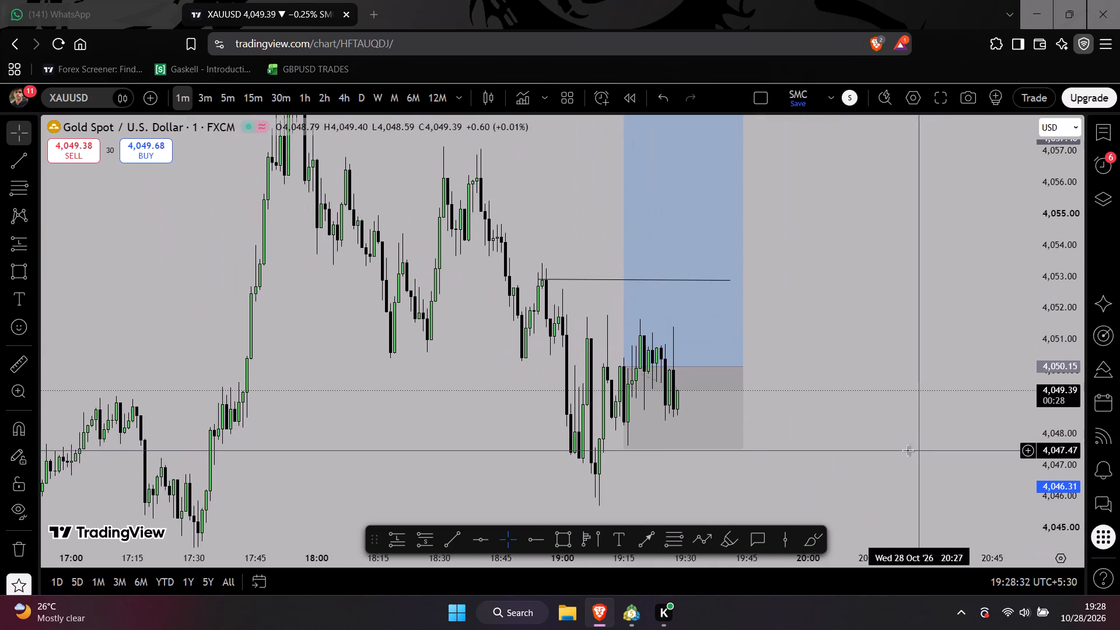
{"action": "scroll", "coordinate": [898, 449], "scroll_direction": "up", "scroll_amount": 1}
{"action": "left_click_drag", "start_coordinate": [1065, 279], "coordinate": [1053, 331]}
{"action": "scroll", "coordinate": [873, 349], "scroll_direction": "down", "scroll_amount": 1}
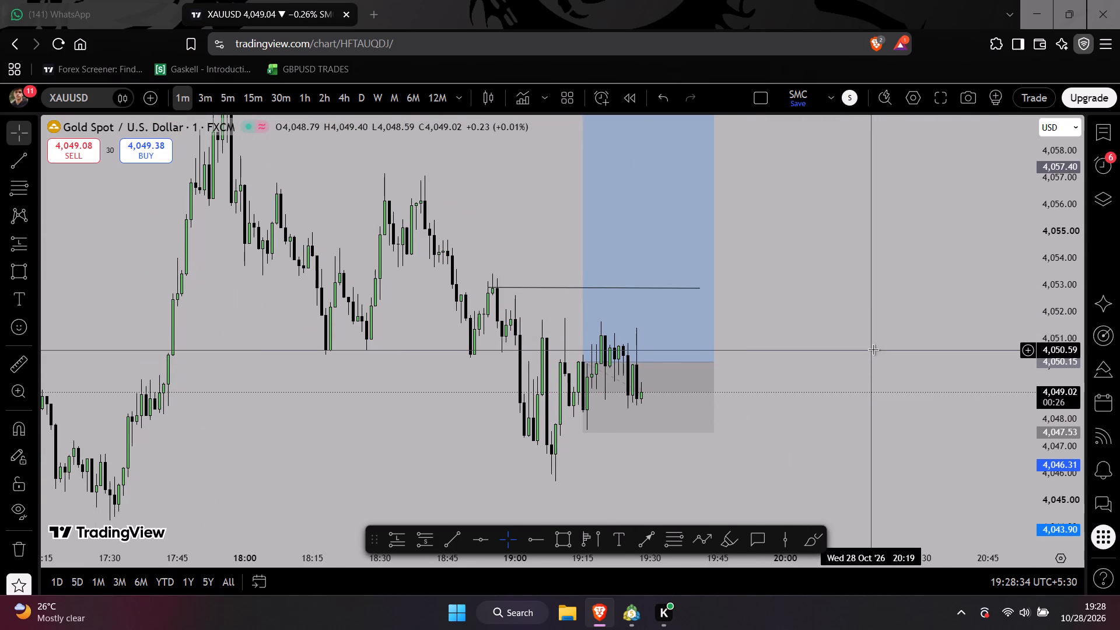
{"action": "scroll", "coordinate": [923, 330], "scroll_direction": "down", "scroll_amount": 1}
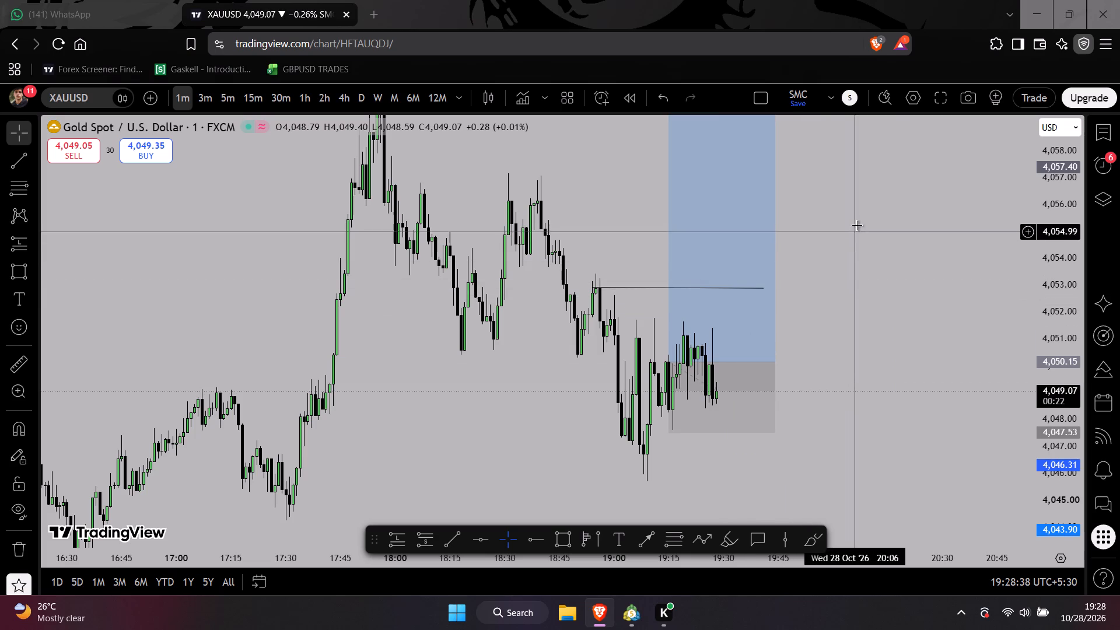
{"action": "left_click_drag", "start_coordinate": [876, 277], "coordinate": [939, 292]}
{"action": "scroll", "coordinate": [940, 300], "scroll_direction": "down", "scroll_amount": 1}
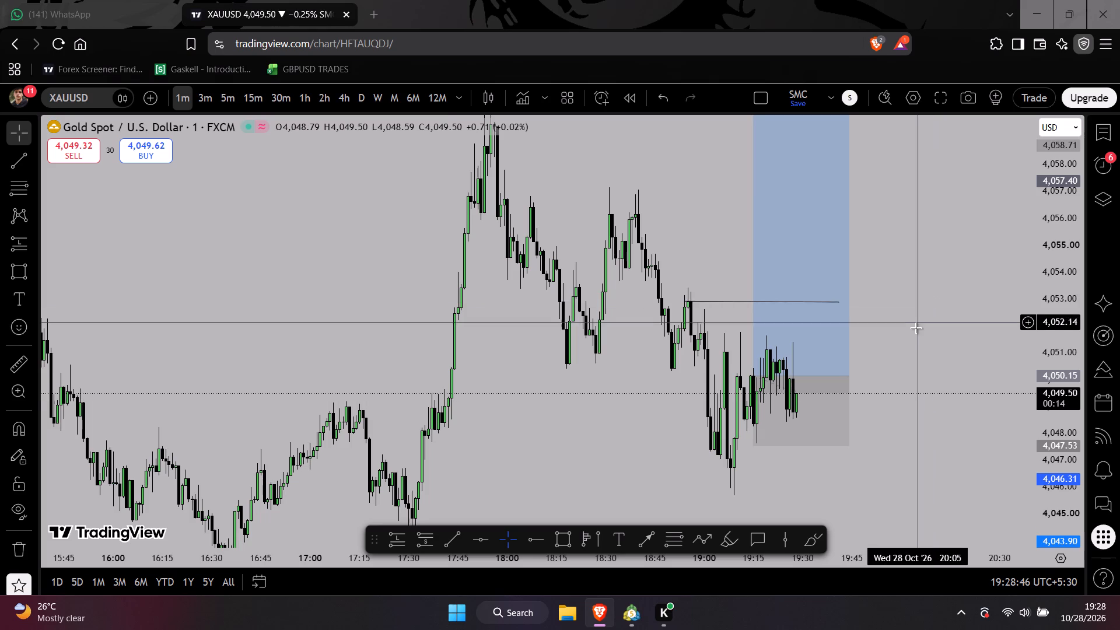
{"action": "left_click_drag", "start_coordinate": [917, 330], "coordinate": [950, 341]}
{"action": "scroll", "coordinate": [950, 346], "scroll_direction": "up", "scroll_amount": 1}
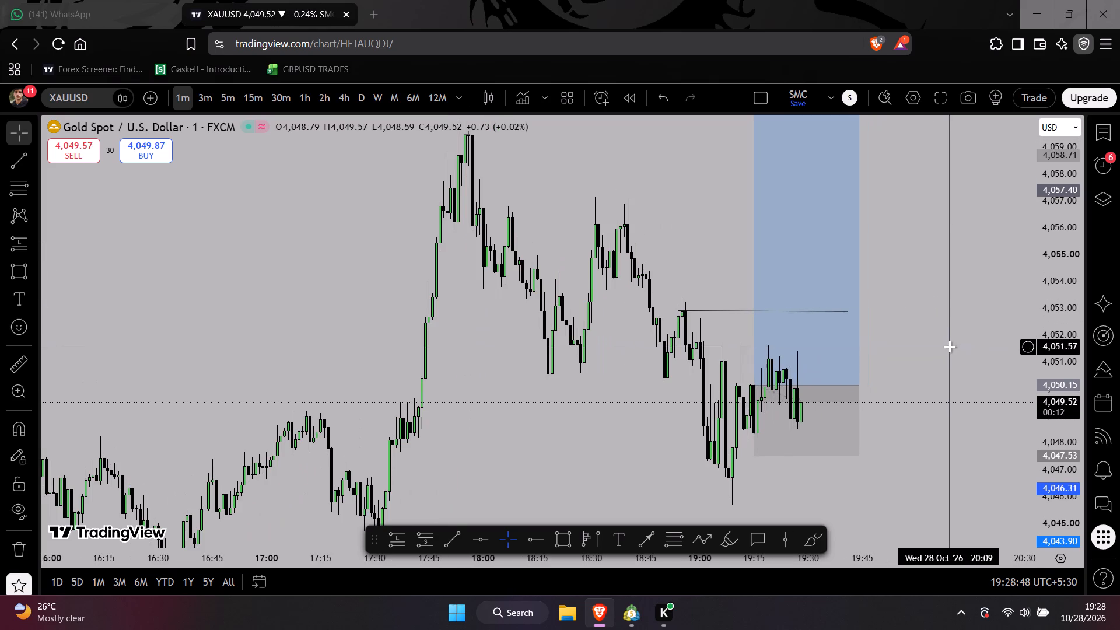
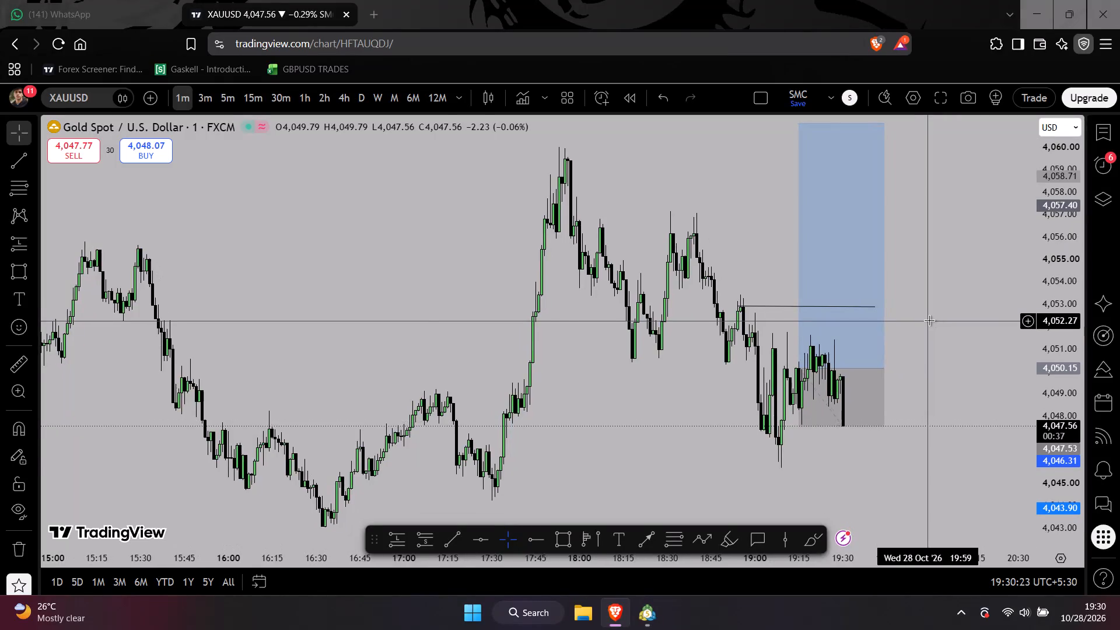
Switch to MetaTrader 5 and check the one-minute gold chart and the account's trade list.
{"action": "scroll", "coordinate": [929, 320], "scroll_direction": "up", "scroll_amount": 2}
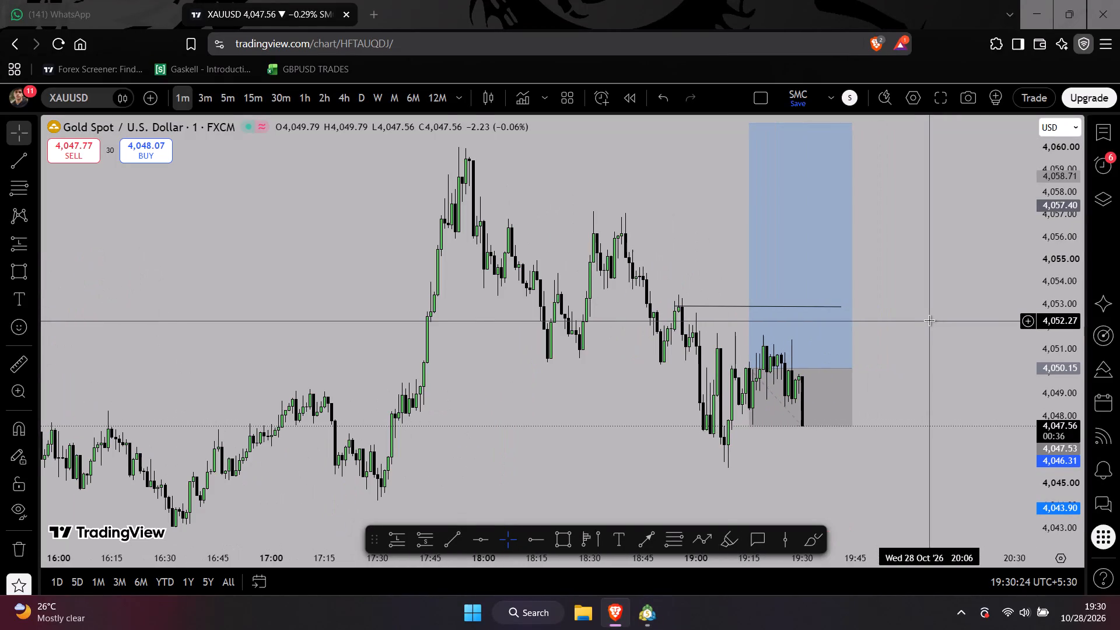
{"action": "left_click", "coordinate": [635, 629]}
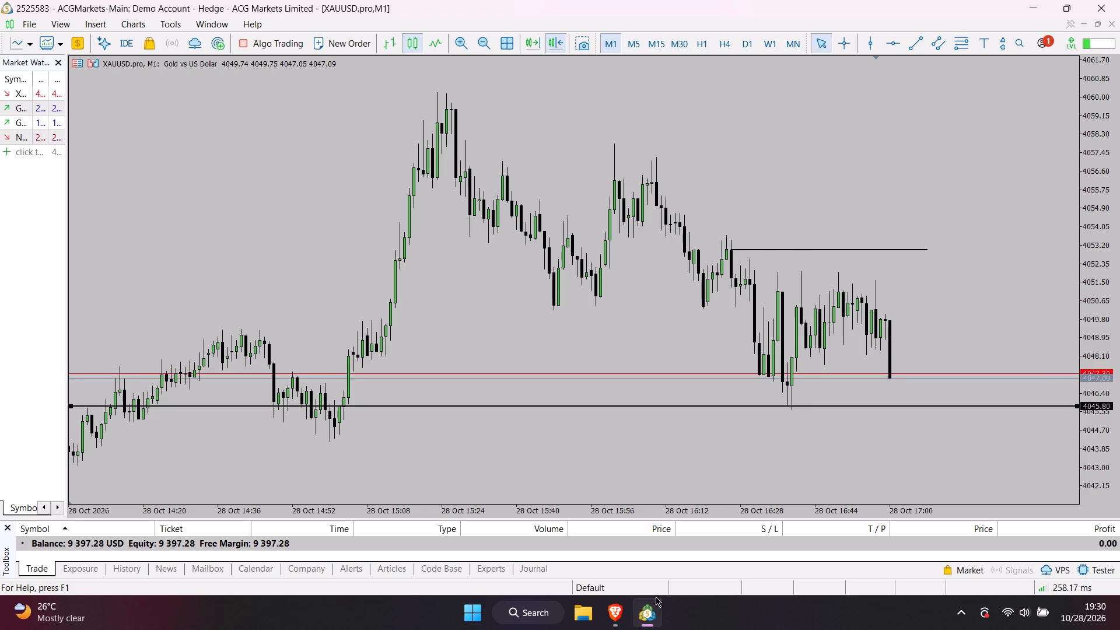
Switch back to TradingView in Brave and delete the long position drawing with entry at 4,050.15 from the one-minute XAUUSD chart.
{"action": "left_click", "coordinate": [611, 621]}
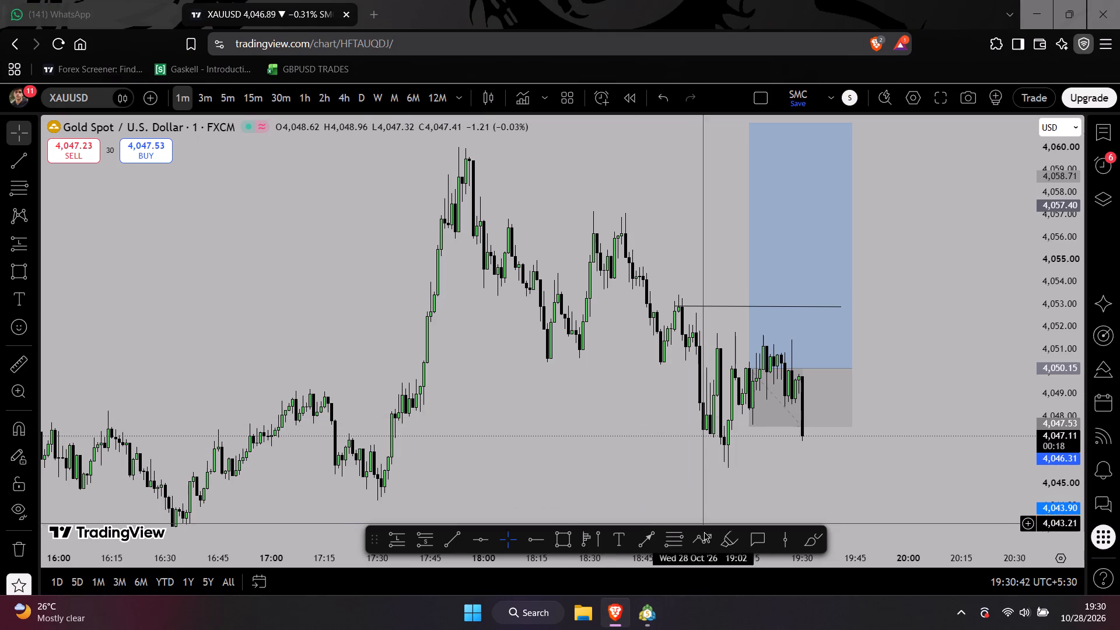
{"action": "scroll", "coordinate": [975, 218], "scroll_direction": "down", "scroll_amount": 1}
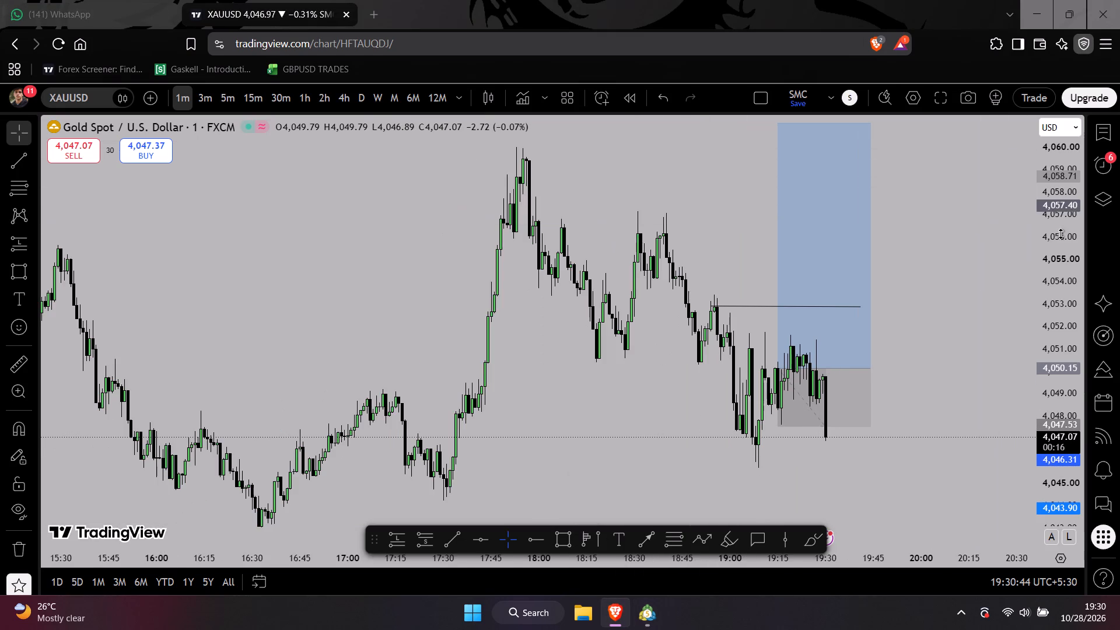
{"action": "left_click_drag", "start_coordinate": [1063, 236], "coordinate": [1058, 294]}
{"action": "scroll", "coordinate": [864, 359], "scroll_direction": "down", "scroll_amount": 1}
{"action": "middle_click", "coordinate": [864, 359]}
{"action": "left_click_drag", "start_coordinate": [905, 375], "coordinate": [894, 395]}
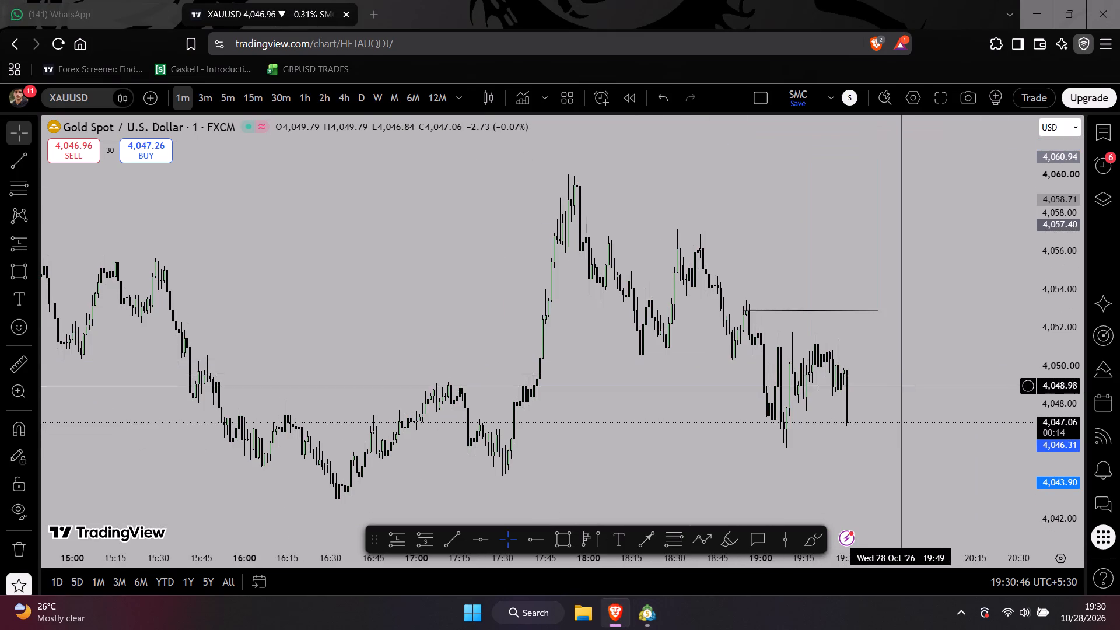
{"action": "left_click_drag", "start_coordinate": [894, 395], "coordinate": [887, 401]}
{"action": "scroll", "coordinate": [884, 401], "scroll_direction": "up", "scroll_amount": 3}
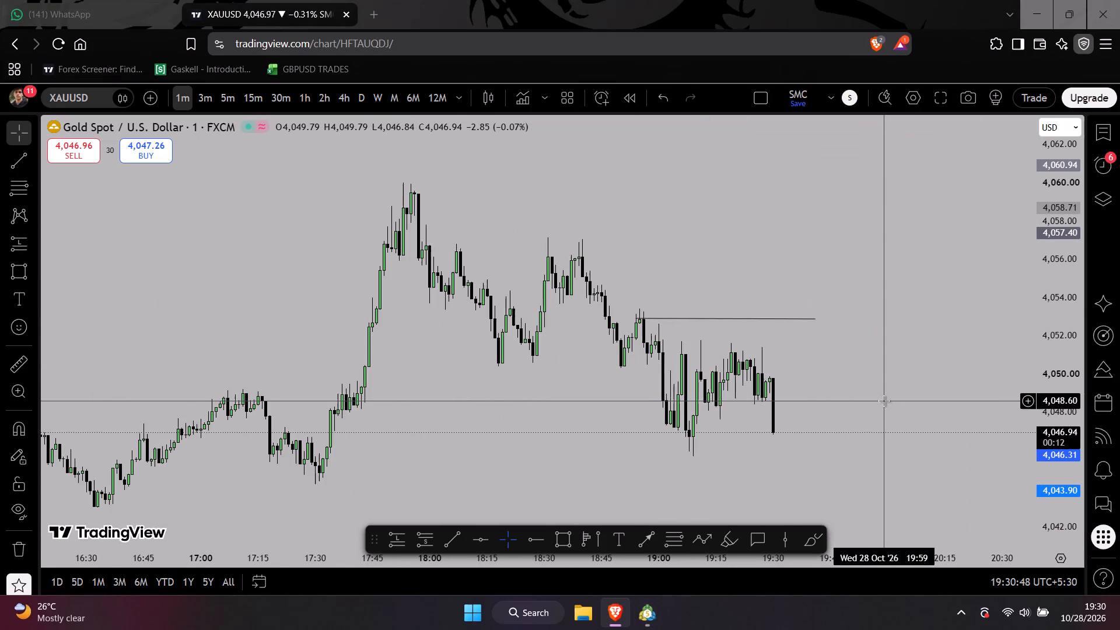
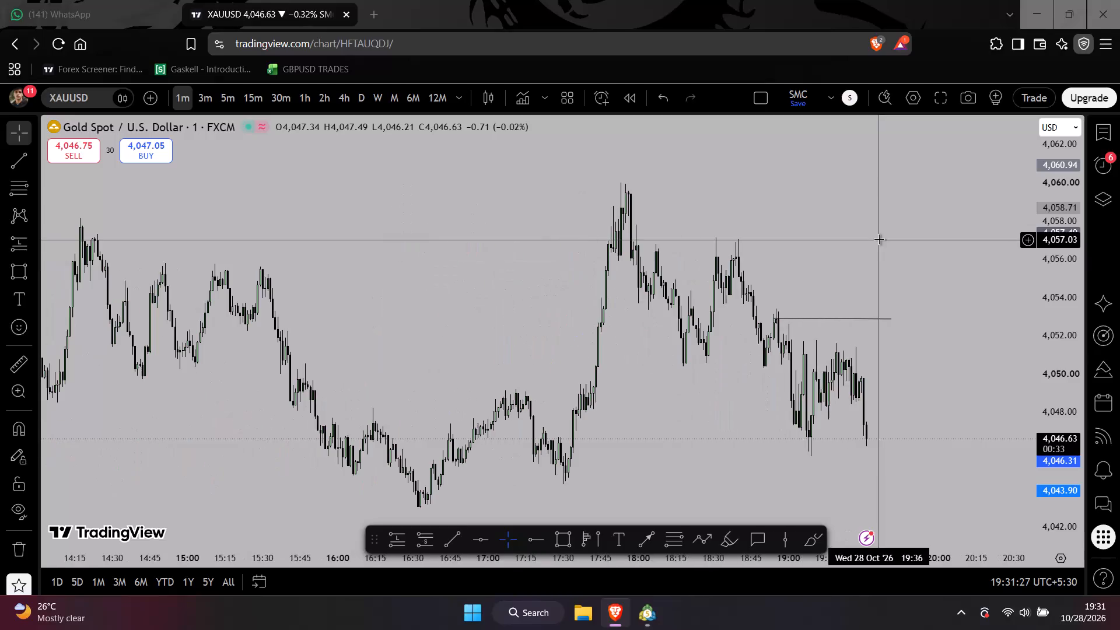
Open the watchlist, search for GBPUSD and load the Pepperstone British Pound / U.S. Dollar chart.
{"action": "scroll", "coordinate": [914, 308], "scroll_direction": "up", "scroll_amount": 3}
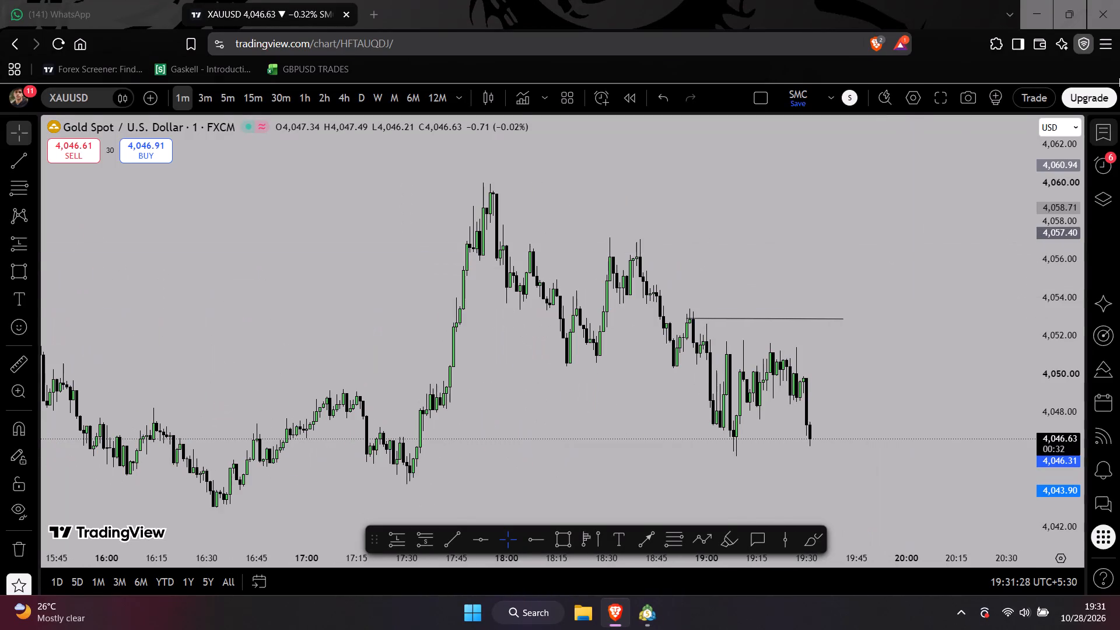
{"action": "left_click", "coordinate": [1108, 138]}
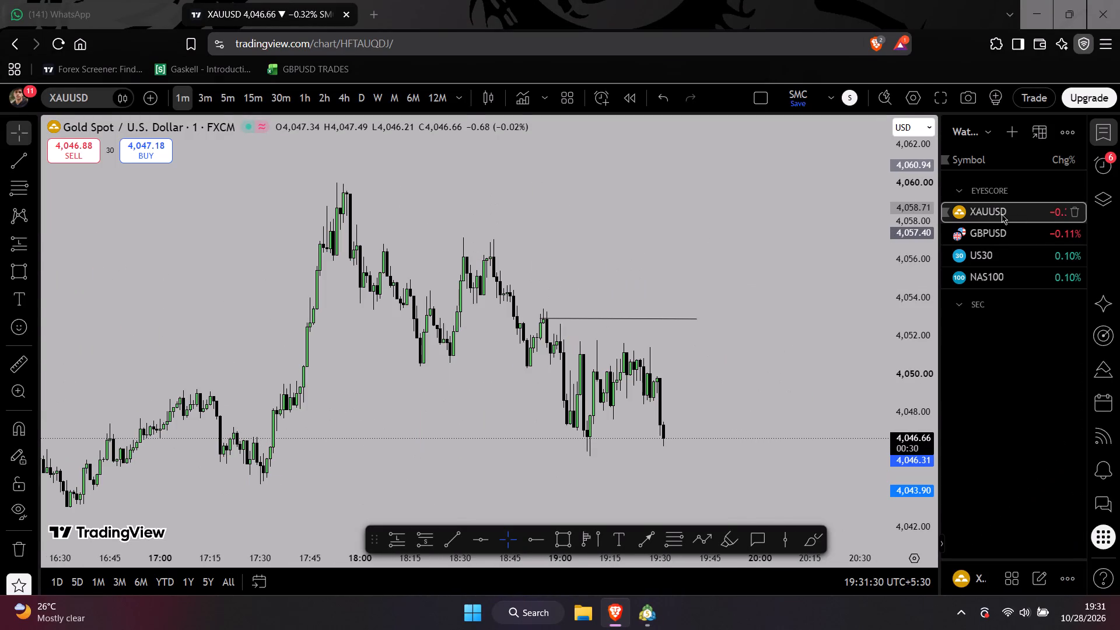
{"action": "type", "text": "gbpusd"}
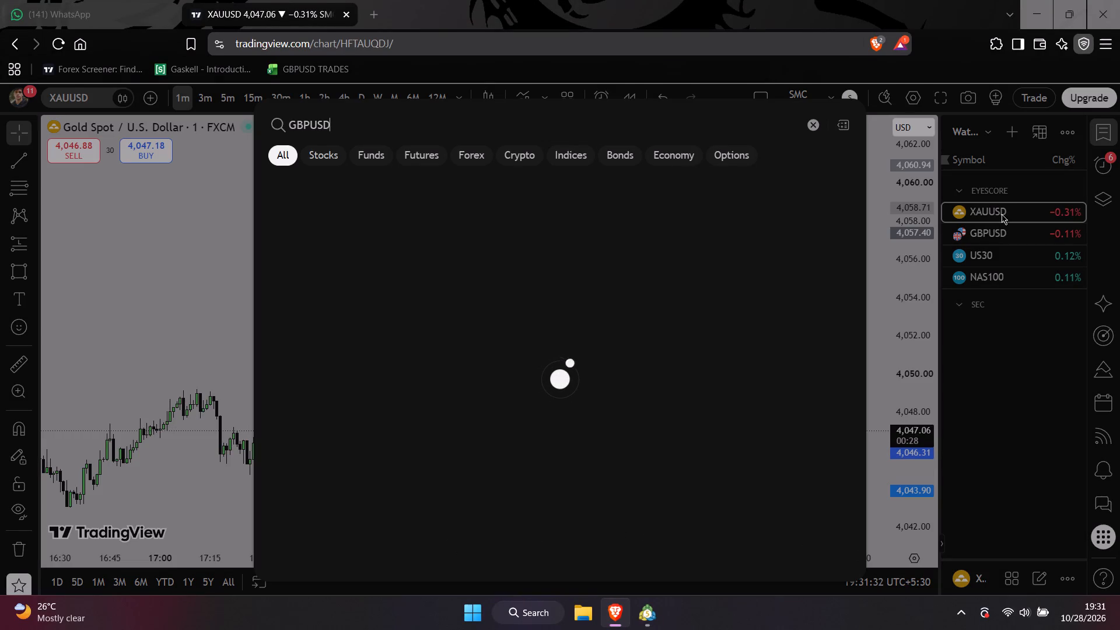
{"action": "key", "text": "Down"}
{"action": "key", "text": "Down"}
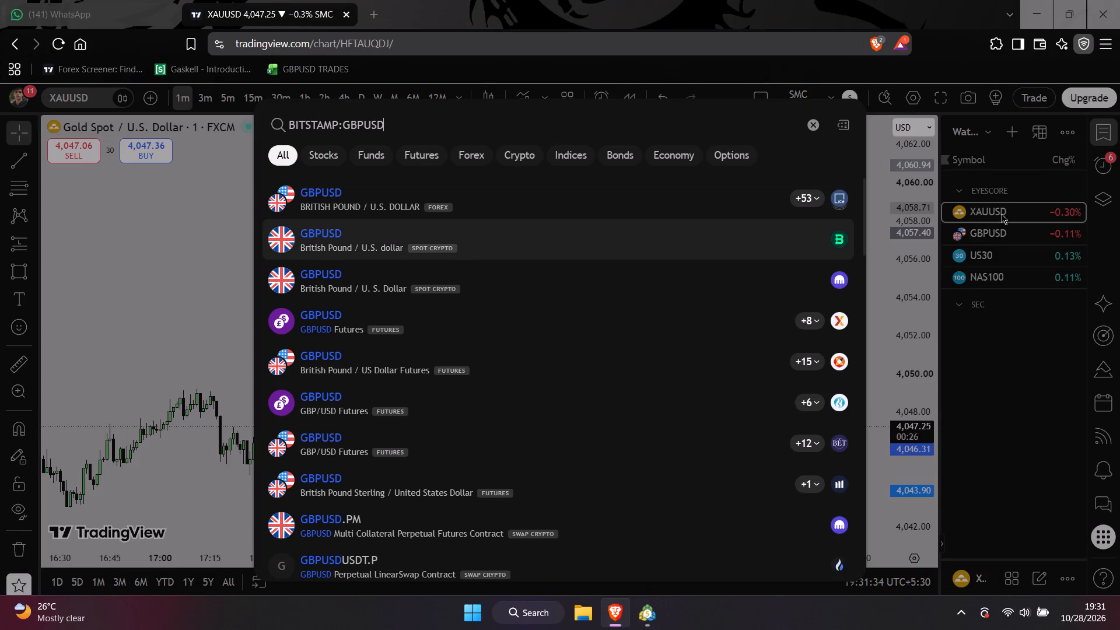
{"action": "key", "text": "Up"}
{"action": "key", "text": "Up"}
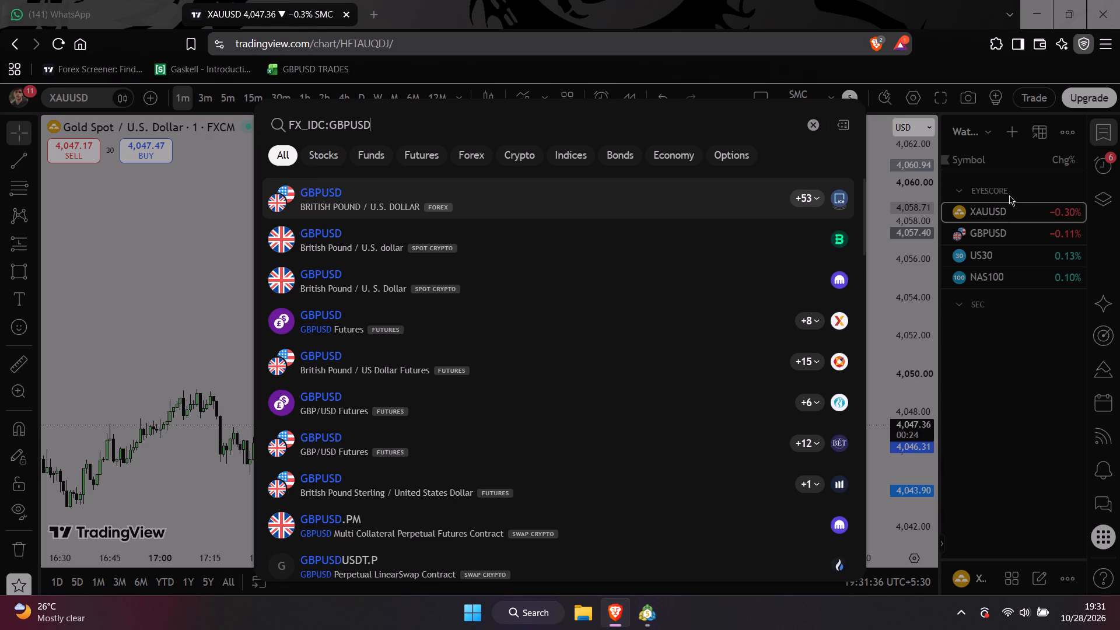
{"action": "left_click", "coordinate": [816, 194]}
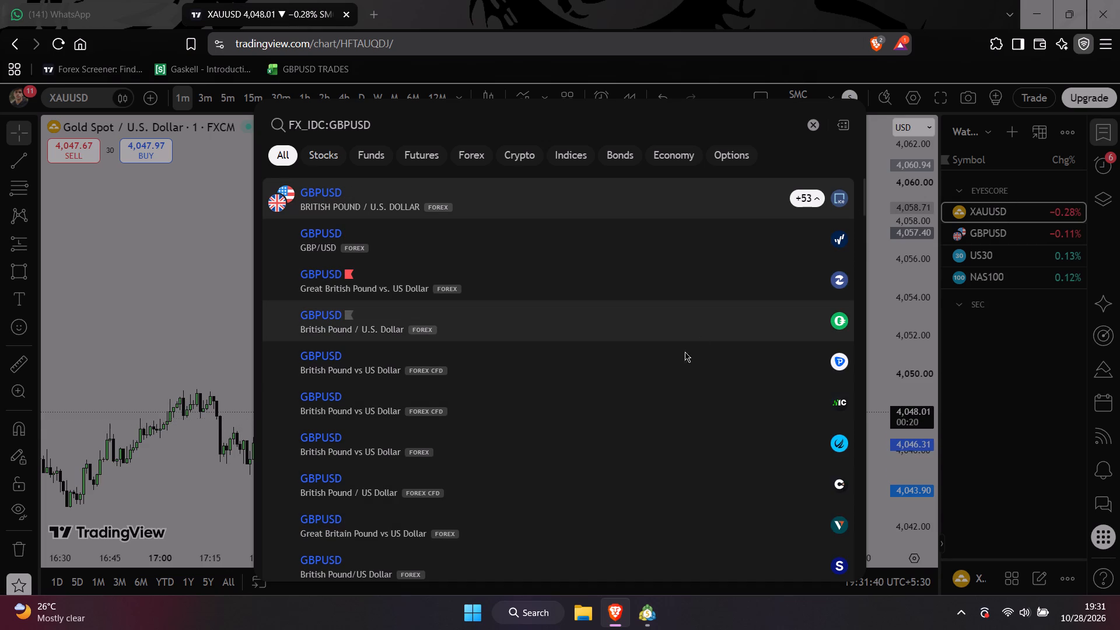
{"action": "left_click", "coordinate": [673, 365]}
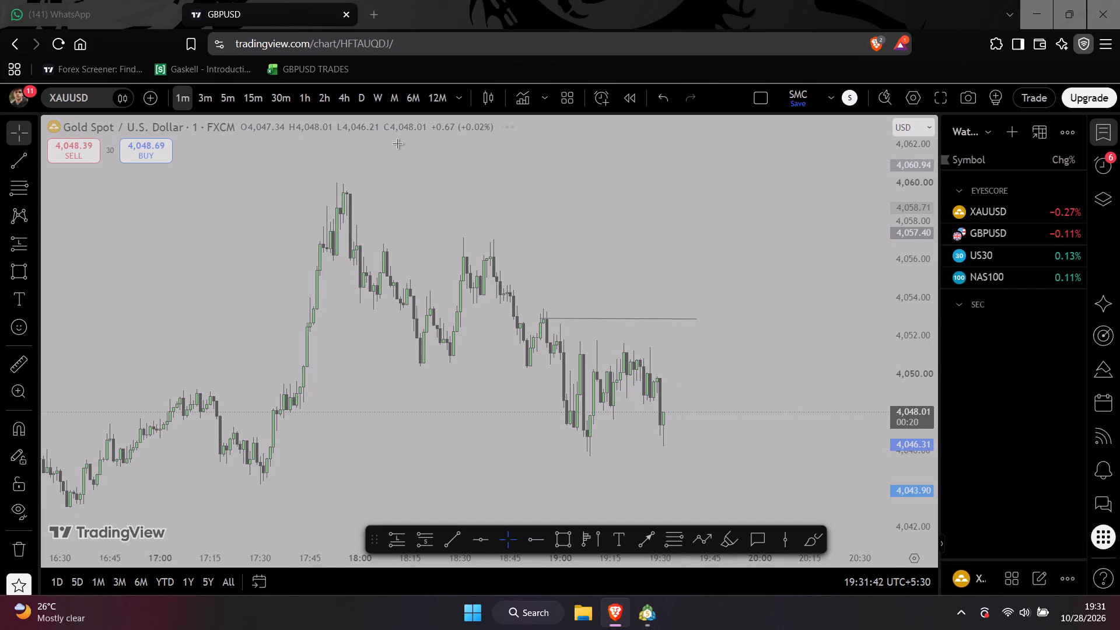
Switch the GBPUSD chart to the 15-minute timeframe, reset its price scale and look back through October's price history.
{"action": "left_click", "coordinate": [253, 100]}
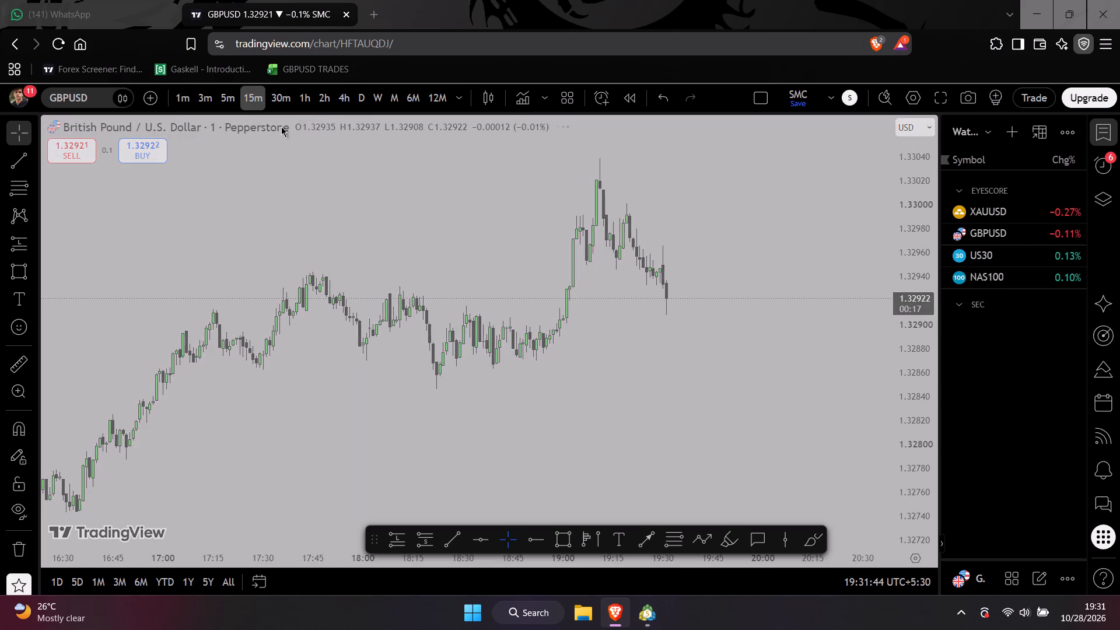
{"action": "double_click", "coordinate": [923, 239]}
{"action": "scroll", "coordinate": [785, 240], "scroll_direction": "down", "scroll_amount": 9}
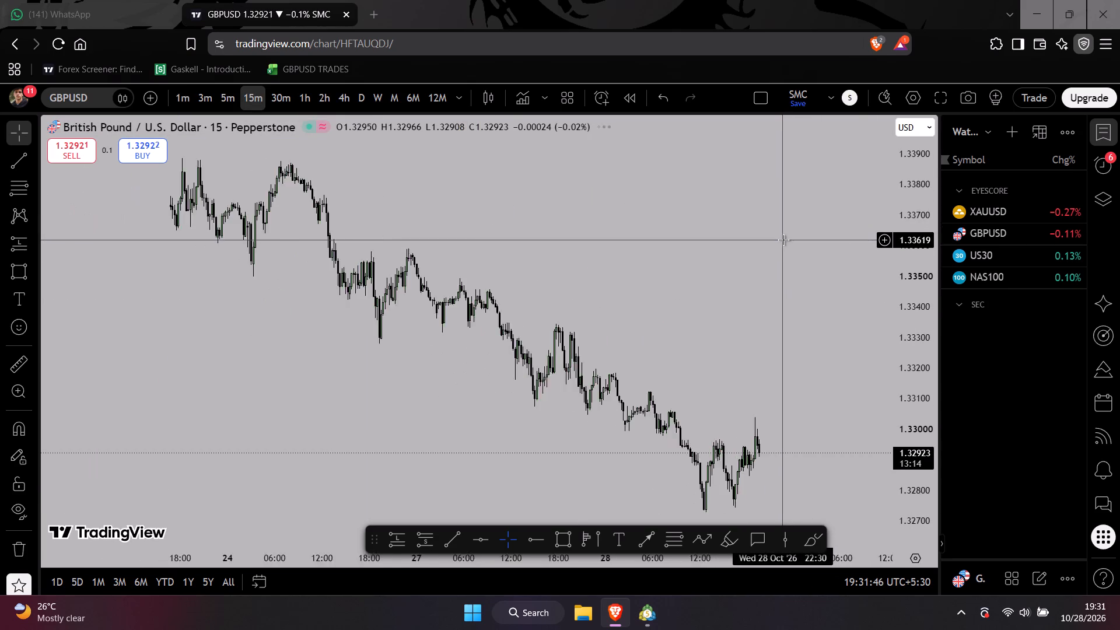
{"action": "scroll", "coordinate": [783, 240], "scroll_direction": "down", "scroll_amount": 10}
{"action": "left_click_drag", "start_coordinate": [332, 269], "coordinate": [687, 293]}
{"action": "left_click_drag", "start_coordinate": [160, 325], "coordinate": [870, 346]}
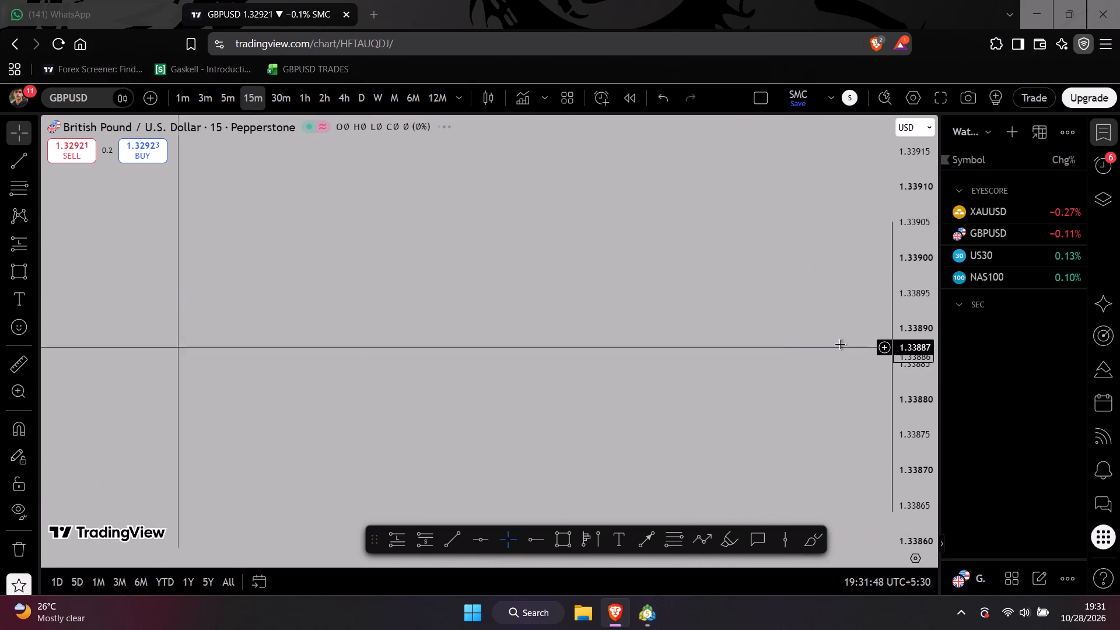
{"action": "left_click_drag", "start_coordinate": [471, 342], "coordinate": [733, 383]}
Switch to MetaTrader 5 and close its window.
{"action": "left_click", "coordinate": [647, 610]}
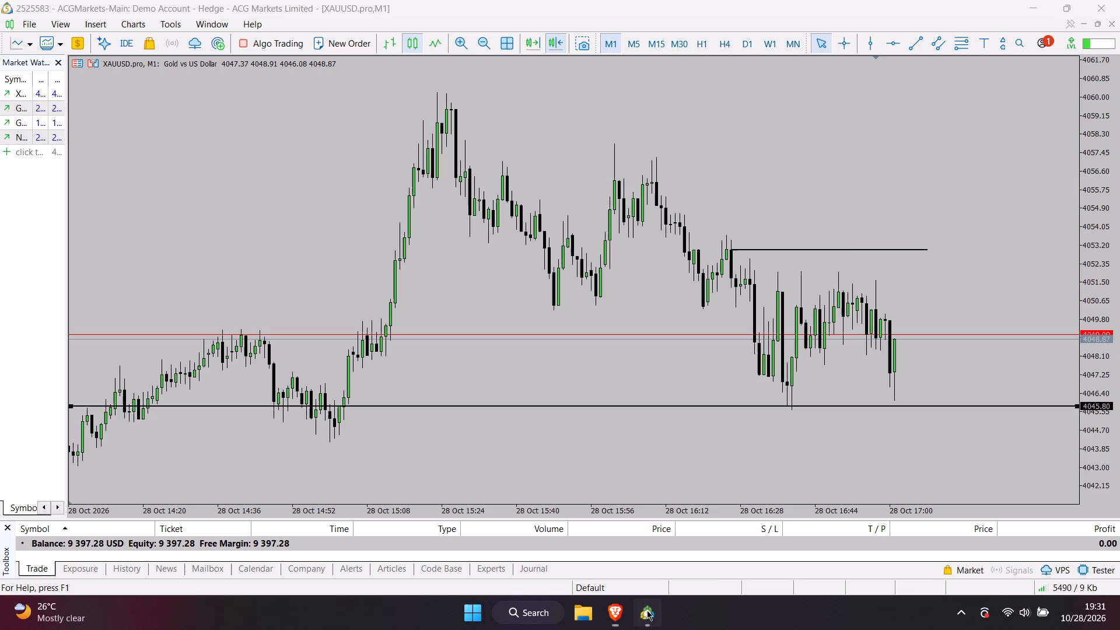
{"action": "left_click", "coordinate": [1119, 0]}
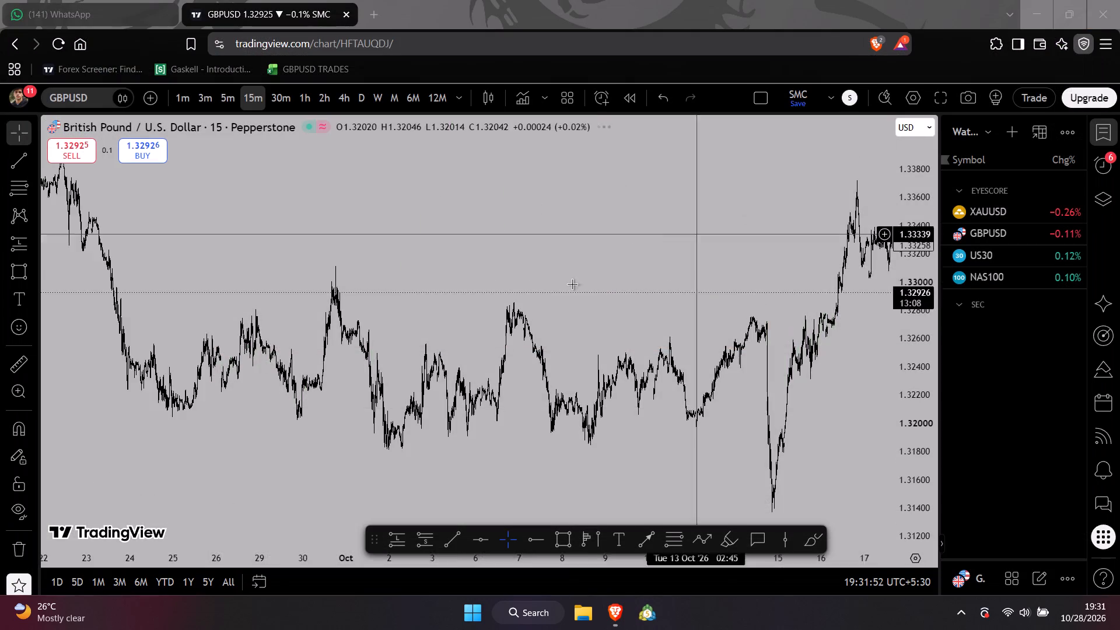
Go back through the 15-minute GBPUSD history to 20 August 2026 and examine the price swings there.
{"action": "scroll", "coordinate": [562, 288], "scroll_direction": "down", "scroll_amount": 5}
{"action": "left_click_drag", "start_coordinate": [447, 311], "coordinate": [804, 397]}
{"action": "left_click_drag", "start_coordinate": [424, 323], "coordinate": [579, 335]}
{"action": "left_click_drag", "start_coordinate": [360, 304], "coordinate": [430, 318]}
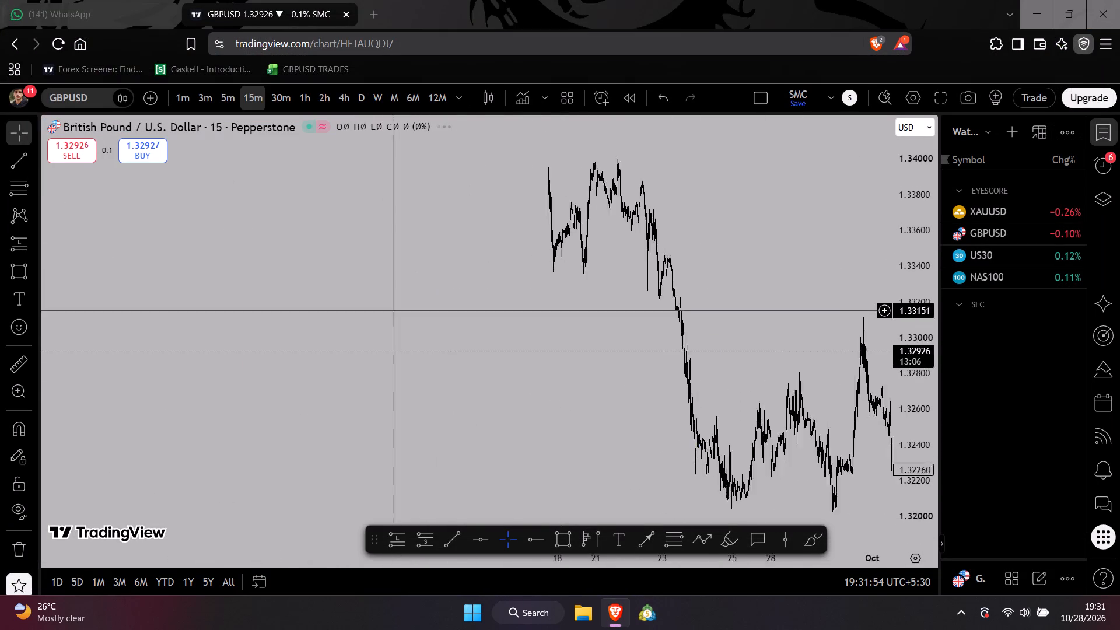
{"action": "left_click_drag", "start_coordinate": [430, 318], "coordinate": [474, 332]}
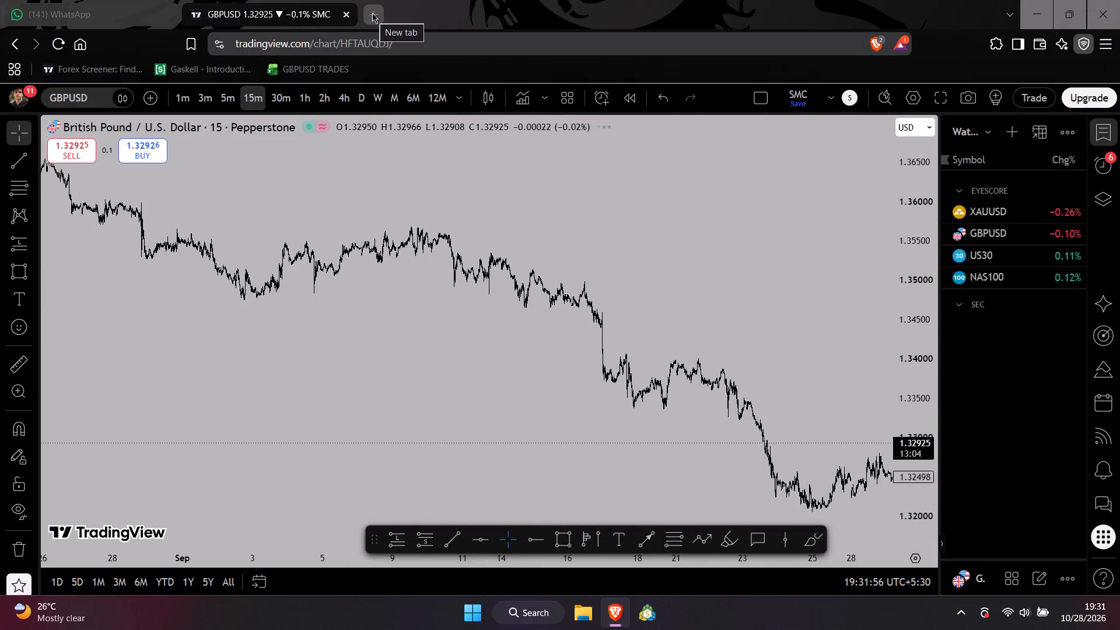
{"action": "left_click_drag", "start_coordinate": [392, 244], "coordinate": [556, 295]}
{"action": "left_click_drag", "start_coordinate": [443, 318], "coordinate": [707, 369]}
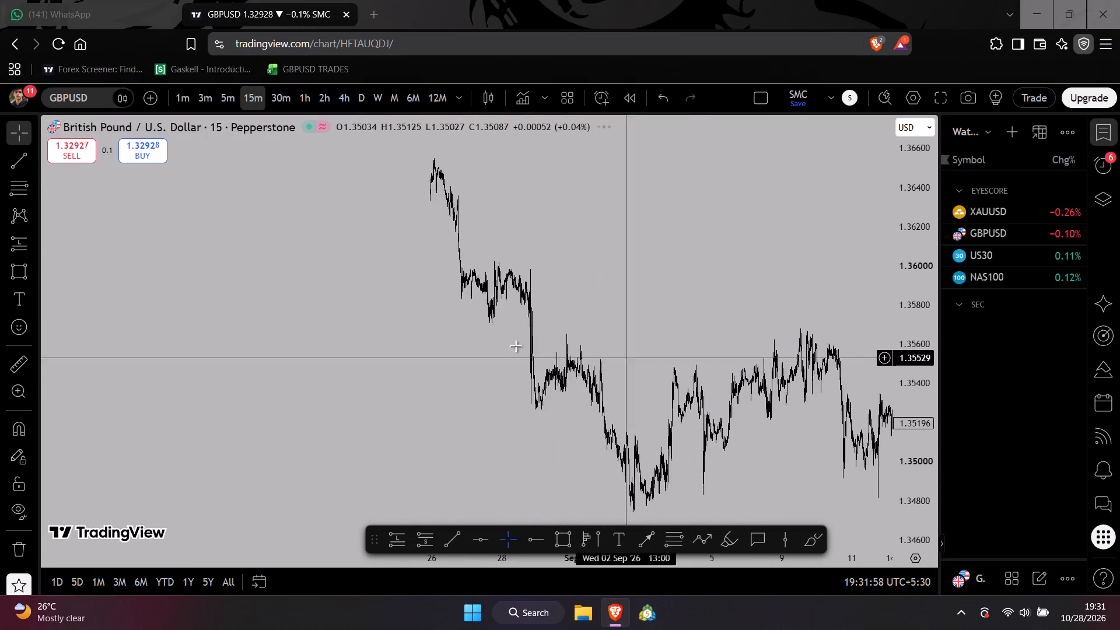
{"action": "scroll", "coordinate": [466, 328], "scroll_direction": "up", "scroll_amount": 6}
{"action": "left_click_drag", "start_coordinate": [359, 313], "coordinate": [913, 369]}
{"action": "scroll", "coordinate": [643, 377], "scroll_direction": "up", "scroll_amount": 5}
{"action": "left_click_drag", "start_coordinate": [386, 359], "coordinate": [943, 428]}
{"action": "scroll", "coordinate": [961, 423], "scroll_direction": "up", "scroll_amount": 6}
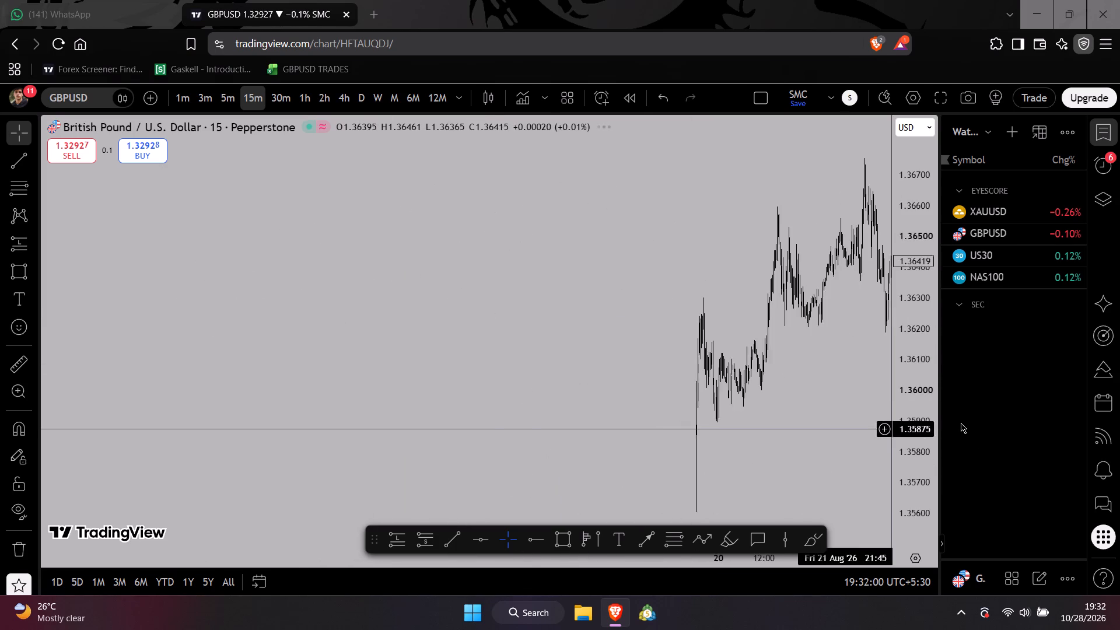
{"action": "scroll", "coordinate": [849, 380], "scroll_direction": "up", "scroll_amount": 12}
{"action": "left_click_drag", "start_coordinate": [555, 390], "coordinate": [640, 424]}
{"action": "scroll", "coordinate": [921, 375], "scroll_direction": "up", "scroll_amount": 3}
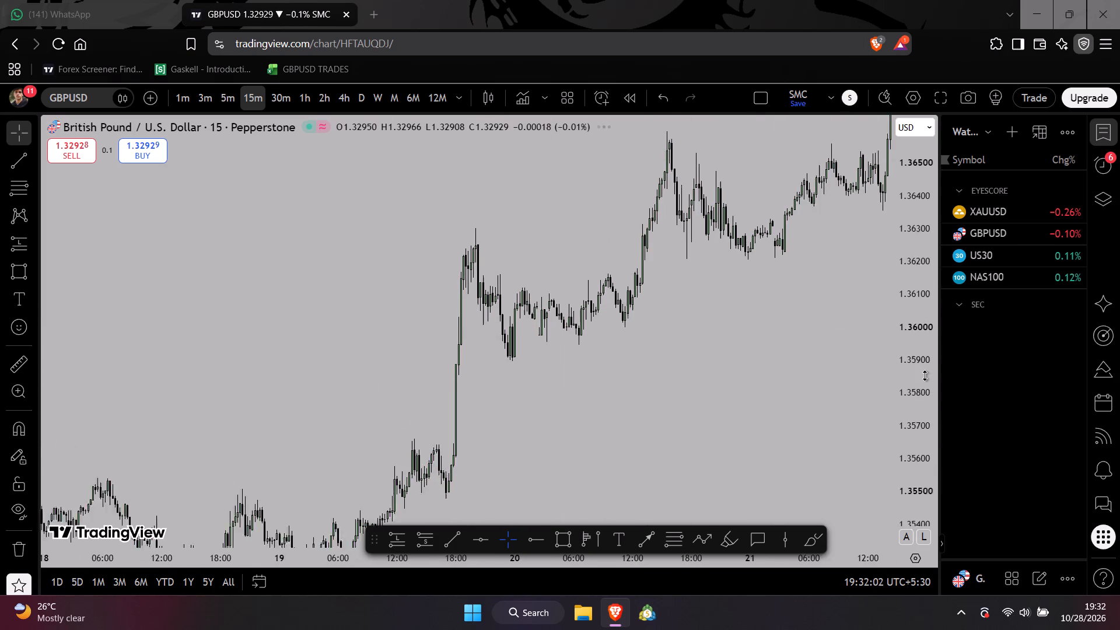
{"action": "scroll", "coordinate": [925, 375], "scroll_direction": "up", "scroll_amount": 16}
{"action": "left_click_drag", "start_coordinate": [363, 312], "coordinate": [566, 440]}
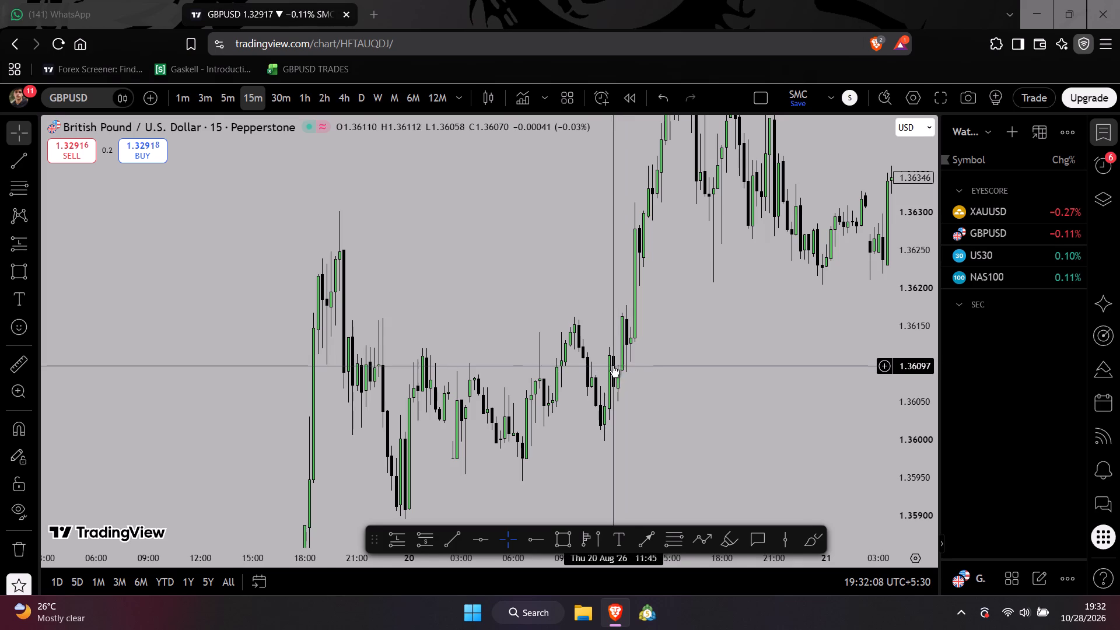
Draw a short, nearly horizontal trend line at about 1.36152 from the 20 August swing high to the candle that breaks it.
{"action": "scroll", "coordinate": [612, 366], "scroll_direction": "down", "scroll_amount": 1}
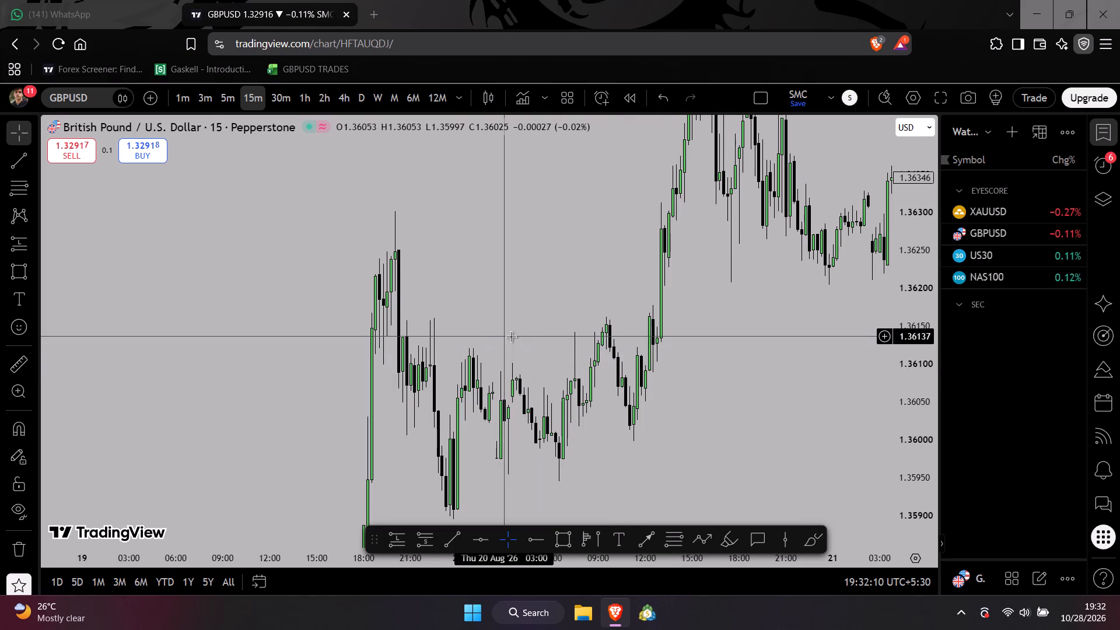
{"action": "scroll", "coordinate": [519, 339], "scroll_direction": "up", "scroll_amount": 3}
{"action": "left_click", "coordinate": [442, 540]}
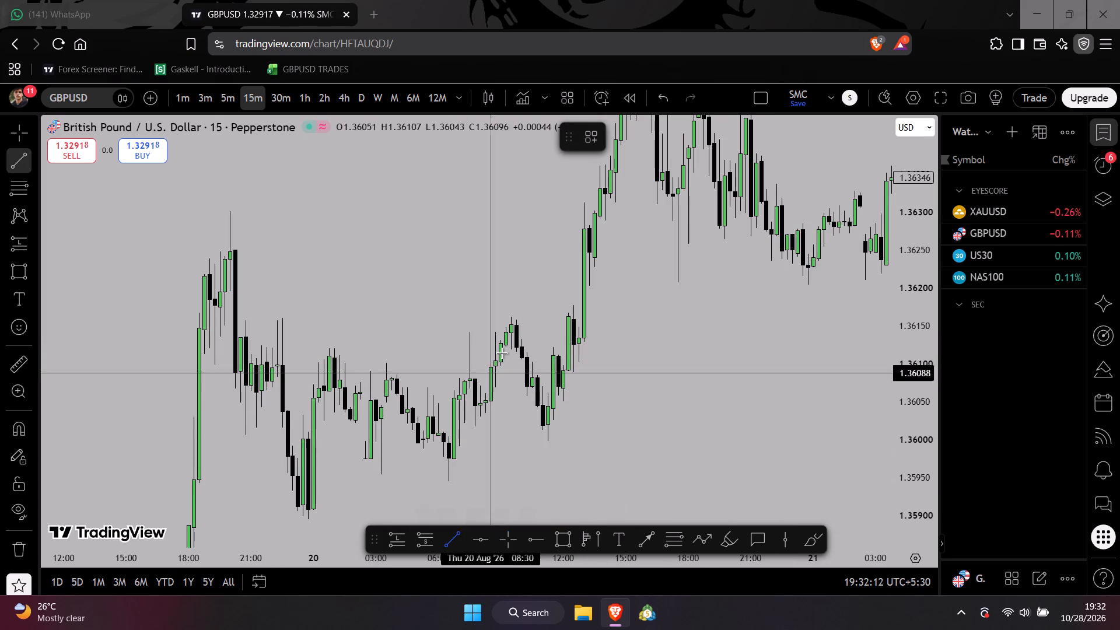
{"action": "left_click", "coordinate": [509, 324]}
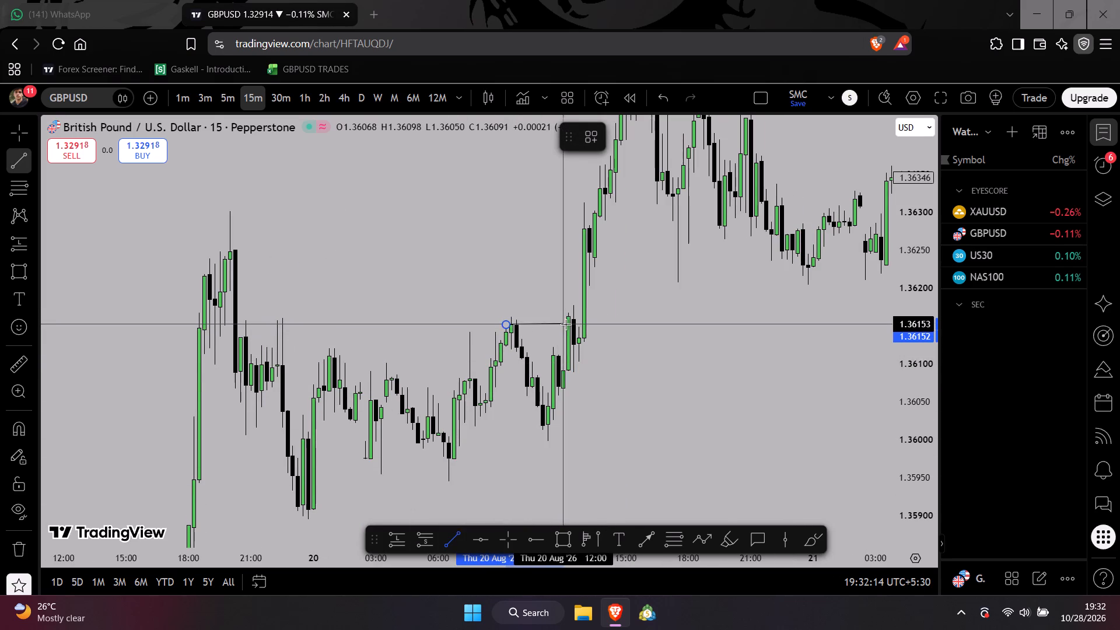
{"action": "left_click", "coordinate": [569, 325]}
{"action": "left_click", "coordinate": [650, 391]}
Place a long position at 12:30 on 20 August, entry 1.36117, and apply the saved template with stop 1.36017 and target 1.36417.
{"action": "scroll", "coordinate": [648, 391], "scroll_direction": "up", "scroll_amount": 2}
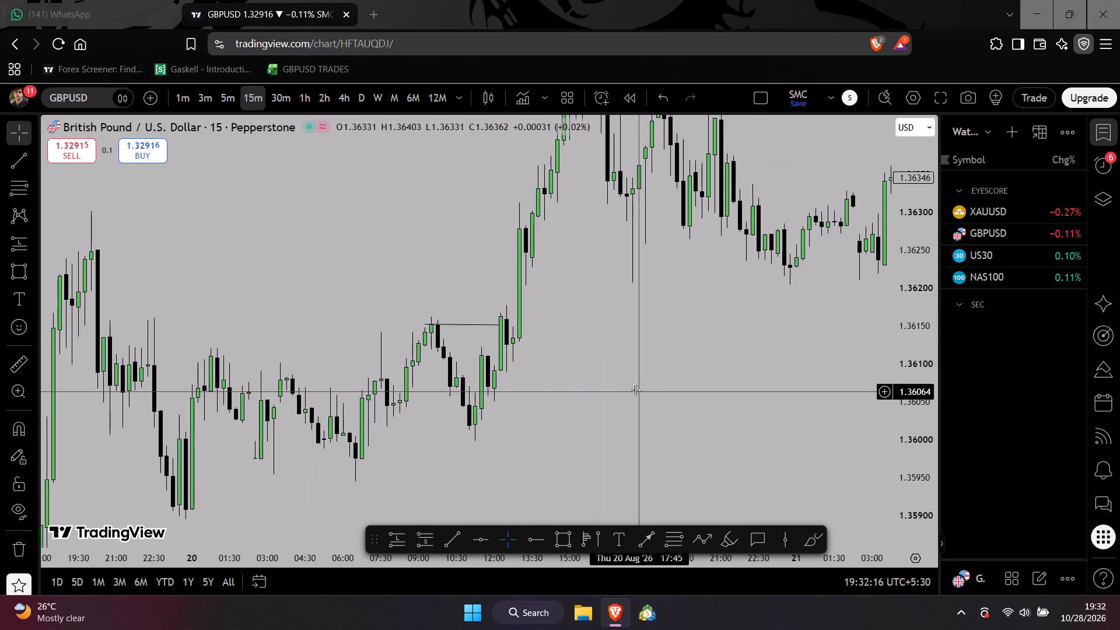
{"action": "left_click", "coordinate": [398, 537]}
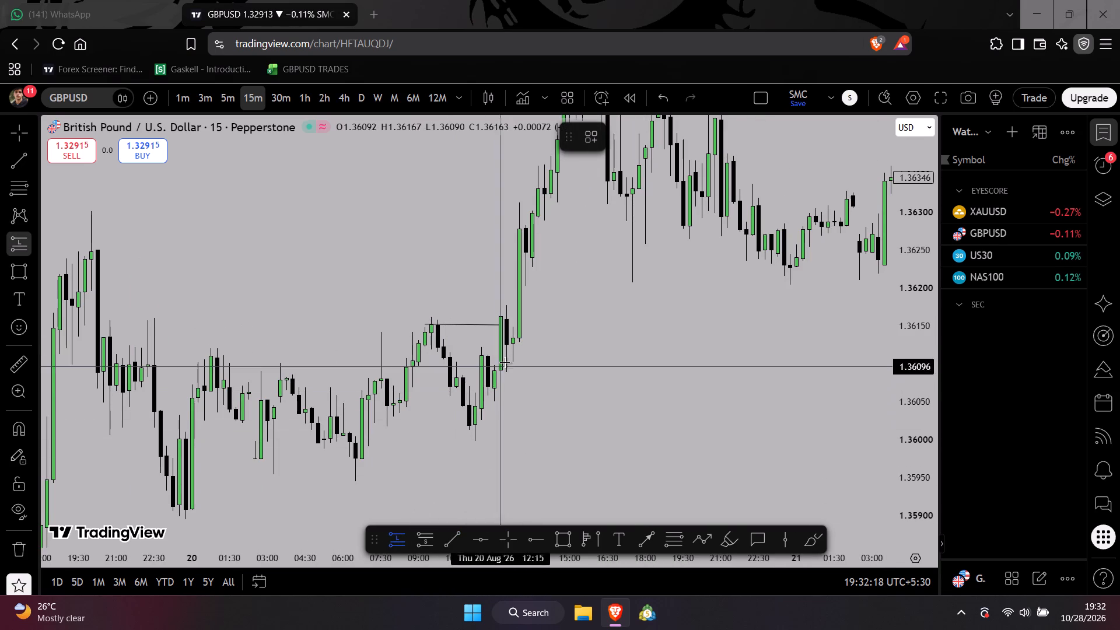
{"action": "left_click", "coordinate": [508, 351]}
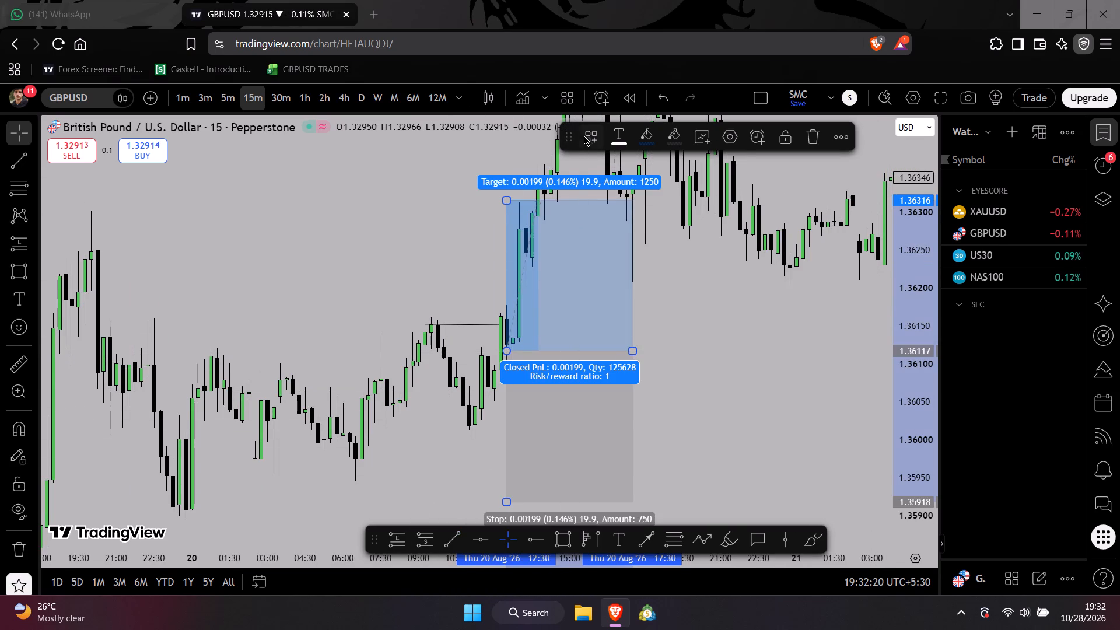
{"action": "left_click", "coordinate": [591, 138]}
{"action": "left_click", "coordinate": [597, 227]}
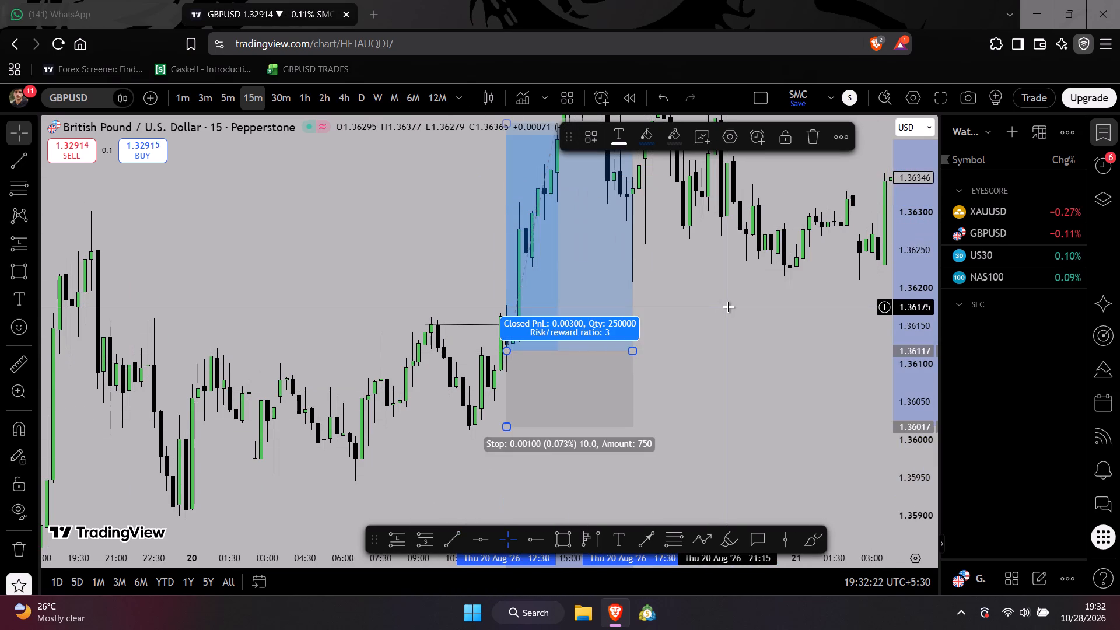
{"action": "left_click", "coordinate": [728, 307]}
Move forward through the 15-minute GBPUSD history from 20 to 25 August 2026 and examine the price swings.
{"action": "left_click_drag", "start_coordinate": [728, 307], "coordinate": [647, 392]}
{"action": "scroll", "coordinate": [647, 380], "scroll_direction": "down", "scroll_amount": 4}
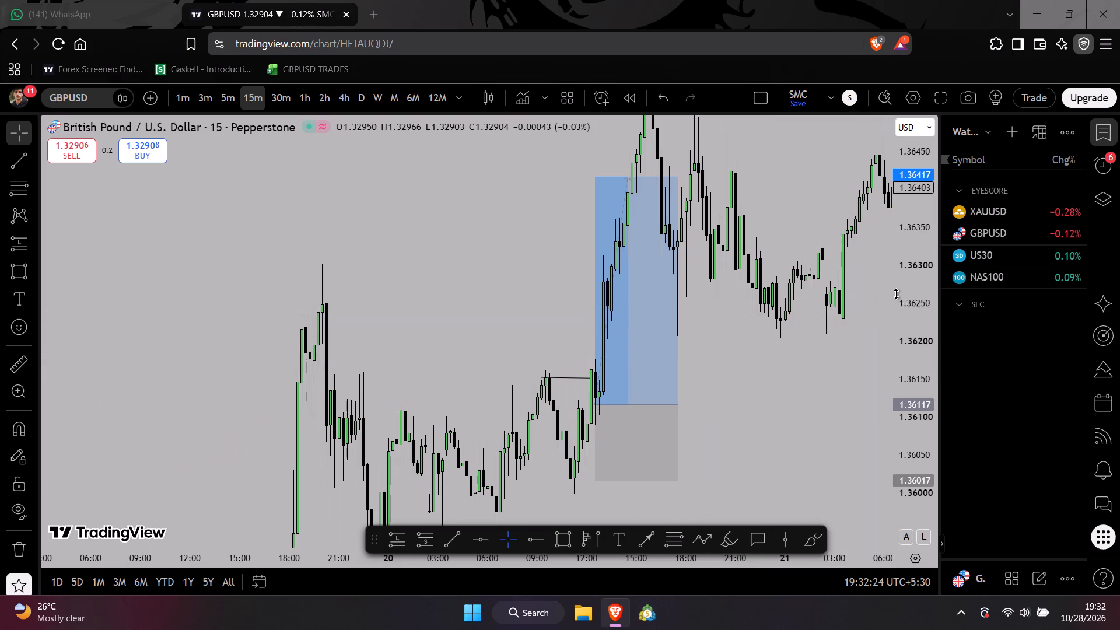
{"action": "left_click_drag", "start_coordinate": [898, 293], "coordinate": [901, 401]}
{"action": "left_click_drag", "start_coordinate": [794, 373], "coordinate": [705, 379]}
{"action": "scroll", "coordinate": [700, 361], "scroll_direction": "down", "scroll_amount": 3}
{"action": "left_click_drag", "start_coordinate": [716, 349], "coordinate": [563, 380]}
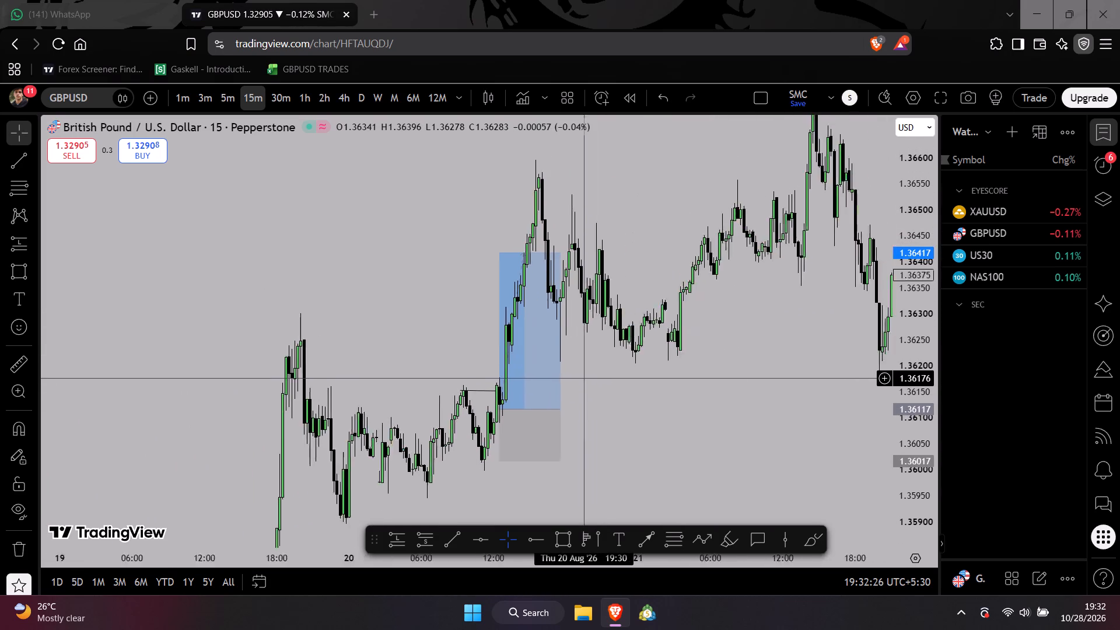
{"action": "left_click_drag", "start_coordinate": [563, 380], "coordinate": [505, 387]}
{"action": "left_click_drag", "start_coordinate": [688, 352], "coordinate": [520, 416]}
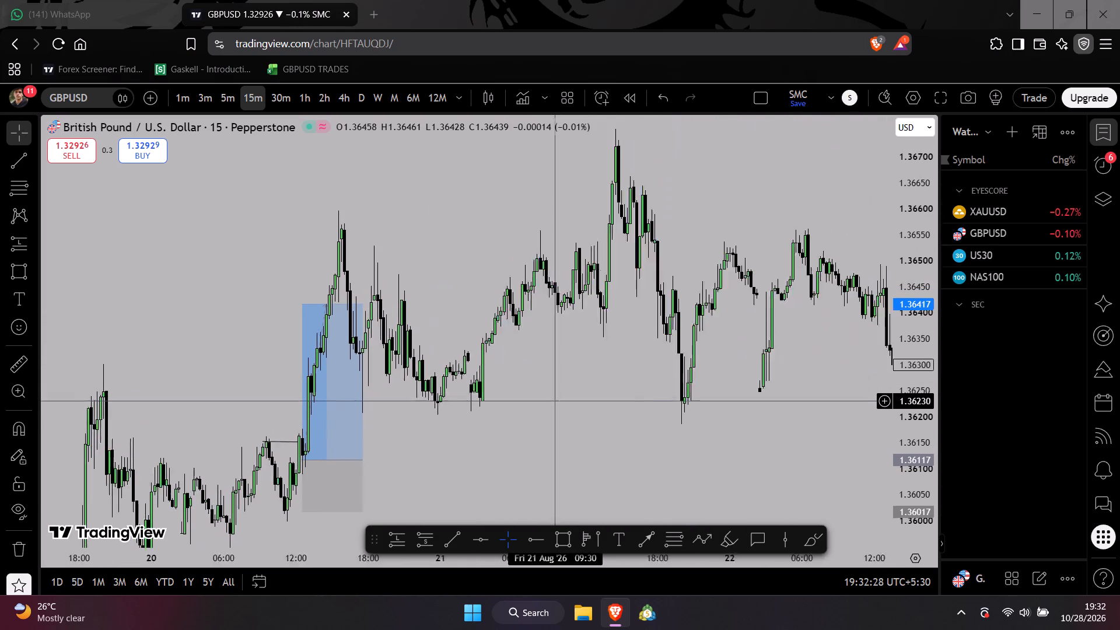
{"action": "left_click_drag", "start_coordinate": [520, 416], "coordinate": [517, 417]}
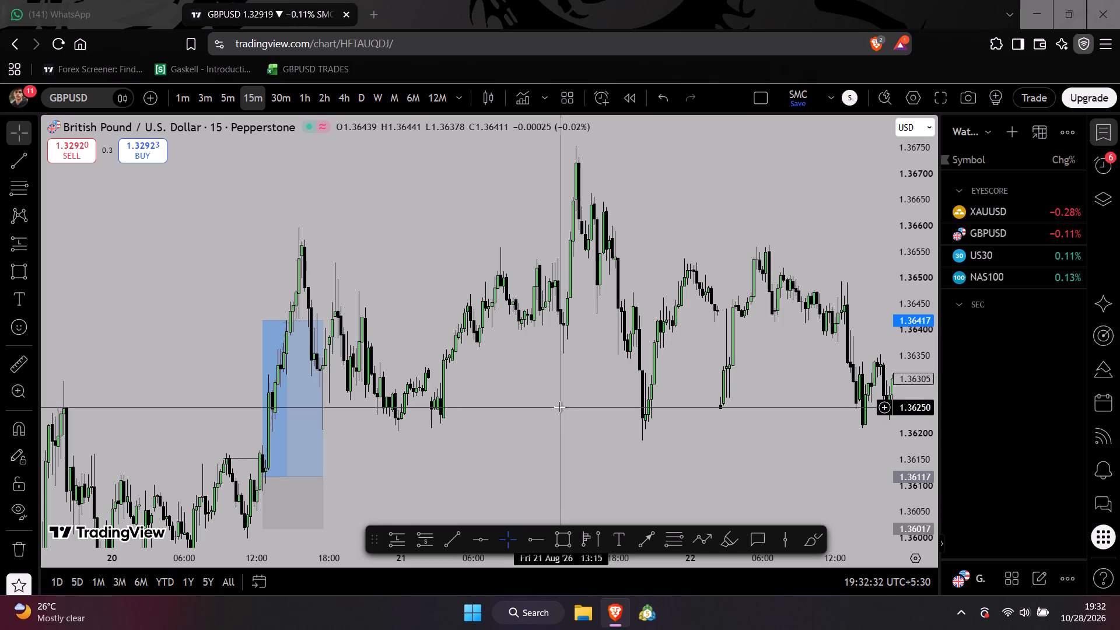
{"action": "scroll", "coordinate": [558, 406], "scroll_direction": "down", "scroll_amount": 3}
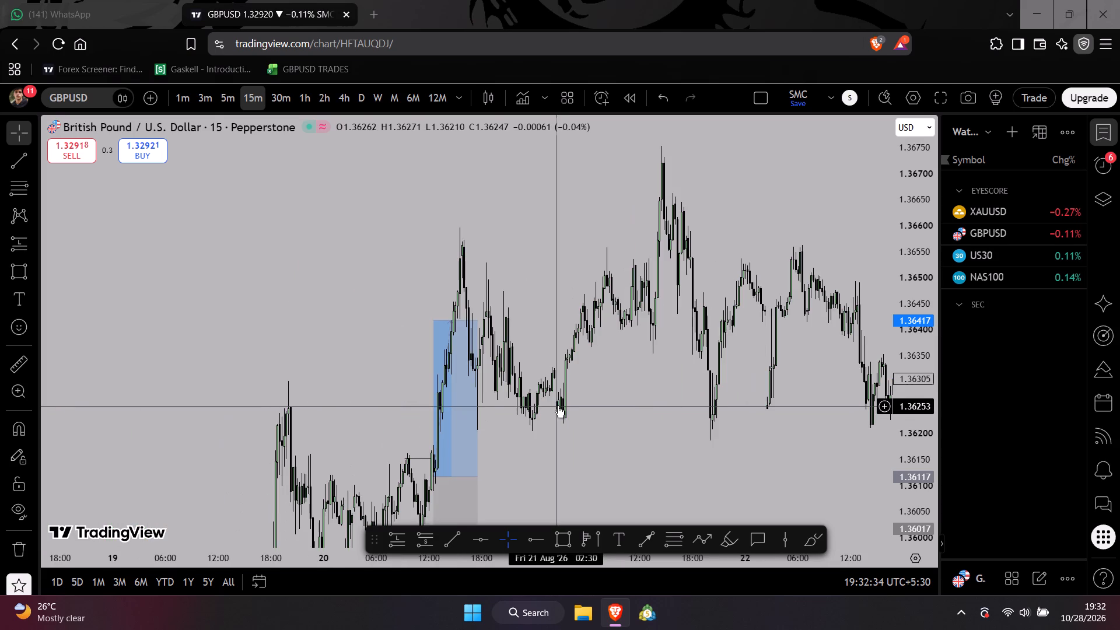
{"action": "scroll", "coordinate": [598, 400], "scroll_direction": "up", "scroll_amount": 3}
{"action": "left_click_drag", "start_coordinate": [598, 399], "coordinate": [528, 423]}
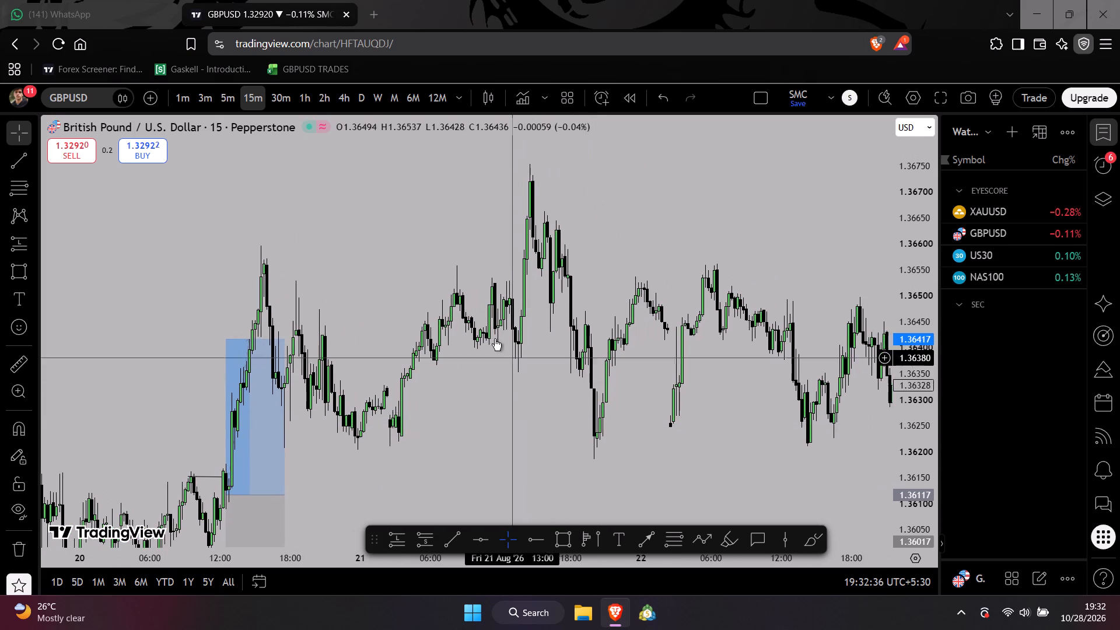
{"action": "left_click_drag", "start_coordinate": [523, 355], "coordinate": [395, 366]}
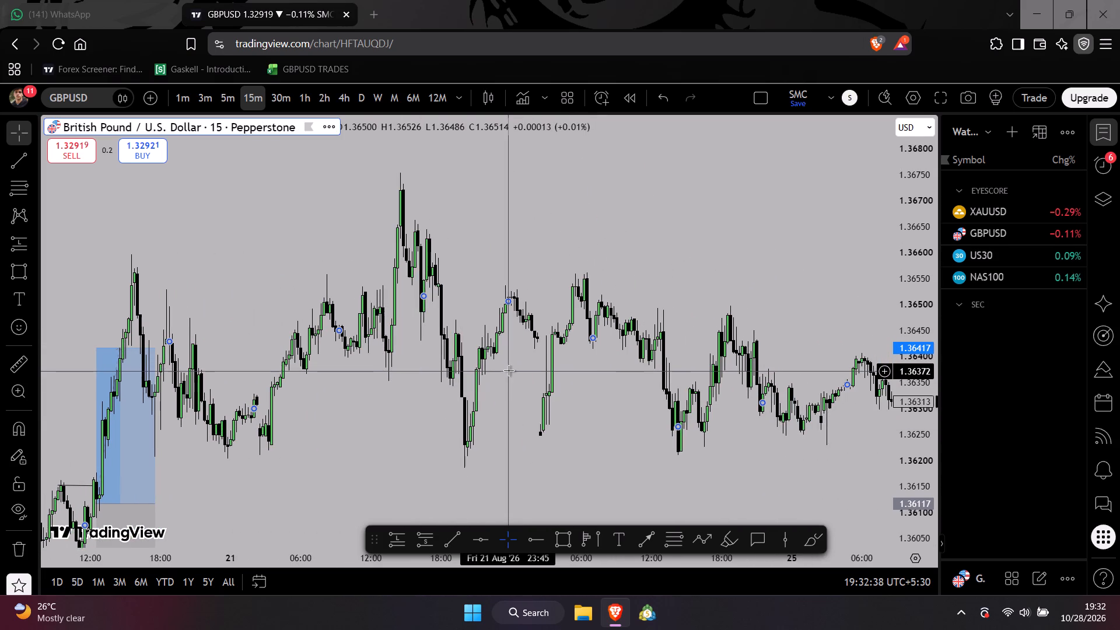
{"action": "left_click_drag", "start_coordinate": [507, 371], "coordinate": [431, 363]}
{"action": "left_click_drag", "start_coordinate": [478, 367], "coordinate": [429, 362]}
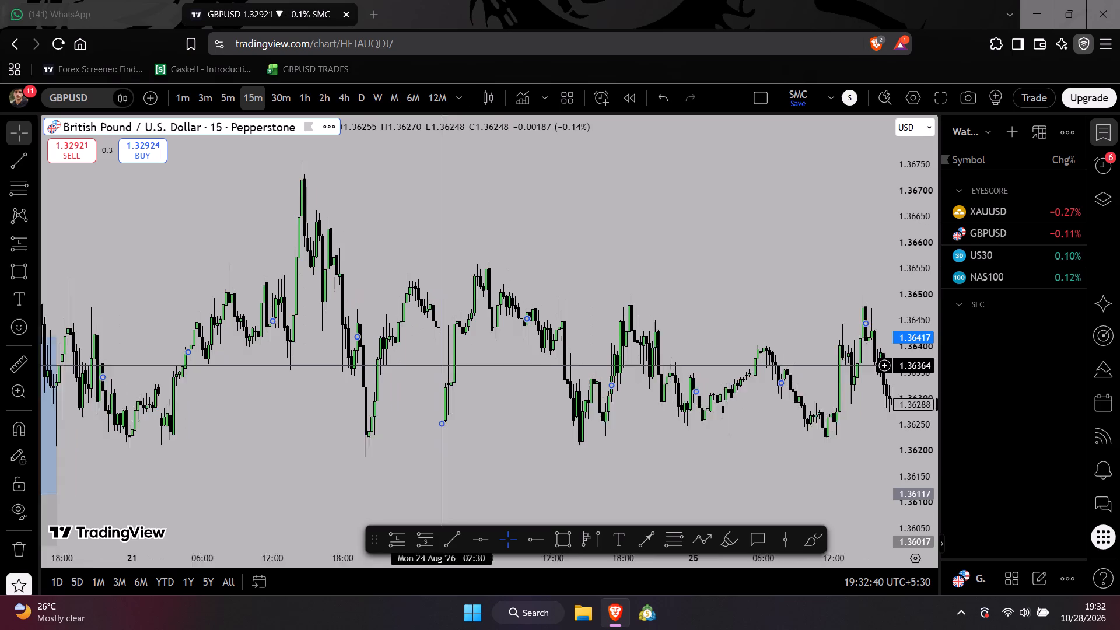
{"action": "left_click_drag", "start_coordinate": [429, 362], "coordinate": [412, 357]}
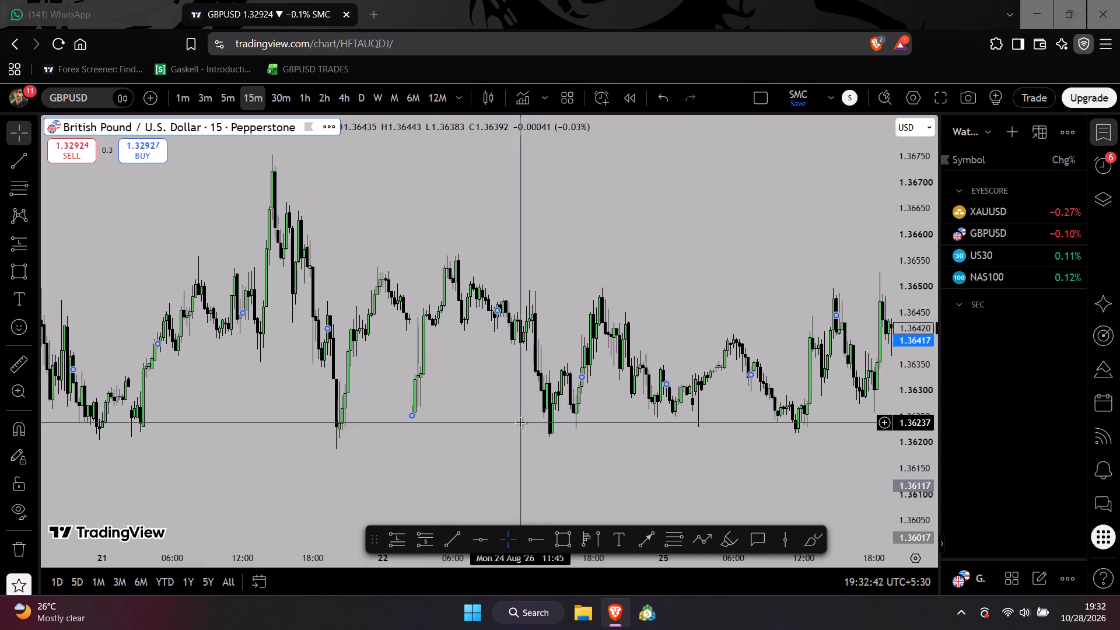
Examine the highs and lows of 24 August 2026 more closely, including the swings leading into 25 August.
{"action": "scroll", "coordinate": [912, 314], "scroll_direction": "up", "scroll_amount": 14}
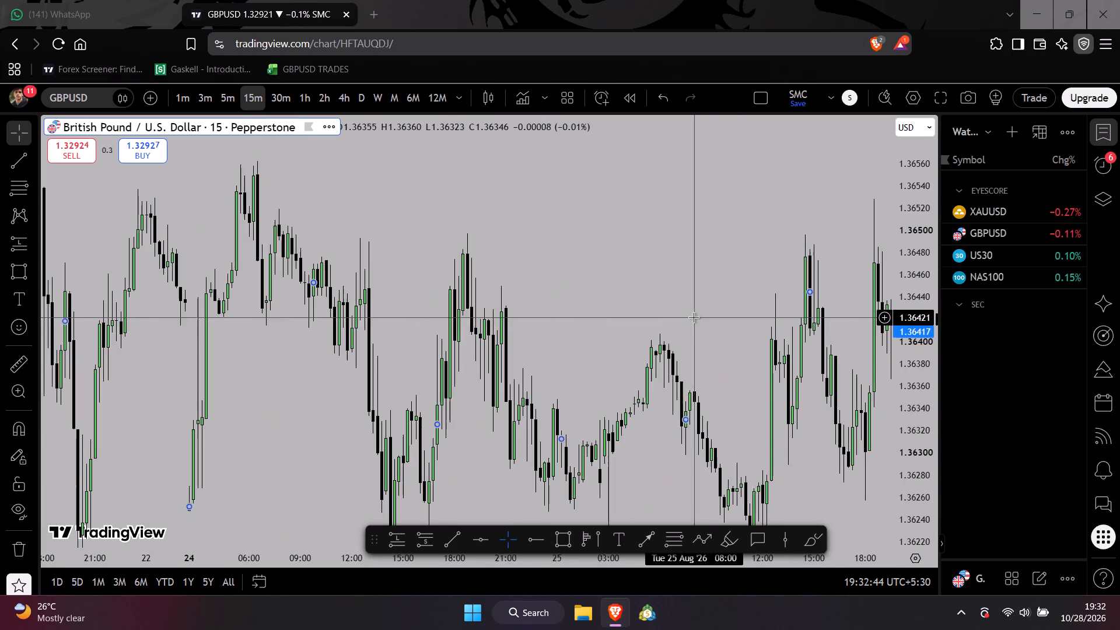
{"action": "left_click_drag", "start_coordinate": [467, 315], "coordinate": [760, 377]}
{"action": "scroll", "coordinate": [767, 379], "scroll_direction": "up", "scroll_amount": 4}
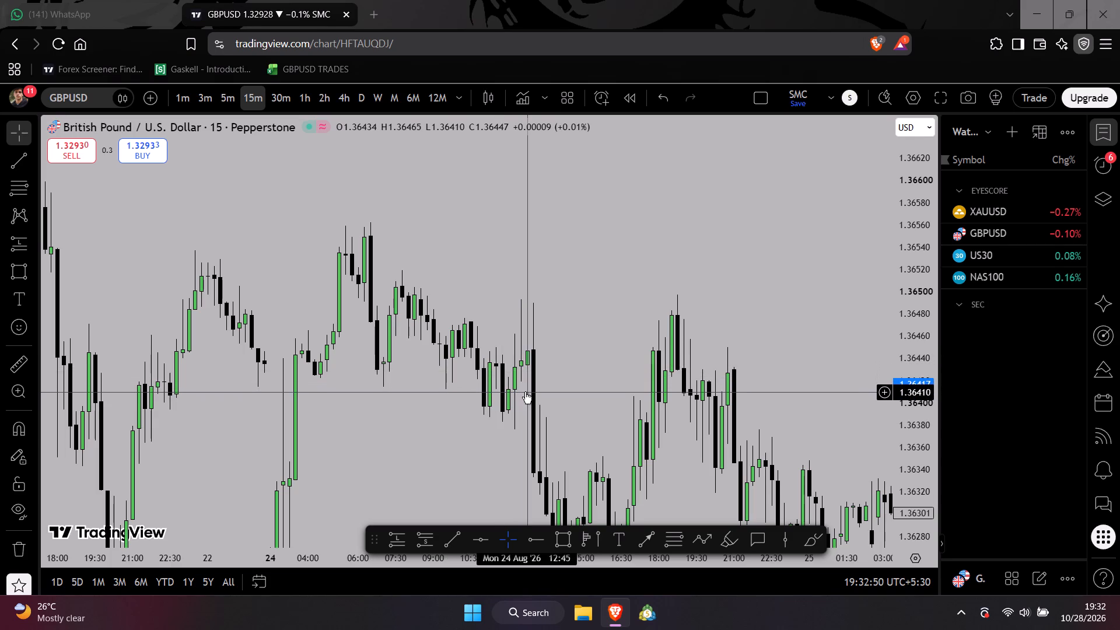
{"action": "left_click_drag", "start_coordinate": [698, 399], "coordinate": [661, 388]}
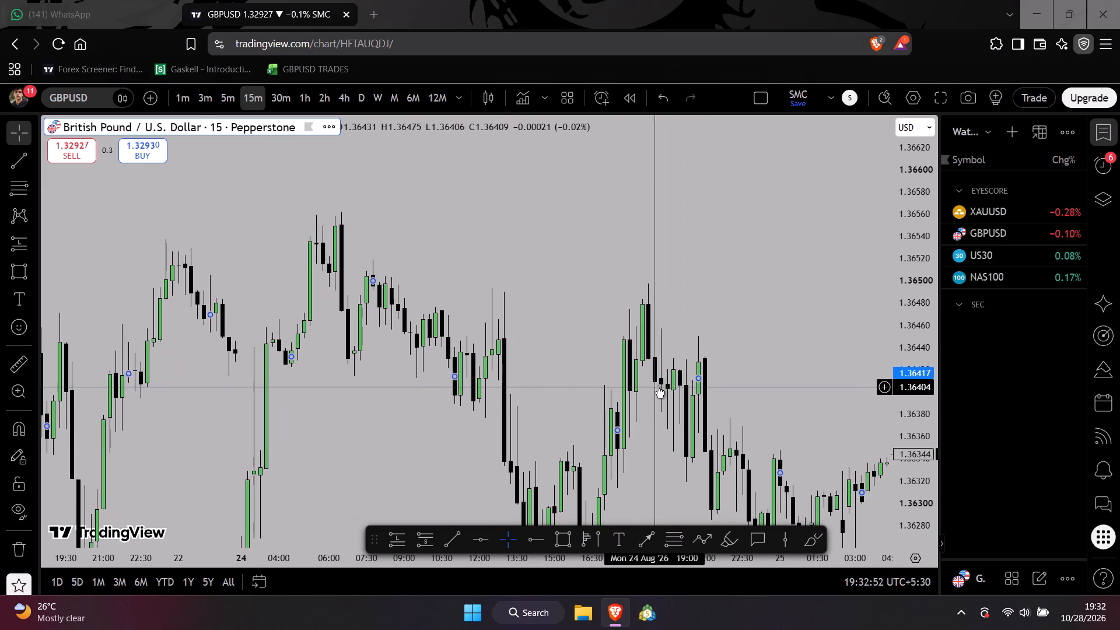
{"action": "scroll", "coordinate": [657, 386], "scroll_direction": "down", "scroll_amount": 3}
{"action": "left_click_drag", "start_coordinate": [627, 314], "coordinate": [684, 309]}
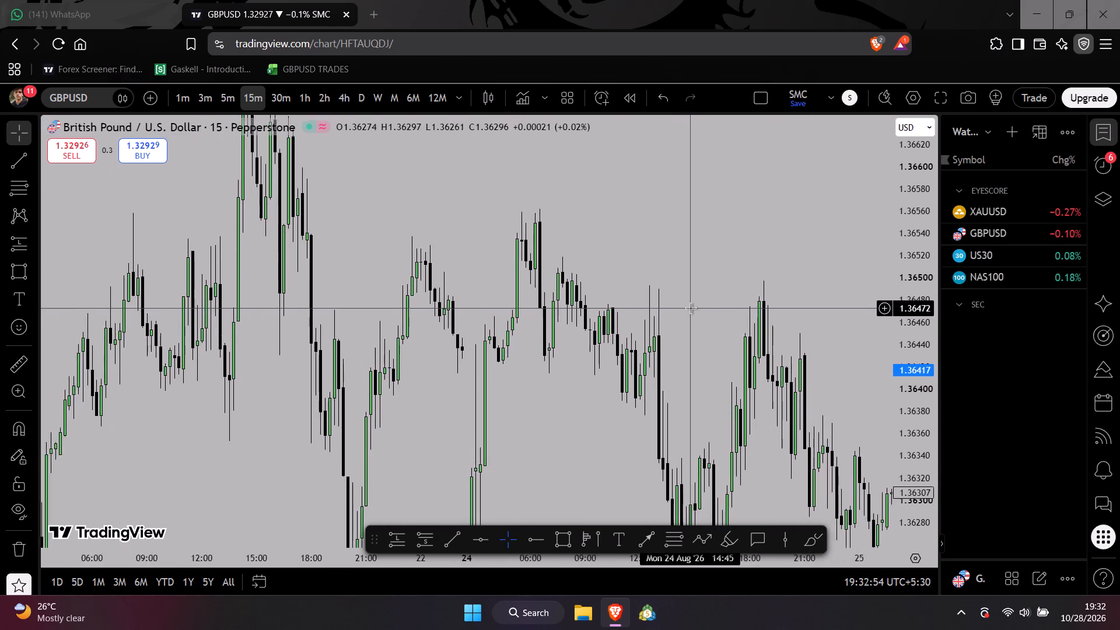
{"action": "scroll", "coordinate": [691, 308], "scroll_direction": "up", "scroll_amount": 2}
{"action": "left_click_drag", "start_coordinate": [645, 323], "coordinate": [569, 269]}
{"action": "scroll", "coordinate": [592, 272], "scroll_direction": "down", "scroll_amount": 1}
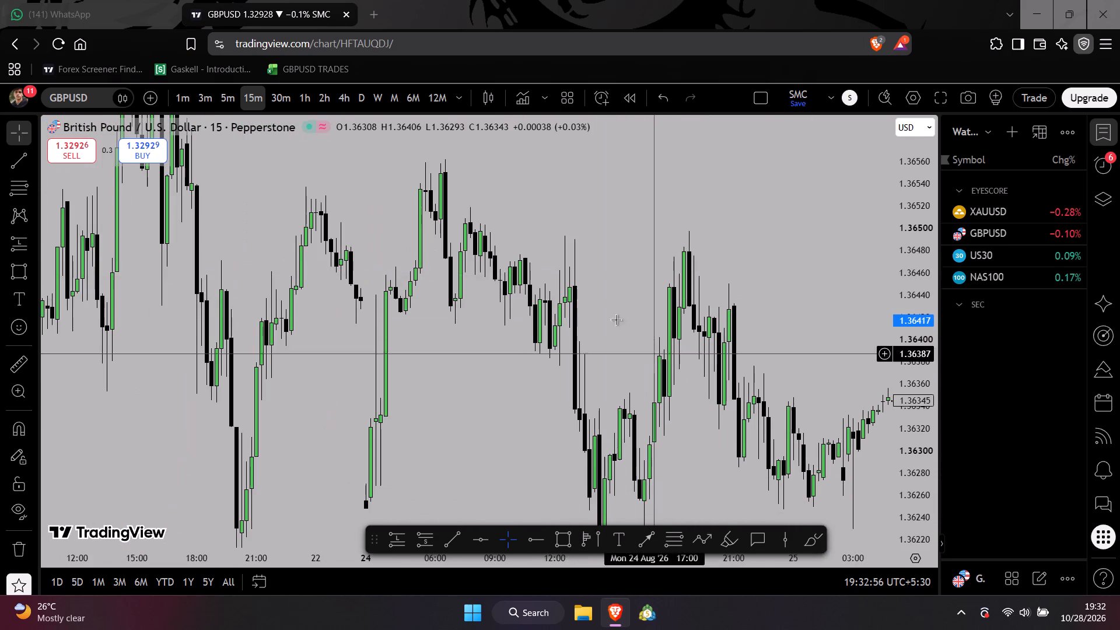
{"action": "left_click_drag", "start_coordinate": [604, 308], "coordinate": [502, 205]}
{"action": "left_click_drag", "start_coordinate": [624, 342], "coordinate": [415, 388]}
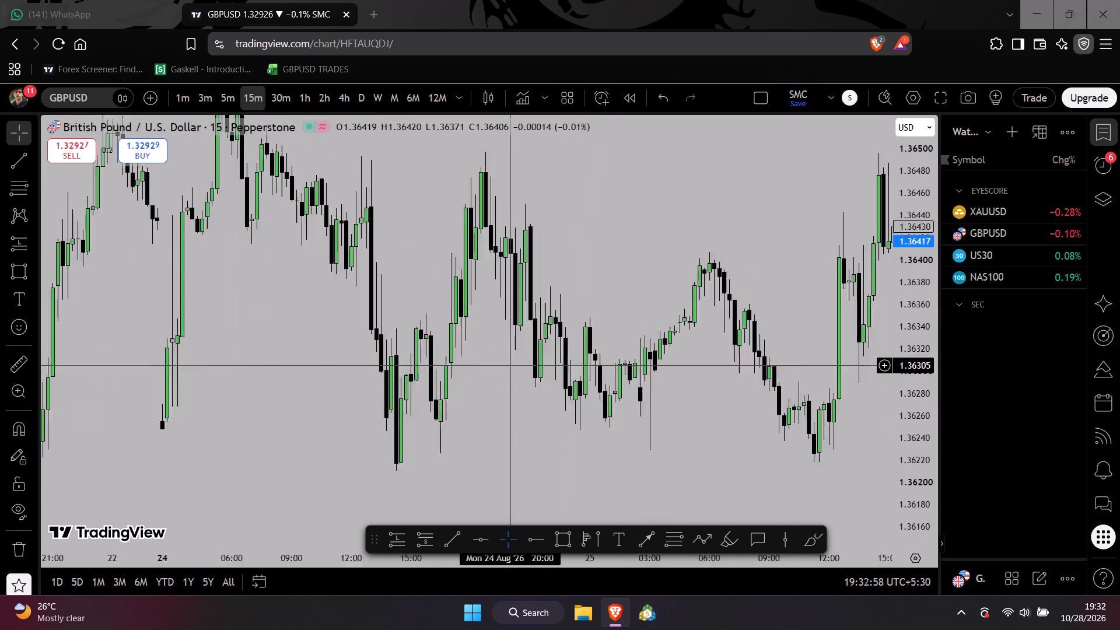
{"action": "left_click_drag", "start_coordinate": [415, 388], "coordinate": [399, 390]}
Move on to 26 August 2026 and examine the price swings around midday for a structure break.
{"action": "scroll", "coordinate": [689, 372], "scroll_direction": "down", "scroll_amount": 4}
{"action": "left_click_drag", "start_coordinate": [738, 365], "coordinate": [467, 394]}
{"action": "scroll", "coordinate": [737, 345], "scroll_direction": "down", "scroll_amount": 5}
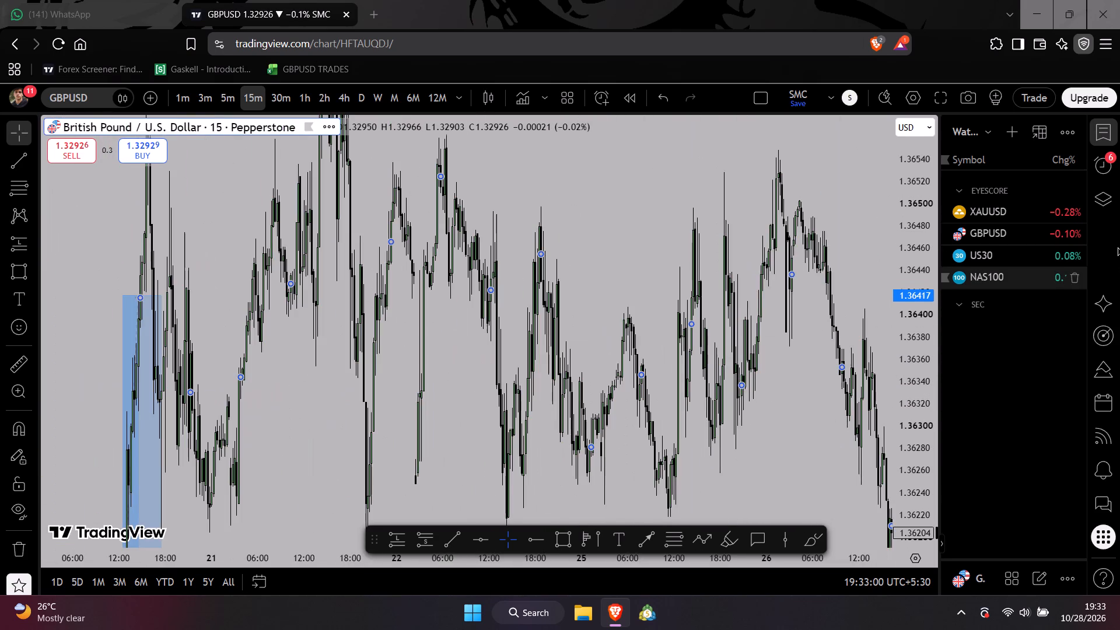
{"action": "left_click_drag", "start_coordinate": [905, 261], "coordinate": [894, 409]}
{"action": "left_click_drag", "start_coordinate": [807, 411], "coordinate": [617, 339]}
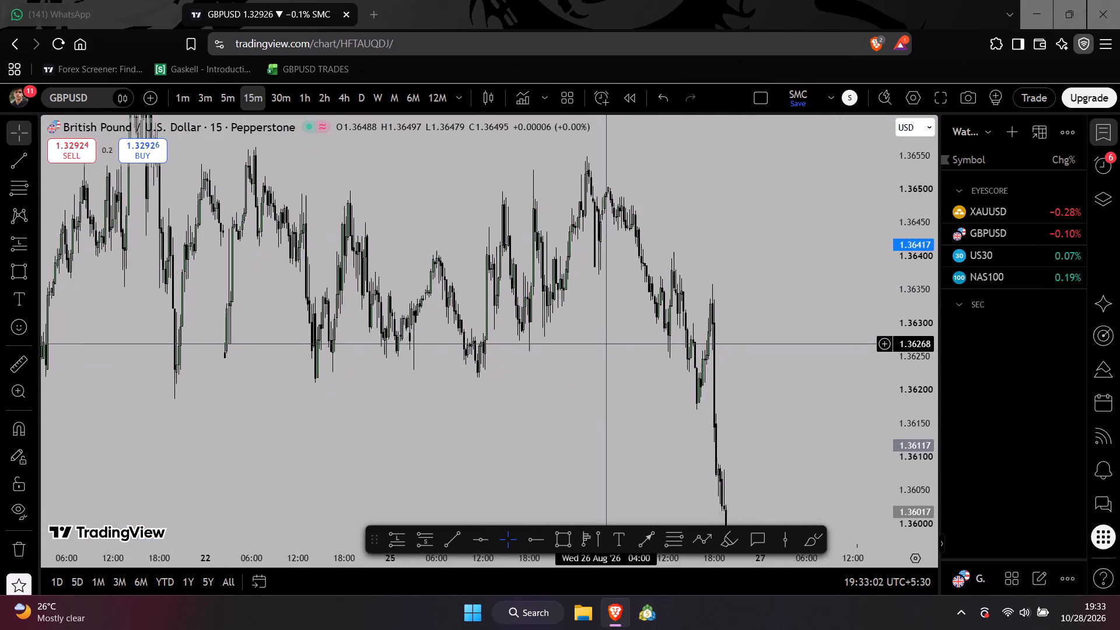
{"action": "left_click_drag", "start_coordinate": [617, 339], "coordinate": [620, 338]}
{"action": "scroll", "coordinate": [629, 338], "scroll_direction": "up", "scroll_amount": 5}
{"action": "left_click_drag", "start_coordinate": [554, 349], "coordinate": [675, 378]}
{"action": "scroll", "coordinate": [743, 387], "scroll_direction": "up", "scroll_amount": 3}
{"action": "scroll", "coordinate": [912, 325], "scroll_direction": "up", "scroll_amount": 6}
{"action": "scroll", "coordinate": [712, 354], "scroll_direction": "up", "scroll_amount": 3}
{"action": "left_click_drag", "start_coordinate": [457, 323], "coordinate": [518, 327]}
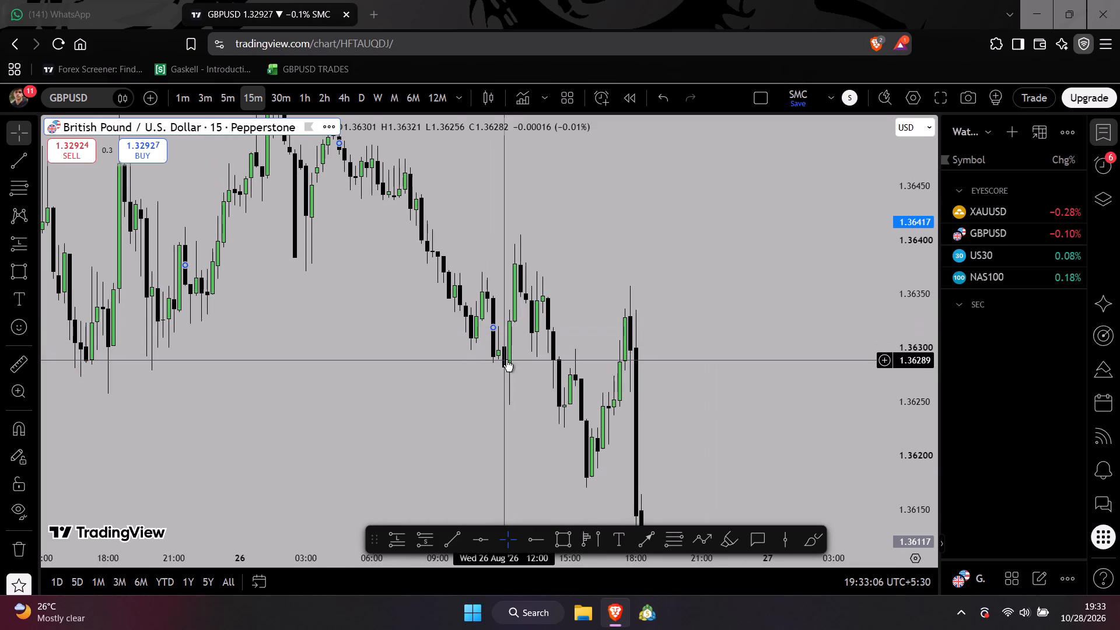
{"action": "left_click", "coordinate": [485, 416]}
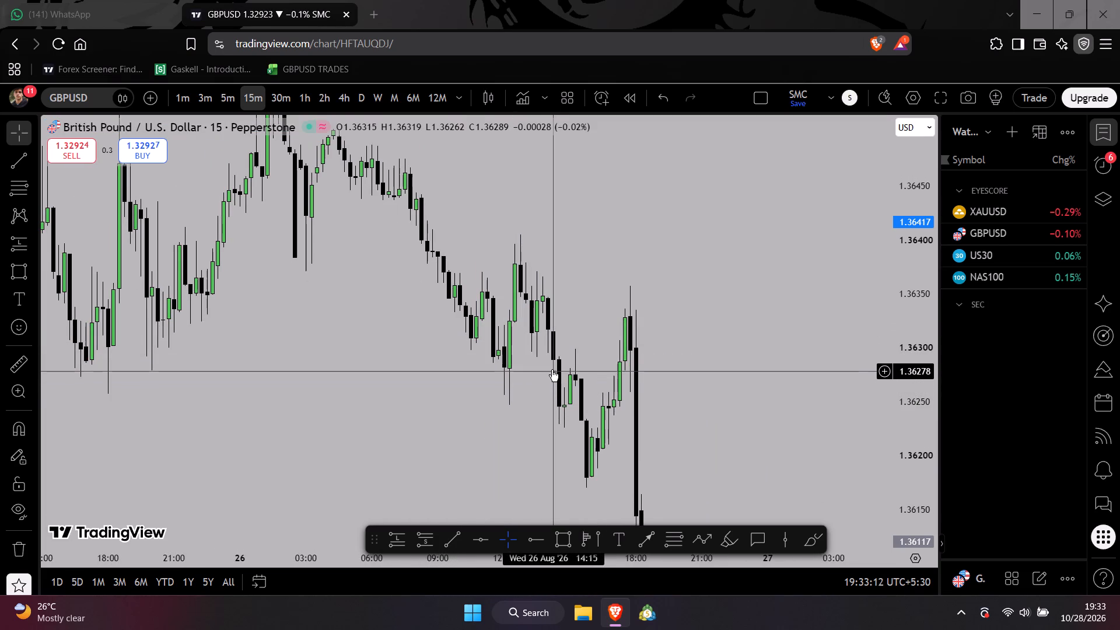
Draw a short horizontal trend line at about 1.36280 from the 11:45 swing low on 26 August to about 15:30.
{"action": "left_click", "coordinate": [452, 541]}
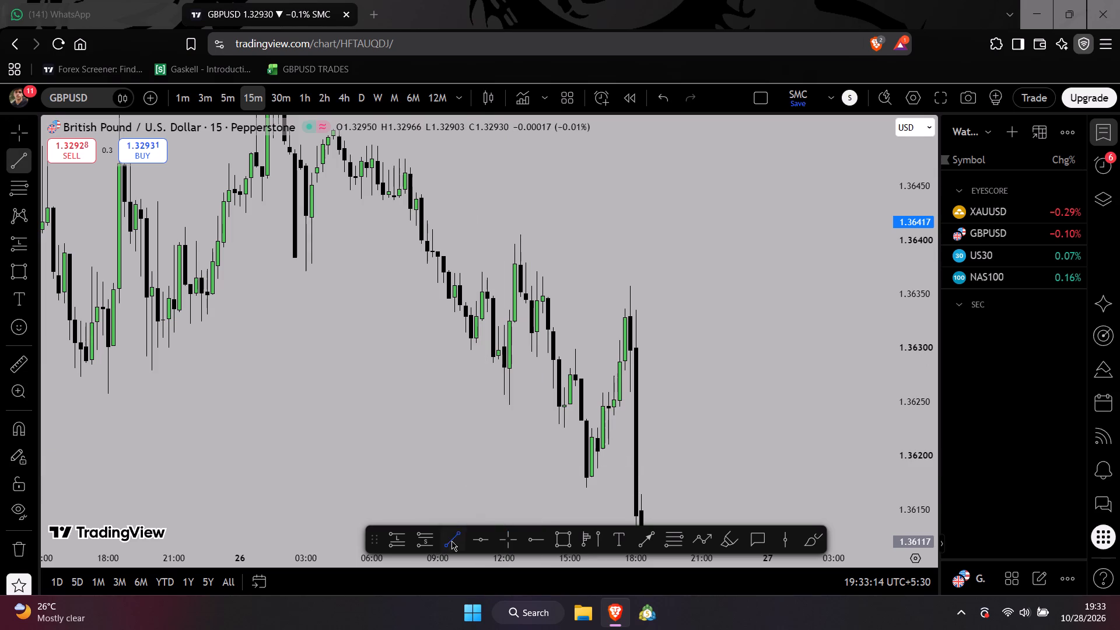
{"action": "left_click", "coordinate": [497, 369]}
{"action": "left_click", "coordinate": [579, 371], "text": "shift"}
{"action": "left_click", "coordinate": [552, 433], "text": "shift"}
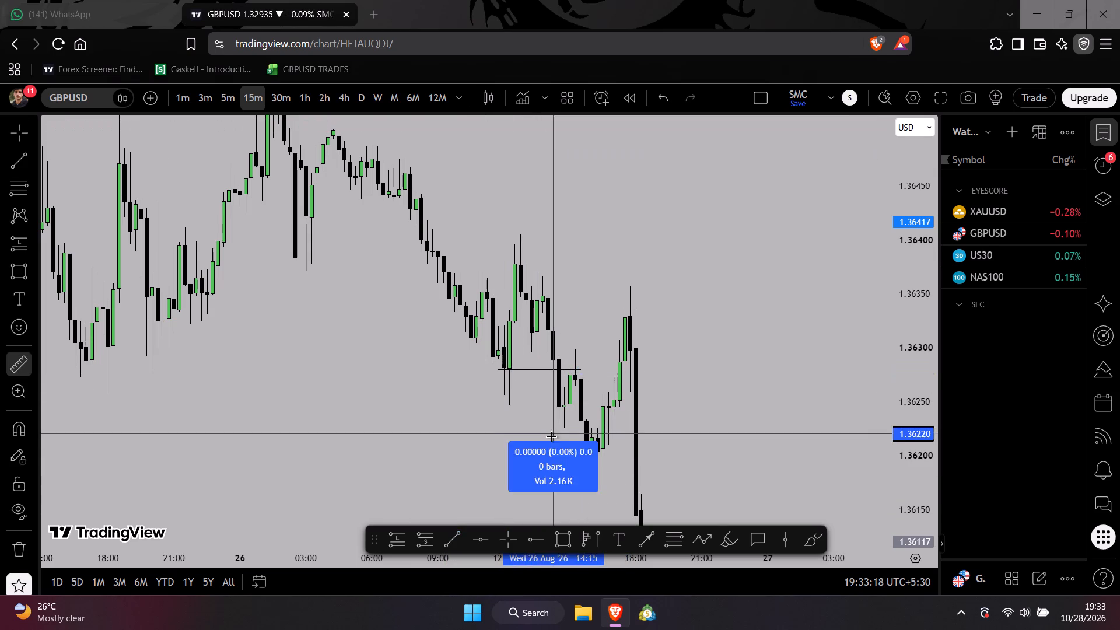
{"action": "double_click", "coordinate": [719, 402]}
{"action": "scroll", "coordinate": [800, 376], "scroll_direction": "down", "scroll_amount": 2}
{"action": "left_click", "coordinate": [800, 376]}
{"action": "left_click_drag", "start_coordinate": [799, 376], "coordinate": [783, 355]}
{"action": "scroll", "coordinate": [737, 403], "scroll_direction": "up", "scroll_amount": 4}
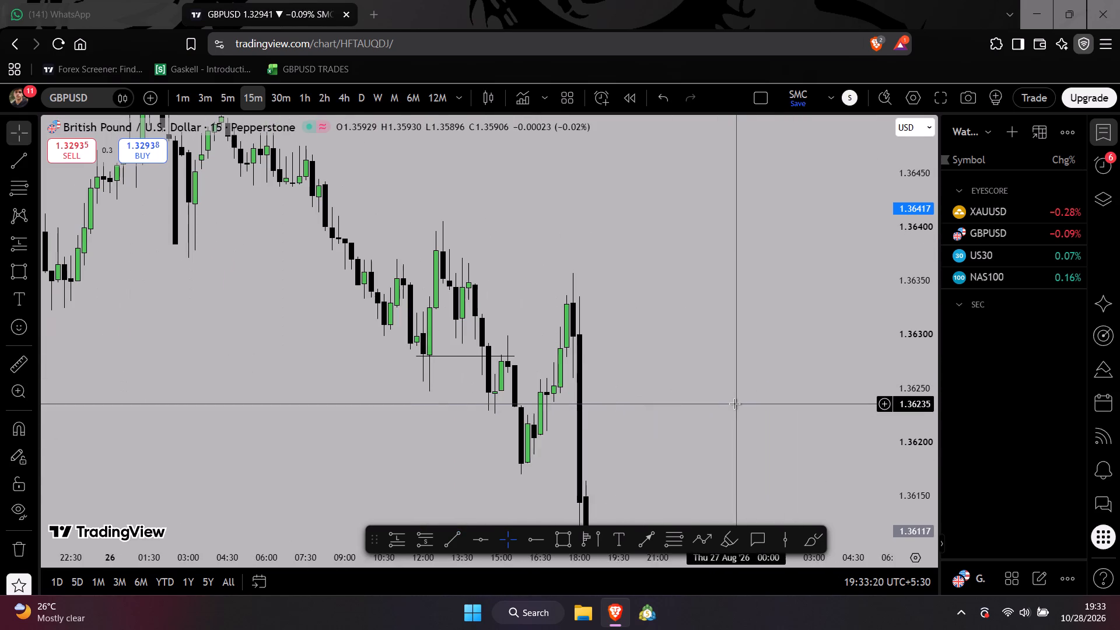
Draw a Fibonacci retracement from about 1.36349 at 14:00 to about 1.36245 at 18:00 on 26 August.
{"action": "left_click", "coordinate": [663, 542]}
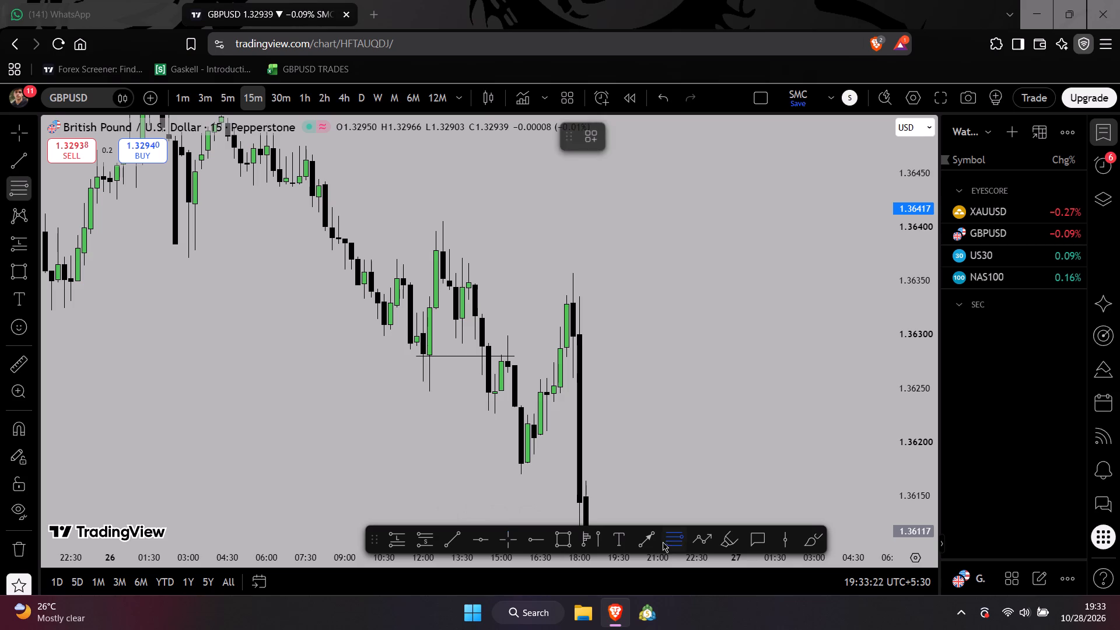
{"action": "left_click", "coordinate": [475, 281]}
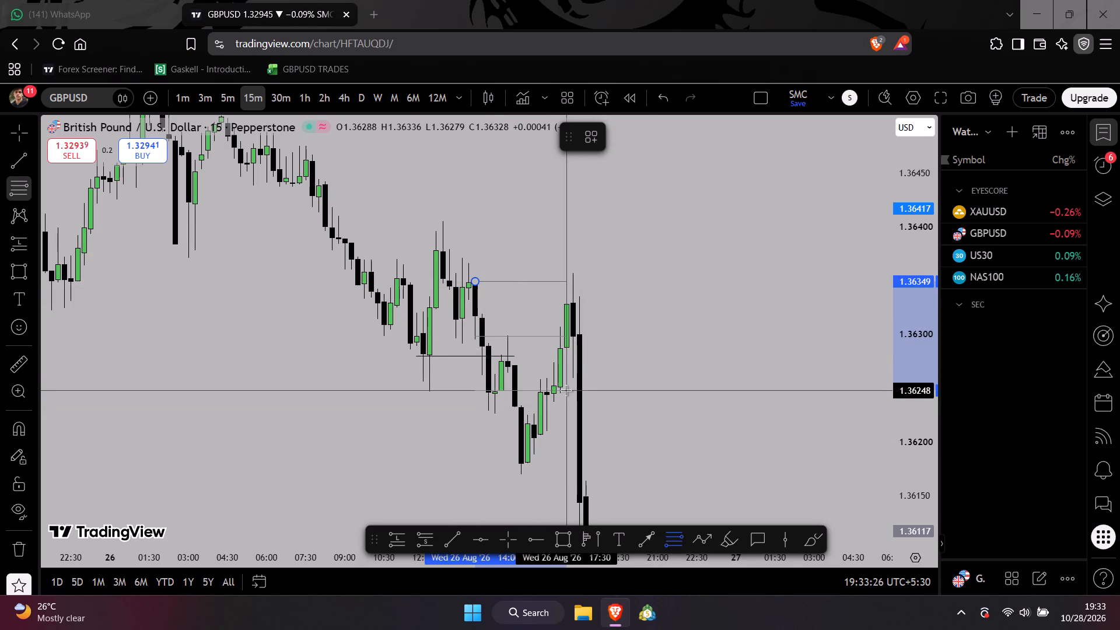
{"action": "left_click", "coordinate": [577, 393]}
{"action": "left_click", "coordinate": [659, 348]}
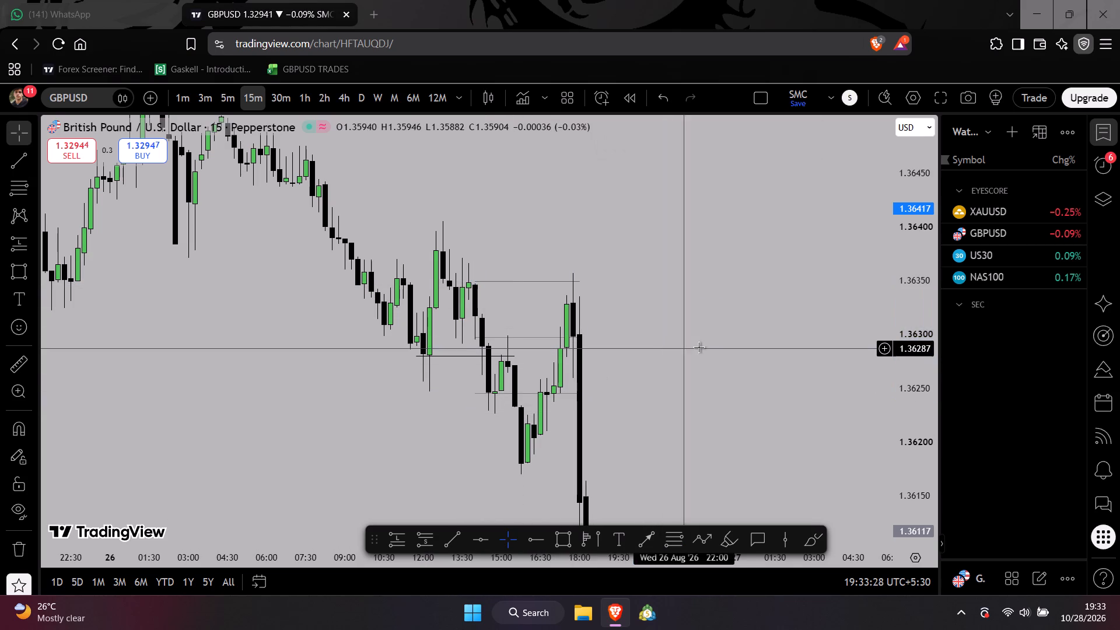
{"action": "left_click", "coordinate": [473, 282]}
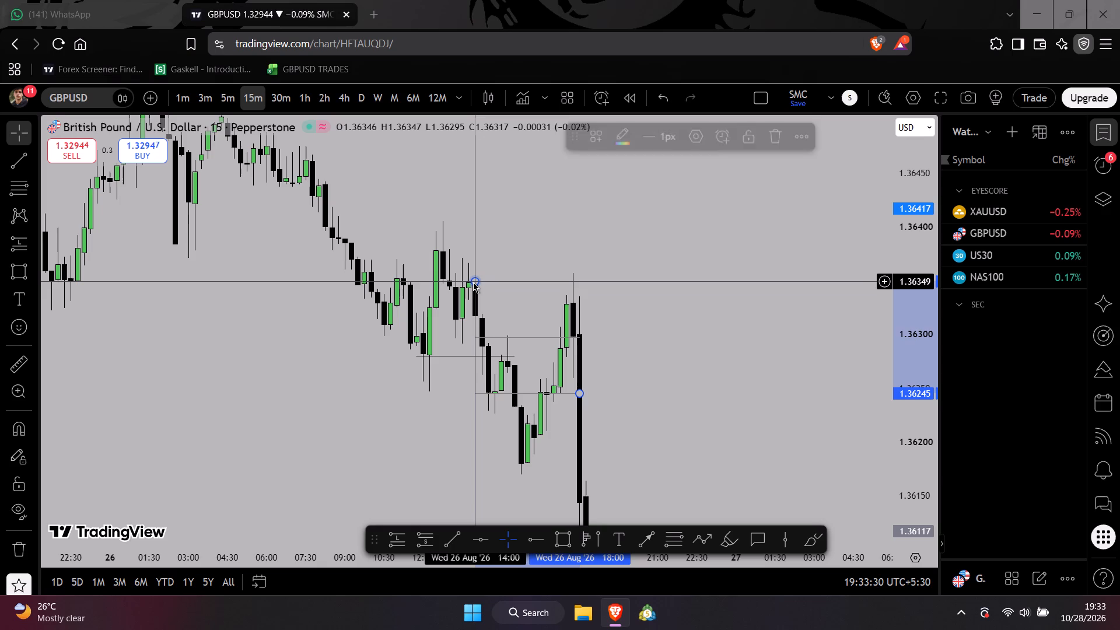
{"action": "left_click", "coordinate": [689, 364]}
Place a short position at 15:15 on 26 August, entry 1.36297, and apply template 3 for stop 1.36397 and 1:3 risk/reward.
{"action": "scroll", "coordinate": [694, 394], "scroll_direction": "down", "scroll_amount": 2}
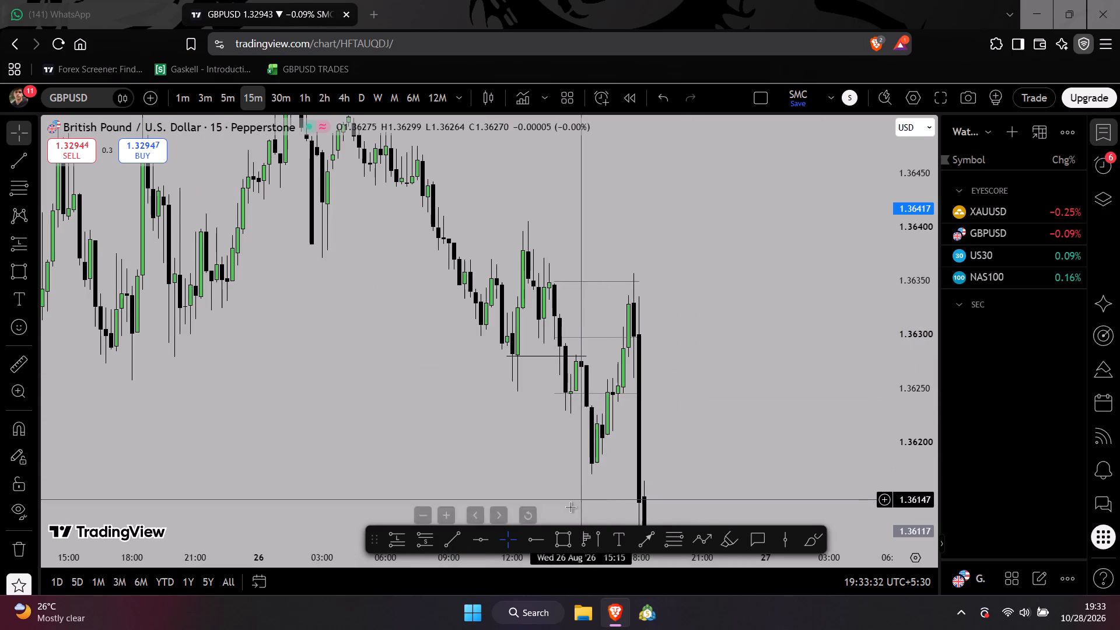
{"action": "left_click", "coordinate": [426, 539]}
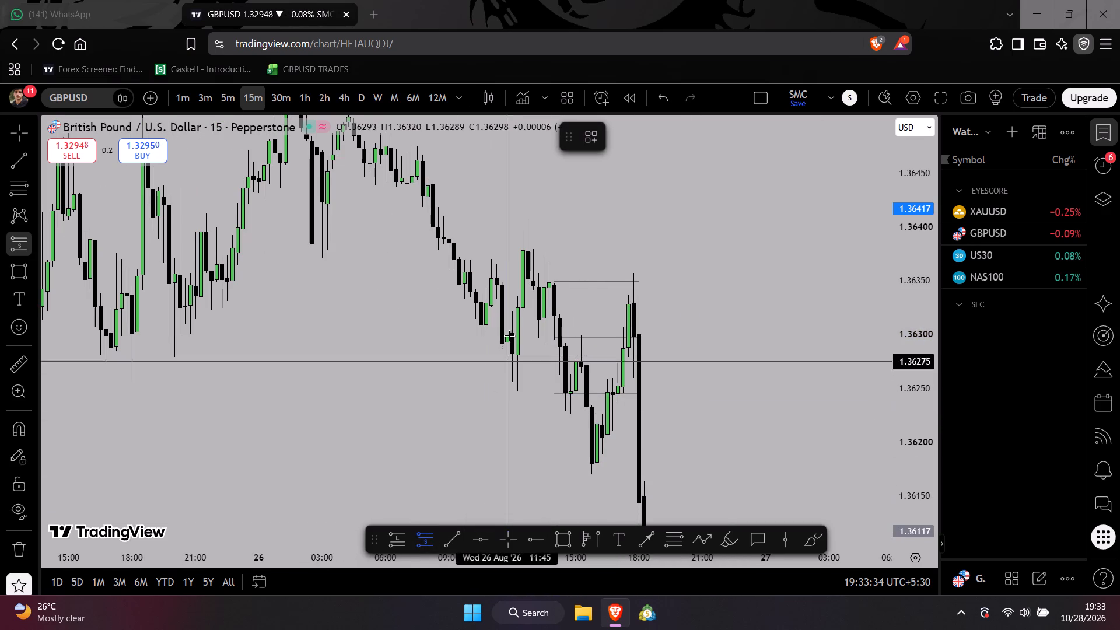
{"action": "left_click", "coordinate": [579, 337]}
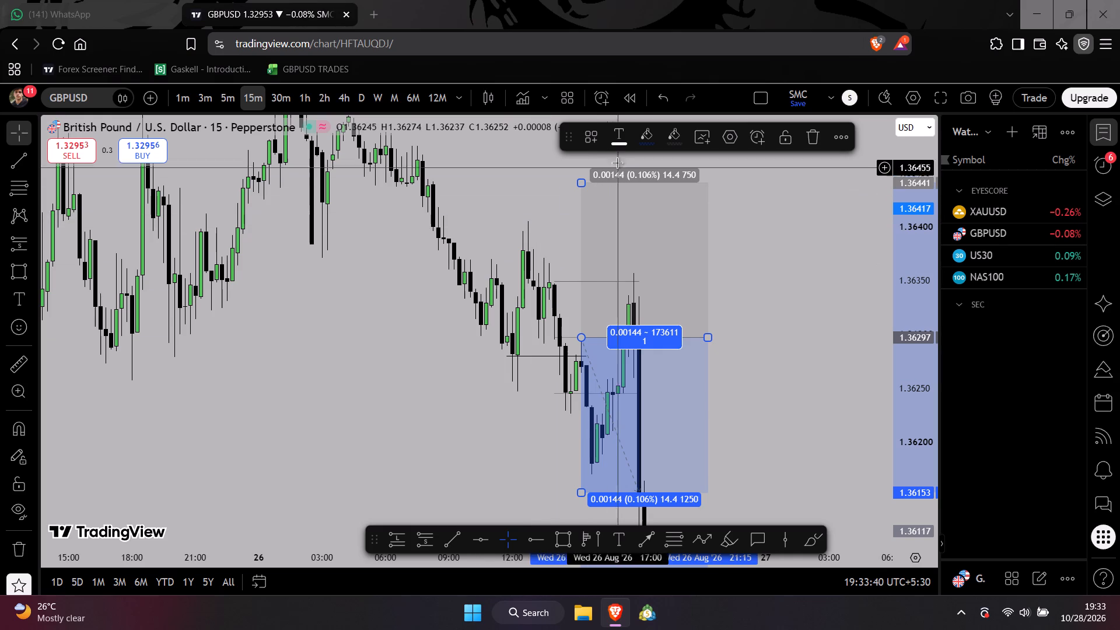
{"action": "left_click", "coordinate": [600, 146]}
{"action": "left_click", "coordinate": [596, 214]}
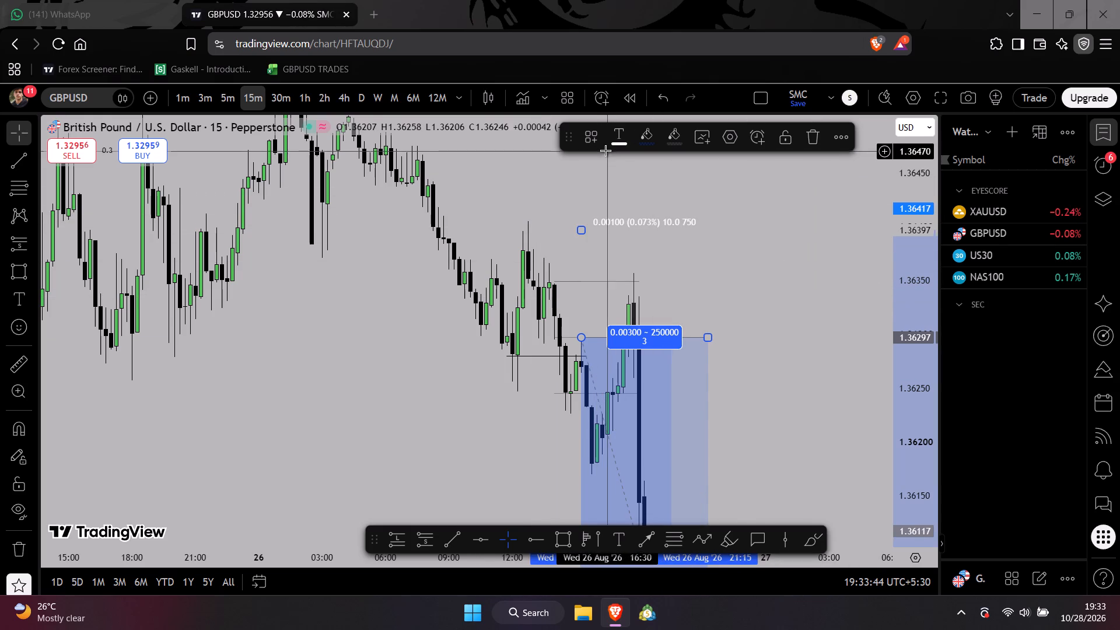
Change the fill colour of the short position's stop zone to a darker grey.
{"action": "left_click", "coordinate": [671, 139]}
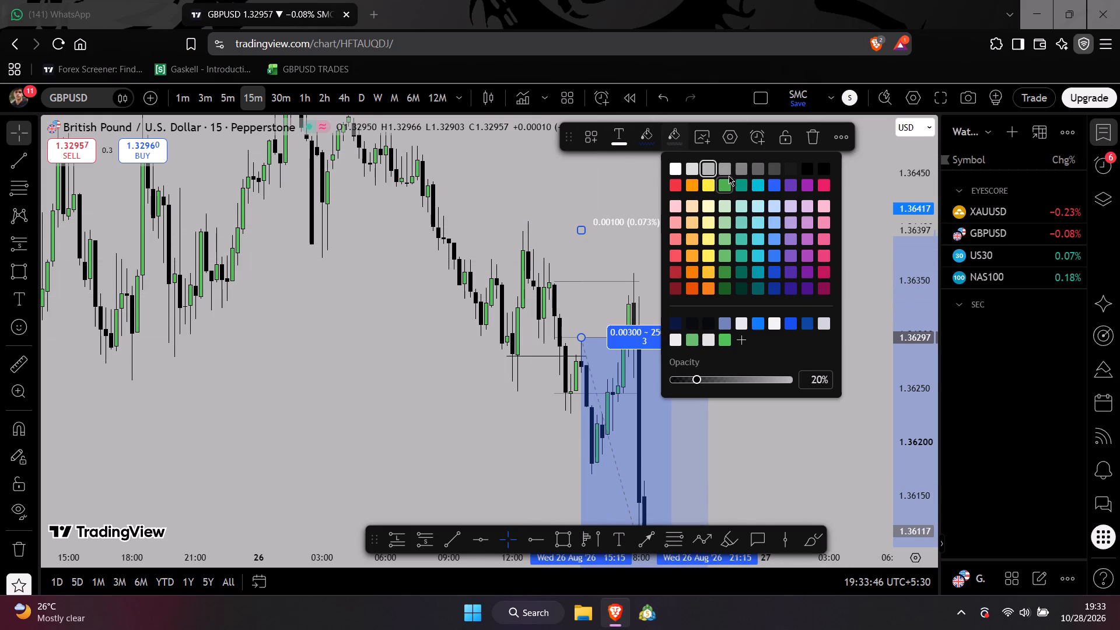
{"action": "left_click", "coordinate": [736, 173]}
Save the short position's settings as drawing template 3, replacing the existing template of that name.
{"action": "left_click", "coordinate": [590, 138]}
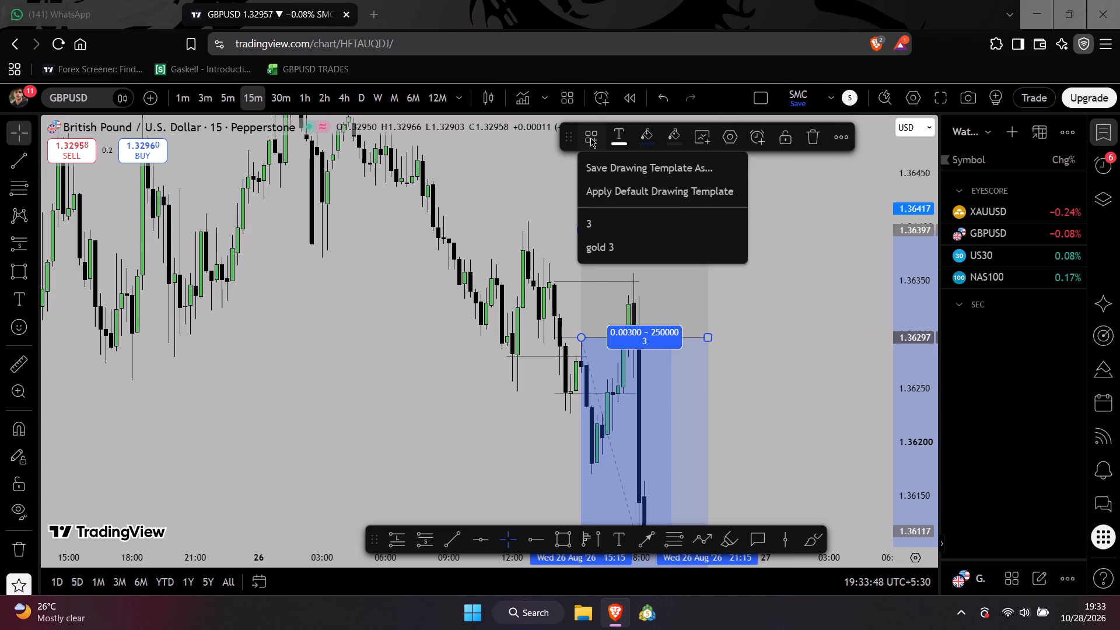
{"action": "left_click", "coordinate": [612, 167]}
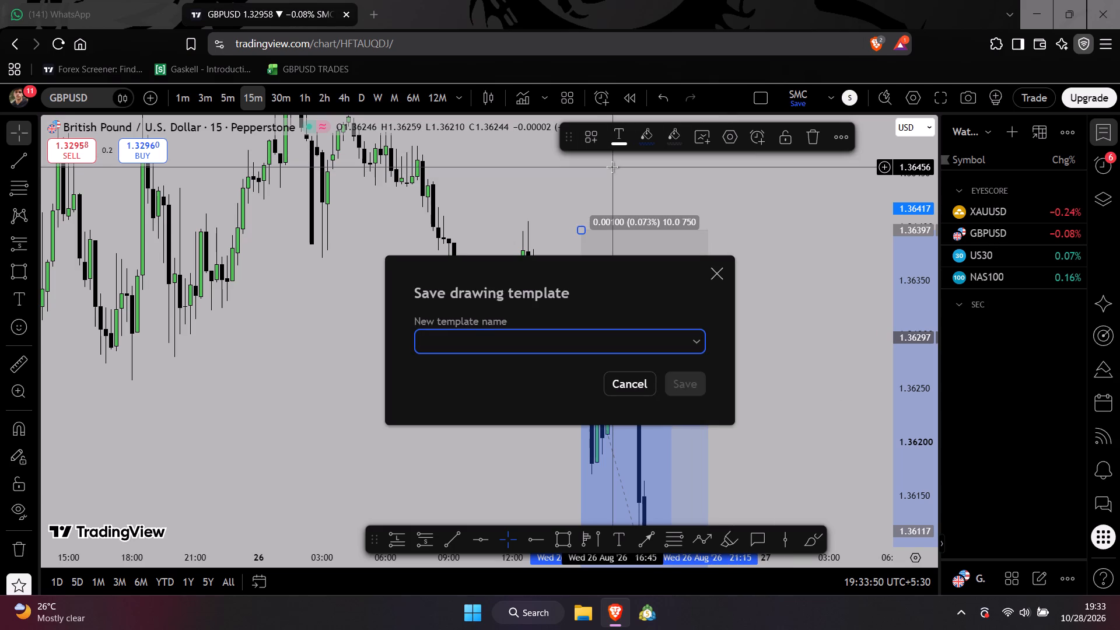
{"action": "key", "text": "3"}
{"action": "left_click", "coordinate": [547, 376]}
{"action": "left_click", "coordinate": [680, 380]}
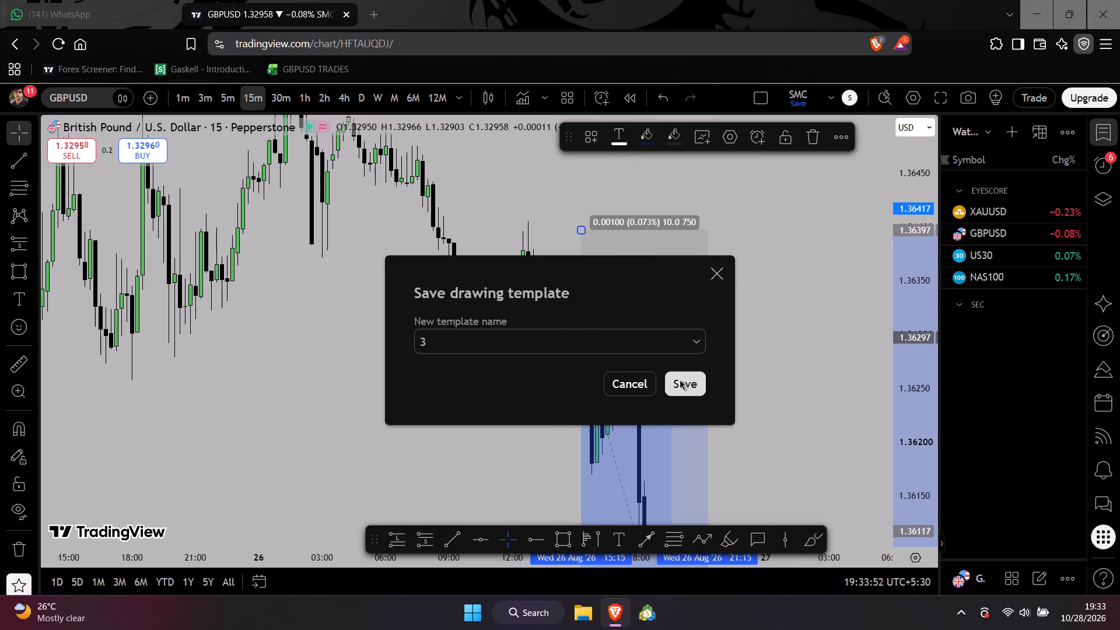
{"action": "left_click", "coordinate": [680, 380]}
{"action": "left_click", "coordinate": [740, 362]}
{"action": "scroll", "coordinate": [831, 333], "scroll_direction": "down", "scroll_amount": 5}
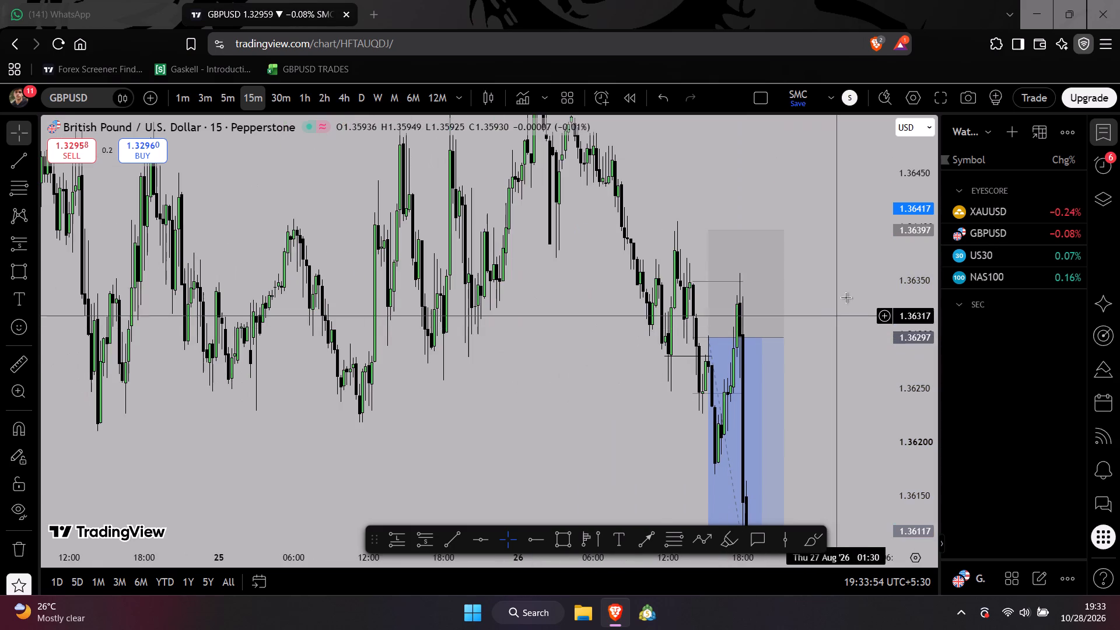
Examine the GBPUSD 15-minute price action following the 26 August short position through to the start of September.
{"action": "left_click_drag", "start_coordinate": [916, 230], "coordinate": [918, 360]}
{"action": "left_click_drag", "start_coordinate": [799, 378], "coordinate": [675, 141]}
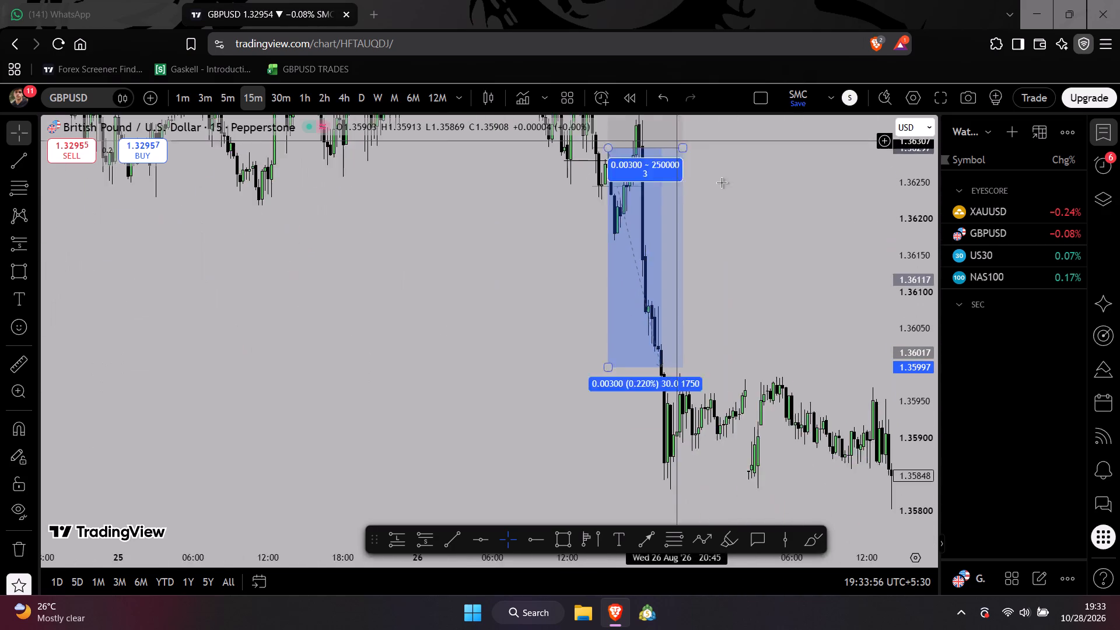
{"action": "scroll", "coordinate": [790, 290], "scroll_direction": "down", "scroll_amount": 4}
{"action": "left_click_drag", "start_coordinate": [906, 253], "coordinate": [911, 369]}
{"action": "left_click_drag", "start_coordinate": [755, 443], "coordinate": [454, 481]}
{"action": "scroll", "coordinate": [512, 412], "scroll_direction": "up", "scroll_amount": 4}
{"action": "left_click_drag", "start_coordinate": [741, 398], "coordinate": [548, 242]}
{"action": "scroll", "coordinate": [639, 325], "scroll_direction": "down", "scroll_amount": 1}
{"action": "scroll", "coordinate": [918, 290], "scroll_direction": "up", "scroll_amount": 4}
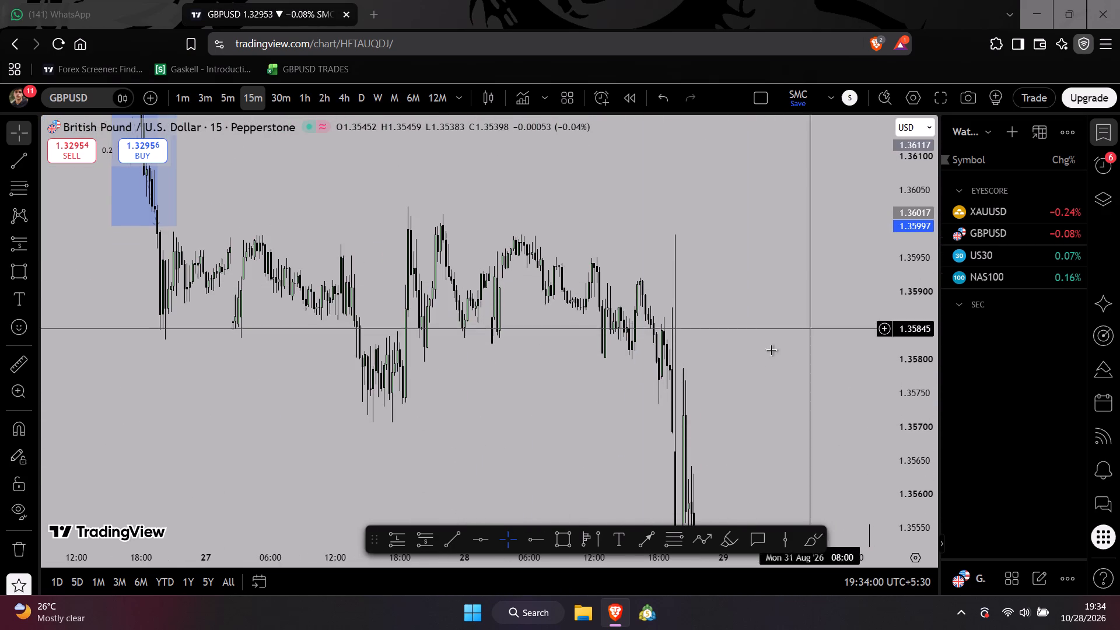
{"action": "left_click_drag", "start_coordinate": [760, 350], "coordinate": [574, 190]}
{"action": "left_click_drag", "start_coordinate": [680, 333], "coordinate": [499, 209]}
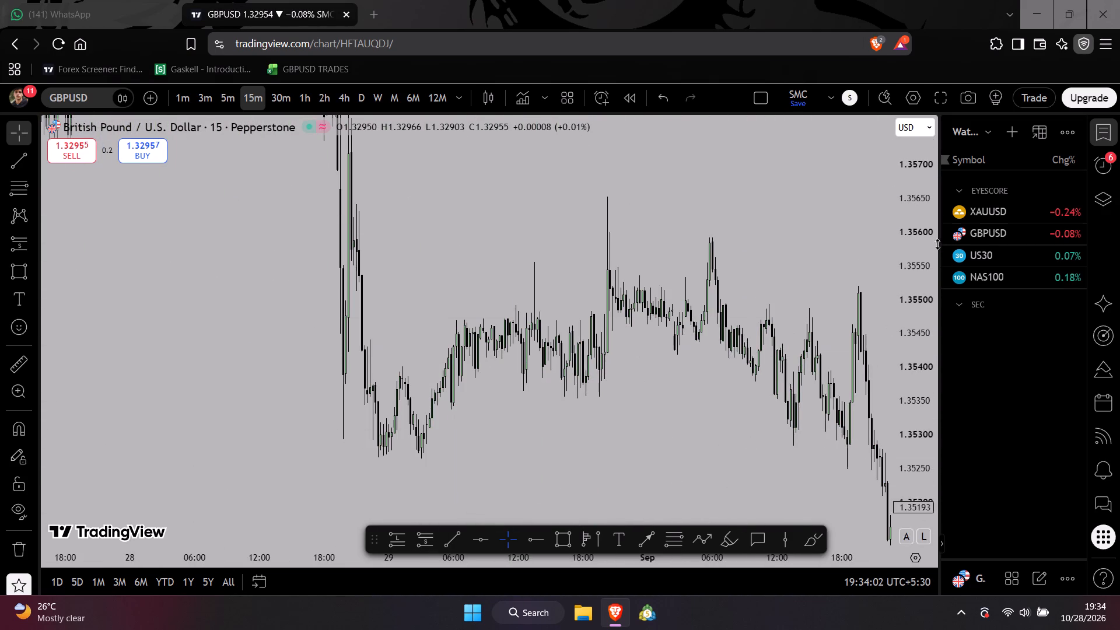
Switch the chart to XAUUSD on the 1-minute timeframe and bring the latest candles into view.
{"action": "left_click", "coordinate": [1008, 215]}
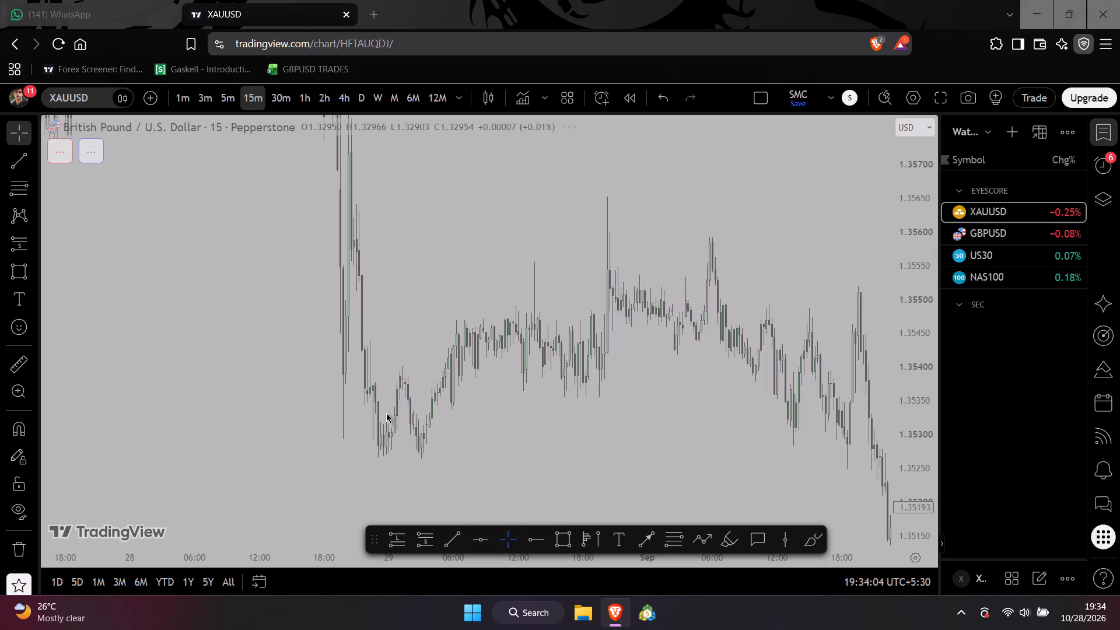
{"action": "left_click", "coordinate": [526, 518]}
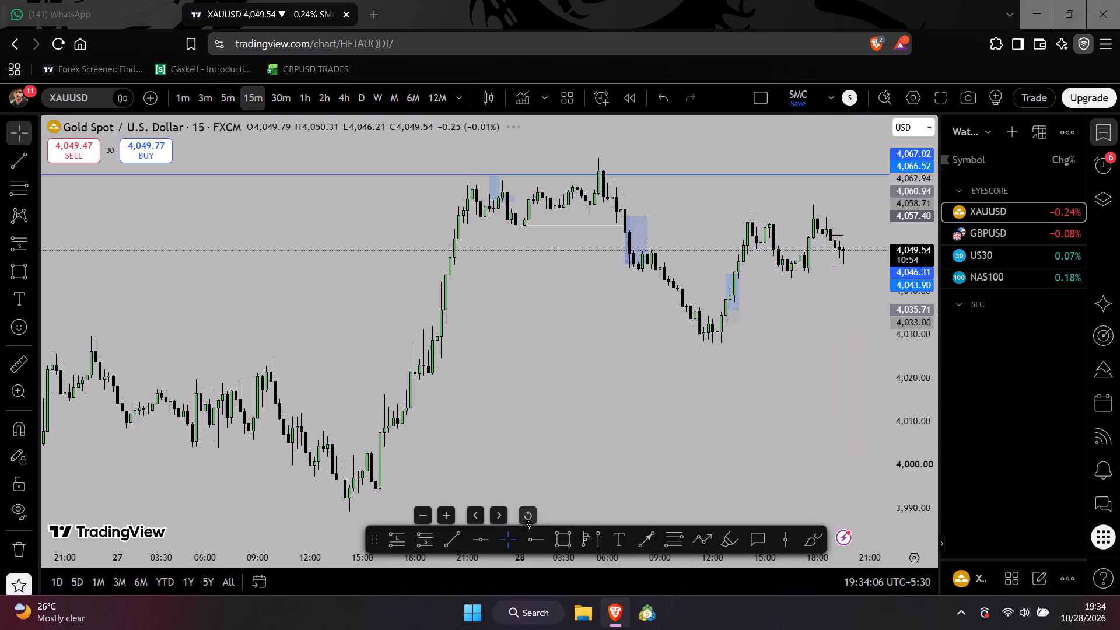
{"action": "left_click", "coordinate": [174, 89]}
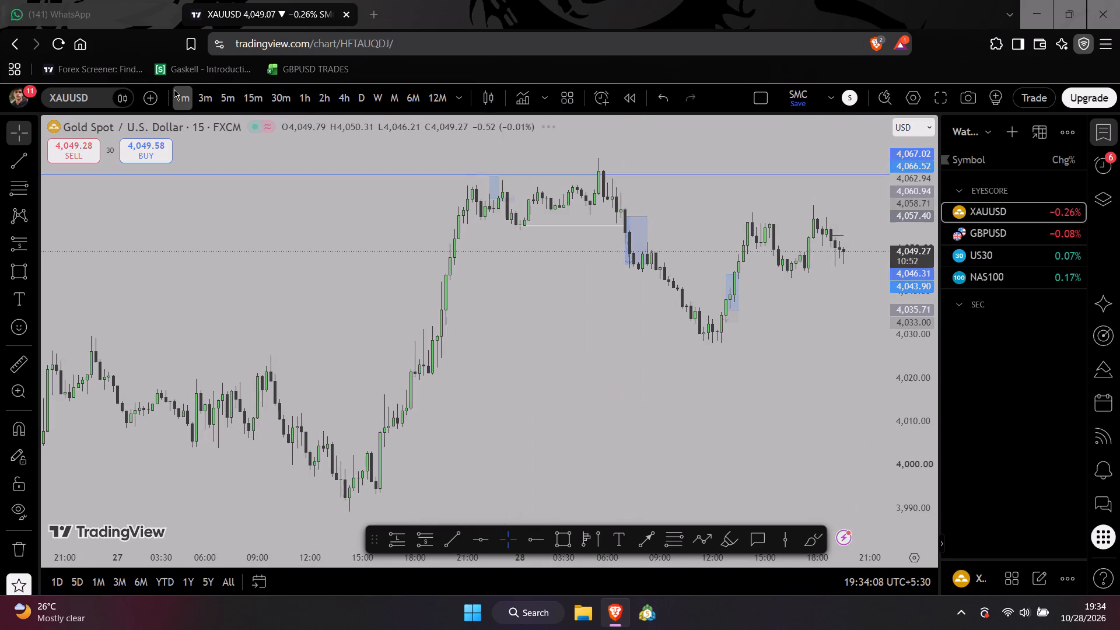
{"action": "scroll", "coordinate": [817, 323], "scroll_direction": "up", "scroll_amount": 5}
{"action": "scroll", "coordinate": [902, 335], "scroll_direction": "up", "scroll_amount": 3}
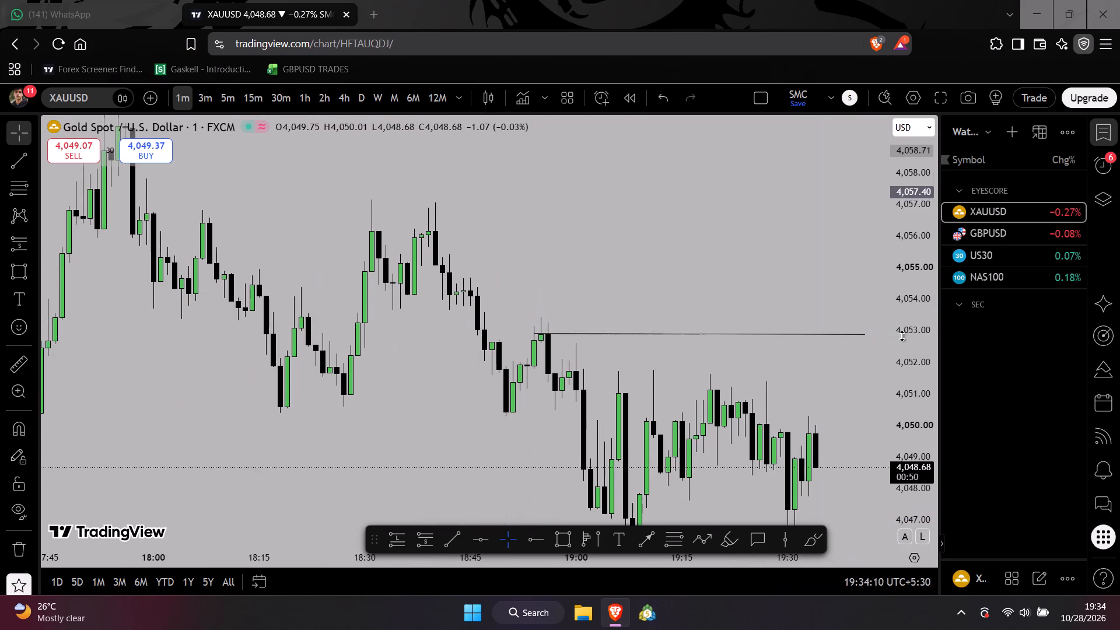
{"action": "scroll", "coordinate": [840, 386], "scroll_direction": "down", "scroll_amount": 3}
{"action": "left_click_drag", "start_coordinate": [838, 402], "coordinate": [702, 299]}
{"action": "scroll", "coordinate": [756, 369], "scroll_direction": "up", "scroll_amount": 2}
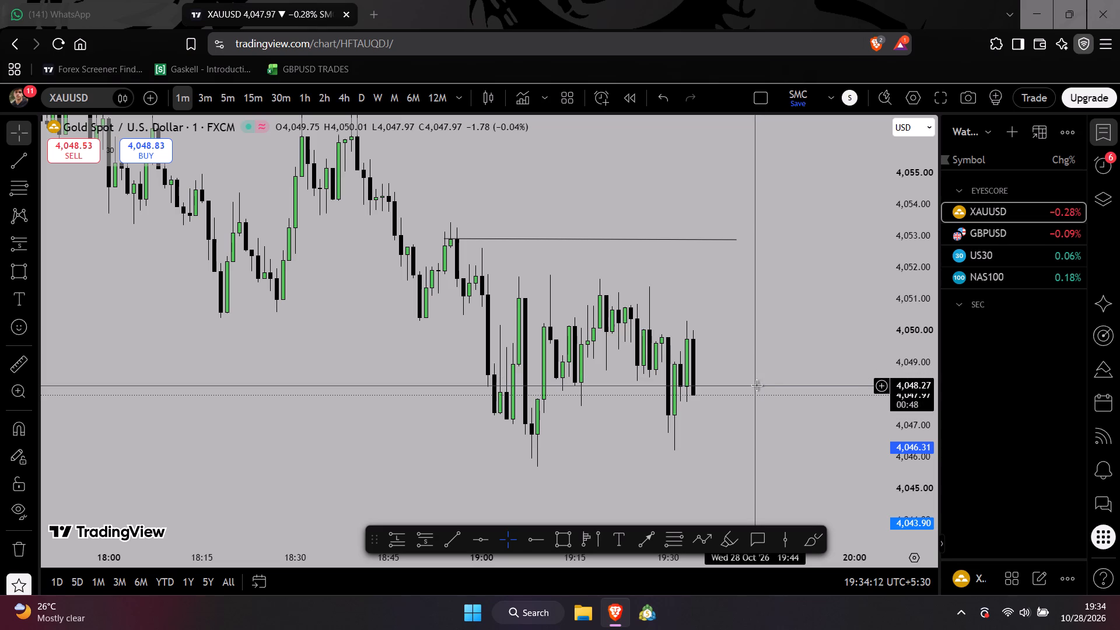
{"action": "scroll", "coordinate": [727, 397], "scroll_direction": "down", "scroll_amount": 3}
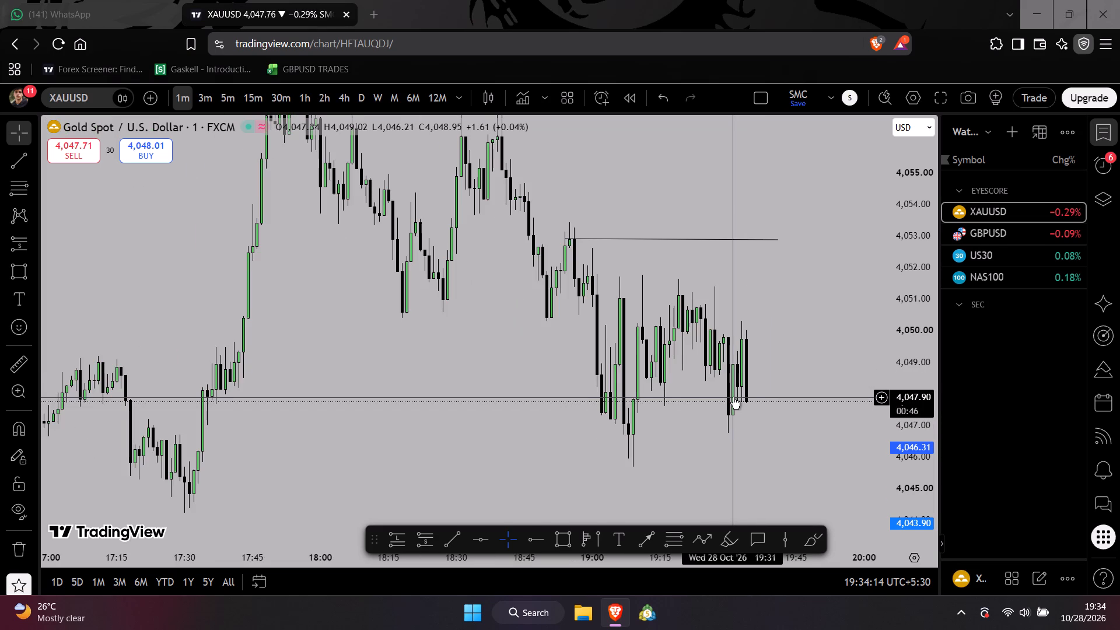
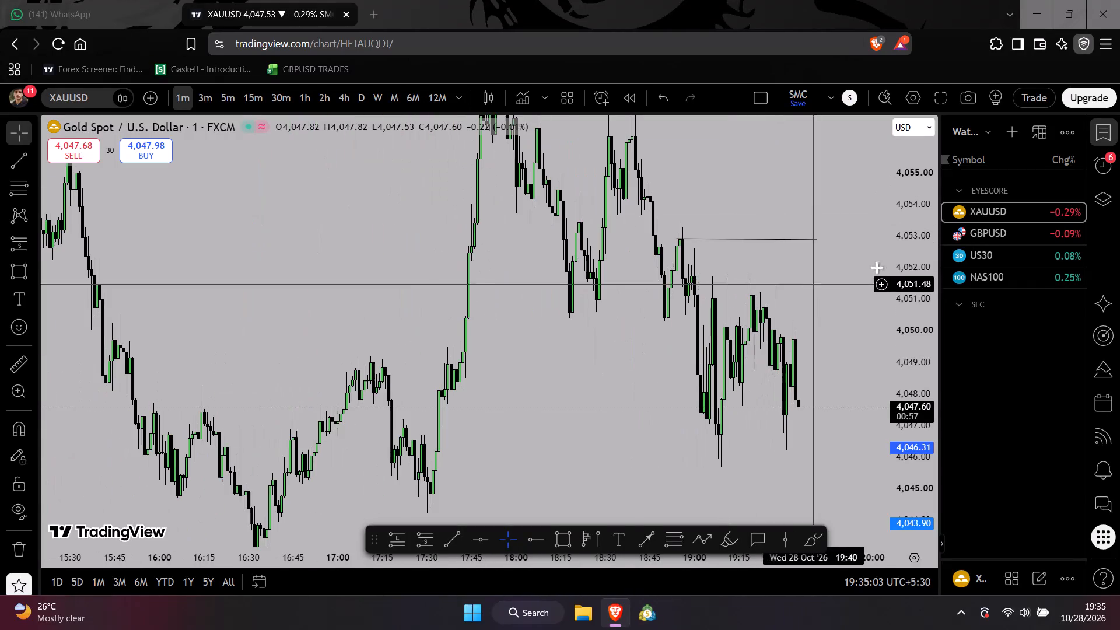
Level the horizontal trend line drawn from the 18:54 high on XAUUSD by moving its end point to about 4,052.9.
{"action": "left_click_drag", "start_coordinate": [904, 239], "coordinate": [920, 304]}
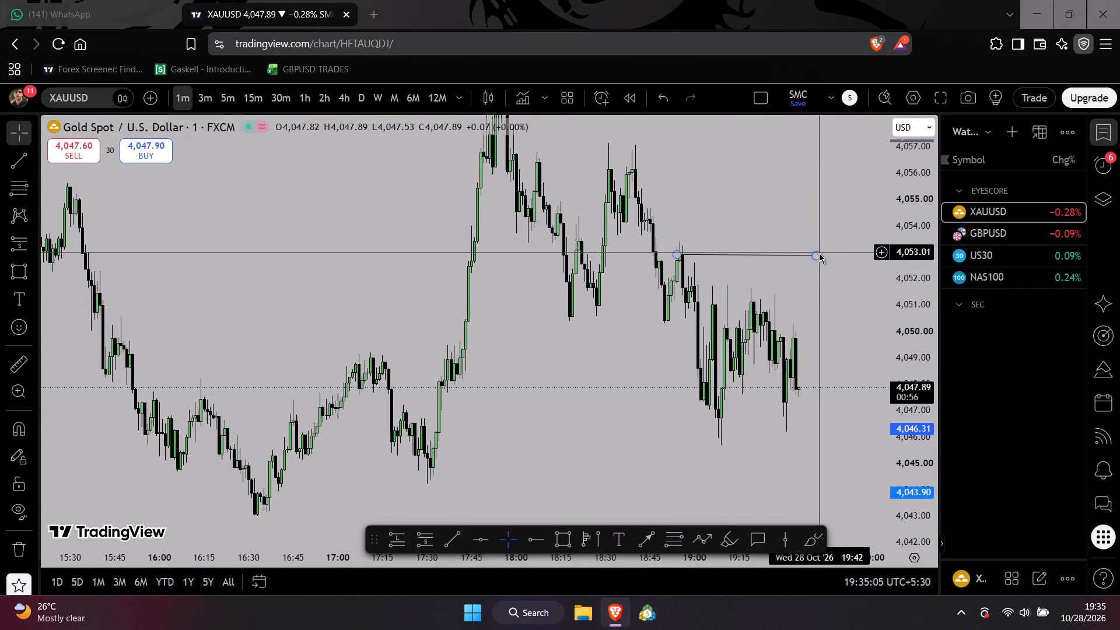
{"action": "left_click", "coordinate": [819, 253]}
{"action": "left_click", "coordinate": [819, 253]}
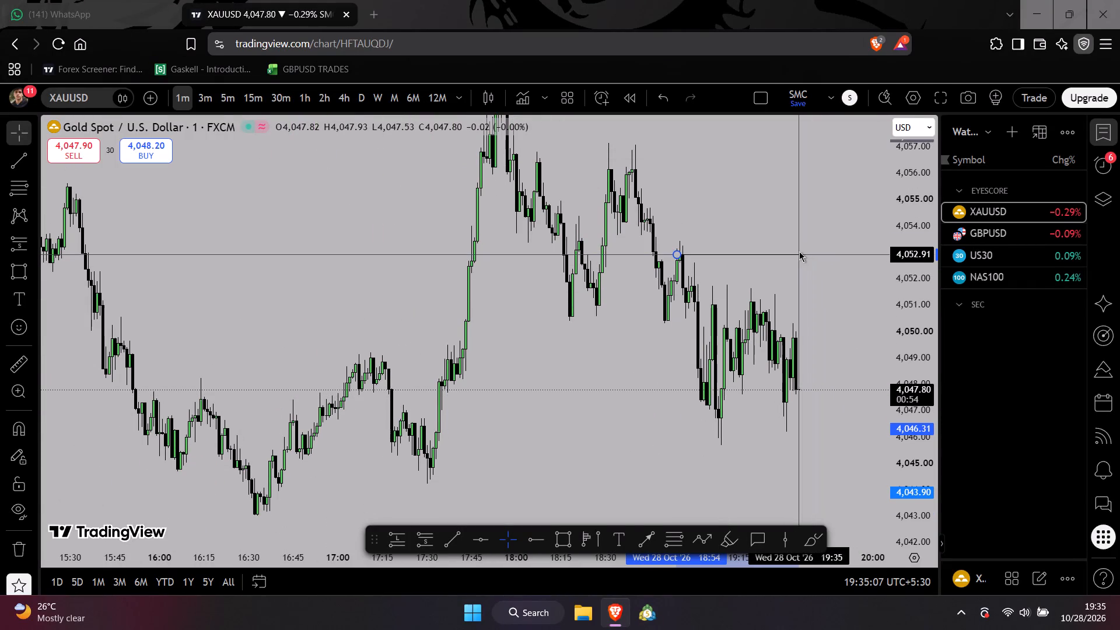
{"action": "left_click", "coordinate": [828, 311]}
Switch the chart to NAS100 on the 15-minute timeframe.
{"action": "left_click", "coordinate": [993, 226]}
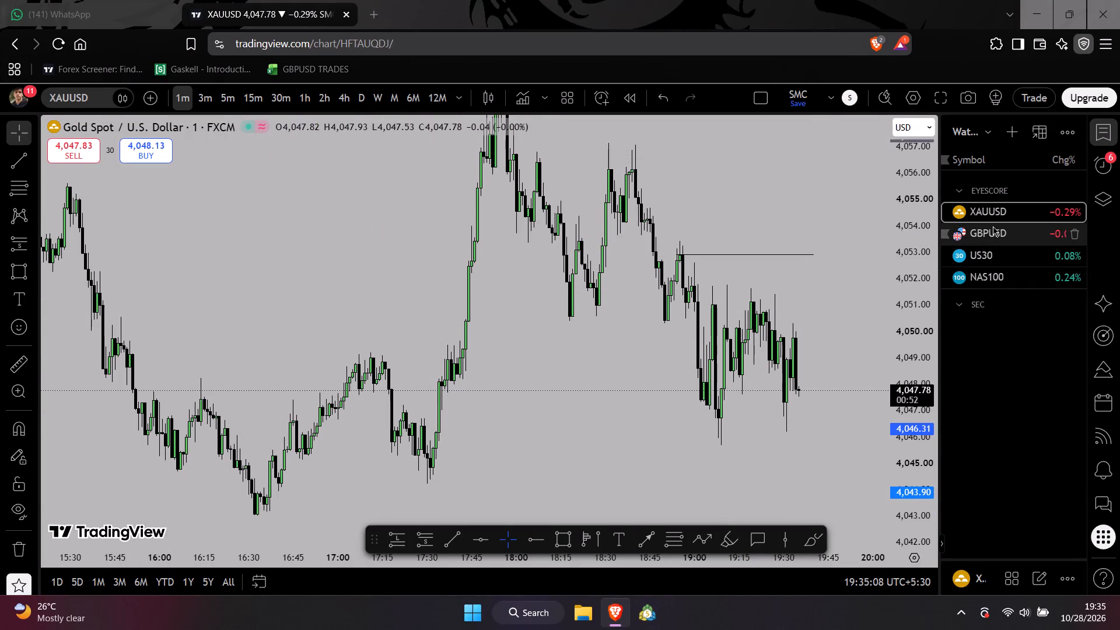
{"action": "left_click", "coordinate": [1006, 268]}
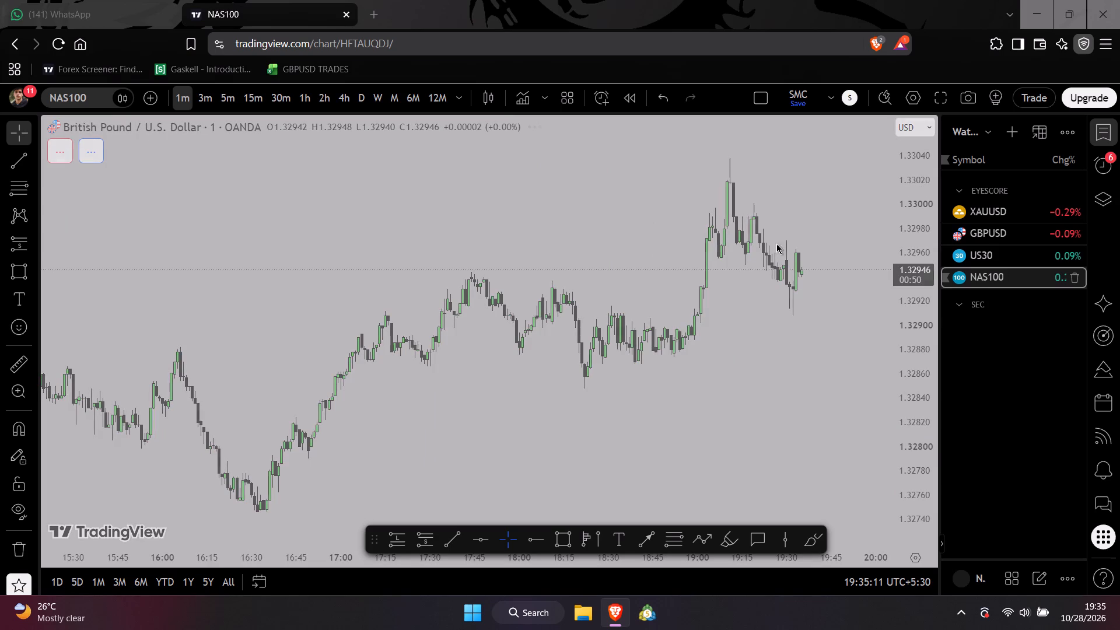
{"action": "left_click", "coordinate": [254, 102]}
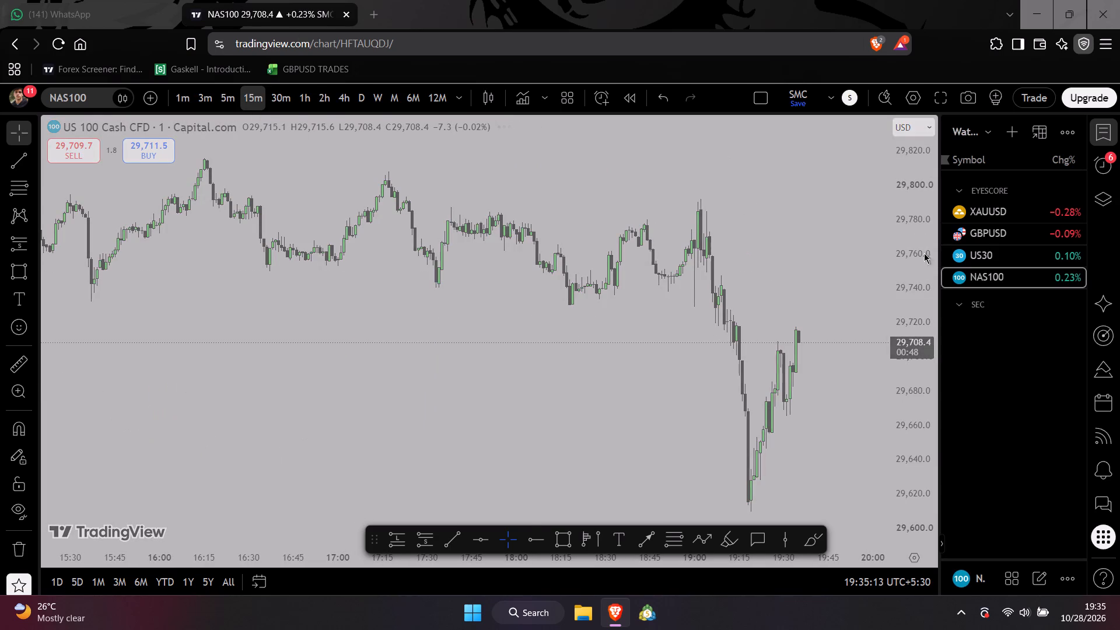
Draw a horizontal trend line at about 29,731.6 from the 28 October 10:15 low to the 19:00 candle.
{"action": "double_click", "coordinate": [920, 224]}
{"action": "scroll", "coordinate": [846, 256], "scroll_direction": "down", "scroll_amount": 10}
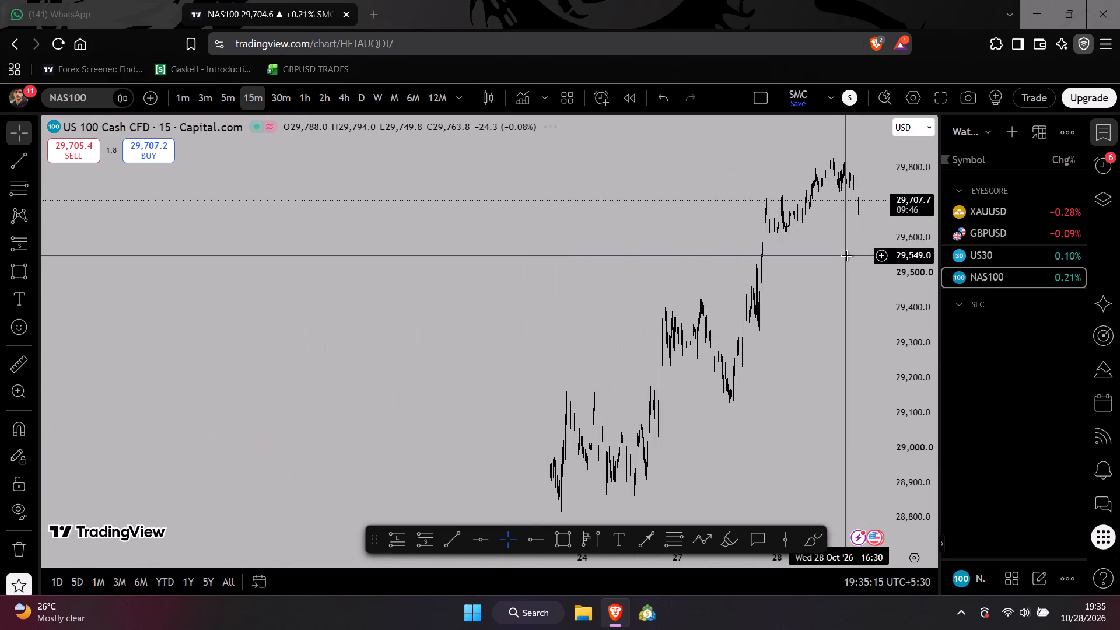
{"action": "scroll", "coordinate": [846, 256], "scroll_direction": "up", "scroll_amount": 19}
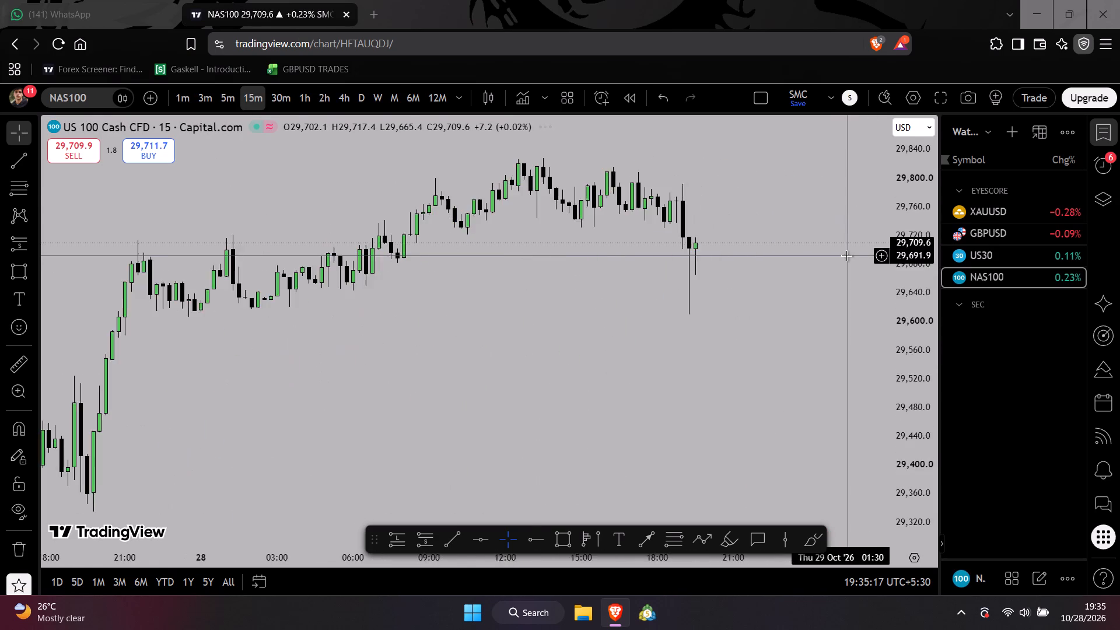
{"action": "scroll", "coordinate": [846, 256], "scroll_direction": "up", "scroll_amount": 3}
{"action": "scroll", "coordinate": [911, 266], "scroll_direction": "up", "scroll_amount": 2}
{"action": "scroll", "coordinate": [835, 284], "scroll_direction": "down", "scroll_amount": 8}
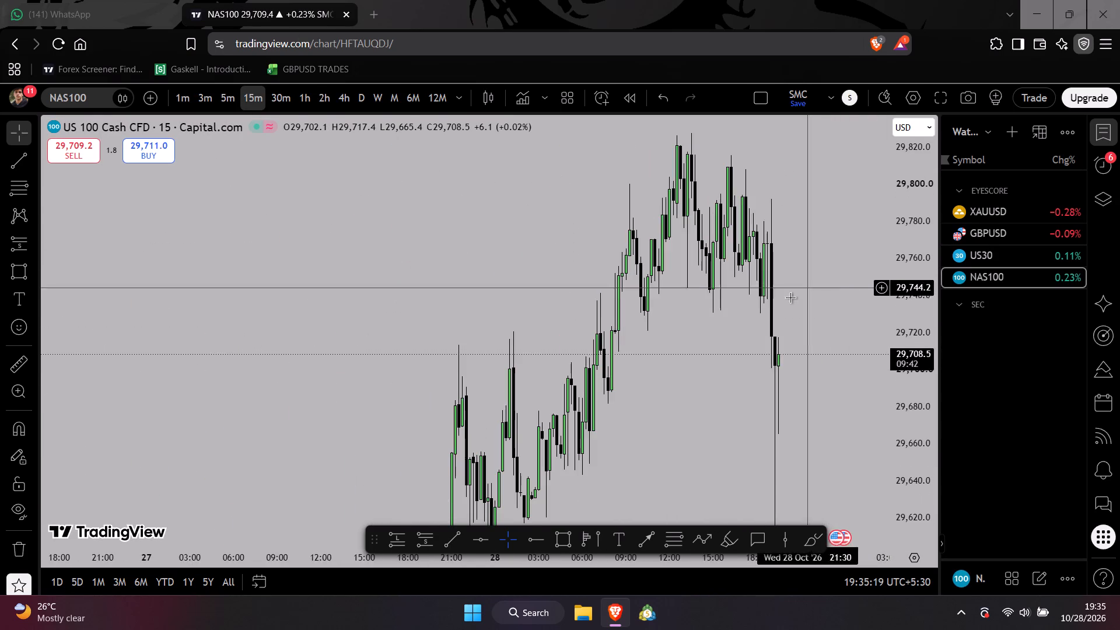
{"action": "scroll", "coordinate": [734, 307], "scroll_direction": "up", "scroll_amount": 4}
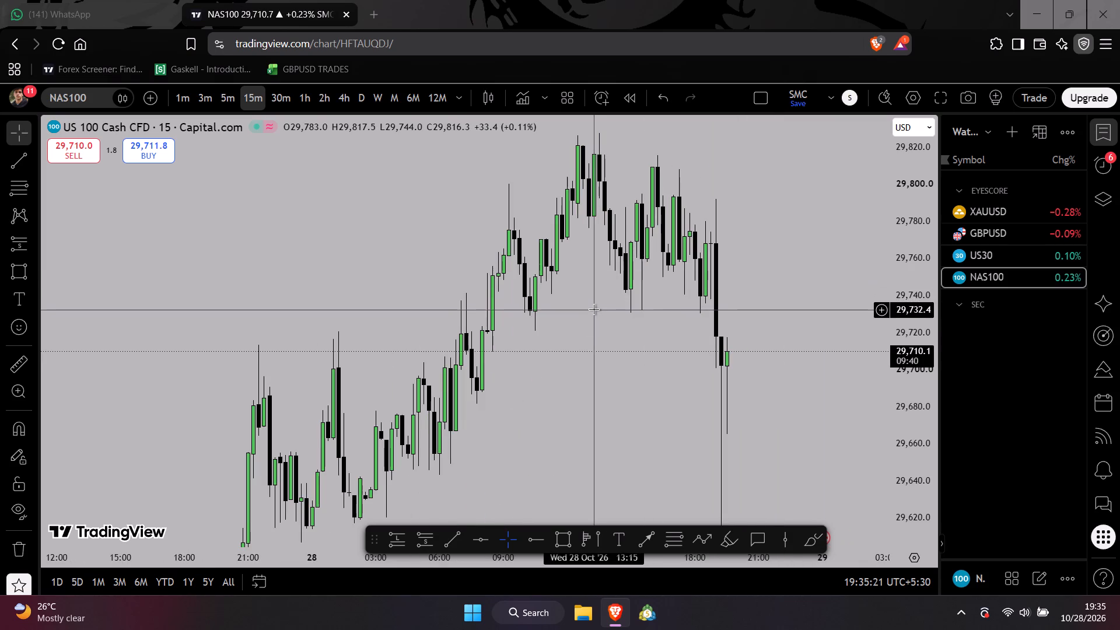
{"action": "left_click", "coordinate": [449, 541]}
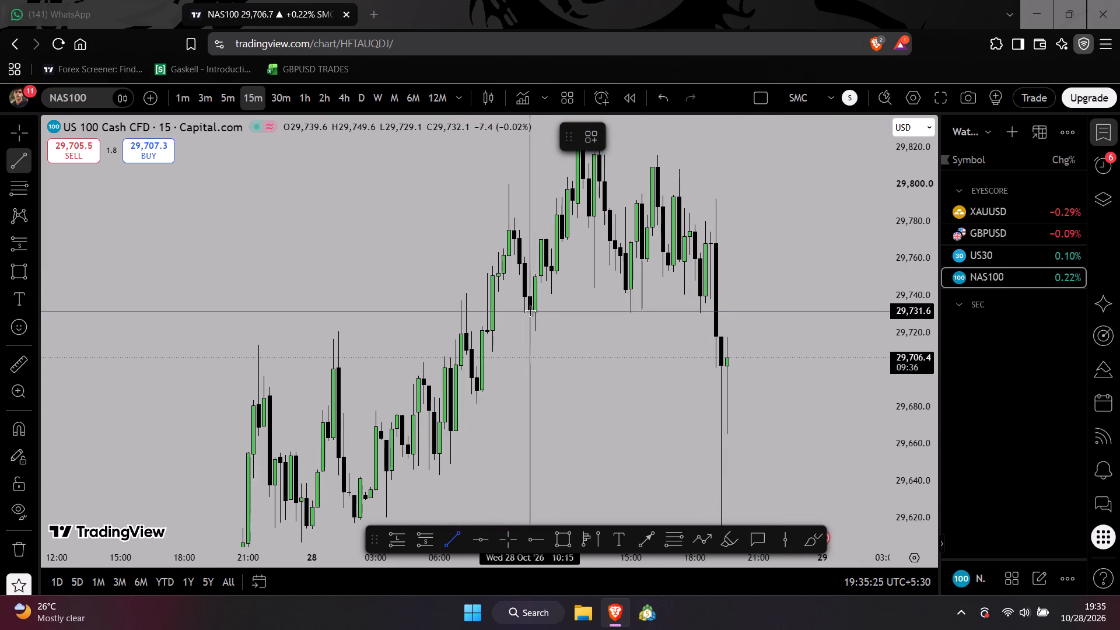
{"action": "left_click", "coordinate": [530, 311]}
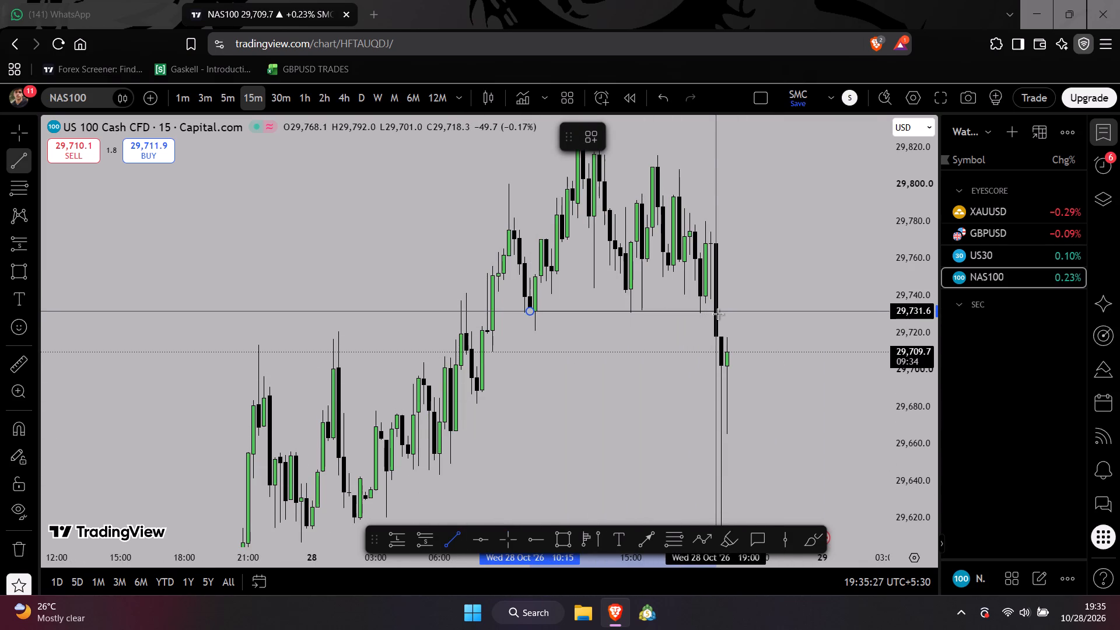
{"action": "left_click", "coordinate": [717, 313], "text": "shift"}
{"action": "left_click", "coordinate": [789, 356]}
Examine the wider NAS100 price action on the 15-minute and 4-hour timeframes, including the October swings.
{"action": "scroll", "coordinate": [790, 355], "scroll_direction": "down", "scroll_amount": 5}
{"action": "left_click_drag", "start_coordinate": [897, 282], "coordinate": [894, 414]}
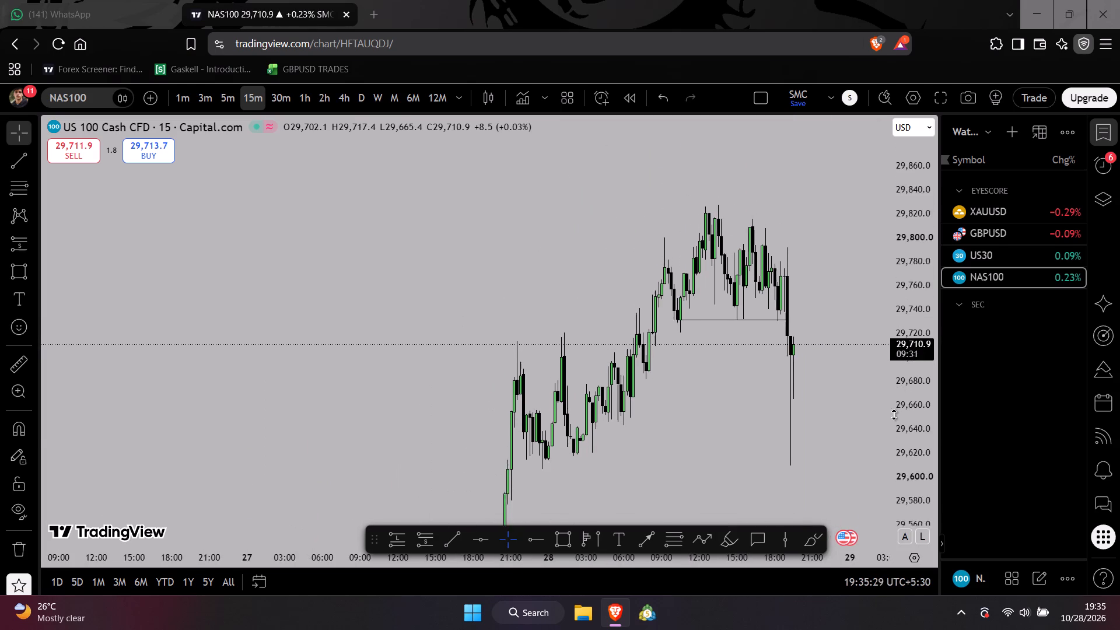
{"action": "left_click_drag", "start_coordinate": [894, 414], "coordinate": [888, 438]}
{"action": "scroll", "coordinate": [845, 423], "scroll_direction": "down", "scroll_amount": 6}
{"action": "left_click", "coordinate": [345, 92]}
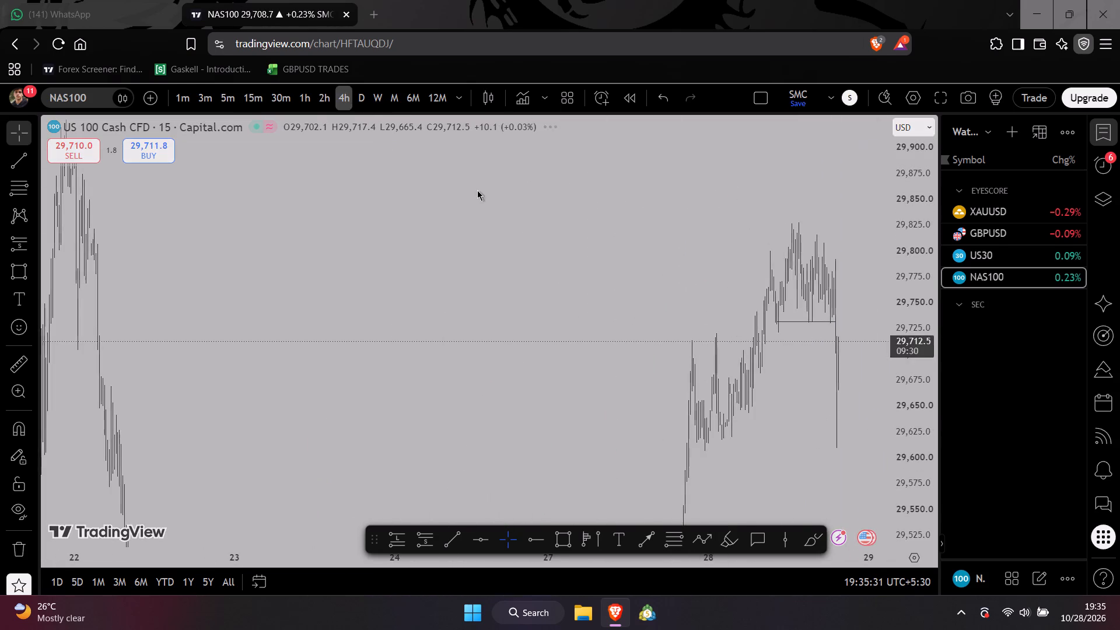
{"action": "double_click", "coordinate": [919, 260]}
{"action": "scroll", "coordinate": [854, 271], "scroll_direction": "up", "scroll_amount": 5}
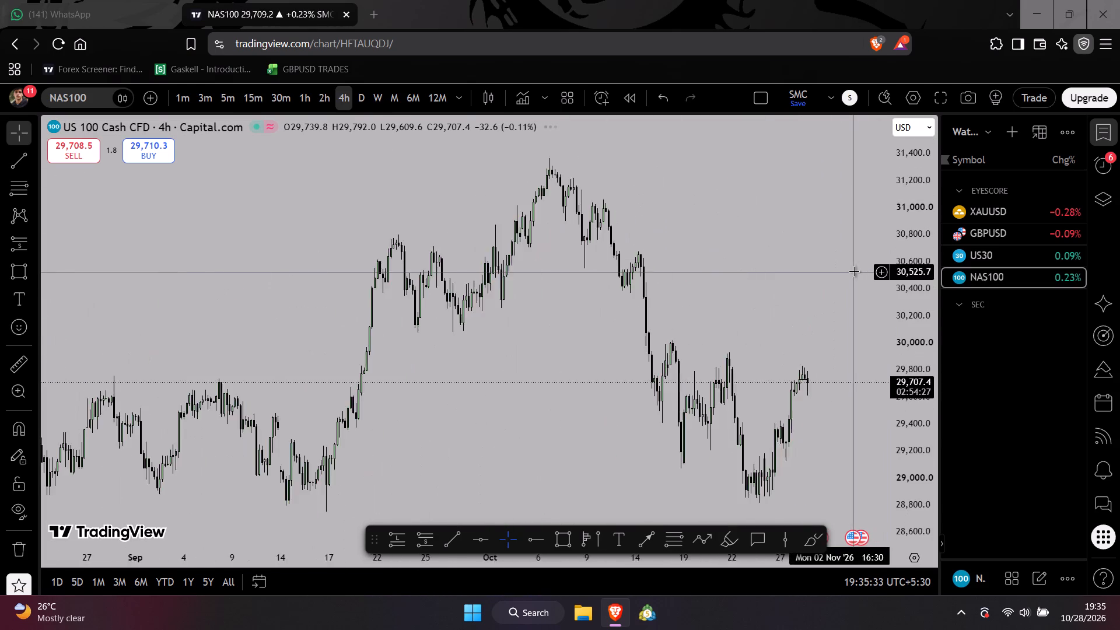
{"action": "scroll", "coordinate": [854, 271], "scroll_direction": "up", "scroll_amount": 5}
{"action": "scroll", "coordinate": [848, 271], "scroll_direction": "down", "scroll_amount": 5}
{"action": "scroll", "coordinate": [848, 271], "scroll_direction": "up", "scroll_amount": 6}
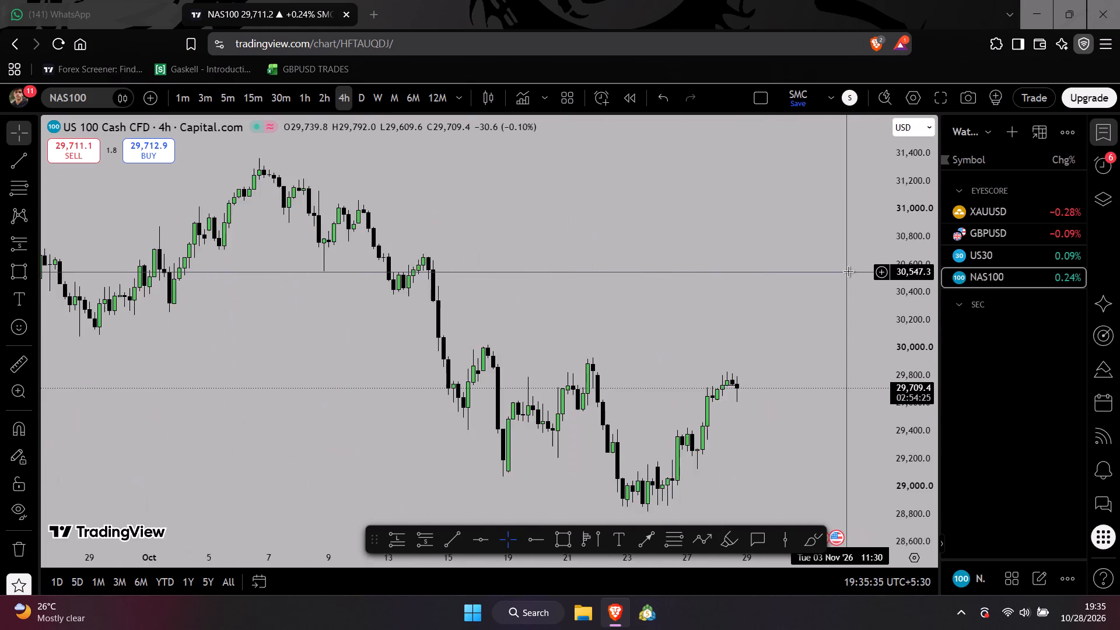
{"action": "scroll", "coordinate": [848, 271], "scroll_direction": "up", "scroll_amount": 7}
{"action": "scroll", "coordinate": [783, 243], "scroll_direction": "up", "scroll_amount": 2}
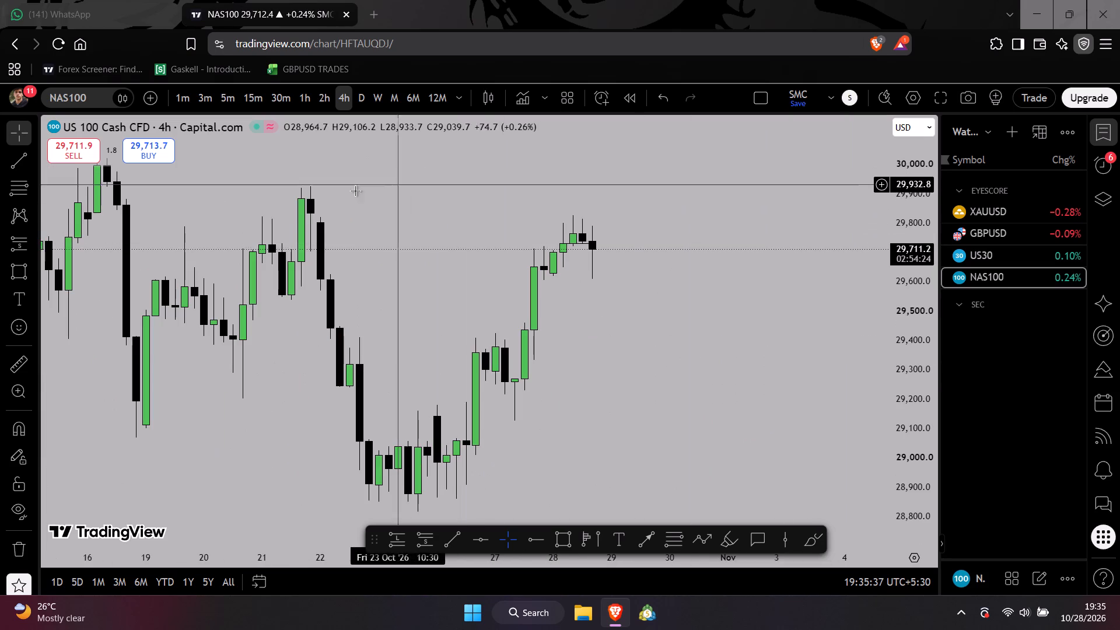
Return NAS100 to the 15-minute timeframe and examine the latest candles around the trend line.
{"action": "left_click", "coordinate": [246, 100]}
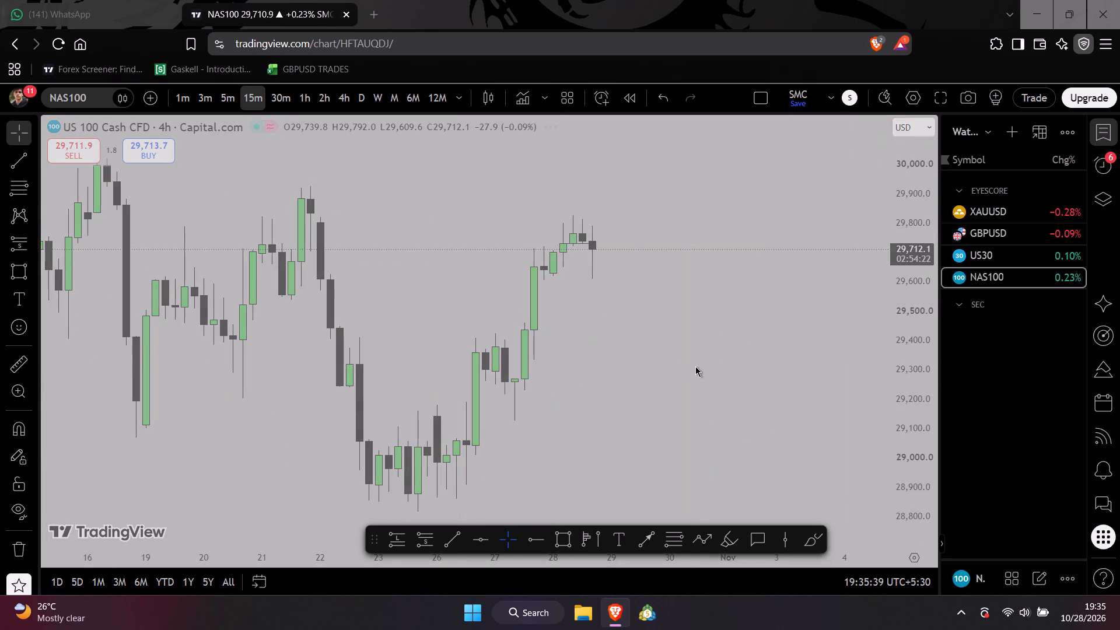
{"action": "scroll", "coordinate": [703, 349], "scroll_direction": "down", "scroll_amount": 5}
{"action": "scroll", "coordinate": [914, 334], "scroll_direction": "up", "scroll_amount": 3}
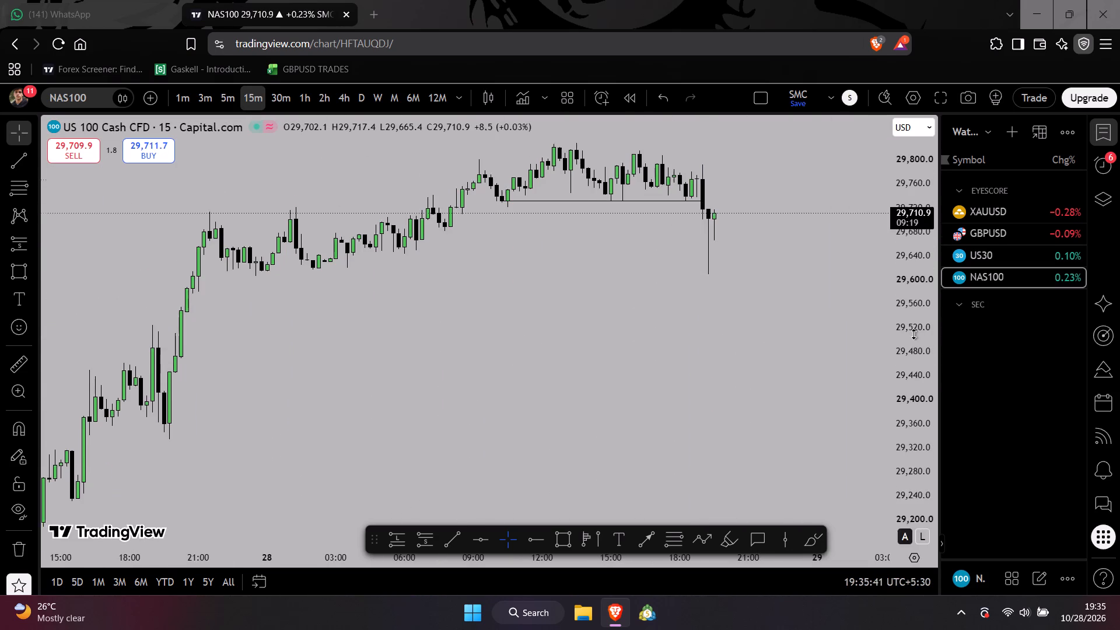
{"action": "scroll", "coordinate": [914, 334], "scroll_direction": "up", "scroll_amount": 3}
{"action": "left_click_drag", "start_coordinate": [807, 229], "coordinate": [770, 462]}
{"action": "scroll", "coordinate": [726, 376], "scroll_direction": "down", "scroll_amount": 4}
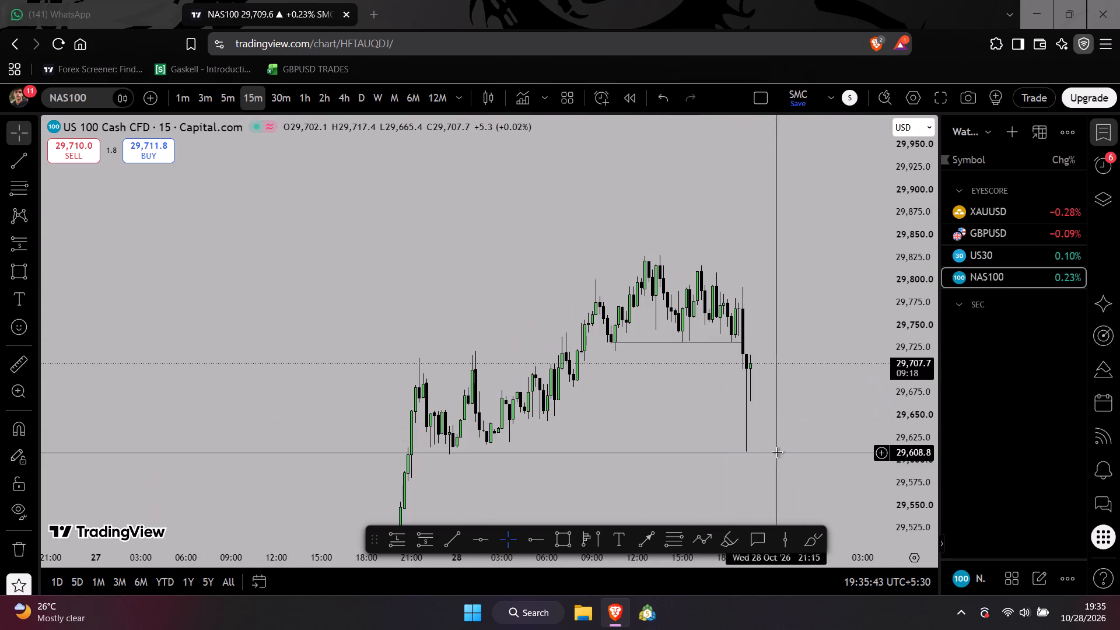
{"action": "left_click_drag", "start_coordinate": [782, 387], "coordinate": [796, 436]}
{"action": "scroll", "coordinate": [799, 438], "scroll_direction": "up", "scroll_amount": 5}
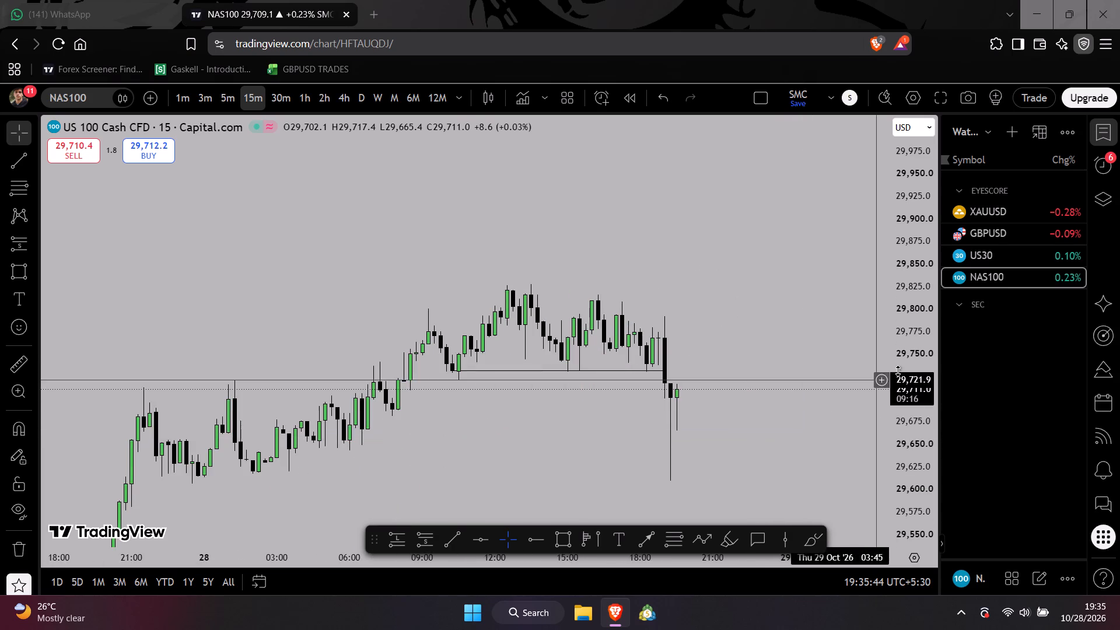
{"action": "scroll", "coordinate": [911, 370], "scroll_direction": "up", "scroll_amount": 4}
{"action": "left_click_drag", "start_coordinate": [808, 389], "coordinate": [744, 317]}
{"action": "scroll", "coordinate": [681, 332], "scroll_direction": "down", "scroll_amount": 1}
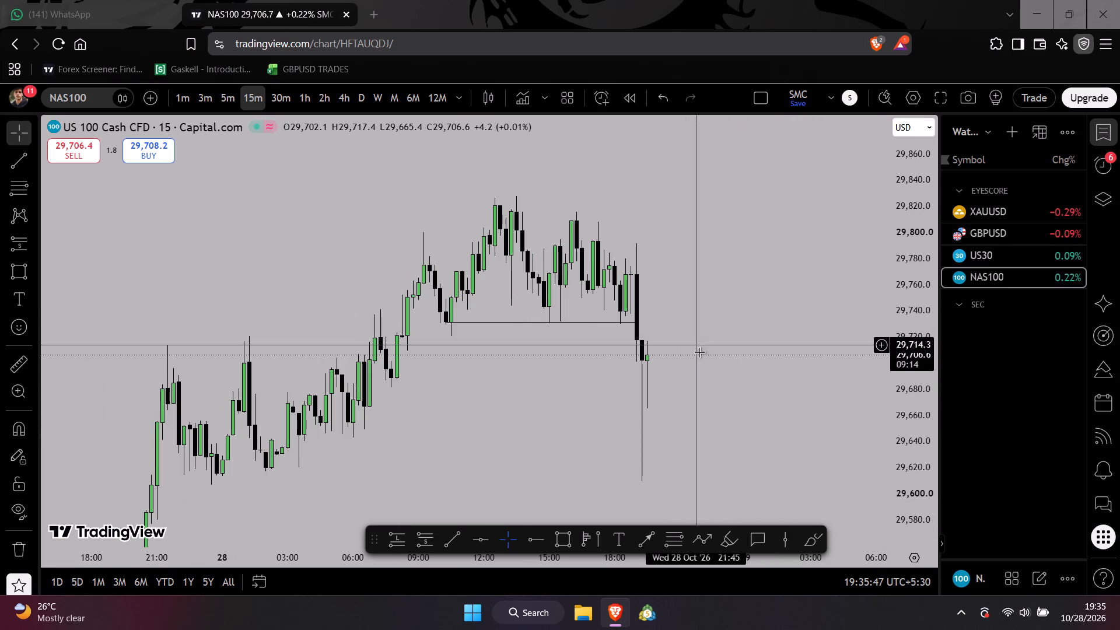
Place a short position at the 28 October 19:30 candle with its entry on the trend line at about 29,730.5.
{"action": "left_click", "coordinate": [421, 538]}
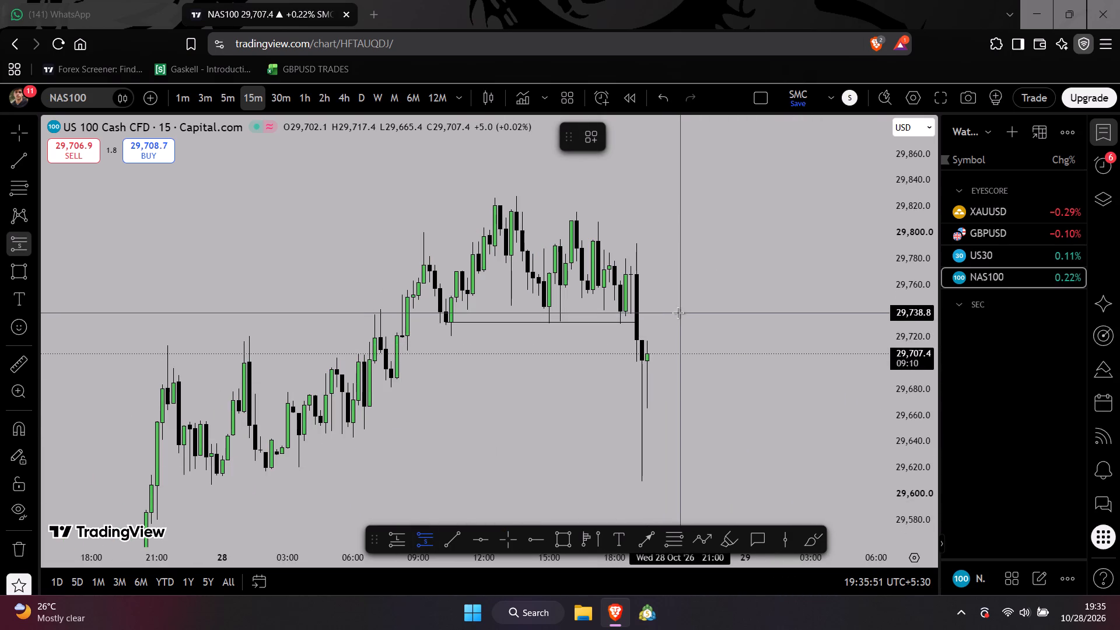
{"action": "left_click", "coordinate": [650, 323]}
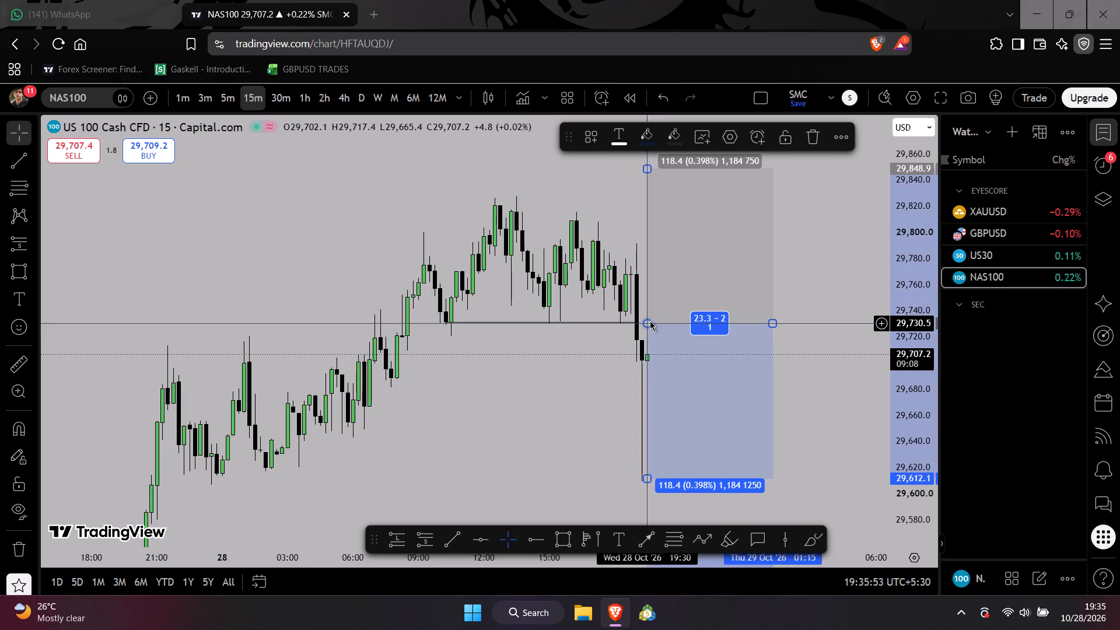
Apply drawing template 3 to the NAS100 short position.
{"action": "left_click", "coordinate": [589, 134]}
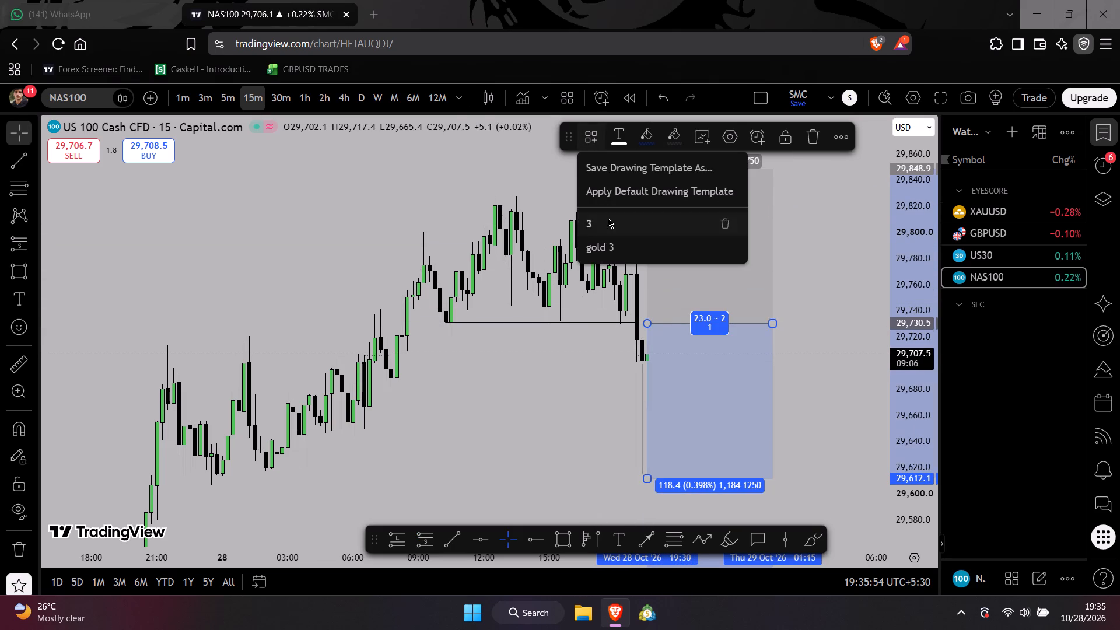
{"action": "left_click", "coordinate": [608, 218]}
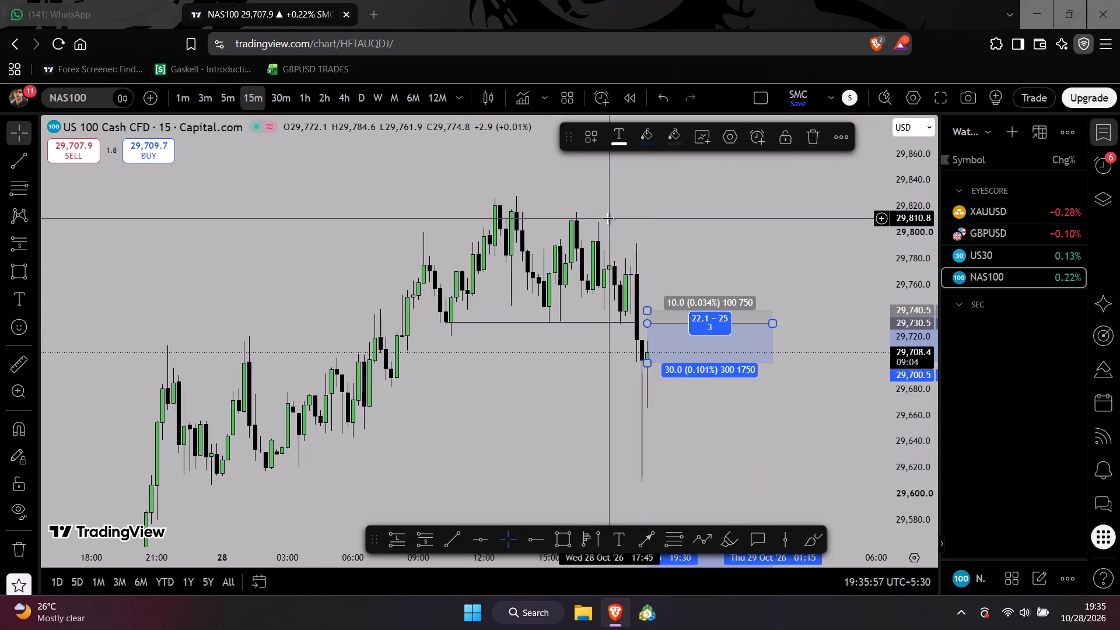
Apply the drawing template gold 3 to the NAS100 short position.
{"action": "left_click", "coordinate": [600, 139]}
{"action": "left_click", "coordinate": [604, 249]}
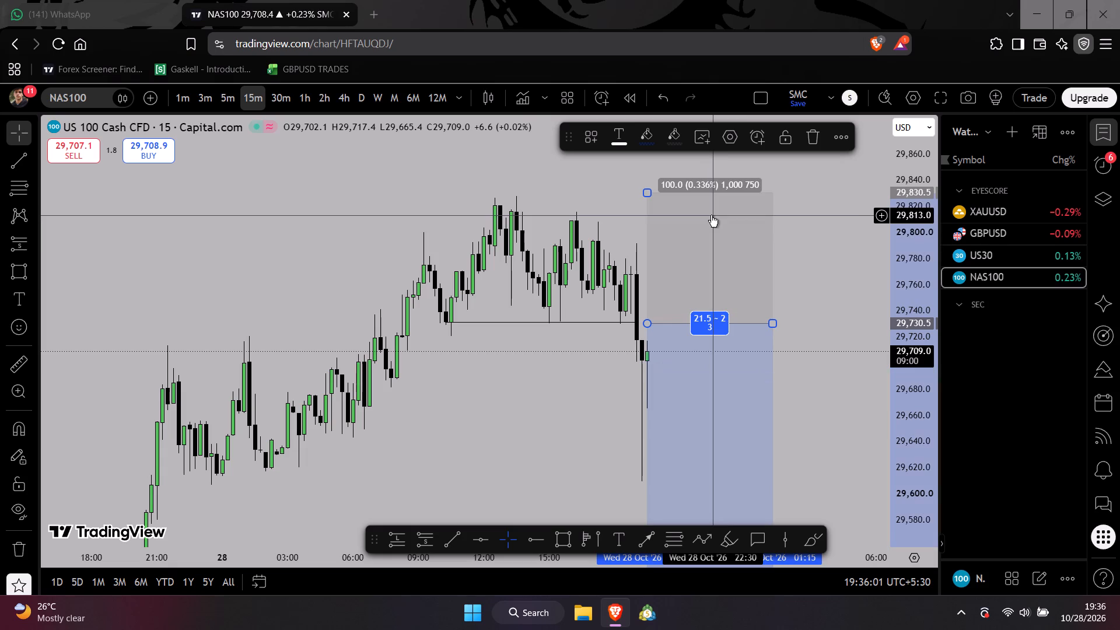
Lower the short position's stop level to about 29,810.2.
{"action": "left_click_drag", "start_coordinate": [886, 251], "coordinate": [884, 386]}
{"action": "left_click_drag", "start_coordinate": [842, 355], "coordinate": [819, 328]}
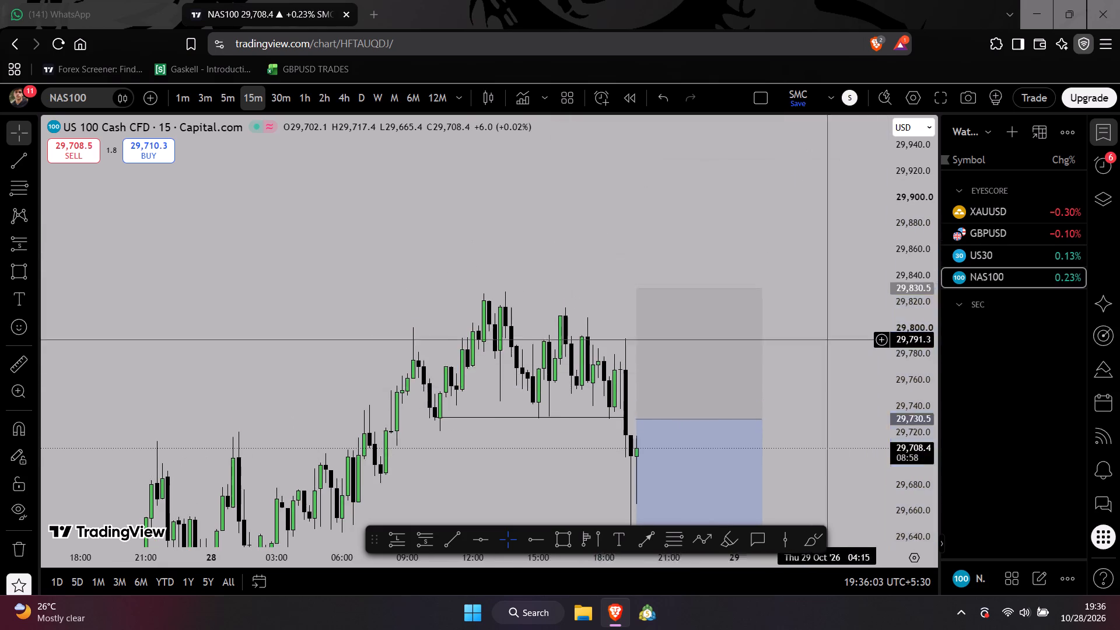
{"action": "left_click_drag", "start_coordinate": [819, 328], "coordinate": [775, 229]}
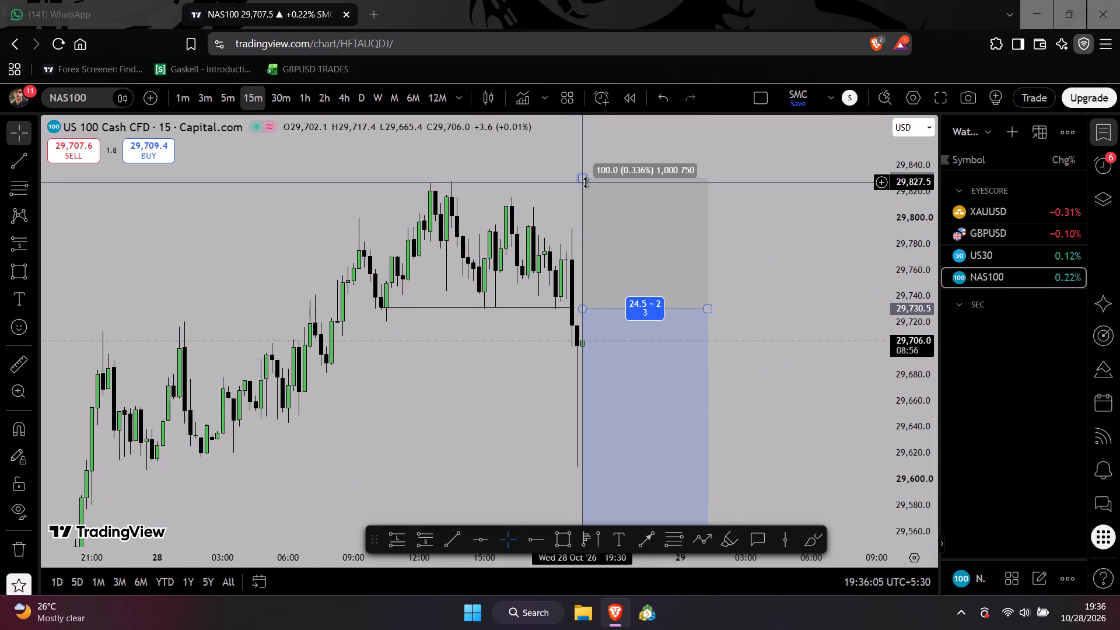
{"action": "left_click_drag", "start_coordinate": [582, 178], "coordinate": [644, 205]}
Raise the short position's target level to about 29,567.8.
{"action": "left_click_drag", "start_coordinate": [775, 310], "coordinate": [764, 231]}
{"action": "scroll", "coordinate": [779, 274], "scroll_direction": "down", "scroll_amount": 4}
{"action": "left_click_drag", "start_coordinate": [898, 324], "coordinate": [897, 400]}
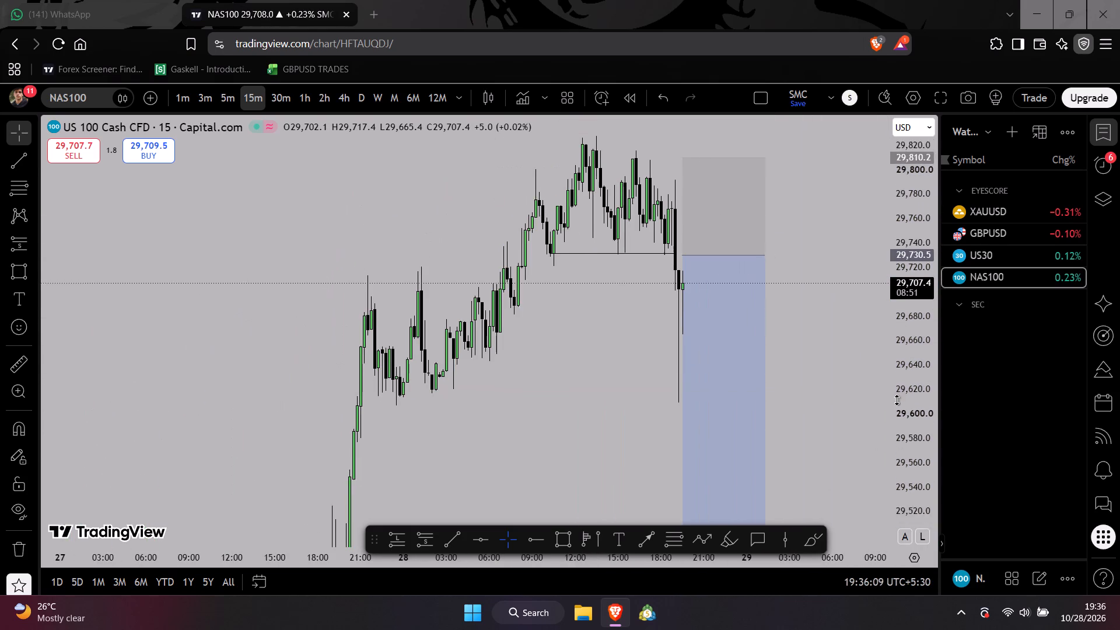
{"action": "left_click_drag", "start_coordinate": [897, 400], "coordinate": [881, 419]}
{"action": "left_click_drag", "start_coordinate": [817, 432], "coordinate": [782, 312]}
{"action": "left_click_drag", "start_coordinate": [652, 449], "coordinate": [687, 352]}
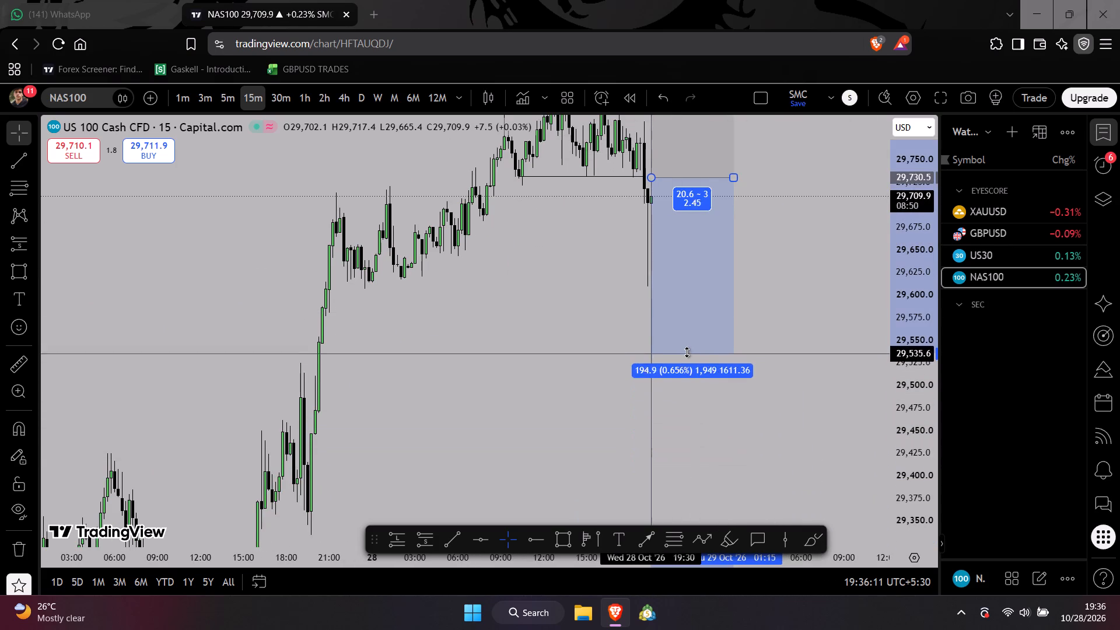
{"action": "left_click_drag", "start_coordinate": [687, 352], "coordinate": [710, 324]}
Examine the live NAS100 15-minute candles against the short position's entry, stop and target levels.
{"action": "left_click_drag", "start_coordinate": [807, 309], "coordinate": [813, 328]}
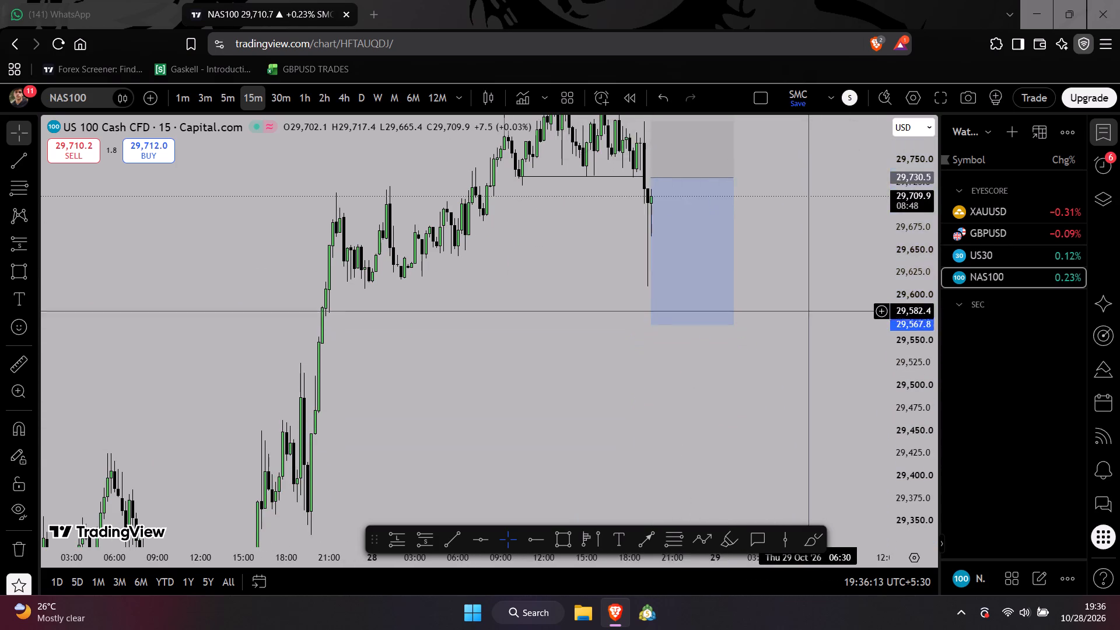
{"action": "left_click_drag", "start_coordinate": [813, 328], "coordinate": [849, 455]}
{"action": "scroll", "coordinate": [849, 411], "scroll_direction": "down", "scroll_amount": 3}
{"action": "scroll", "coordinate": [835, 408], "scroll_direction": "up", "scroll_amount": 2}
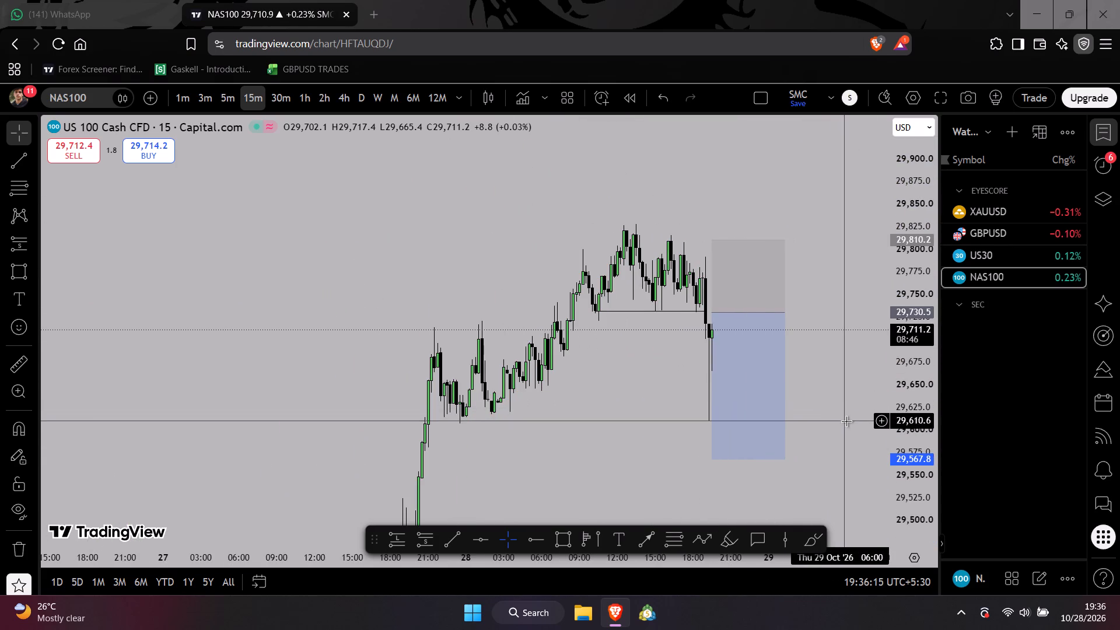
{"action": "scroll", "coordinate": [895, 377], "scroll_direction": "up", "scroll_amount": 8}
{"action": "left_click_drag", "start_coordinate": [787, 400], "coordinate": [745, 365]}
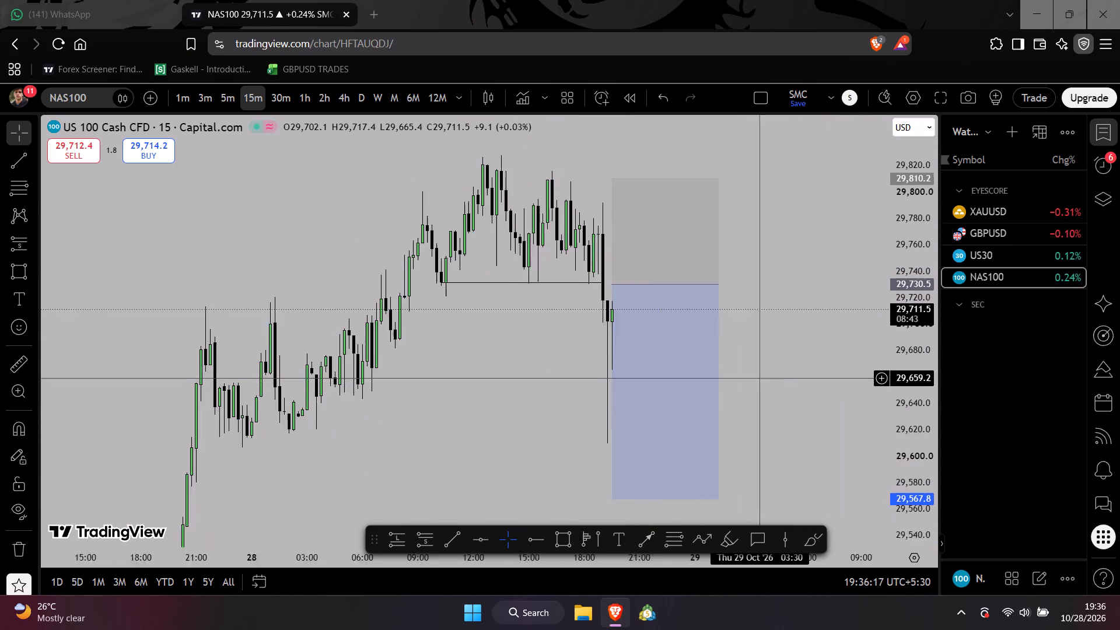
{"action": "left_click_drag", "start_coordinate": [745, 365], "coordinate": [733, 354]}
{"action": "scroll", "coordinate": [733, 354], "scroll_direction": "down", "scroll_amount": 2}
{"action": "scroll", "coordinate": [751, 413], "scroll_direction": "up", "scroll_amount": 2}
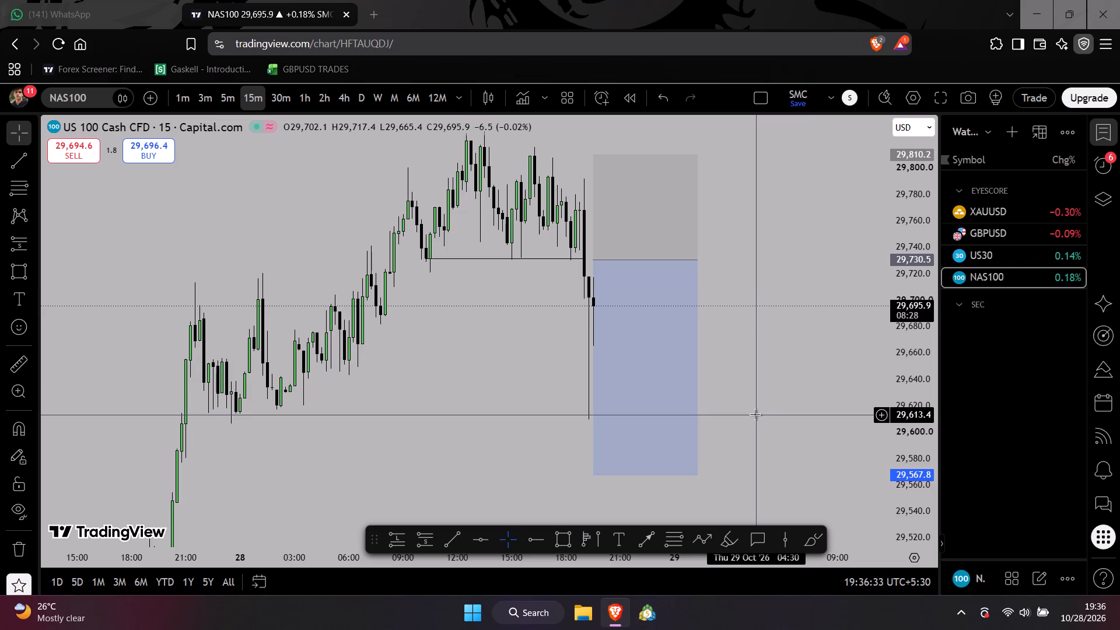
{"action": "scroll", "coordinate": [796, 274], "scroll_direction": "down", "scroll_amount": 1}
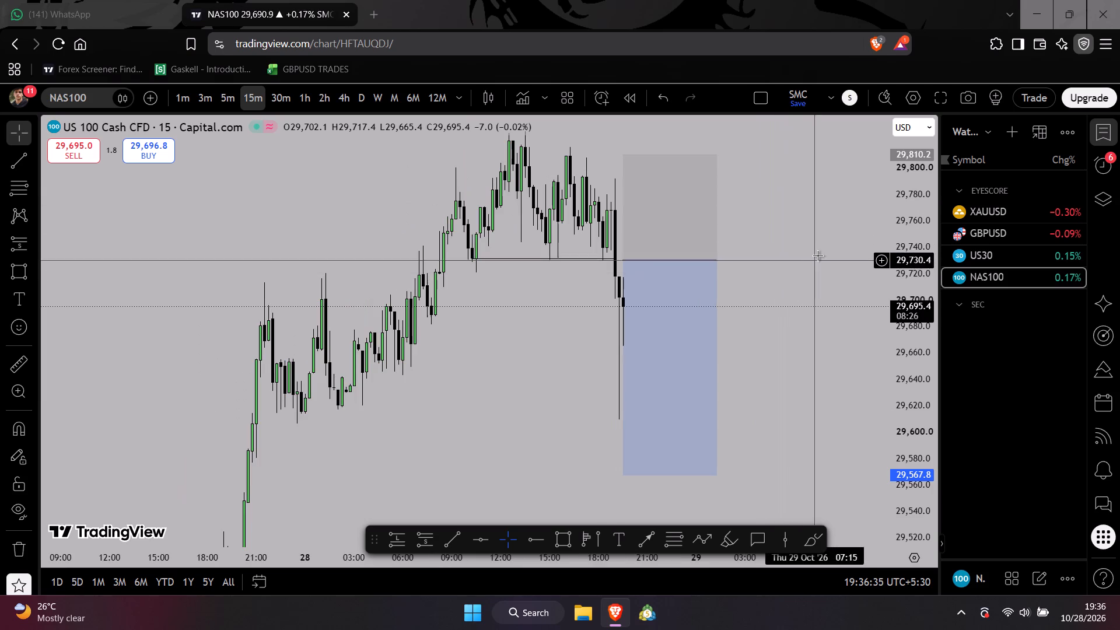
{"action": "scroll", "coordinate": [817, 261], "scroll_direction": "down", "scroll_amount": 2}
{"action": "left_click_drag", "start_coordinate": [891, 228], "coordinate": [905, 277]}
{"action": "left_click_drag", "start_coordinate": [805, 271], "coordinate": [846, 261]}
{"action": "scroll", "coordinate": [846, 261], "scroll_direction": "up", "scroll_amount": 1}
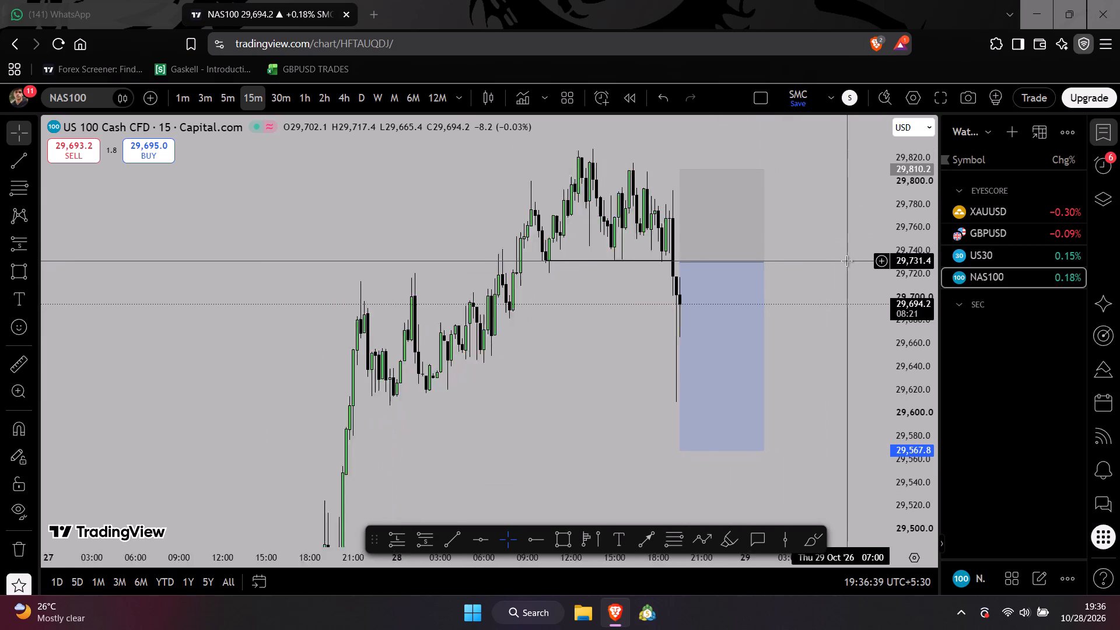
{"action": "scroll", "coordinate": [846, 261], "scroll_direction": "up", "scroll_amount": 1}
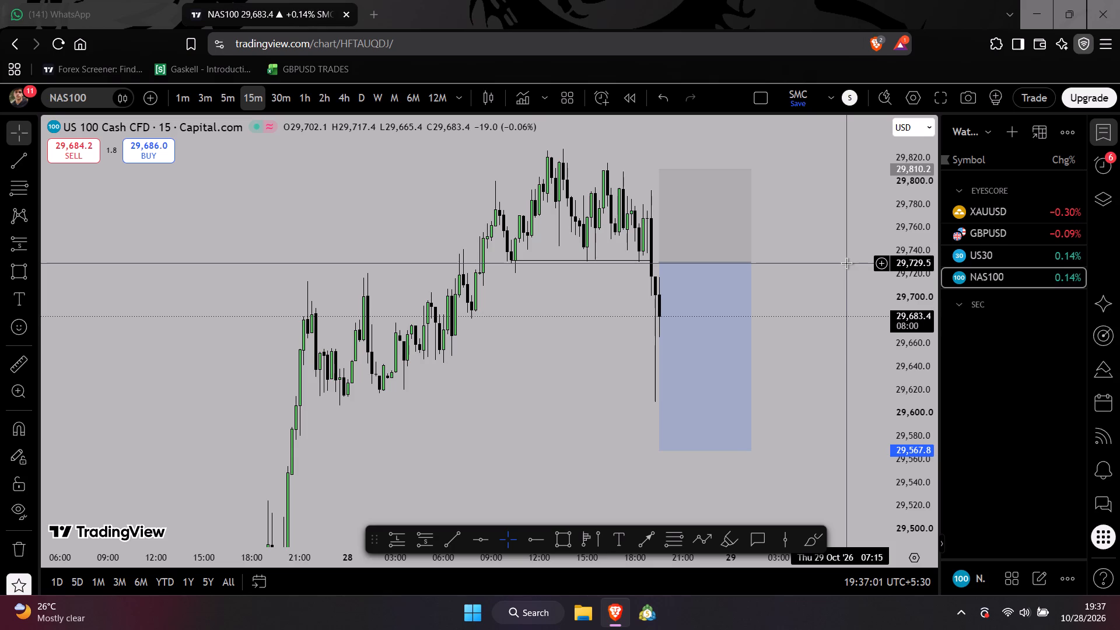
Switch the chart to US500 and check its recent 15-minute price action.
{"action": "type", "text": "us500"}
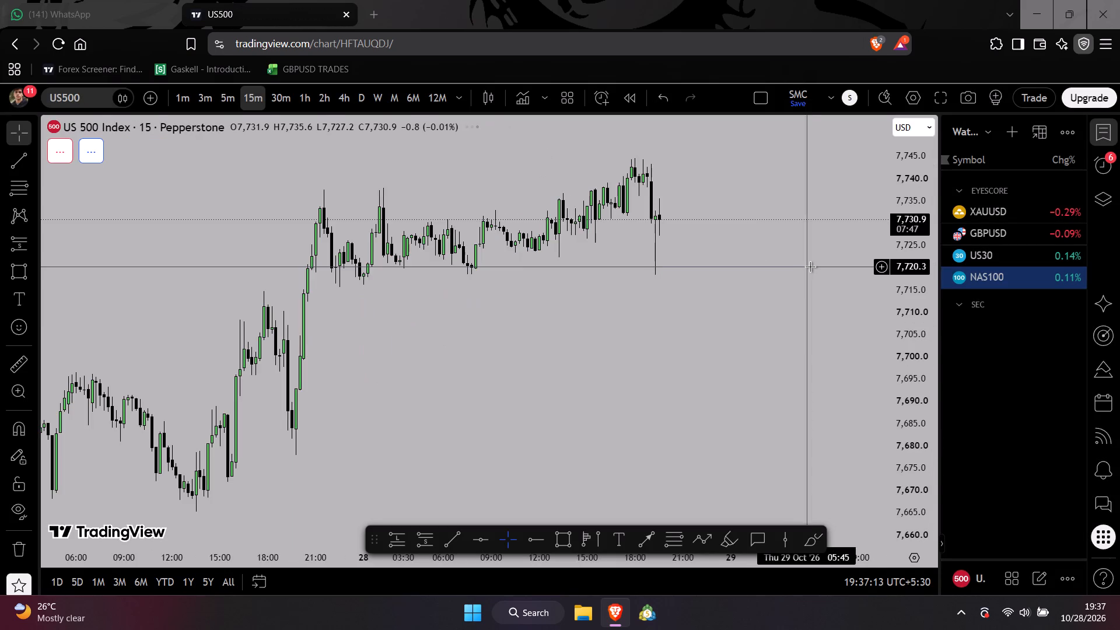
{"action": "scroll", "coordinate": [810, 267], "scroll_direction": "down", "scroll_amount": 5}
{"action": "scroll", "coordinate": [810, 267], "scroll_direction": "up", "scroll_amount": 4}
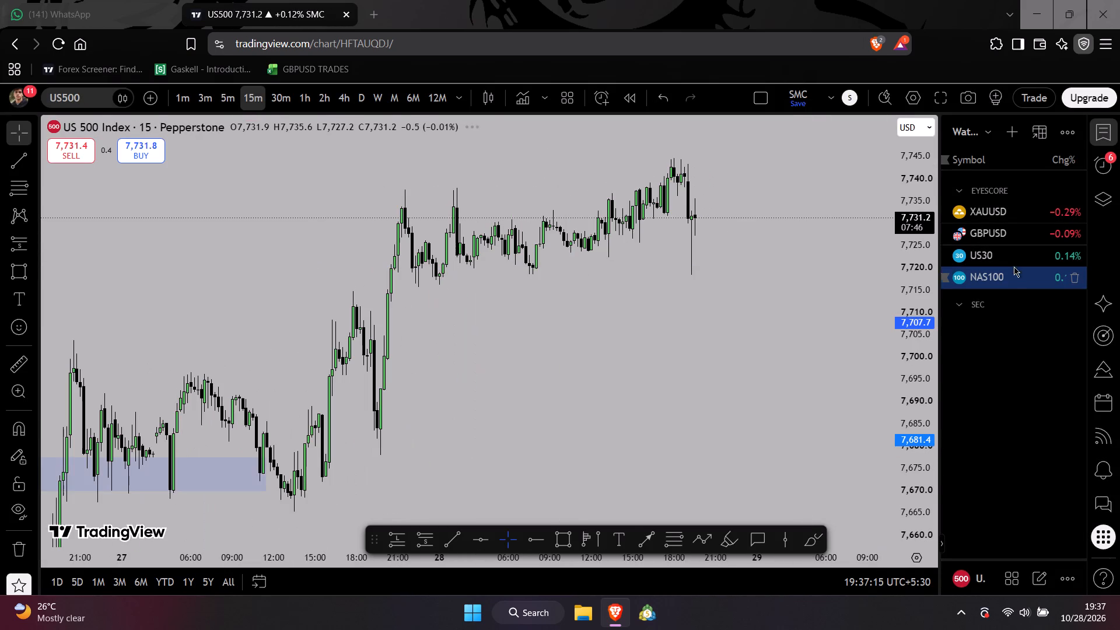
Return to the NAS100 chart and check the latest 15-minute candle against the short position's entry, stop and target levels.
{"action": "left_click", "coordinate": [1010, 278]}
{"action": "scroll", "coordinate": [923, 304], "scroll_direction": "up", "scroll_amount": 3}
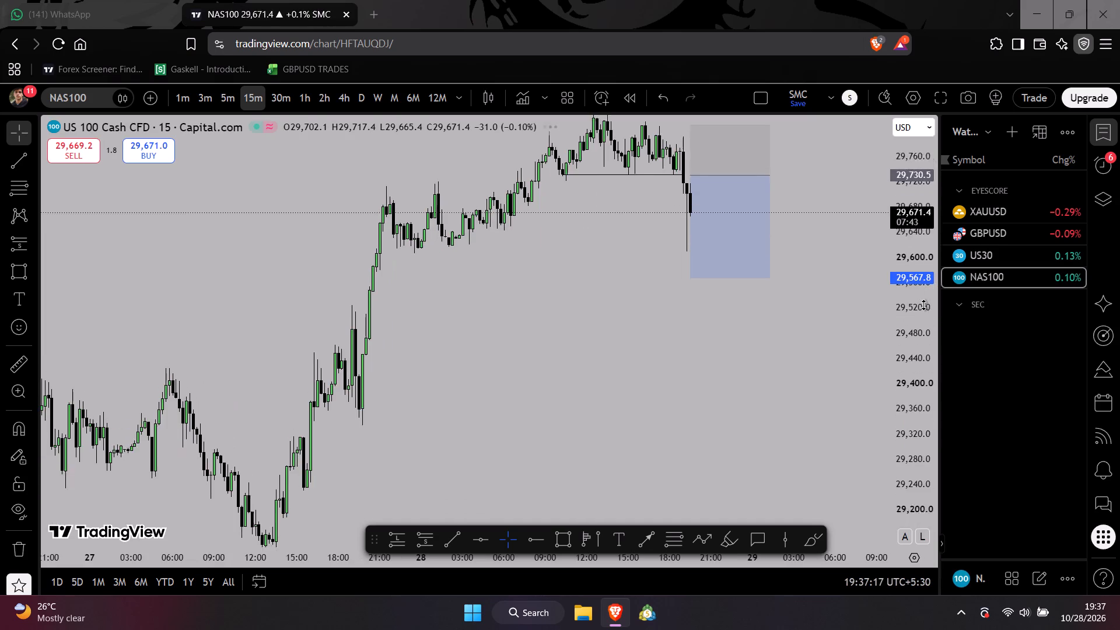
{"action": "scroll", "coordinate": [923, 304], "scroll_direction": "up", "scroll_amount": 6}
{"action": "left_click_drag", "start_coordinate": [787, 290], "coordinate": [780, 454]}
{"action": "scroll", "coordinate": [792, 421], "scroll_direction": "up", "scroll_amount": 3}
{"action": "left_click_drag", "start_coordinate": [808, 366], "coordinate": [794, 398]}
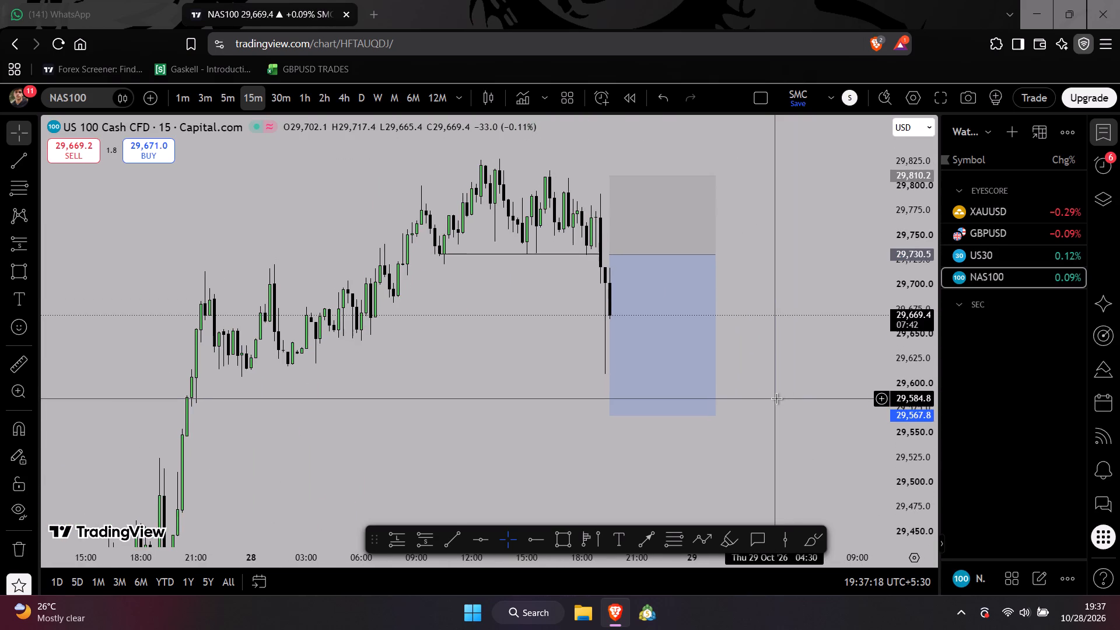
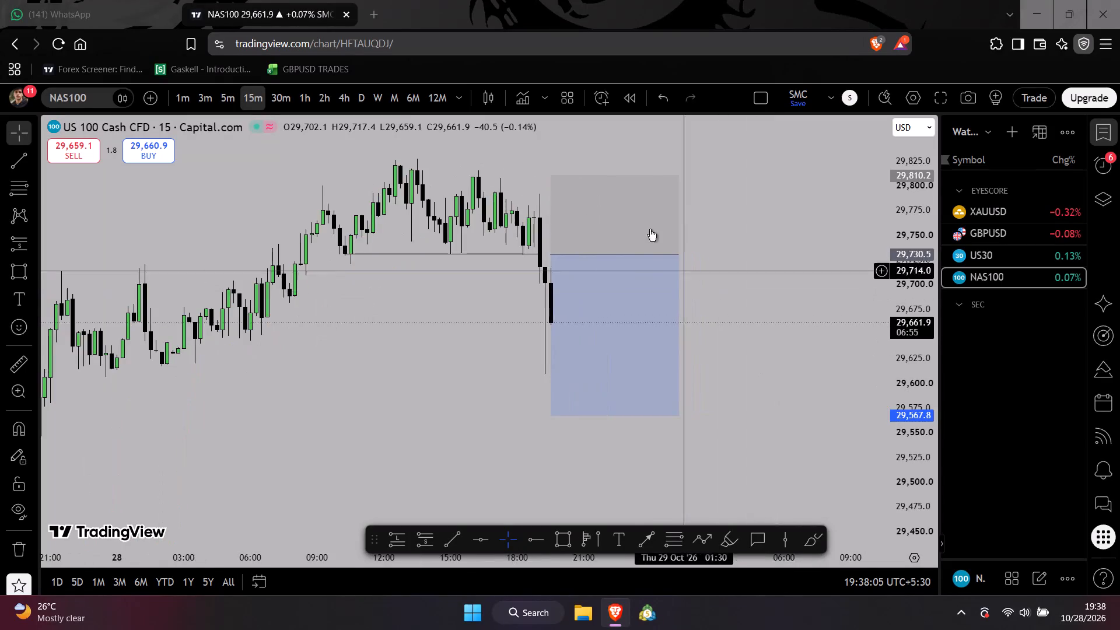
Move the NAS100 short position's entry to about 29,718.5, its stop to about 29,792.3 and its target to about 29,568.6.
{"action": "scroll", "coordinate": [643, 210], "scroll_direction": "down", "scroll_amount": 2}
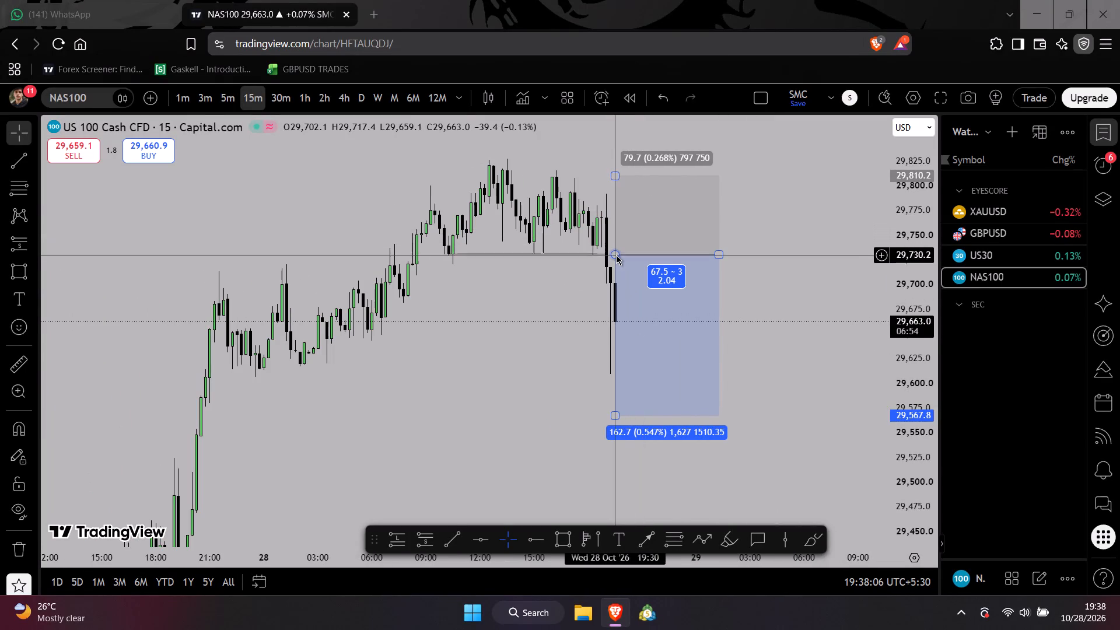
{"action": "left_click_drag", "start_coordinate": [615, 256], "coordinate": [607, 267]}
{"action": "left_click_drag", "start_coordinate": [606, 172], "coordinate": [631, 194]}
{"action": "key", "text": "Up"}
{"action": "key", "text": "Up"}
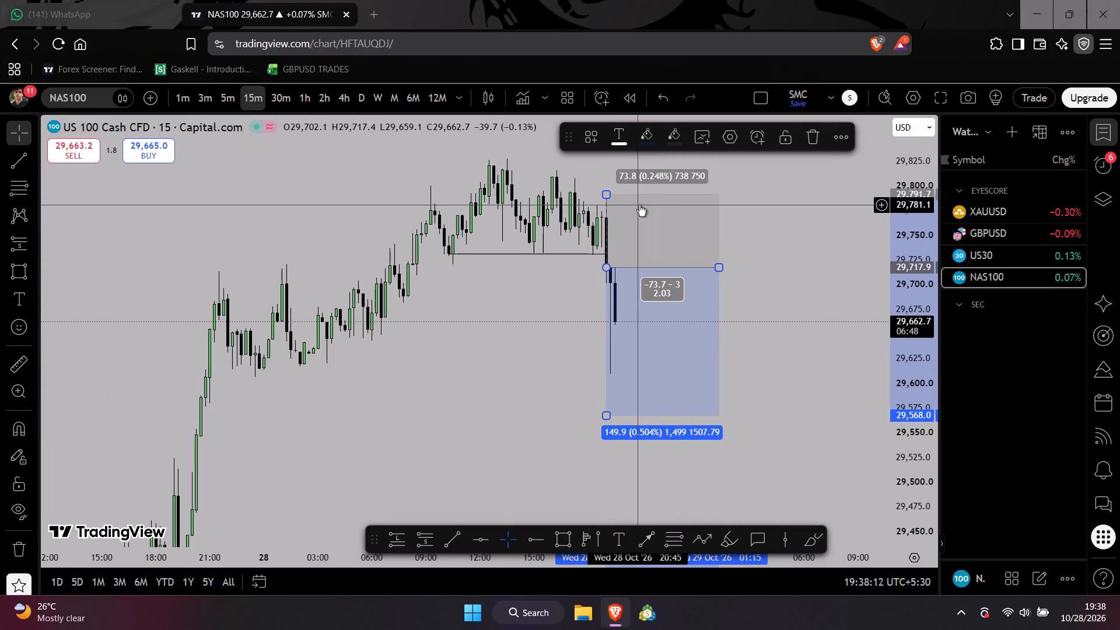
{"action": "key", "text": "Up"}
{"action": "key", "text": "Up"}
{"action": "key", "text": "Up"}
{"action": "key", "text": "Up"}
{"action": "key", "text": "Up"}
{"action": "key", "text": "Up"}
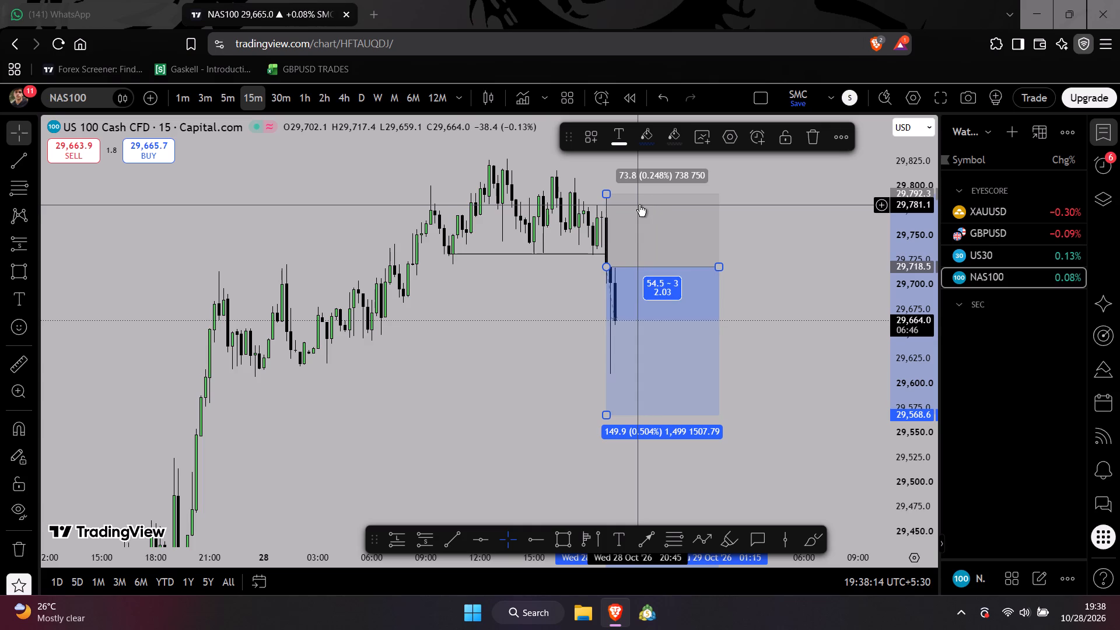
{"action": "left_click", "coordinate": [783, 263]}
Delete the short position drawing from the NAS100 15-minute chart.
{"action": "scroll", "coordinate": [797, 266], "scroll_direction": "down", "scroll_amount": 3}
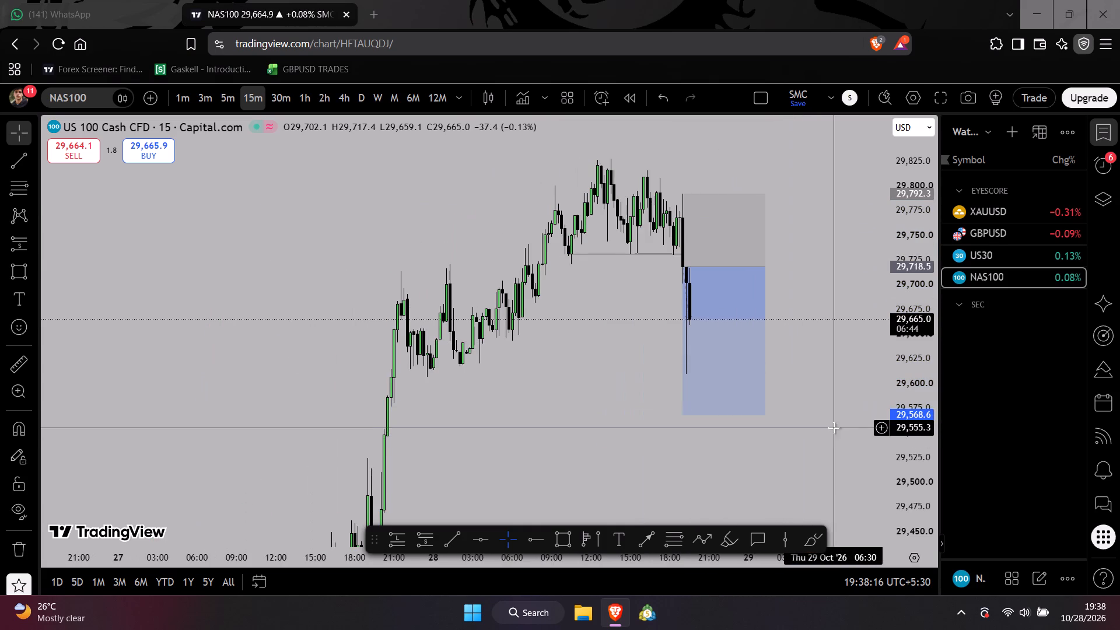
{"action": "left_click_drag", "start_coordinate": [834, 428], "coordinate": [812, 423]}
{"action": "scroll", "coordinate": [811, 423], "scroll_direction": "up", "scroll_amount": 2}
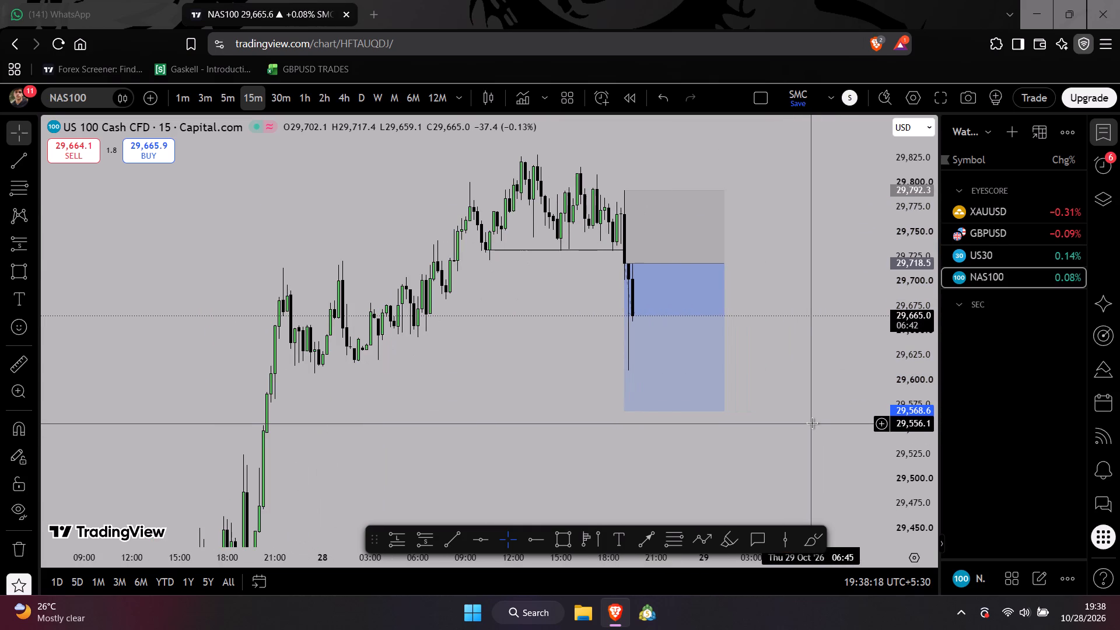
{"action": "scroll", "coordinate": [812, 423], "scroll_direction": "up", "scroll_amount": 1}
{"action": "scroll", "coordinate": [812, 423], "scroll_direction": "down", "scroll_amount": 1}
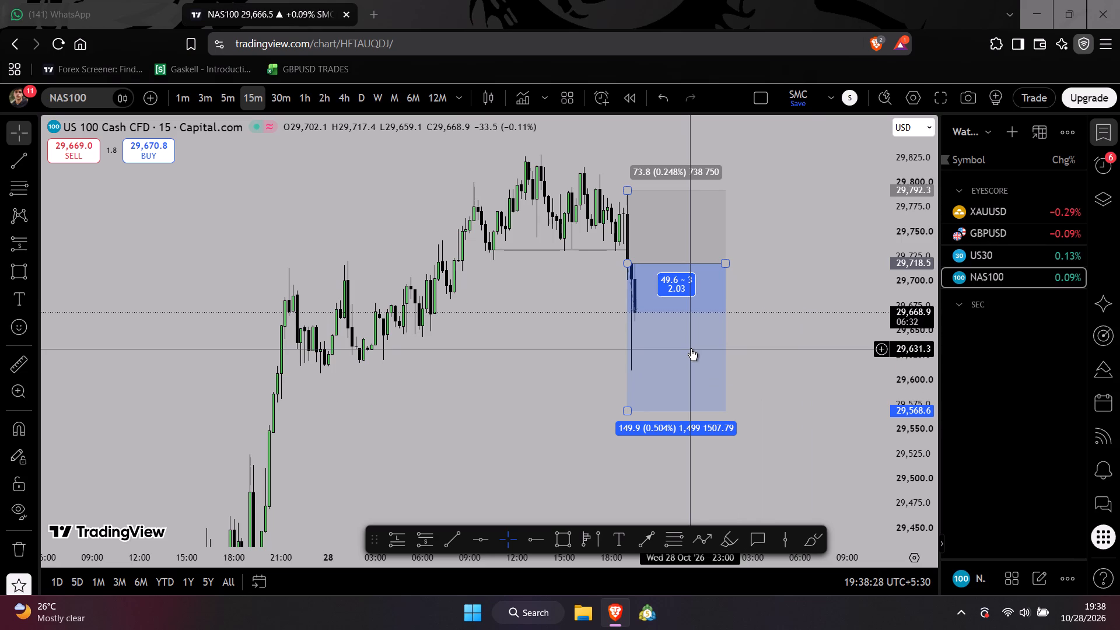
{"action": "middle_click", "coordinate": [688, 349]}
{"action": "scroll", "coordinate": [688, 349], "scroll_direction": "up", "scroll_amount": 1}
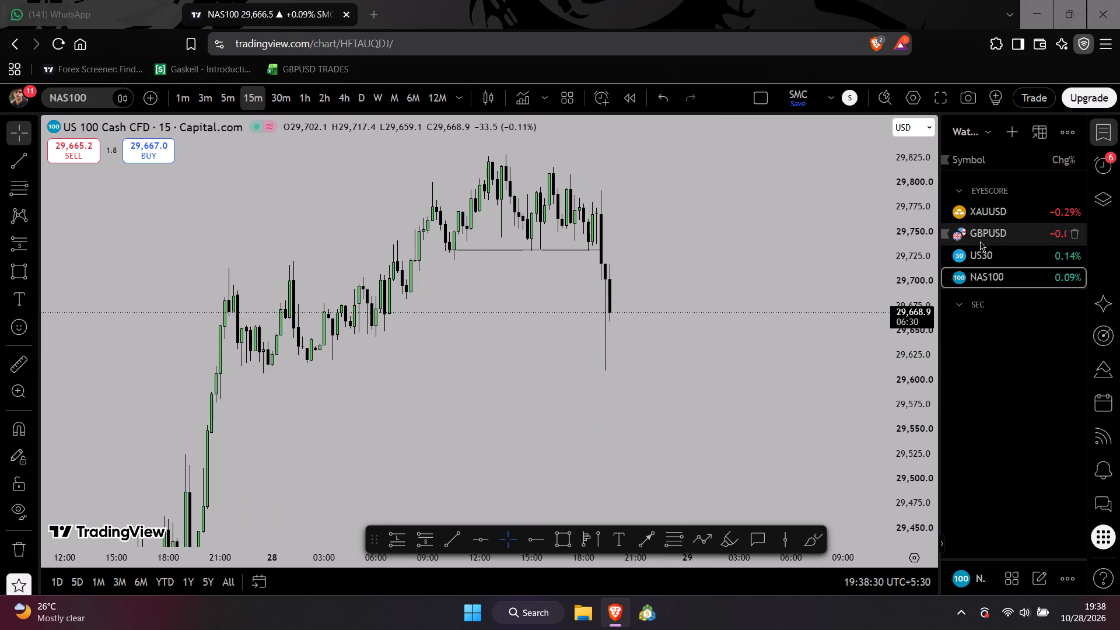
Switch the chart to GBPUSD and examine its 15-minute price action over the past few sessions up to the latest candle.
{"action": "left_click", "coordinate": [985, 242]}
{"action": "scroll", "coordinate": [736, 244], "scroll_direction": "down", "scroll_amount": 4}
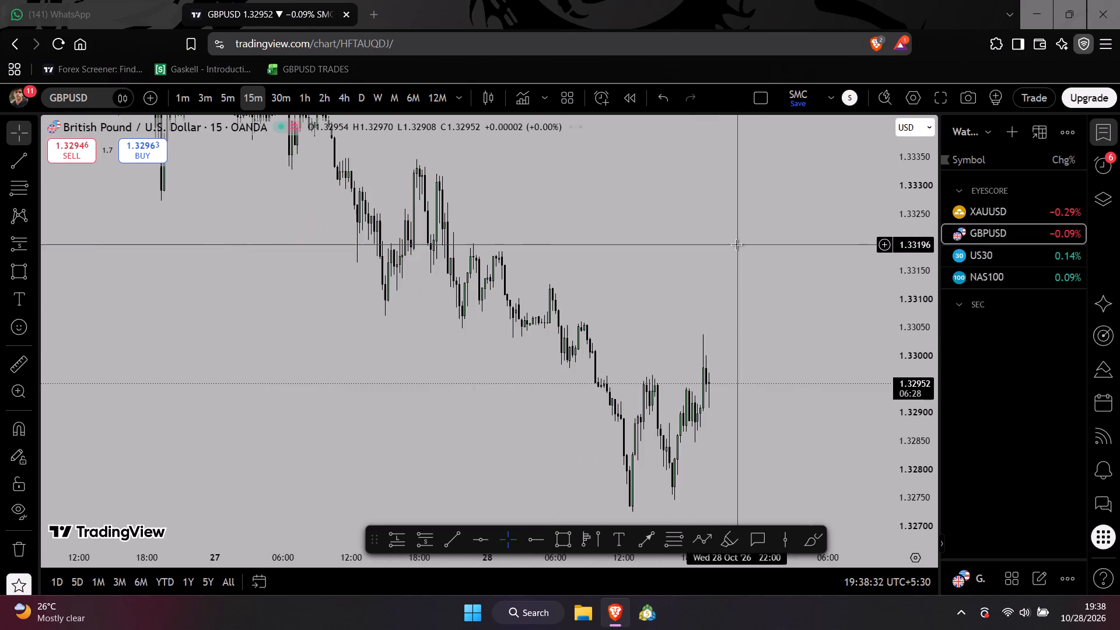
{"action": "scroll", "coordinate": [769, 269], "scroll_direction": "up", "scroll_amount": 4}
{"action": "left_click_drag", "start_coordinate": [701, 276], "coordinate": [719, 242]}
{"action": "scroll", "coordinate": [716, 242], "scroll_direction": "down", "scroll_amount": 3}
{"action": "left_click_drag", "start_coordinate": [598, 225], "coordinate": [706, 315]}
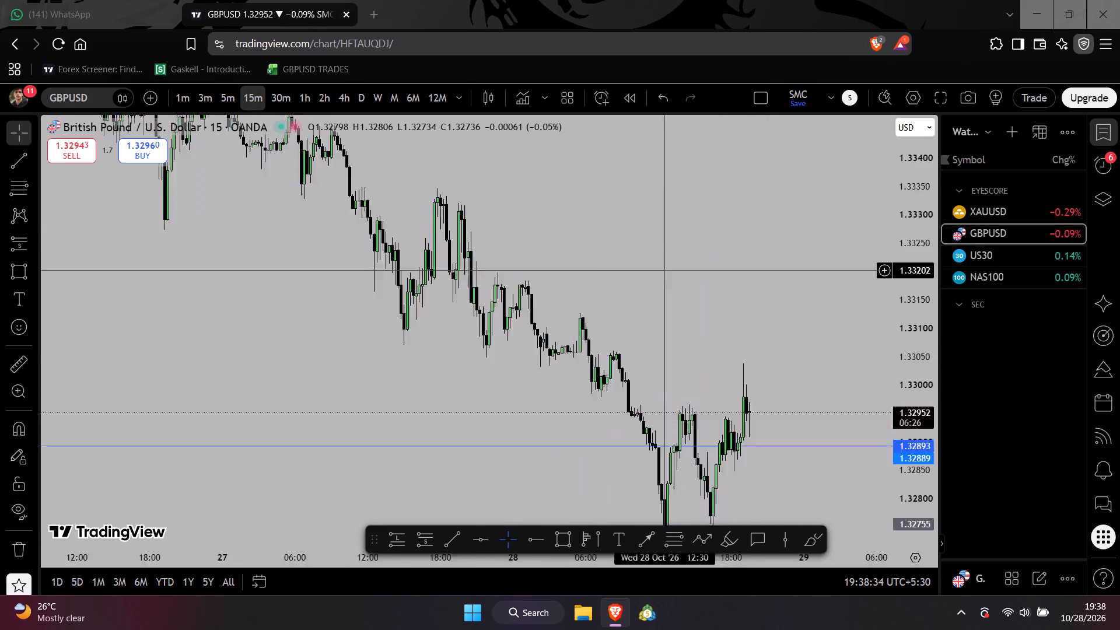
{"action": "left_click_drag", "start_coordinate": [706, 315], "coordinate": [804, 380]}
{"action": "left_click_drag", "start_coordinate": [521, 306], "coordinate": [703, 360]}
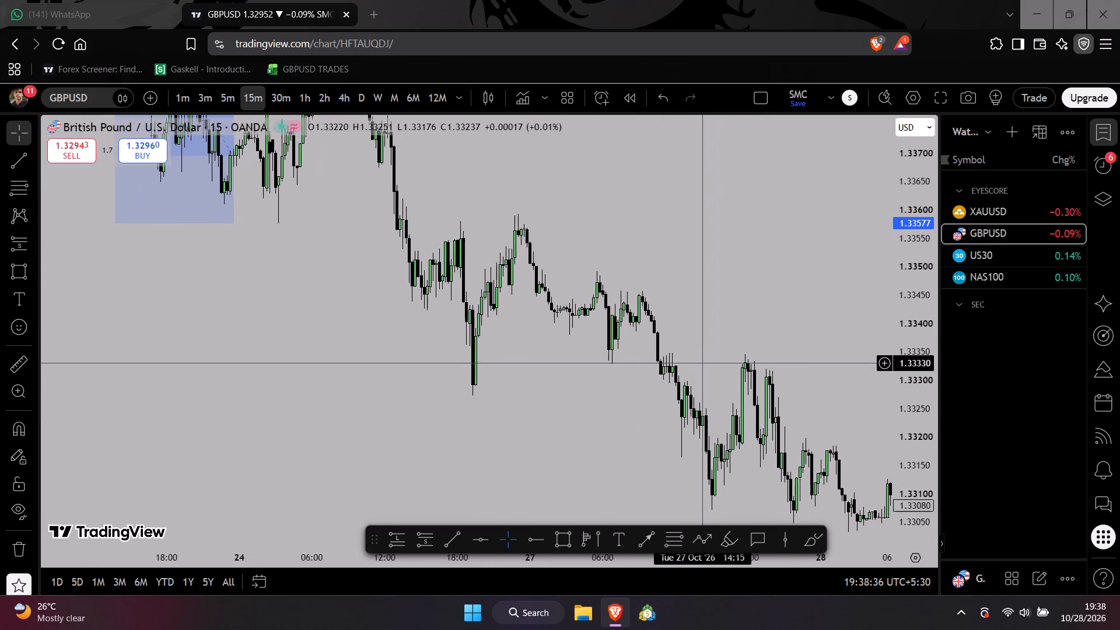
{"action": "left_click_drag", "start_coordinate": [703, 360], "coordinate": [686, 326]}
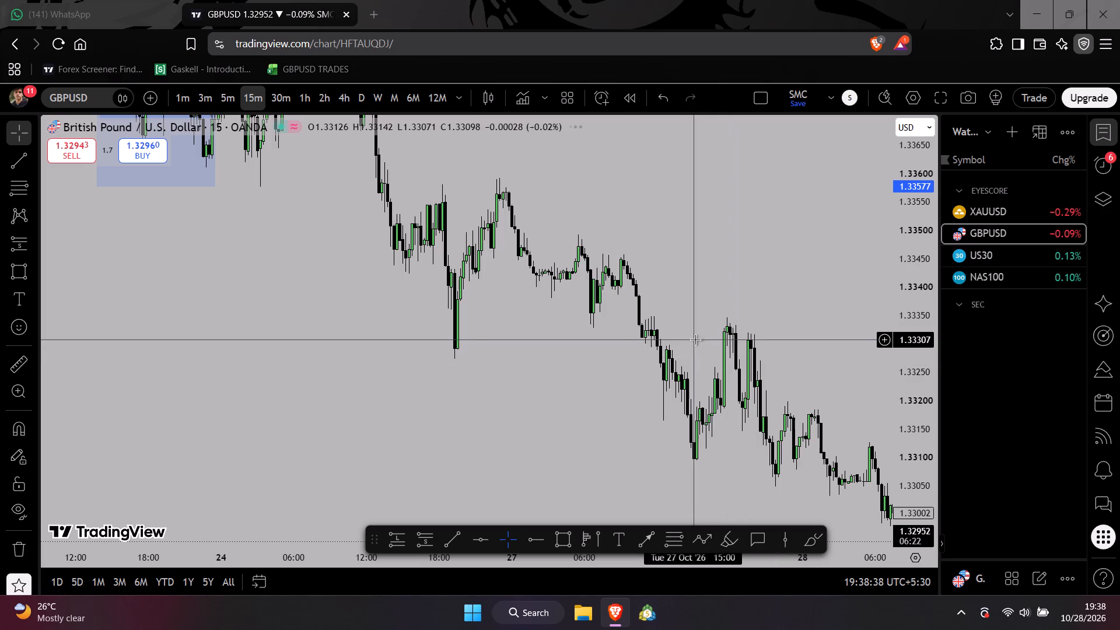
{"action": "left_click_drag", "start_coordinate": [681, 376], "coordinate": [637, 372]}
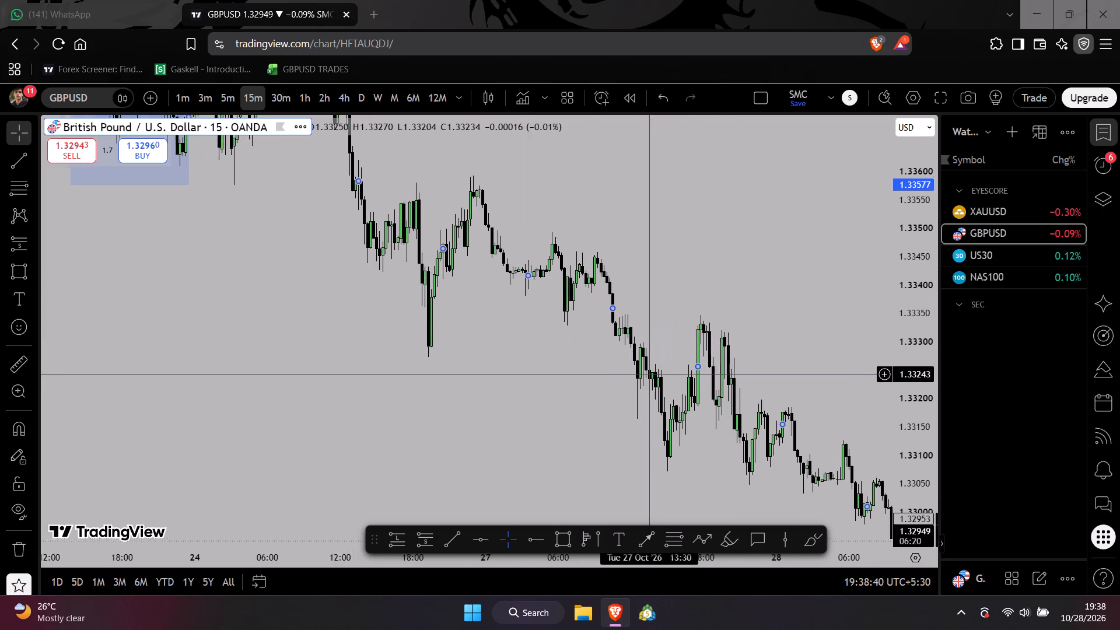
{"action": "left_click_drag", "start_coordinate": [637, 372], "coordinate": [602, 353]}
{"action": "left_click_drag", "start_coordinate": [579, 336], "coordinate": [363, 201]}
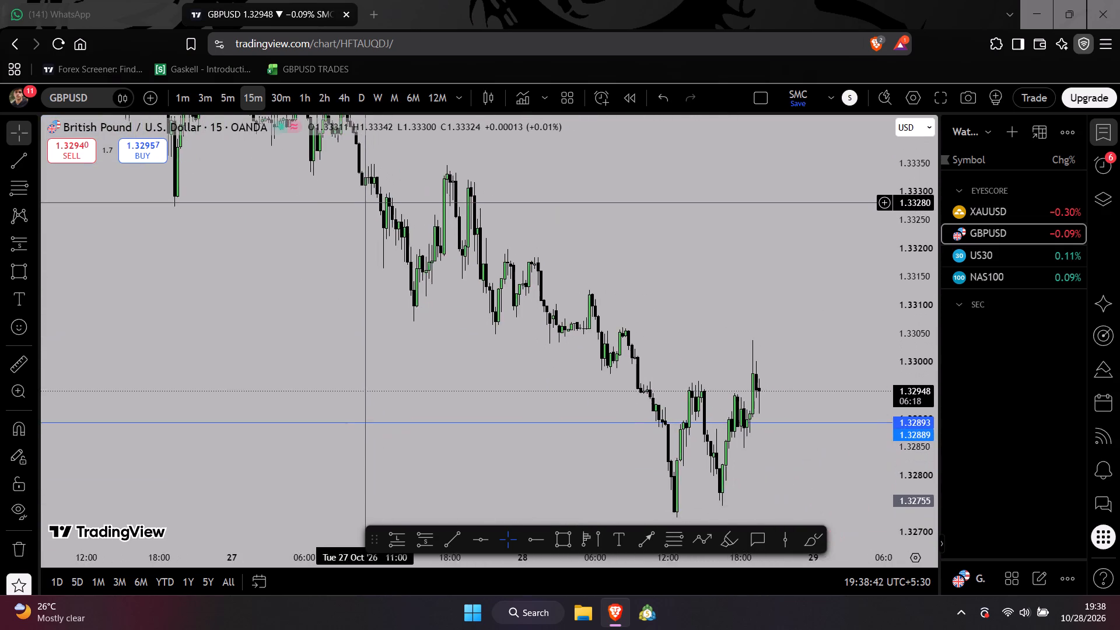
Delete the existing GBPUSD short position drawing that starts on 23 October.
{"action": "left_click_drag", "start_coordinate": [363, 201], "coordinate": [728, 498]}
{"action": "left_click_drag", "start_coordinate": [408, 381], "coordinate": [606, 478]}
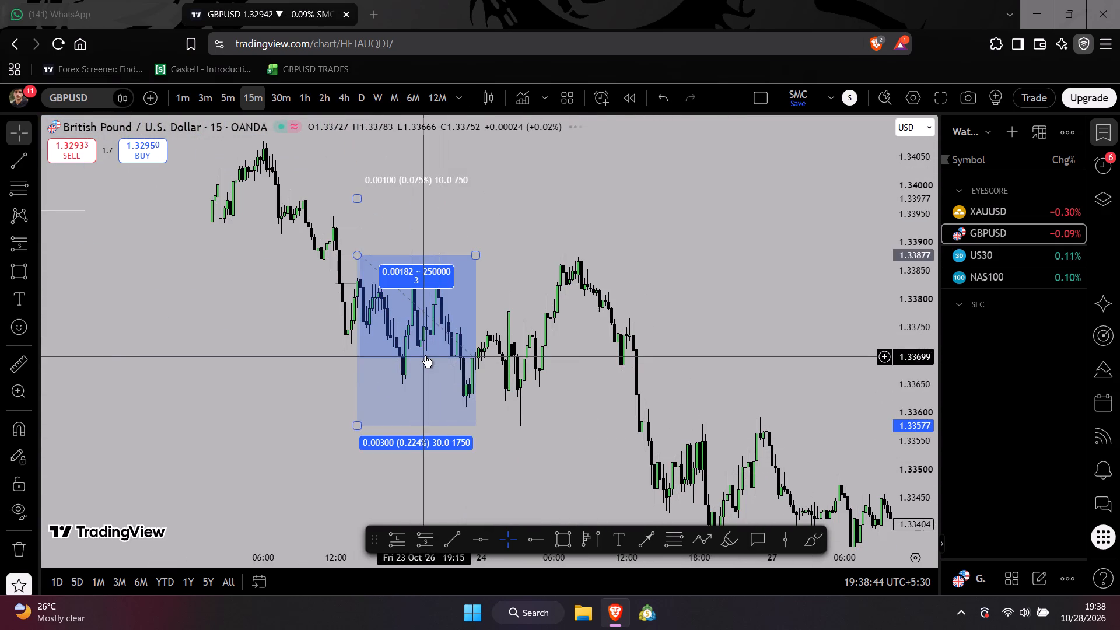
{"action": "middle_click", "coordinate": [425, 356]}
Draw a GBPUSD short position starting 23 October 13:30 with entry at about 1.33869, and apply drawing template 3 to it.
{"action": "scroll", "coordinate": [425, 356], "scroll_direction": "down", "scroll_amount": 2}
{"action": "left_click_drag", "start_coordinate": [430, 356], "coordinate": [642, 480]}
{"action": "scroll", "coordinate": [684, 466], "scroll_direction": "up", "scroll_amount": 3}
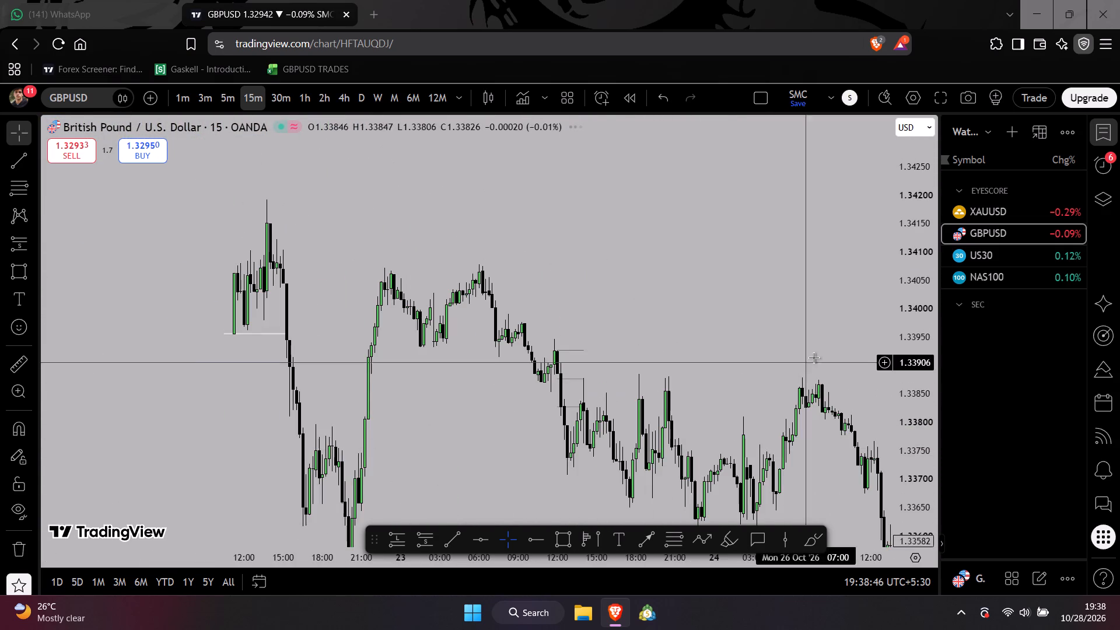
{"action": "scroll", "coordinate": [910, 345], "scroll_direction": "up", "scroll_amount": 6}
{"action": "scroll", "coordinate": [601, 388], "scroll_direction": "up", "scroll_amount": 6}
{"action": "left_click_drag", "start_coordinate": [541, 378], "coordinate": [665, 294]}
{"action": "scroll", "coordinate": [717, 328], "scroll_direction": "up", "scroll_amount": 1}
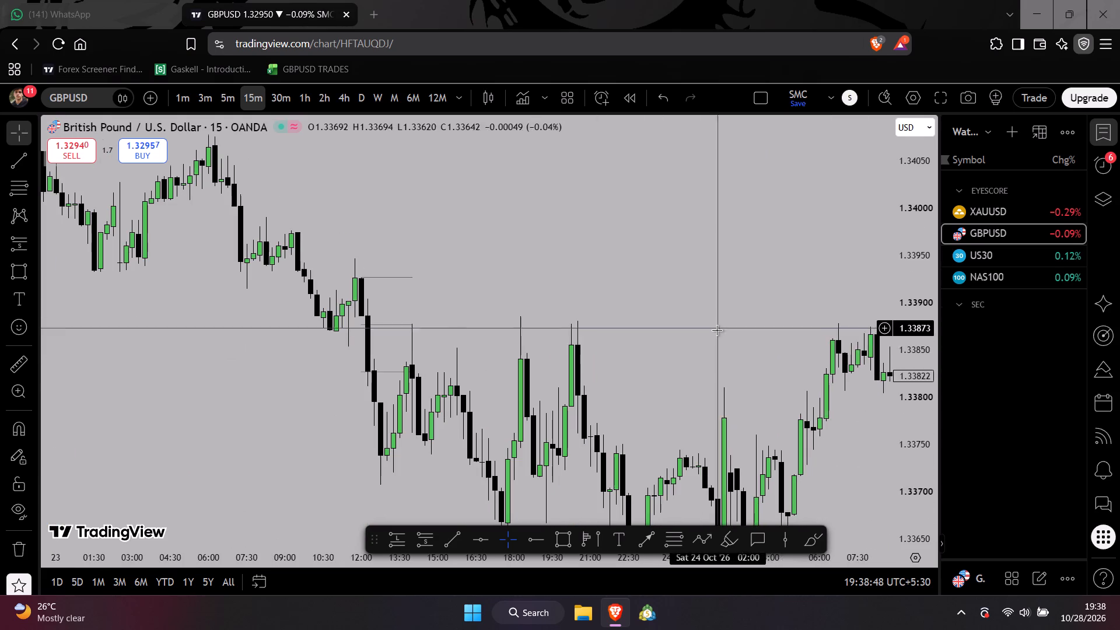
{"action": "scroll", "coordinate": [922, 407], "scroll_direction": "up", "scroll_amount": 4}
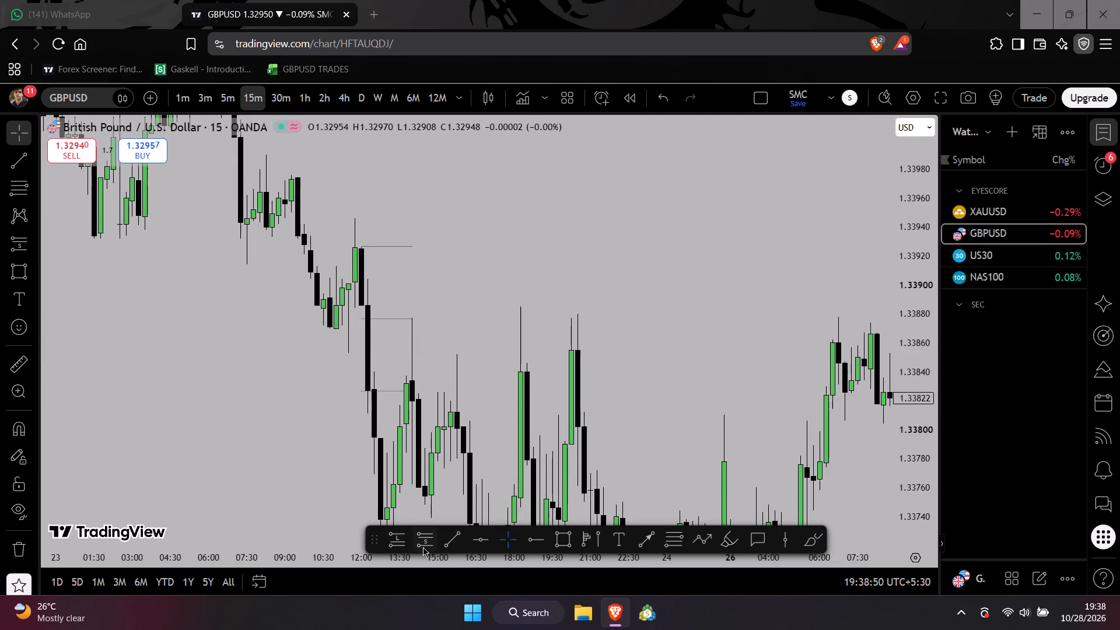
{"action": "left_click", "coordinate": [423, 547]}
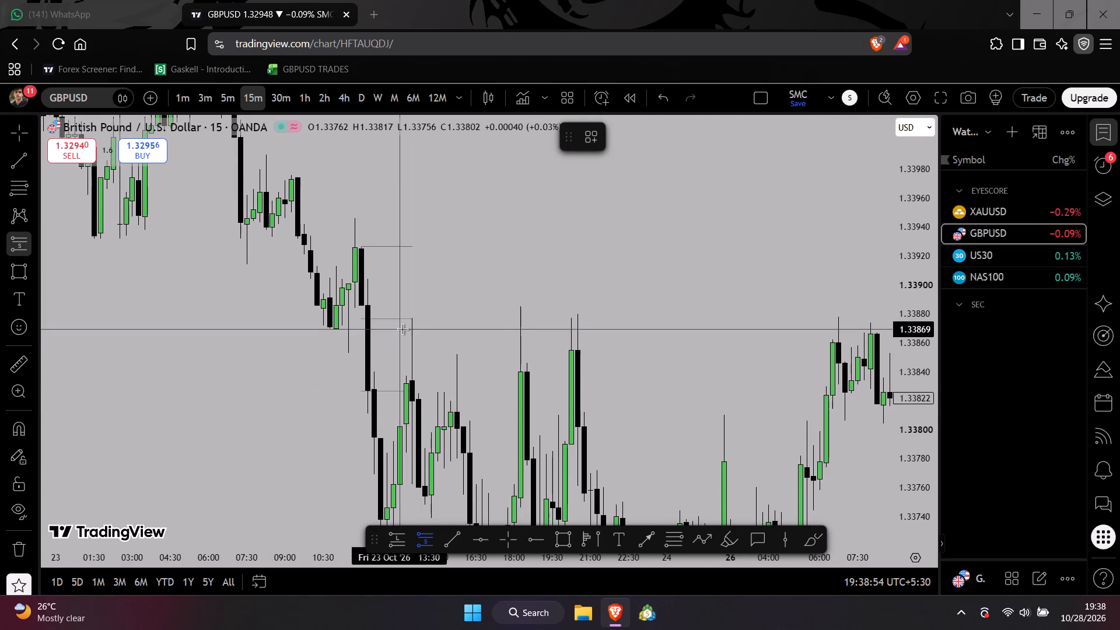
{"action": "left_click", "coordinate": [402, 329]}
{"action": "left_click", "coordinate": [591, 133]}
{"action": "left_click", "coordinate": [610, 218]}
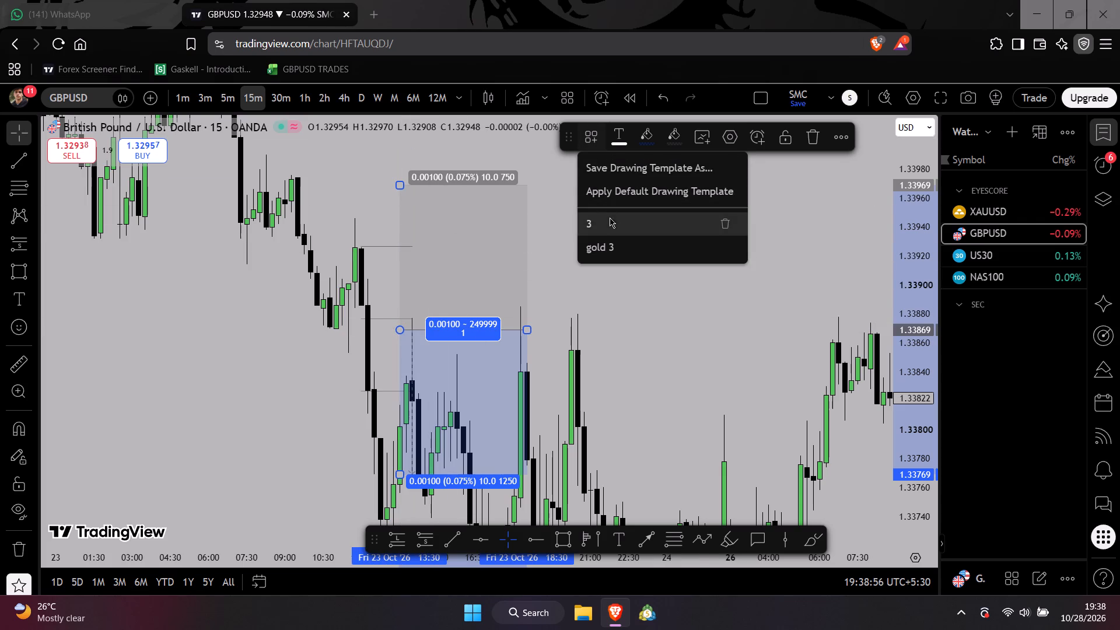
Extend the GBPUSD short position's time span to early Saturday 24 October.
{"action": "double_click", "coordinate": [911, 228]}
{"action": "scroll", "coordinate": [761, 304], "scroll_direction": "down", "scroll_amount": 5}
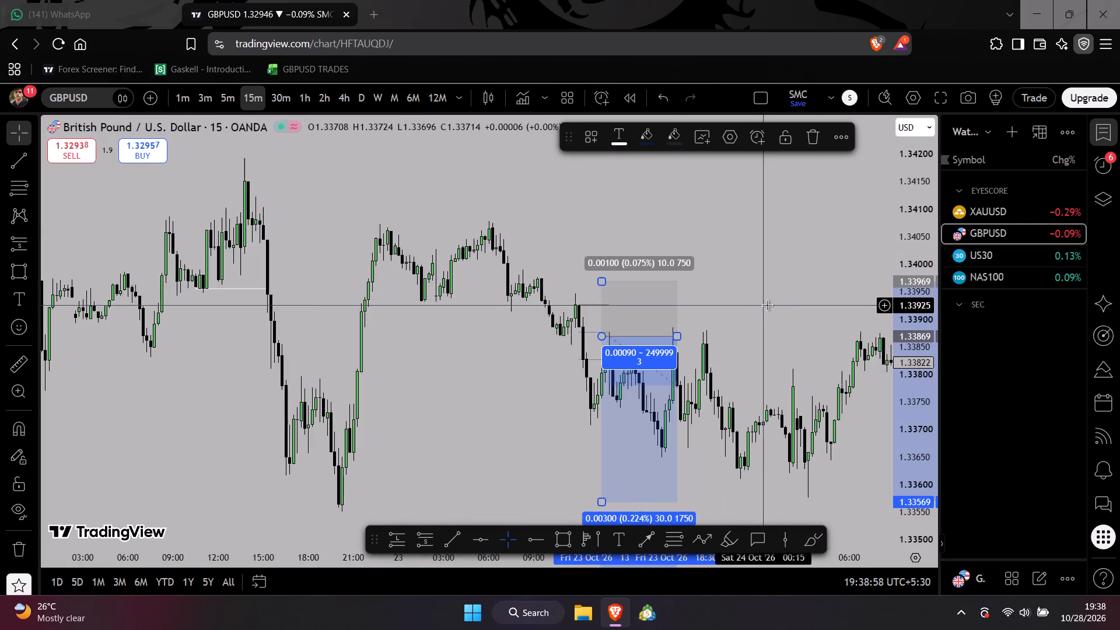
{"action": "left_click_drag", "start_coordinate": [785, 313], "coordinate": [466, 212]}
{"action": "scroll", "coordinate": [535, 223], "scroll_direction": "down", "scroll_amount": 1}
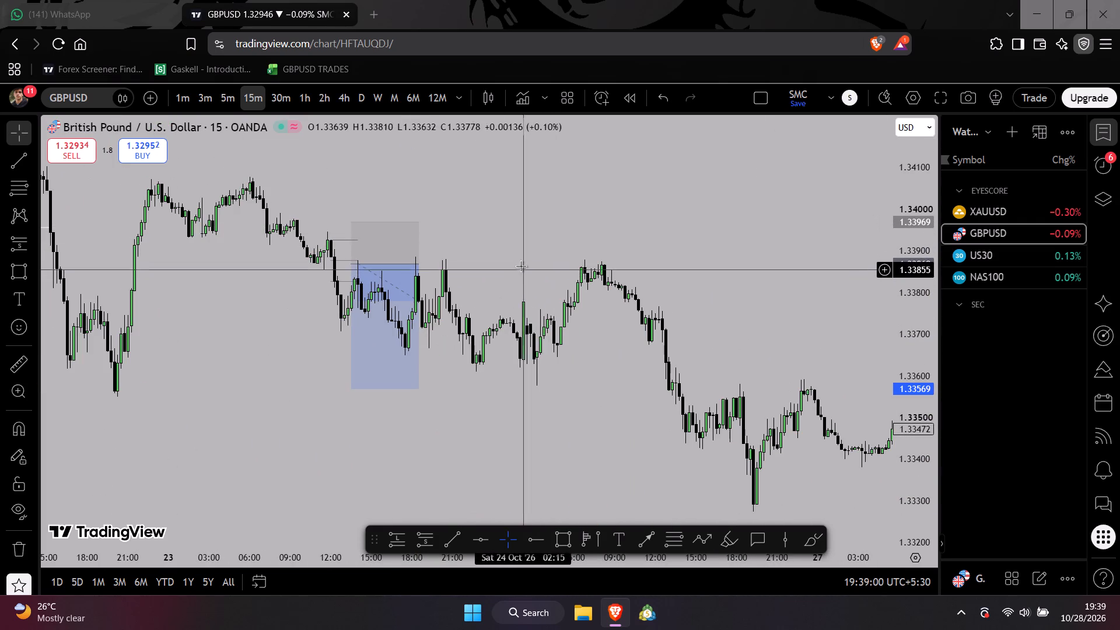
{"action": "left_click_drag", "start_coordinate": [416, 265], "coordinate": [481, 278]}
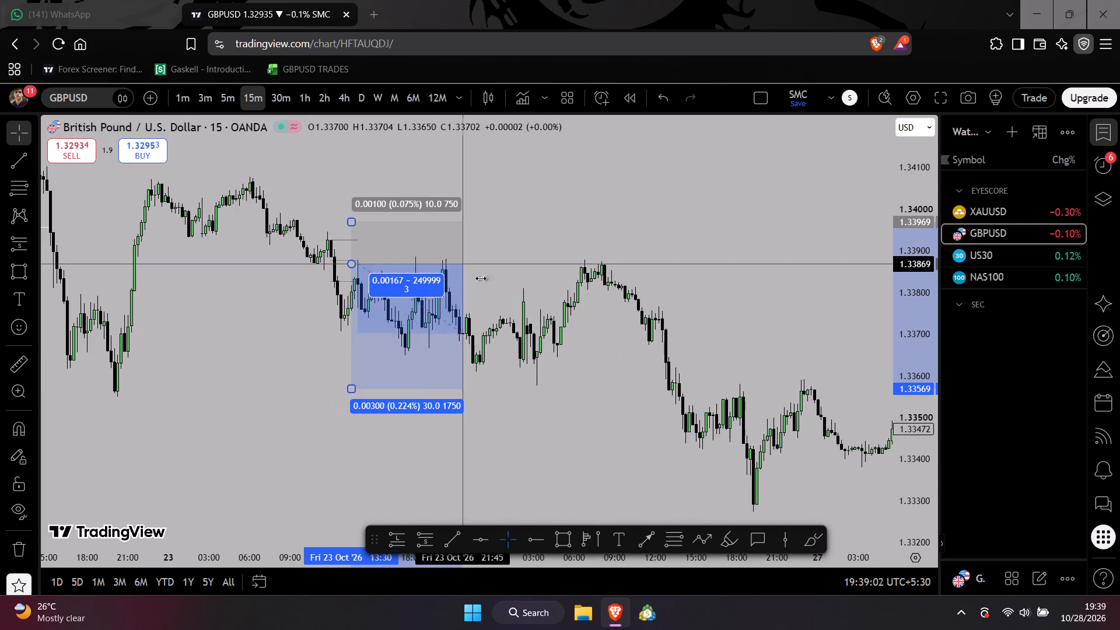
{"action": "left_click_drag", "start_coordinate": [481, 278], "coordinate": [626, 309]}
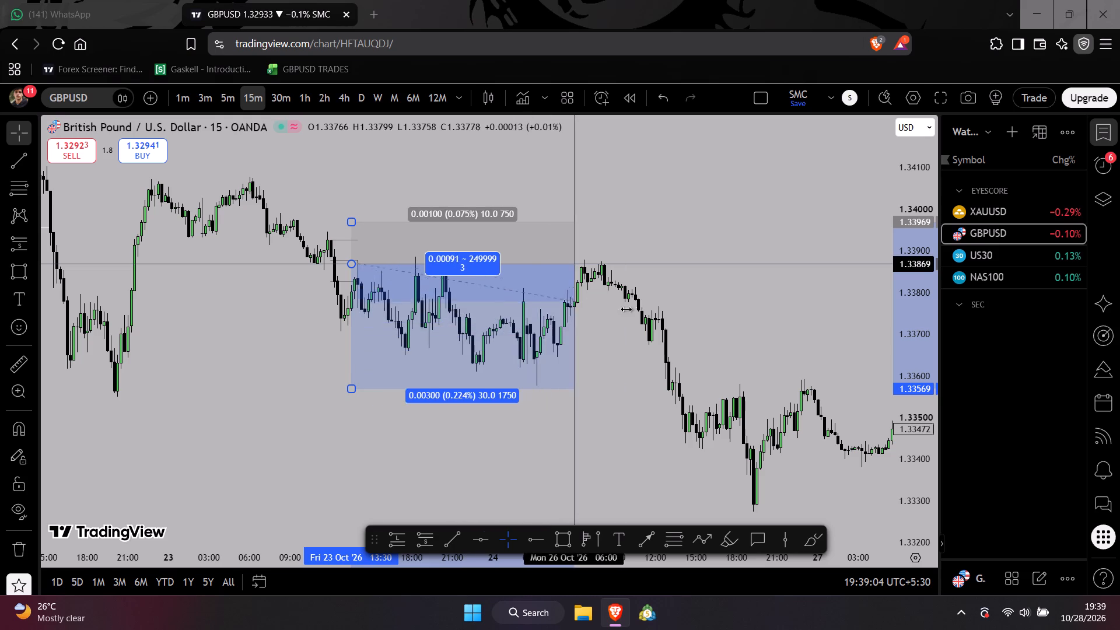
{"action": "left_click_drag", "start_coordinate": [626, 309], "coordinate": [511, 290]}
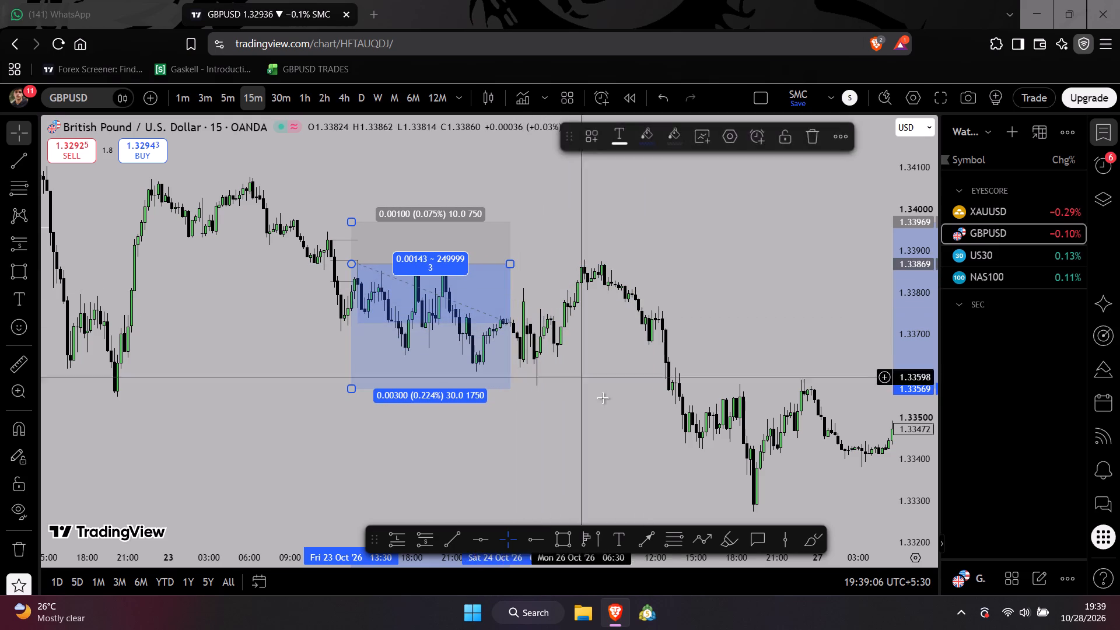
{"action": "left_click", "coordinate": [603, 398]}
Examine GBPUSD's 15-minute price action from the short position through to the latest candle.
{"action": "scroll", "coordinate": [916, 348], "scroll_direction": "up", "scroll_amount": 4}
{"action": "scroll", "coordinate": [837, 367], "scroll_direction": "down", "scroll_amount": 3}
{"action": "left_click_drag", "start_coordinate": [767, 366], "coordinate": [572, 320]}
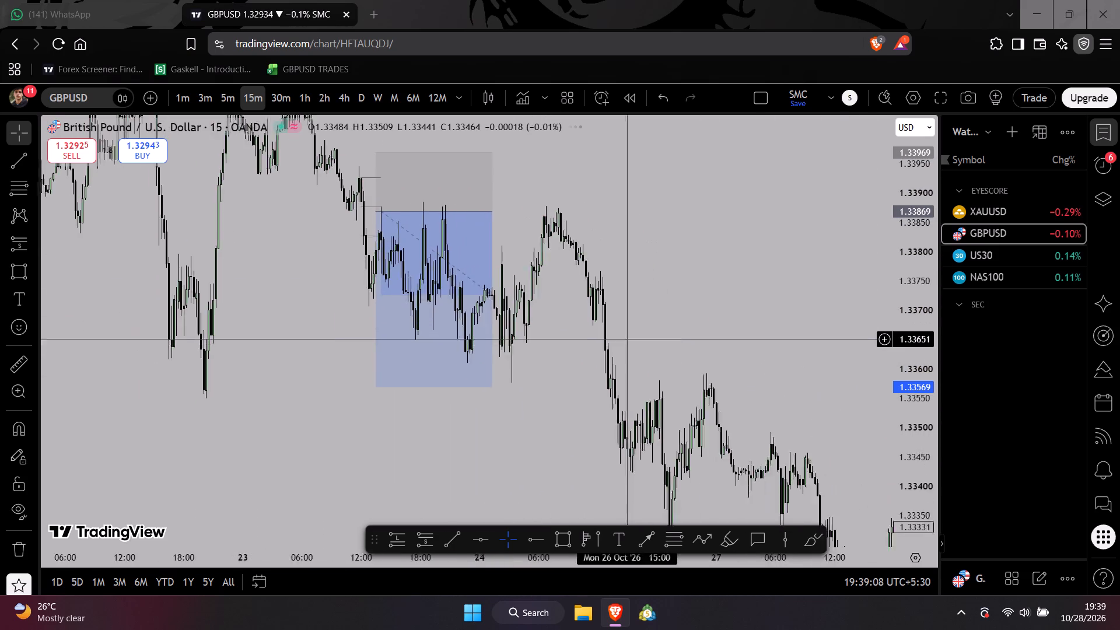
{"action": "left_click_drag", "start_coordinate": [572, 320], "coordinate": [213, 132]}
{"action": "left_click_drag", "start_coordinate": [779, 429], "coordinate": [534, 122]}
{"action": "left_click_drag", "start_coordinate": [635, 351], "coordinate": [694, 383]}
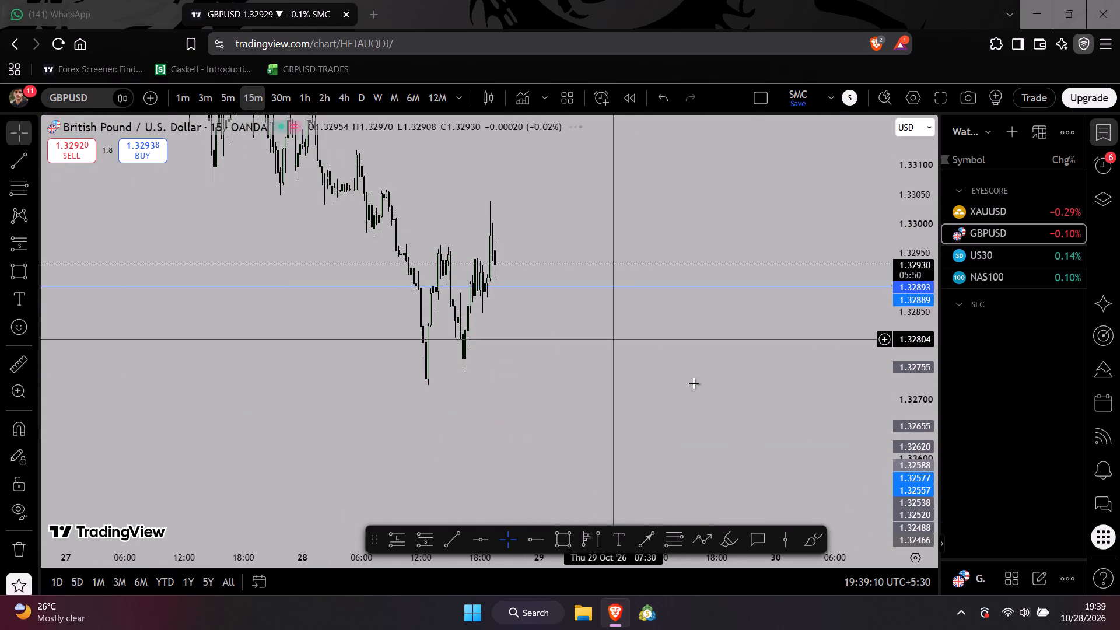
{"action": "left_click_drag", "start_coordinate": [694, 383], "coordinate": [778, 422]}
{"action": "scroll", "coordinate": [781, 425], "scroll_direction": "up", "scroll_amount": 4}
Switch the chart to XAUUSD and check its recent 15-minute price action against the marked levels.
{"action": "left_click", "coordinate": [1011, 205]}
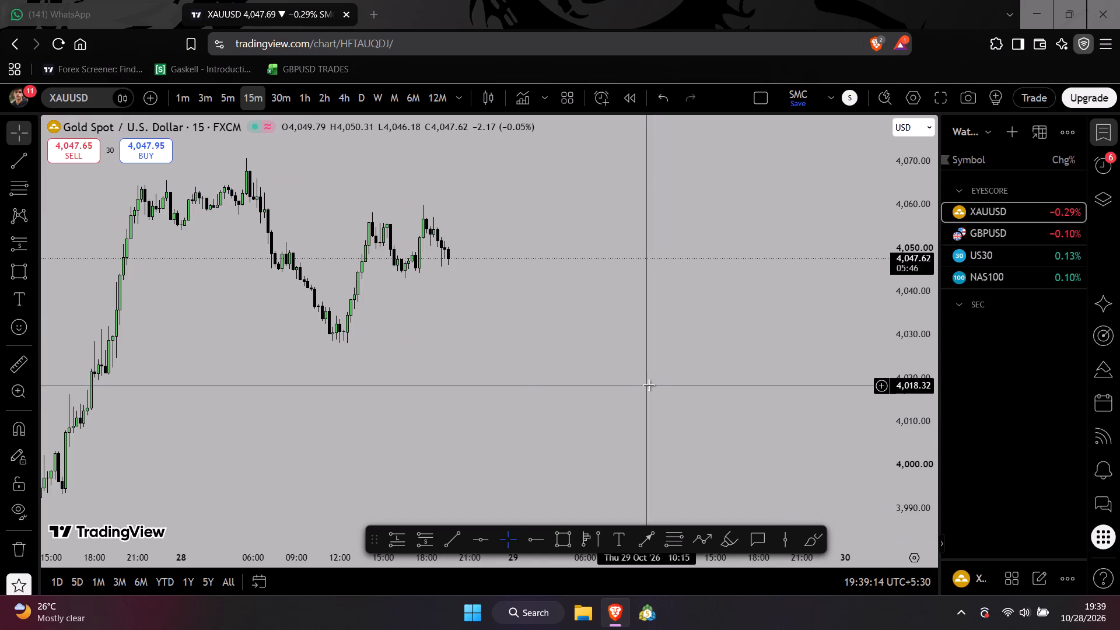
{"action": "scroll", "coordinate": [648, 382], "scroll_direction": "down", "scroll_amount": 3}
{"action": "left_click_drag", "start_coordinate": [611, 373], "coordinate": [719, 461]}
{"action": "scroll", "coordinate": [715, 445], "scroll_direction": "up", "scroll_amount": 3}
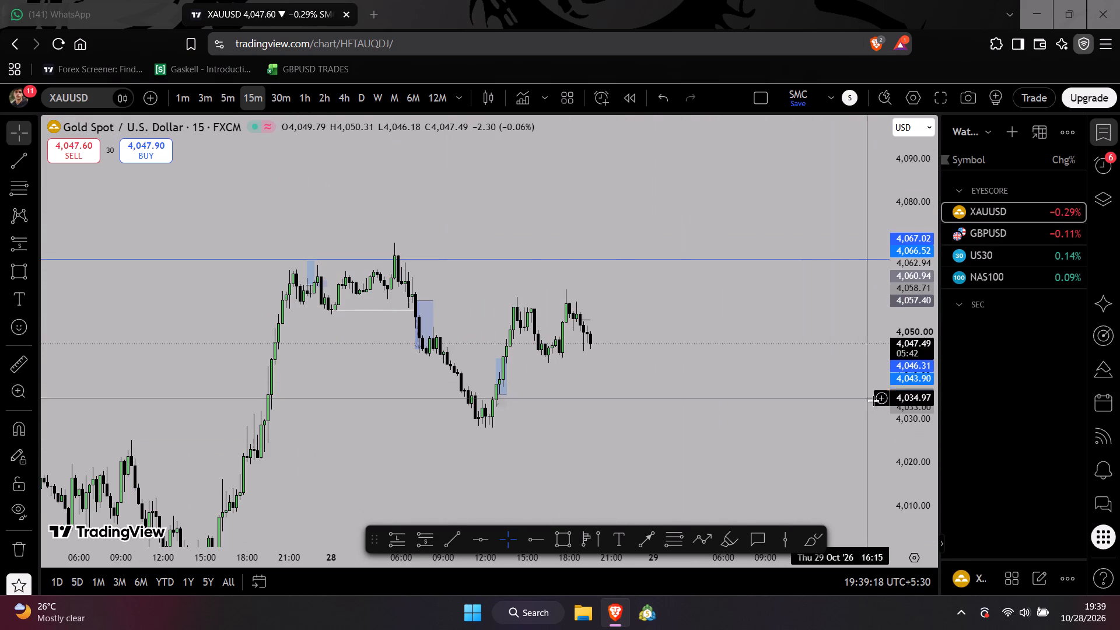
{"action": "scroll", "coordinate": [921, 391], "scroll_direction": "up", "scroll_amount": 6}
{"action": "scroll", "coordinate": [792, 367], "scroll_direction": "up", "scroll_amount": 3}
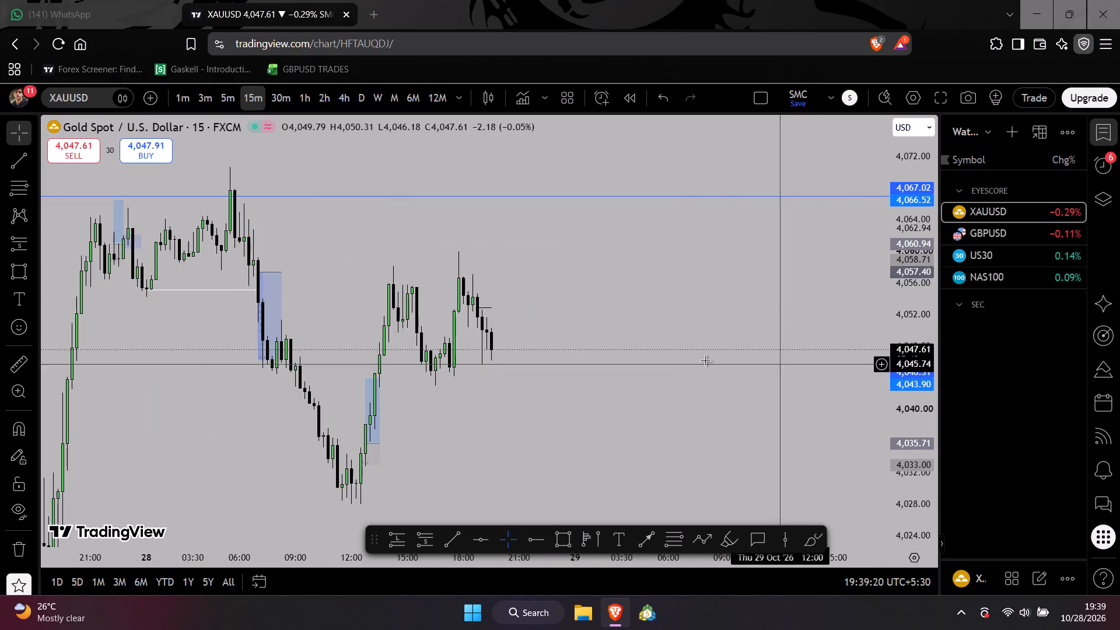
Return to GBPUSD and view its latest price action on the 1-minute timeframe with the price scale auto-fitted.
{"action": "left_click", "coordinate": [978, 237]}
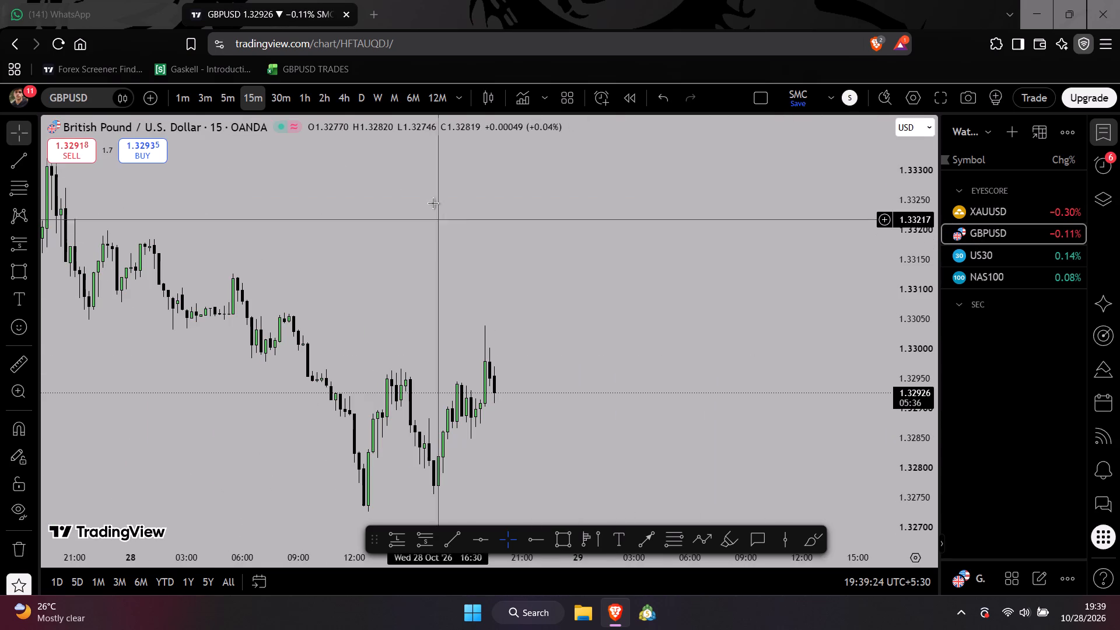
{"action": "left_click", "coordinate": [184, 96]}
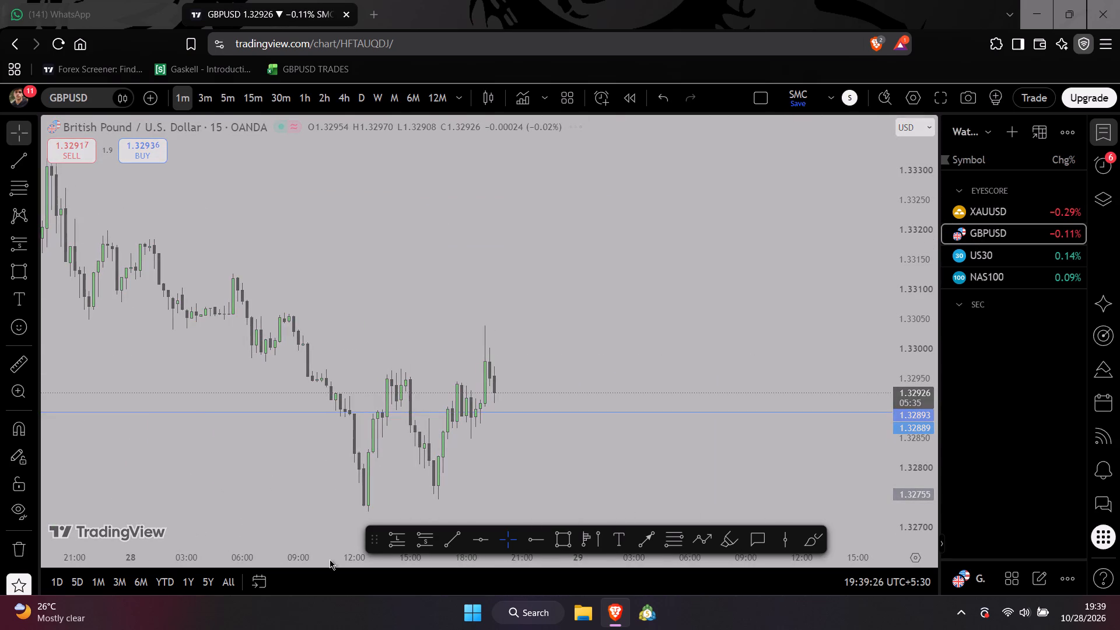
{"action": "double_click", "coordinate": [912, 328]}
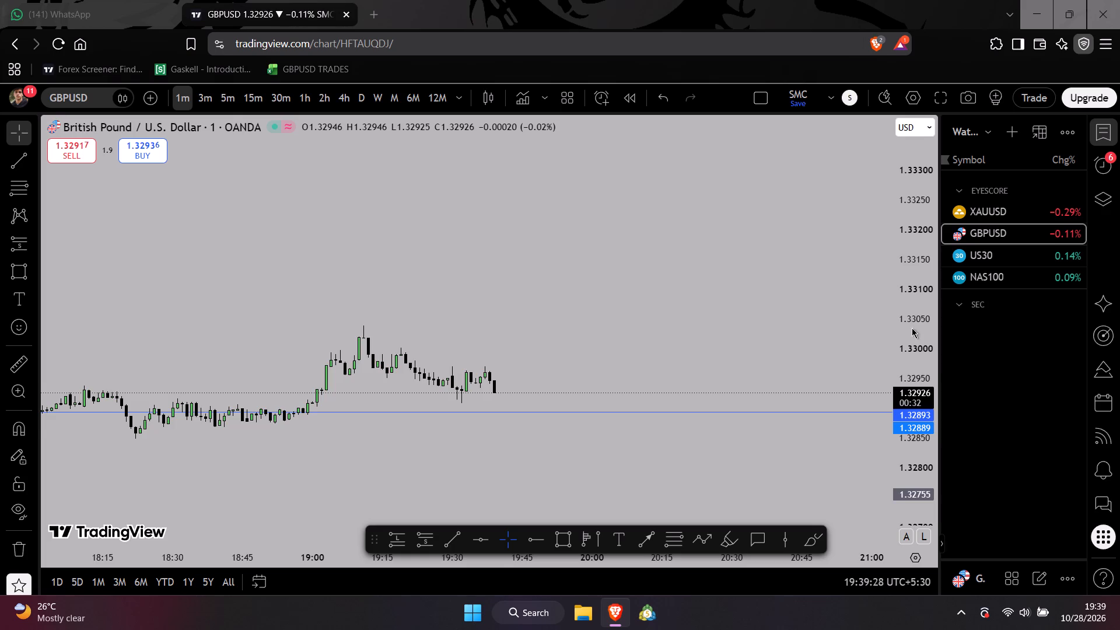
Switch the chart to NAS100 on the 15-minute timeframe and check the latest candles around the broken support line.
{"action": "left_click", "coordinate": [999, 287]}
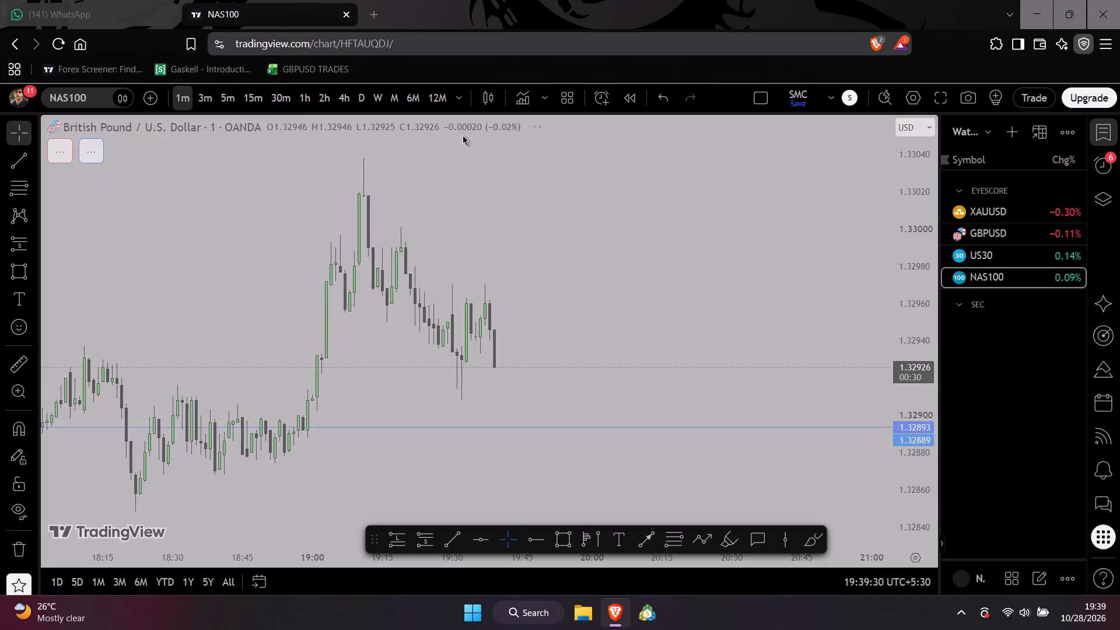
{"action": "left_click", "coordinate": [246, 94]}
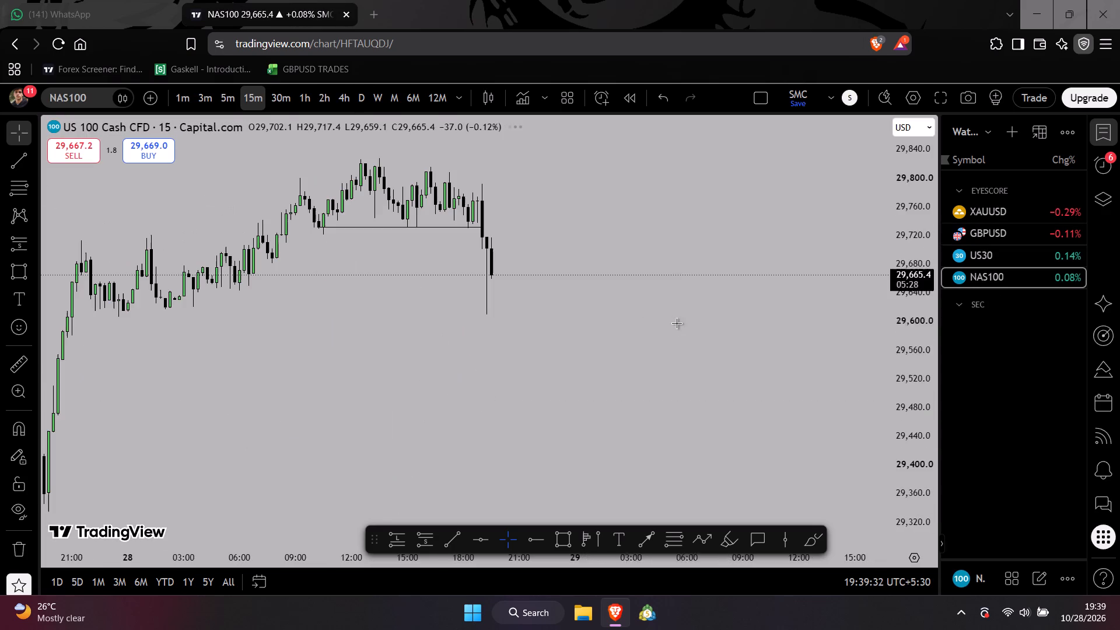
{"action": "scroll", "coordinate": [912, 351], "scroll_direction": "up", "scroll_amount": 4}
{"action": "scroll", "coordinate": [757, 362], "scroll_direction": "down", "scroll_amount": 4}
{"action": "left_click_drag", "start_coordinate": [741, 337], "coordinate": [768, 412]}
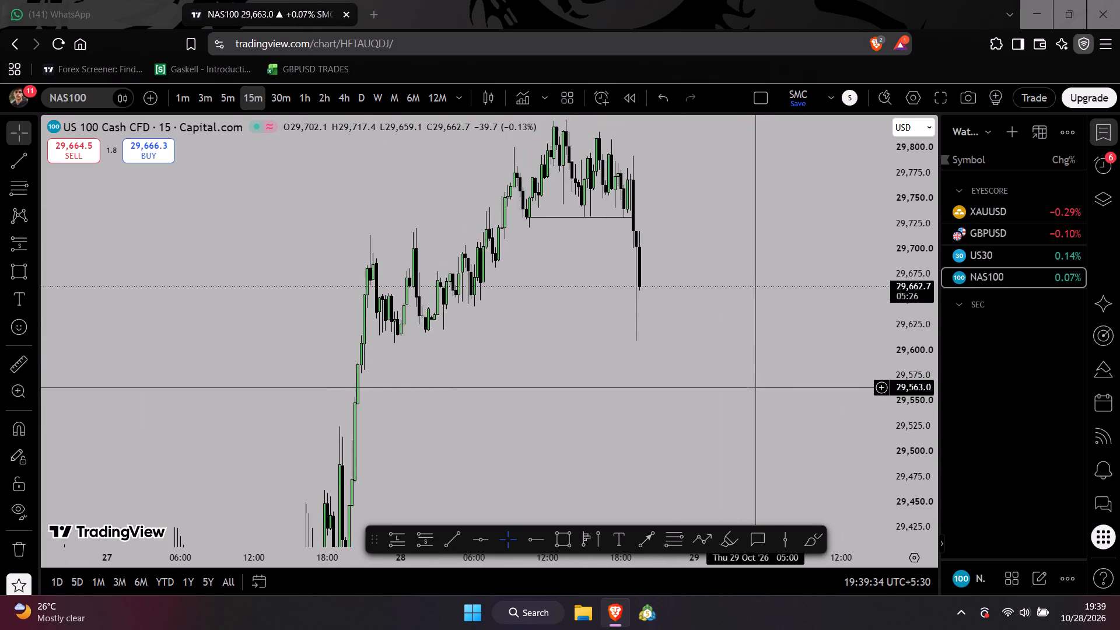
{"action": "left_click_drag", "start_coordinate": [768, 412], "coordinate": [776, 430]}
{"action": "scroll", "coordinate": [776, 430], "scroll_direction": "up", "scroll_amount": 3}
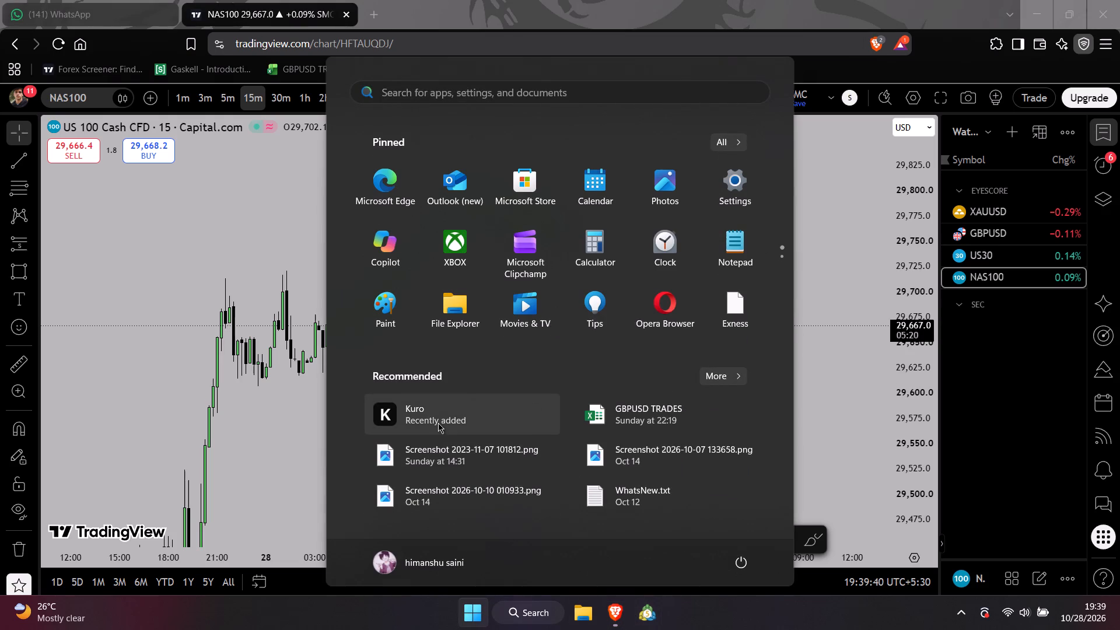
Launch the Kuro app.
{"action": "left_click", "coordinate": [438, 423]}
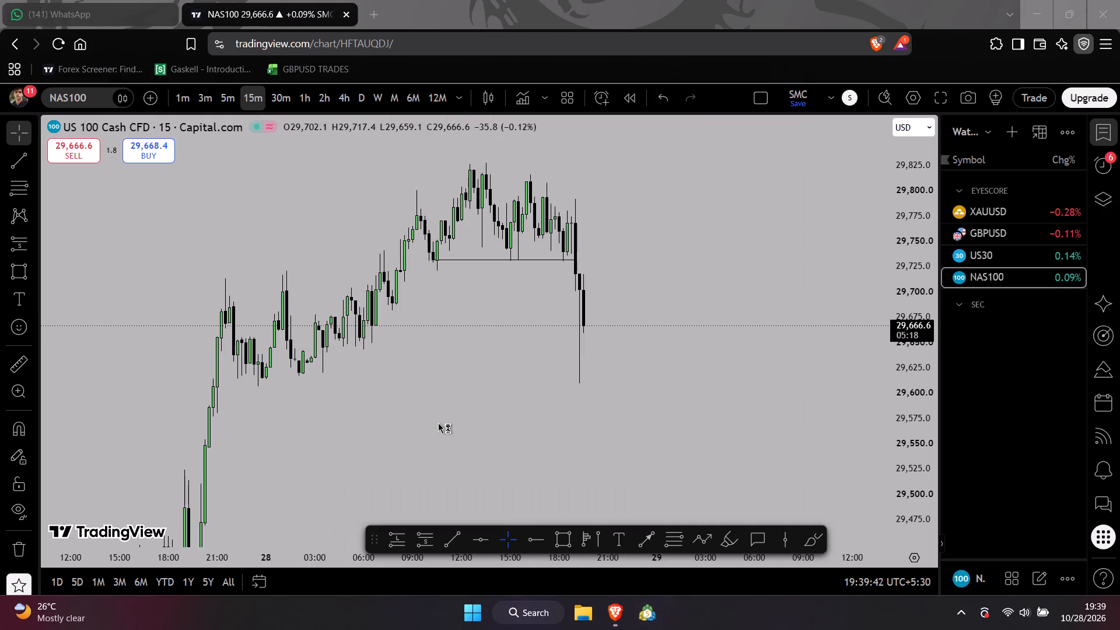
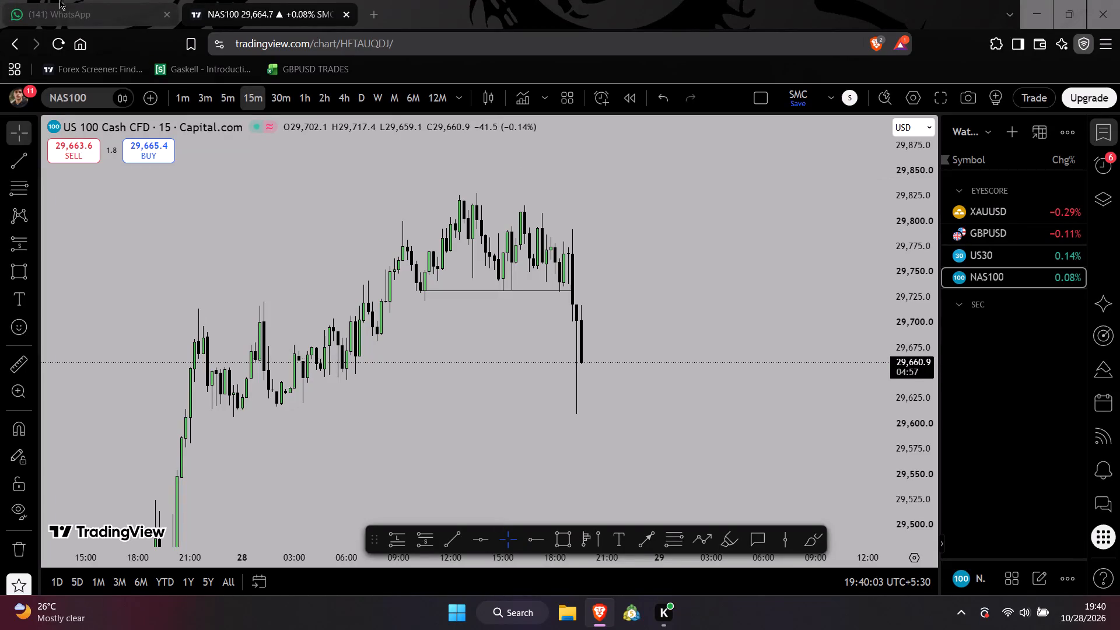
Open a new browser tab and return to the NAS100 chart.
{"action": "left_click", "coordinate": [372, 12]}
{"action": "left_click", "coordinate": [311, 3]}
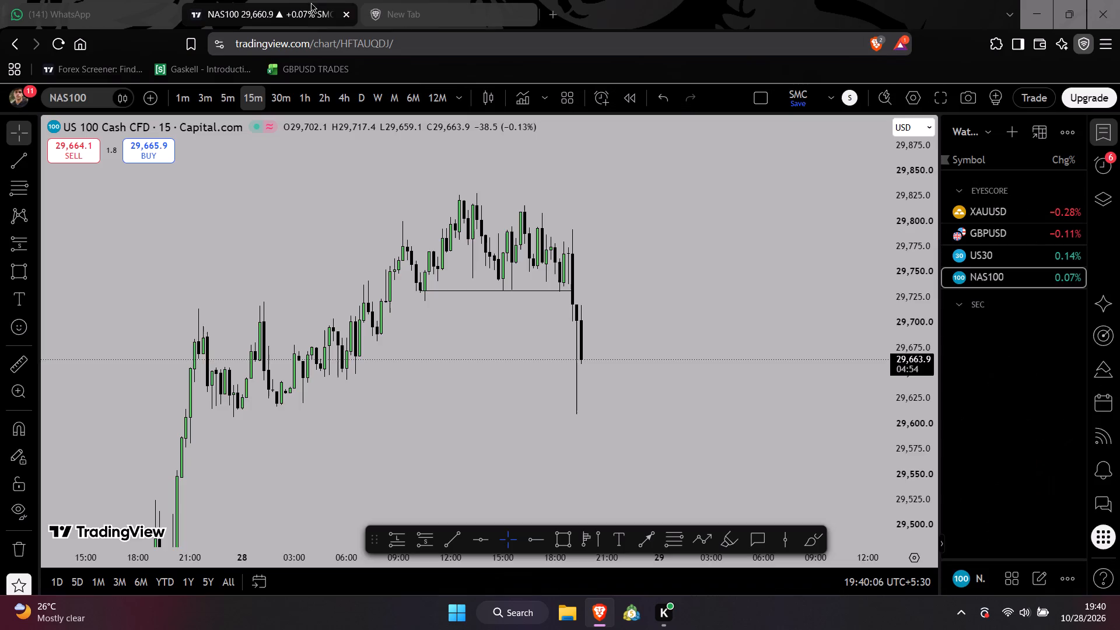
Examine the latest NAS100 15-minute candles below the broken support line.
{"action": "scroll", "coordinate": [570, 184], "scroll_direction": "down", "scroll_amount": 4}
{"action": "left_click_drag", "start_coordinate": [717, 225], "coordinate": [785, 206]}
{"action": "scroll", "coordinate": [760, 232], "scroll_direction": "up", "scroll_amount": 5}
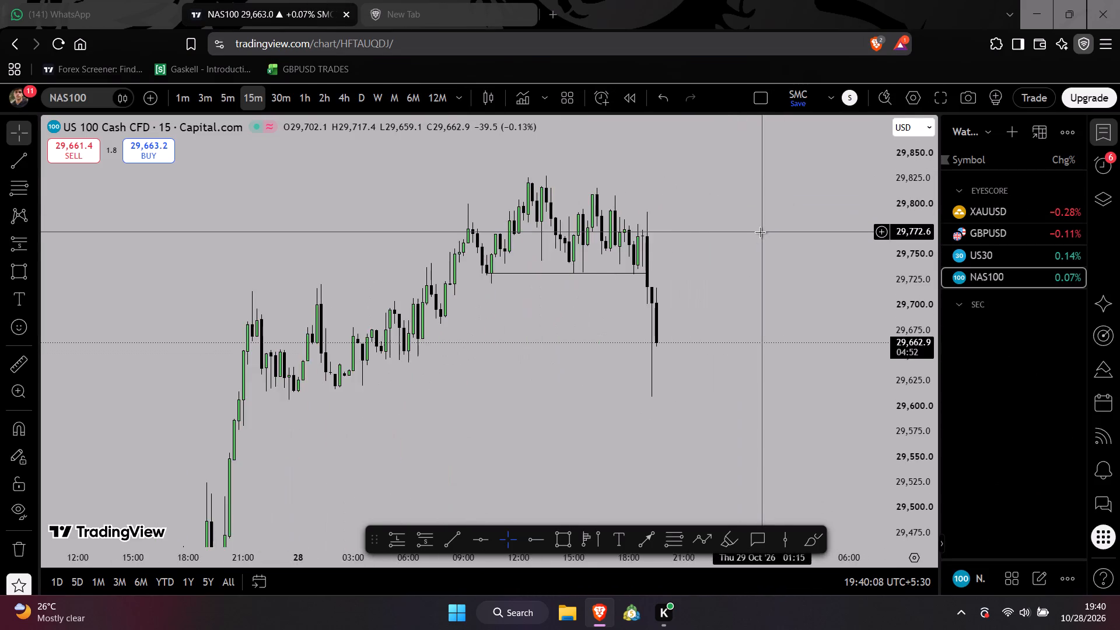
{"action": "scroll", "coordinate": [744, 242], "scroll_direction": "up", "scroll_amount": 1}
{"action": "left_click_drag", "start_coordinate": [737, 242], "coordinate": [736, 260]}
Switch the chart to XAUUSD on the 1-minute timeframe and examine recent price action around the black horizontal line.
{"action": "left_click", "coordinate": [1023, 208]}
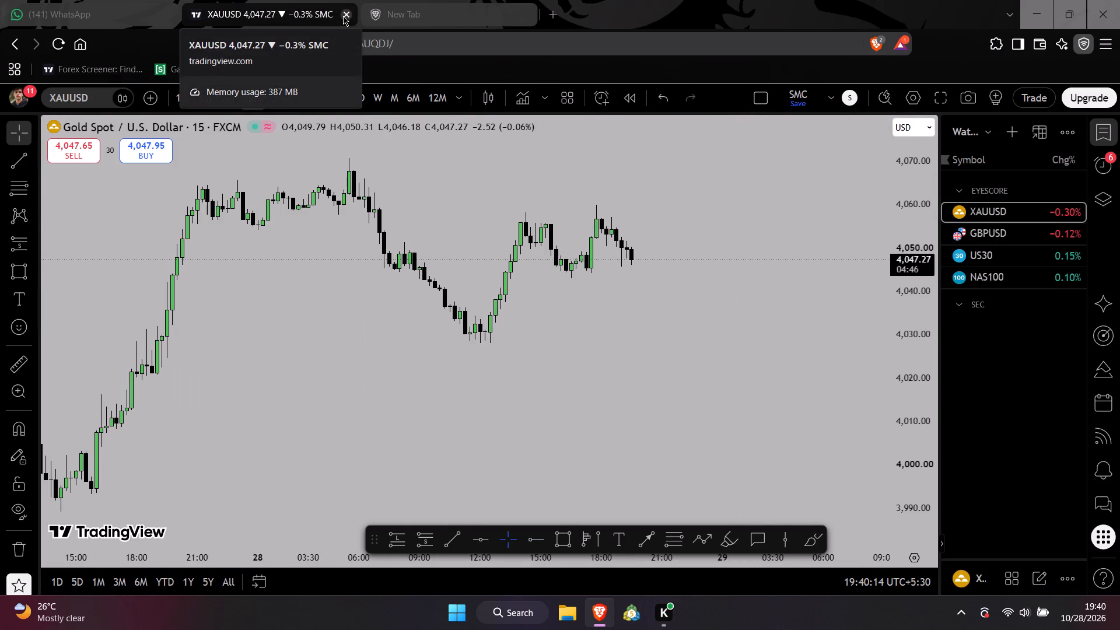
{"action": "left_click", "coordinate": [187, 97]}
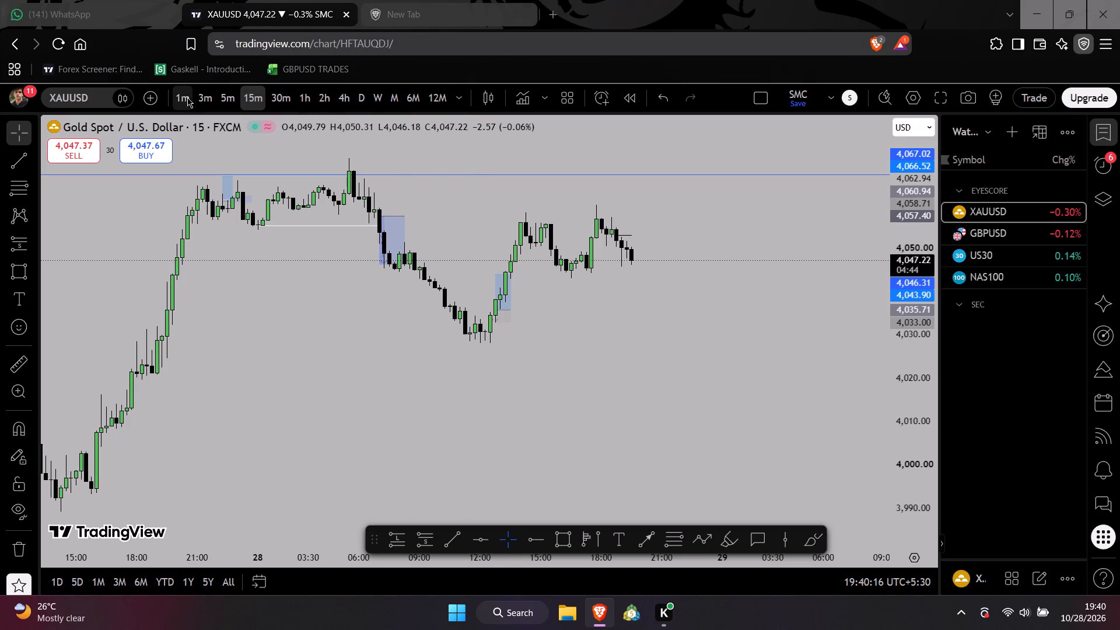
{"action": "triple_click", "coordinate": [906, 304]}
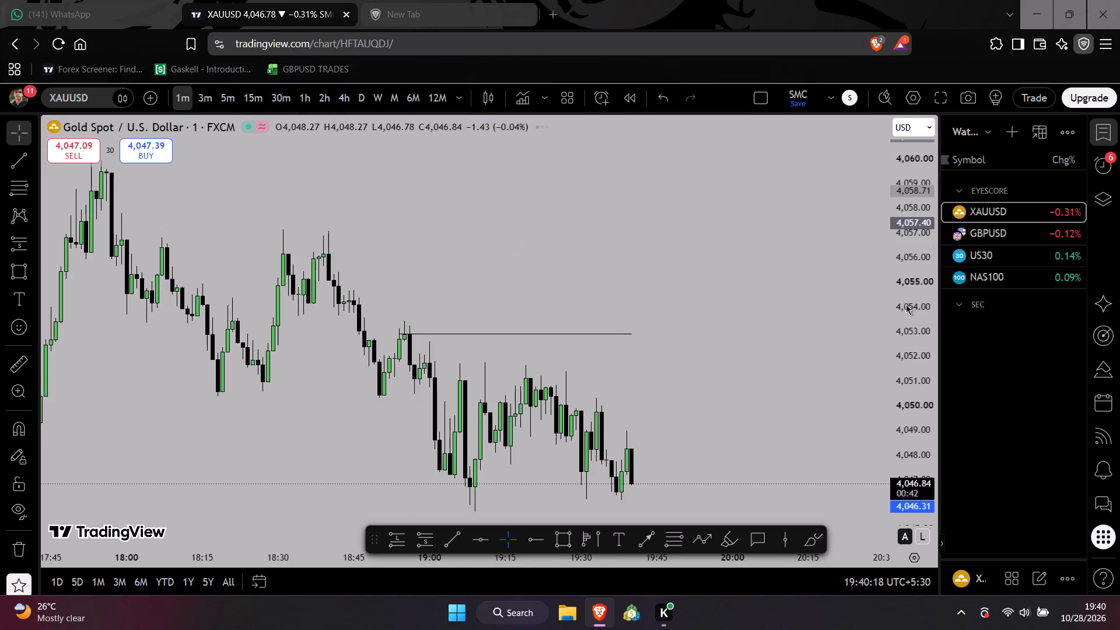
{"action": "scroll", "coordinate": [906, 304], "scroll_direction": "up", "scroll_amount": 2}
{"action": "left_click_drag", "start_coordinate": [794, 334], "coordinate": [741, 211]}
{"action": "scroll", "coordinate": [741, 210], "scroll_direction": "down", "scroll_amount": 5}
{"action": "left_click_drag", "start_coordinate": [738, 218], "coordinate": [797, 353]}
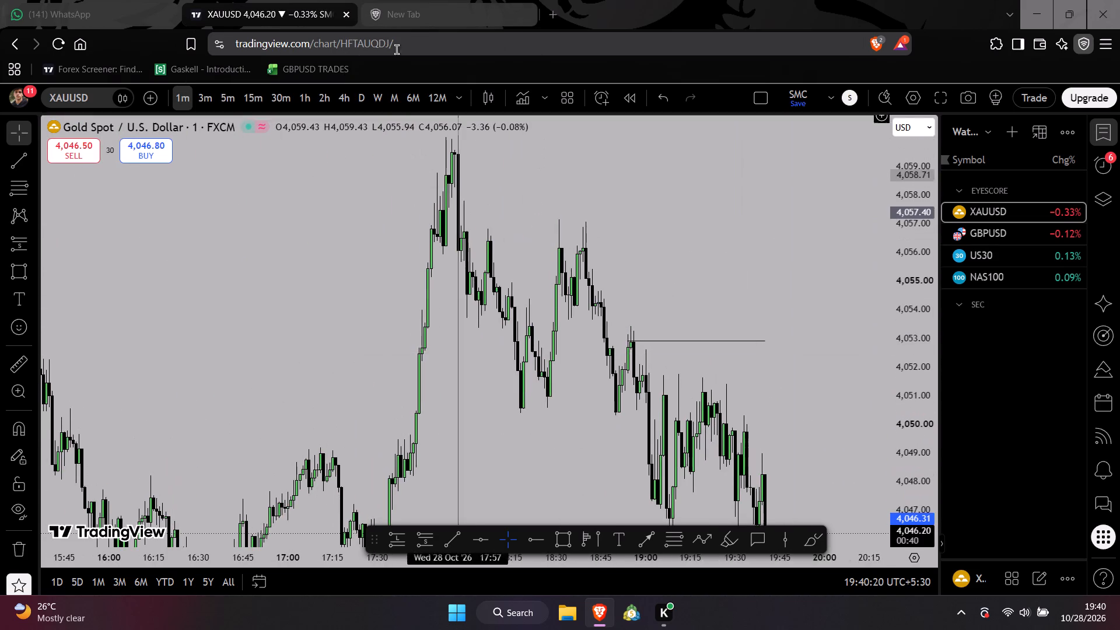
{"action": "left_click_drag", "start_coordinate": [477, 321], "coordinate": [442, 166]}
{"action": "scroll", "coordinate": [523, 347], "scroll_direction": "up", "scroll_amount": 3}
{"action": "left_click_drag", "start_coordinate": [486, 401], "coordinate": [541, 447]}
{"action": "scroll", "coordinate": [542, 453], "scroll_direction": "up", "scroll_amount": 2}
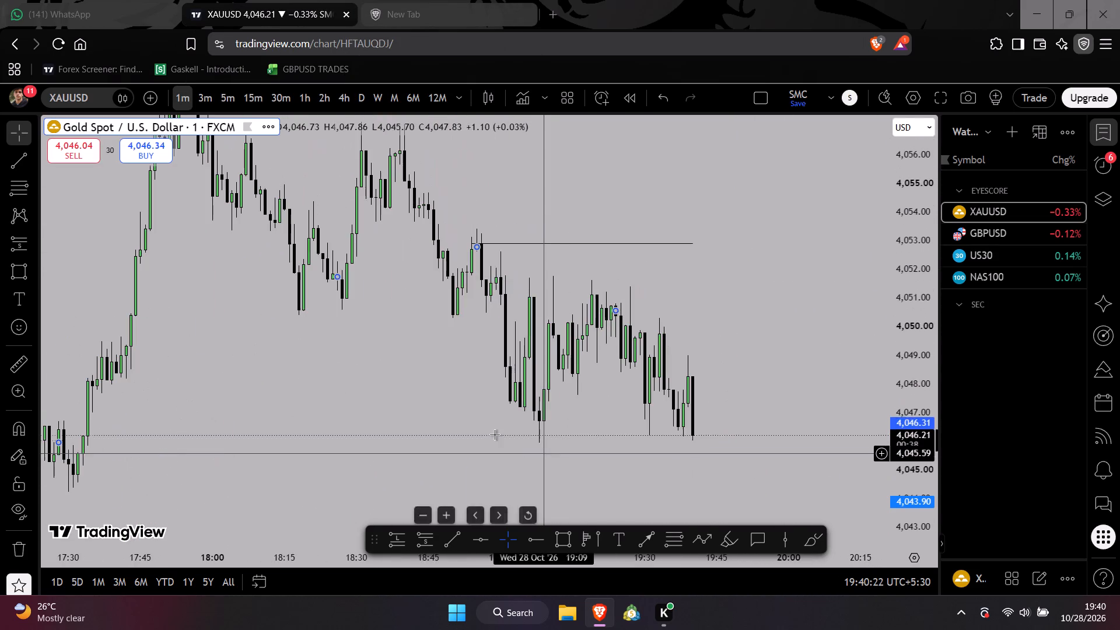
Delete the black horizontal line near 4,053 from the XAUUSD chart.
{"action": "middle_click", "coordinate": [541, 244]}
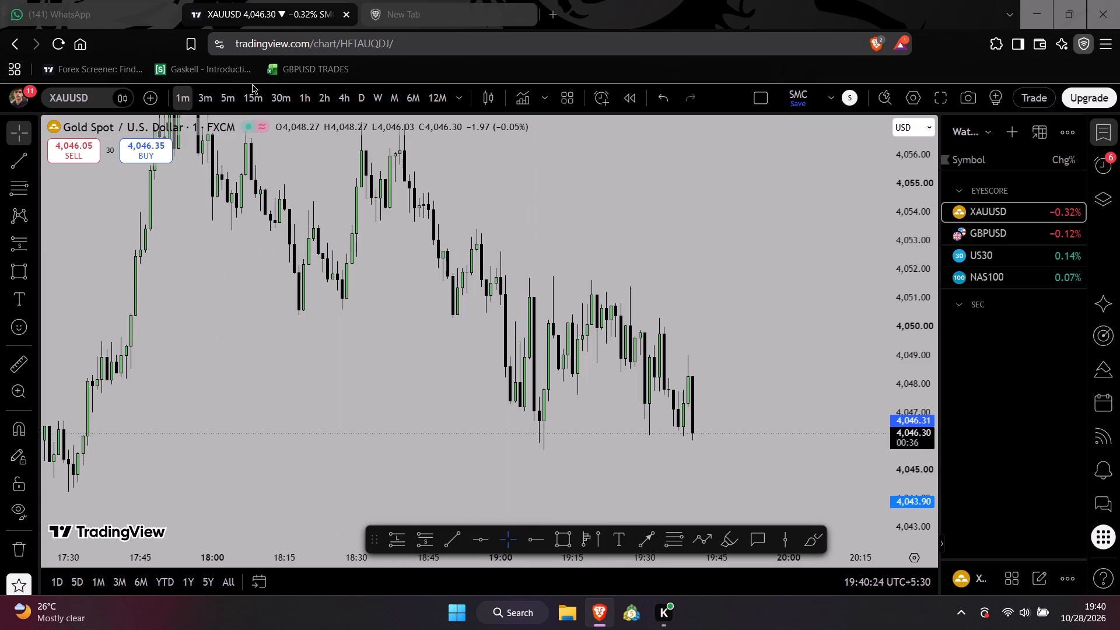
Return XAUUSD to the 15-minute timeframe and check the latest candles against the earlier marked positions and levels.
{"action": "left_click", "coordinate": [252, 85]}
{"action": "triple_click", "coordinate": [907, 310]}
{"action": "triple_click", "coordinate": [907, 310]}
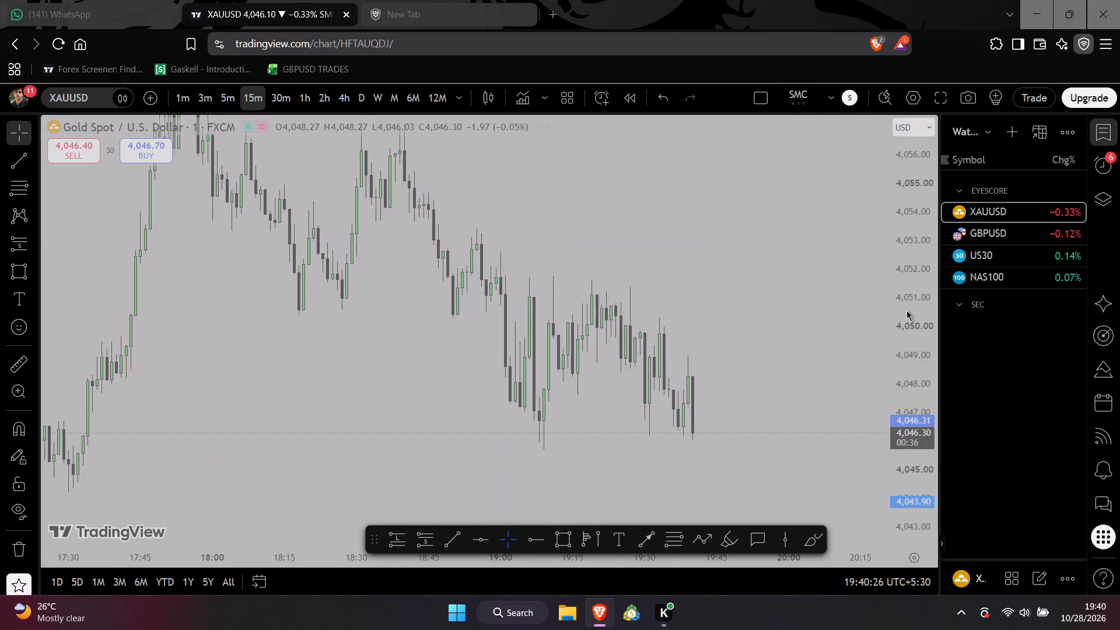
{"action": "scroll", "coordinate": [907, 310], "scroll_direction": "up", "scroll_amount": 11}
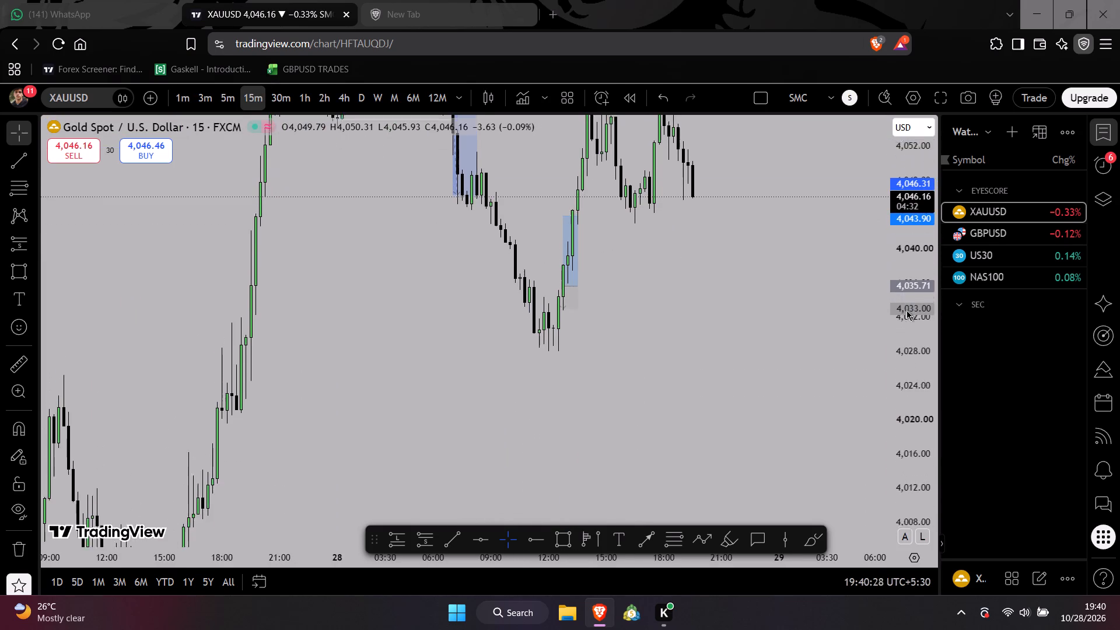
{"action": "left_click_drag", "start_coordinate": [626, 309], "coordinate": [737, 504]}
{"action": "scroll", "coordinate": [769, 369], "scroll_direction": "up", "scroll_amount": 3}
{"action": "left_click_drag", "start_coordinate": [771, 366], "coordinate": [737, 439]}
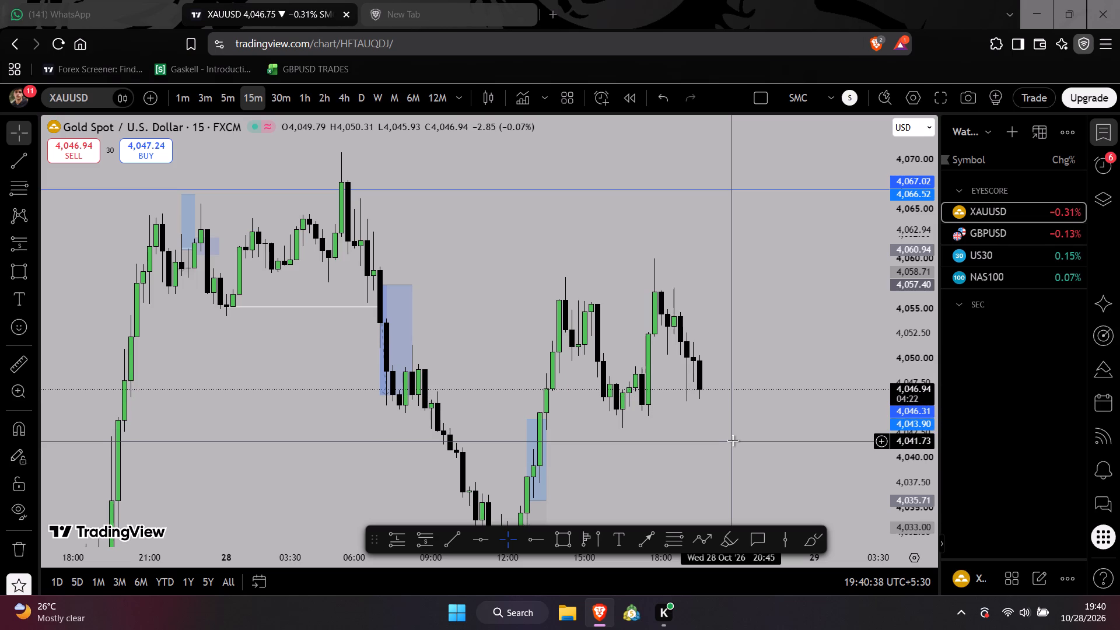
{"action": "left_click_drag", "start_coordinate": [745, 412], "coordinate": [707, 386]}
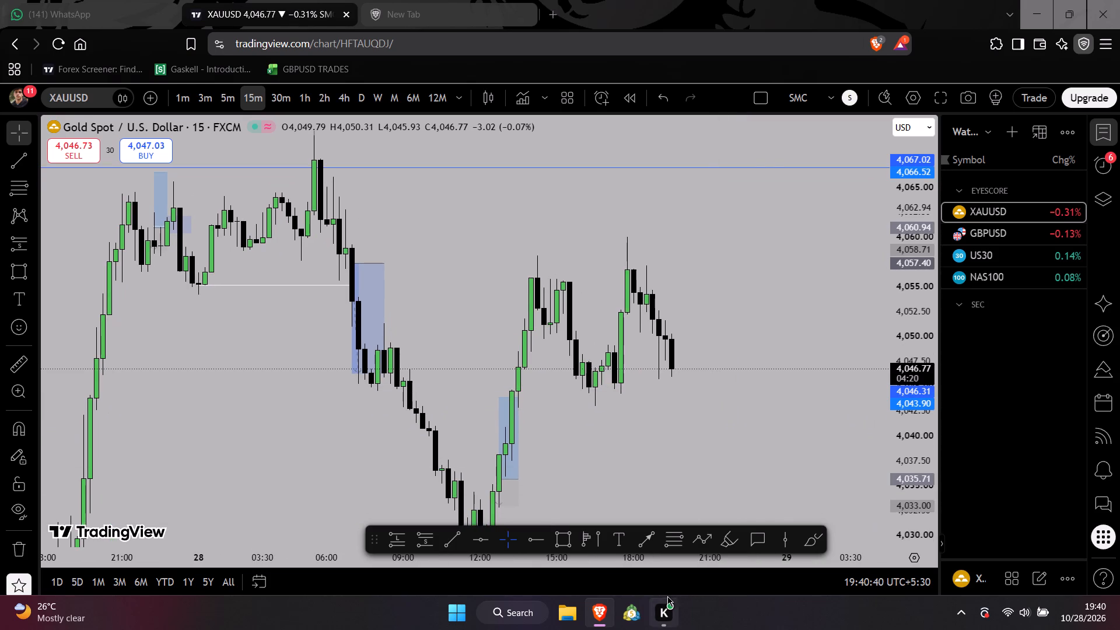
Switch the chart to GBPUSD and check its latest 15-minute candles against the marked horizontal level.
{"action": "left_click", "coordinate": [1039, 227]}
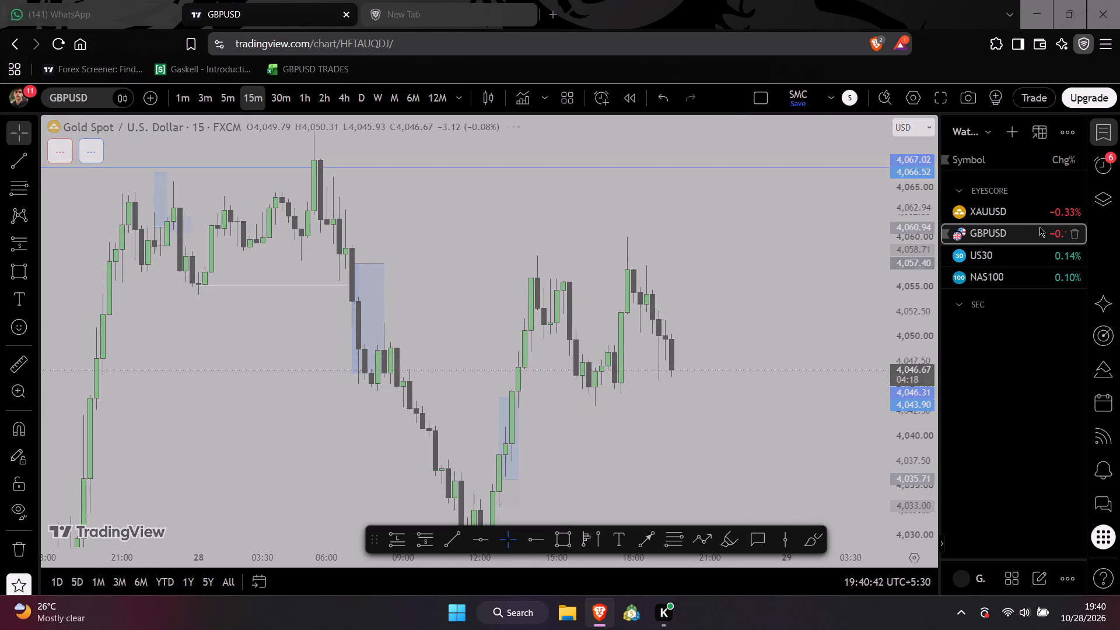
{"action": "scroll", "coordinate": [719, 330], "scroll_direction": "down", "scroll_amount": 2}
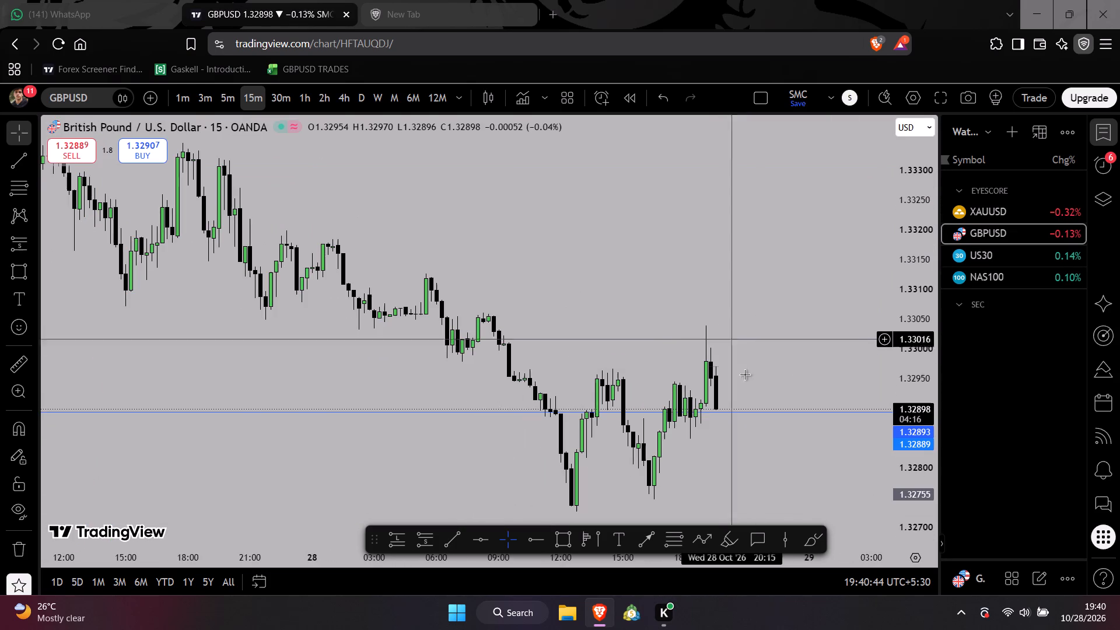
Switch the chart to US30 and examine its 15-minute price action over the last few days.
{"action": "left_click", "coordinate": [979, 250]}
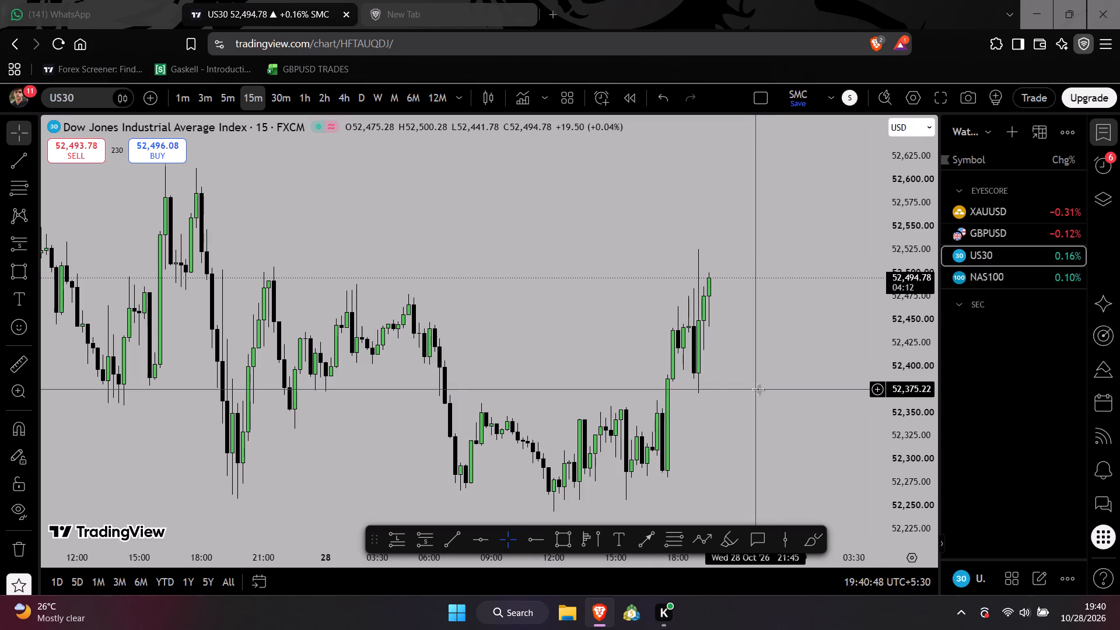
{"action": "scroll", "coordinate": [756, 390], "scroll_direction": "down", "scroll_amount": 8}
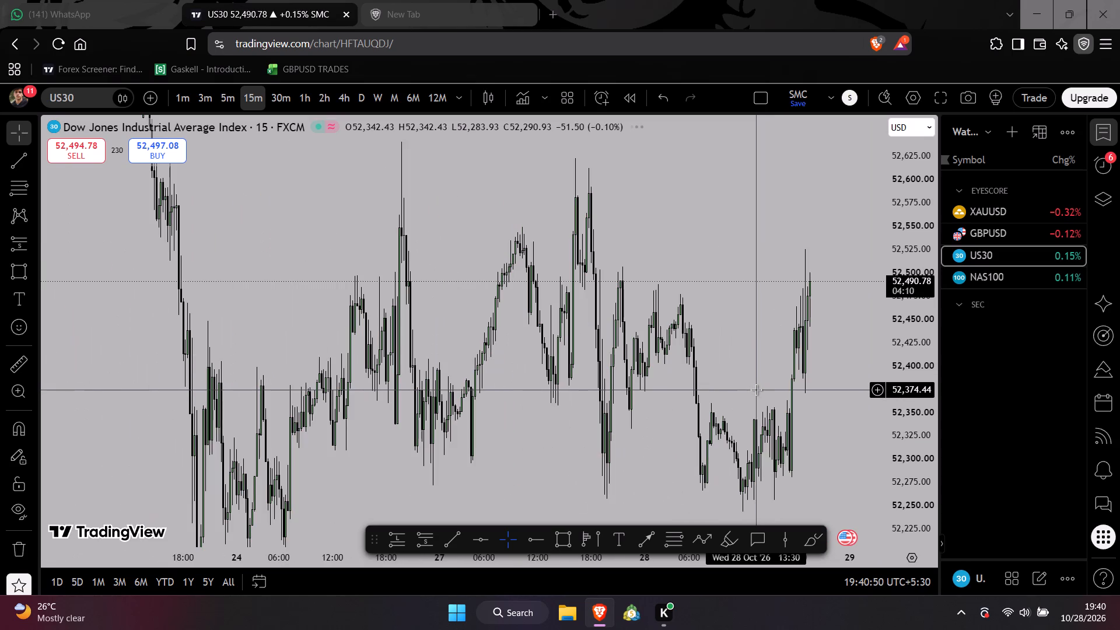
{"action": "scroll", "coordinate": [759, 398], "scroll_direction": "up", "scroll_amount": 3}
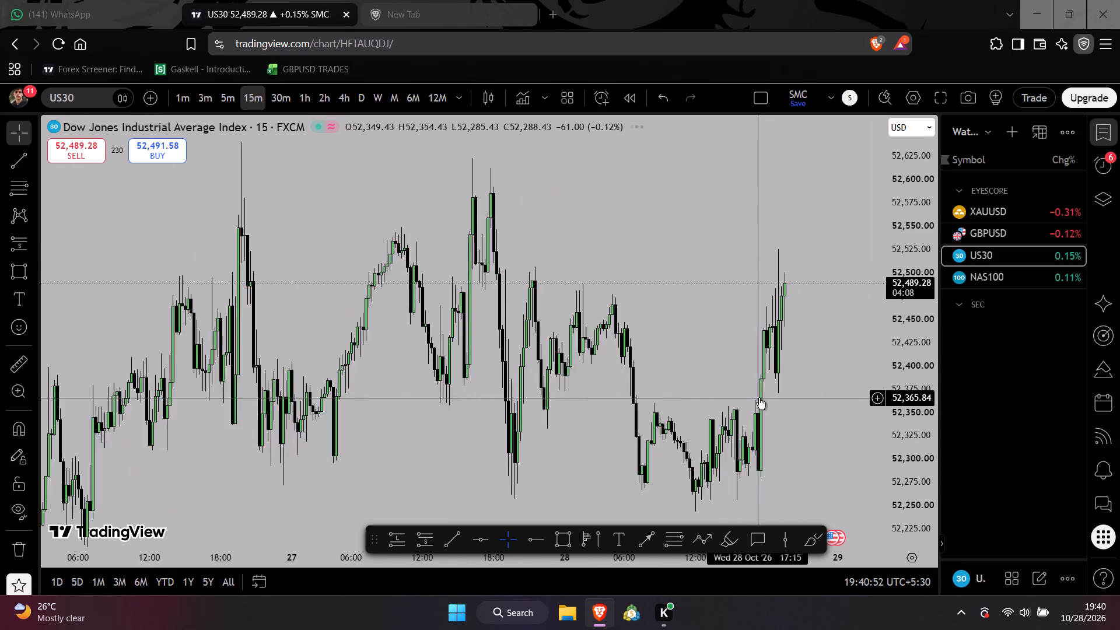
{"action": "scroll", "coordinate": [759, 398], "scroll_direction": "up", "scroll_amount": 1}
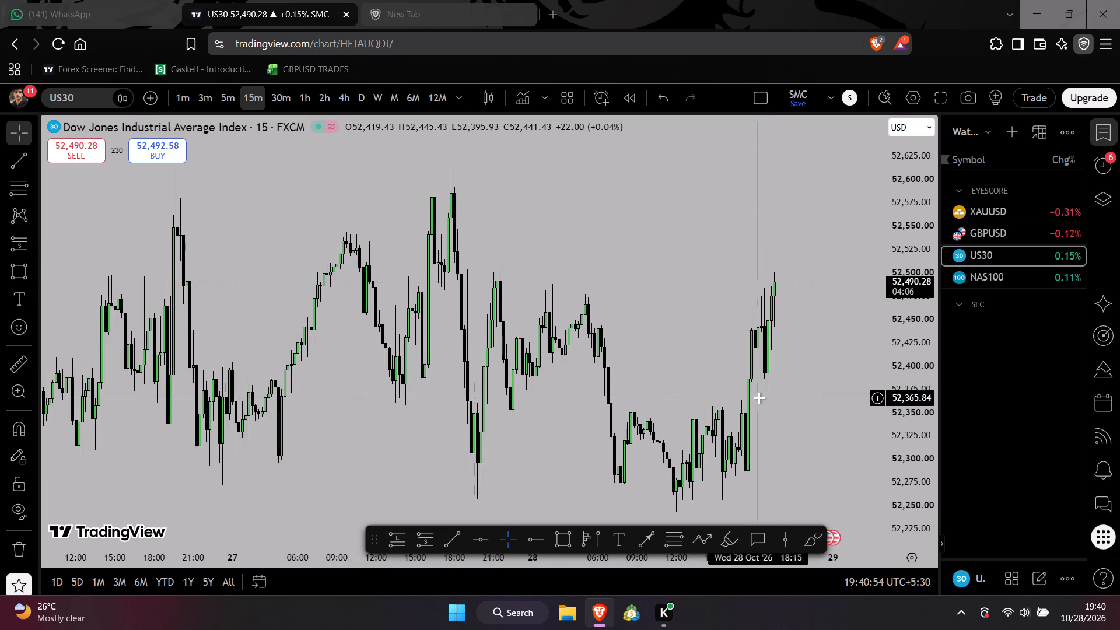
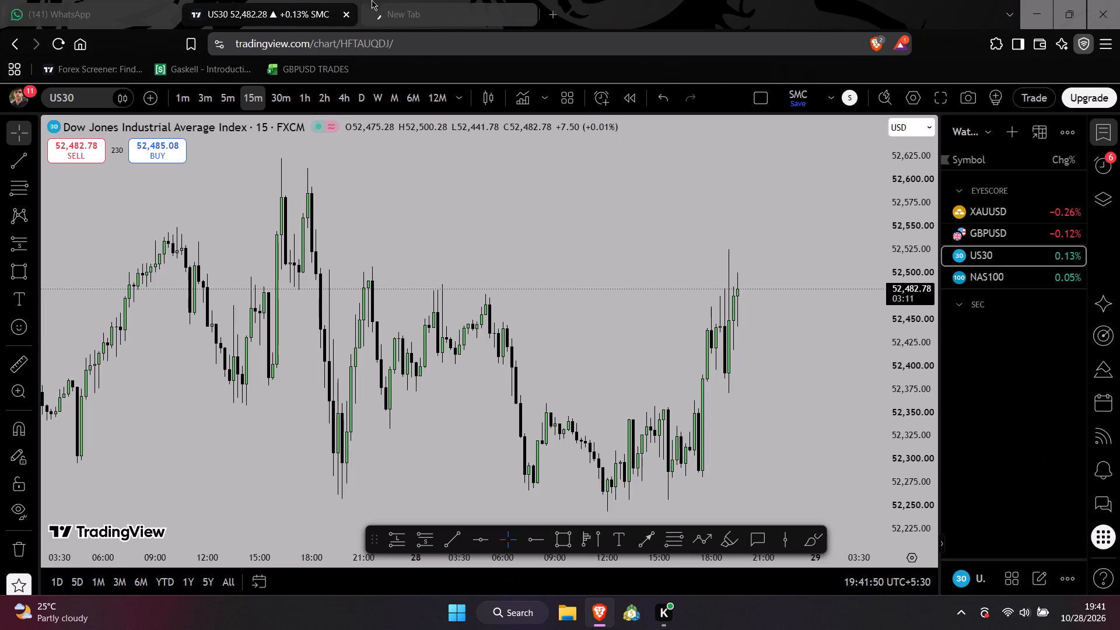
Switch the chart to NAS100 and check the latest 15-minute candles against the marked horizontal level.
{"action": "left_click", "coordinate": [998, 283]}
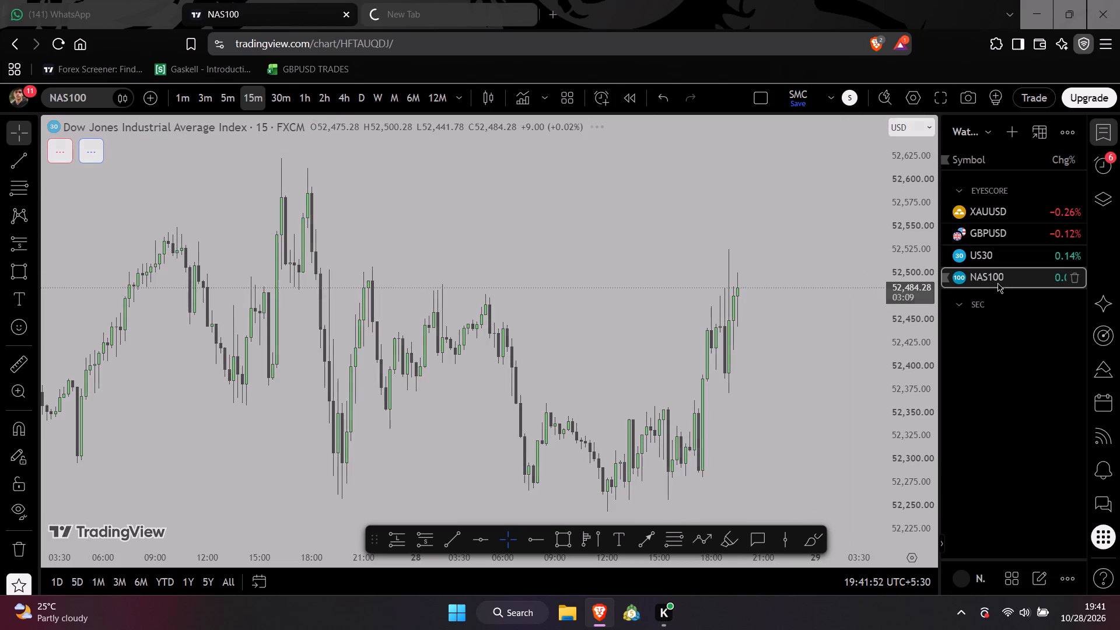
{"action": "scroll", "coordinate": [794, 321], "scroll_direction": "down", "scroll_amount": 2}
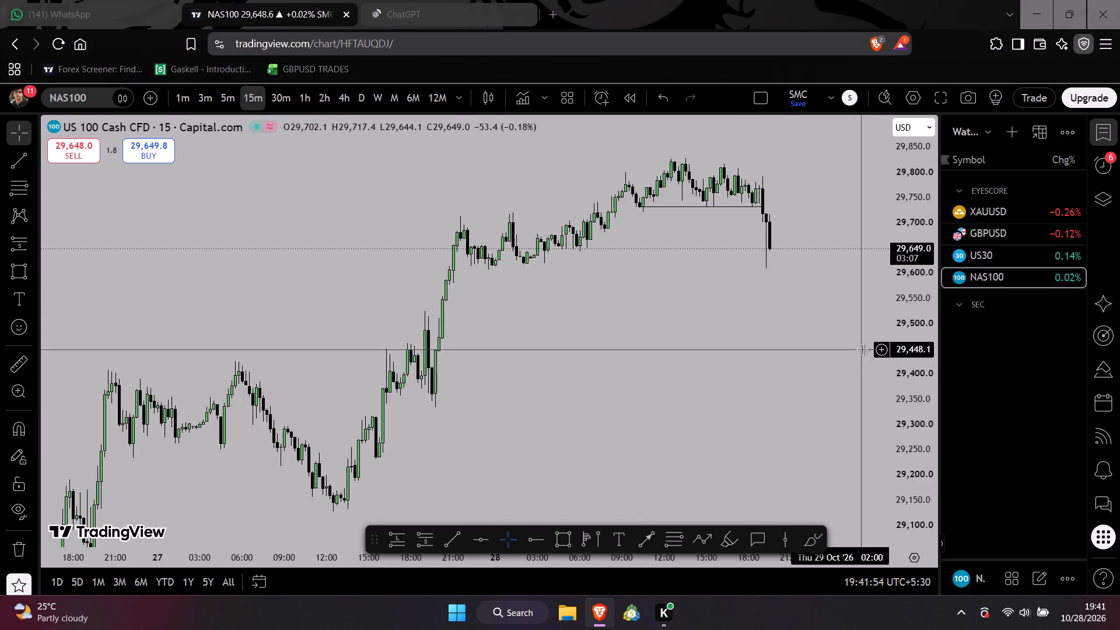
{"action": "scroll", "coordinate": [898, 348], "scroll_direction": "up", "scroll_amount": 5}
{"action": "left_click_drag", "start_coordinate": [748, 260], "coordinate": [669, 447]}
{"action": "scroll", "coordinate": [787, 394], "scroll_direction": "up", "scroll_amount": 3}
{"action": "left_click_drag", "start_coordinate": [789, 395], "coordinate": [778, 370]}
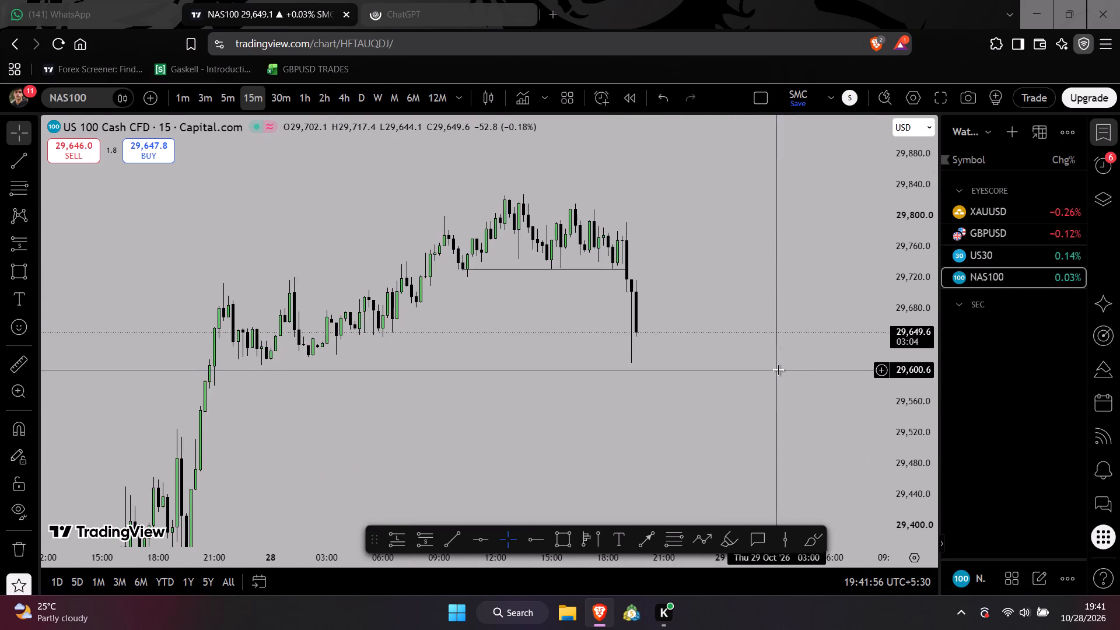
{"action": "scroll", "coordinate": [778, 370], "scroll_direction": "down", "scroll_amount": 2}
Switch the chart back to US30 and examine its 15-minute price action over the last several days.
{"action": "left_click", "coordinate": [984, 256]}
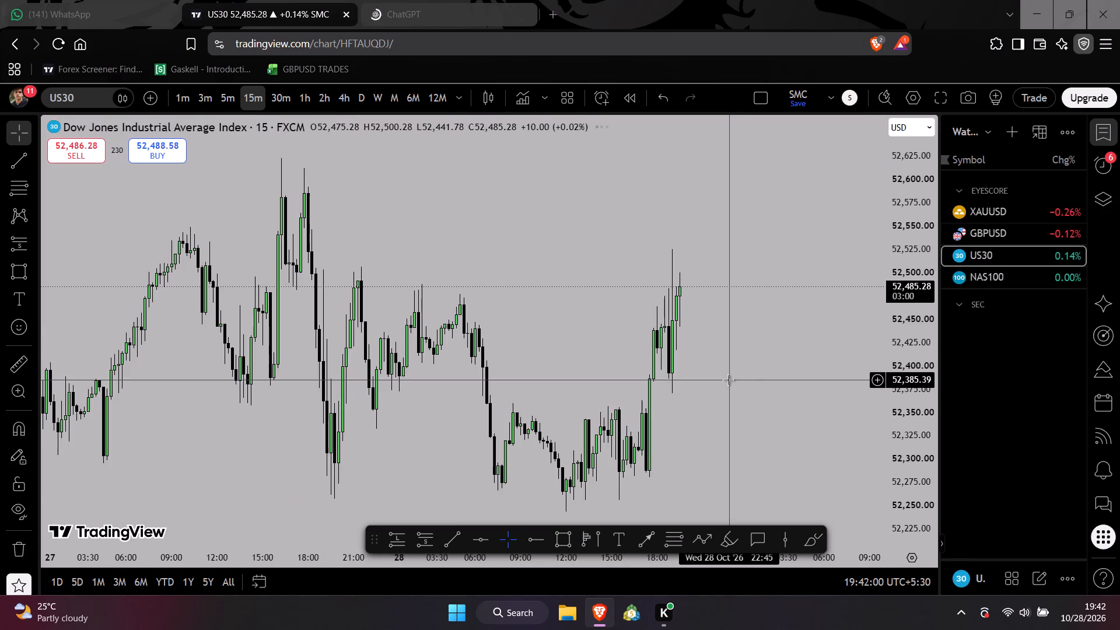
{"action": "scroll", "coordinate": [752, 386], "scroll_direction": "down", "scroll_amount": 3}
{"action": "left_click_drag", "start_coordinate": [910, 318], "coordinate": [897, 456]}
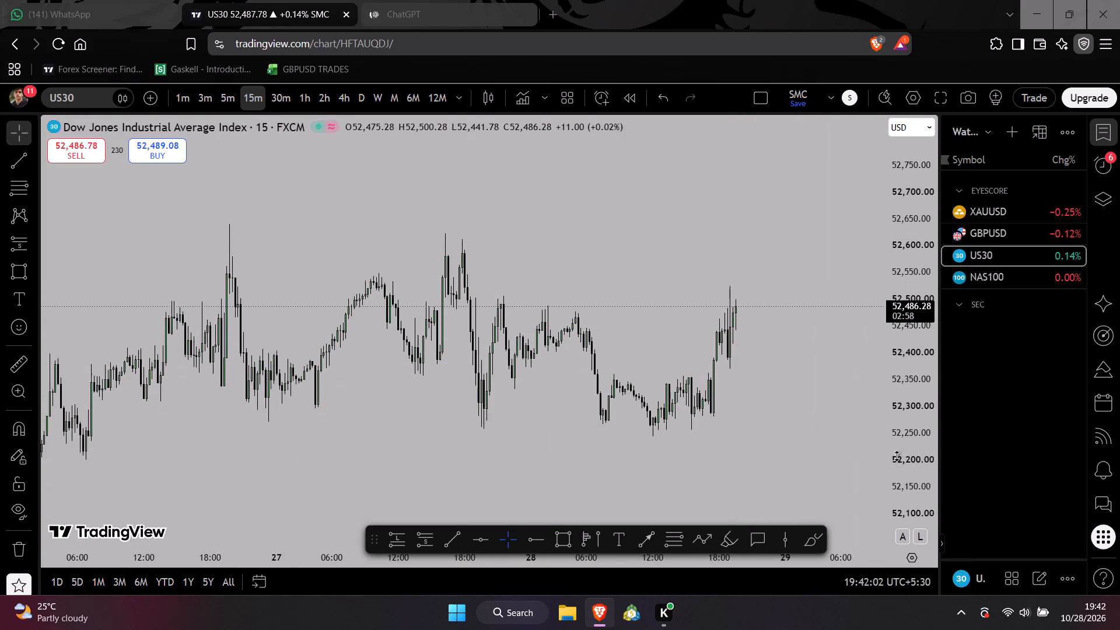
{"action": "left_click_drag", "start_coordinate": [897, 456], "coordinate": [891, 458]}
{"action": "scroll", "coordinate": [773, 433], "scroll_direction": "down", "scroll_amount": 6}
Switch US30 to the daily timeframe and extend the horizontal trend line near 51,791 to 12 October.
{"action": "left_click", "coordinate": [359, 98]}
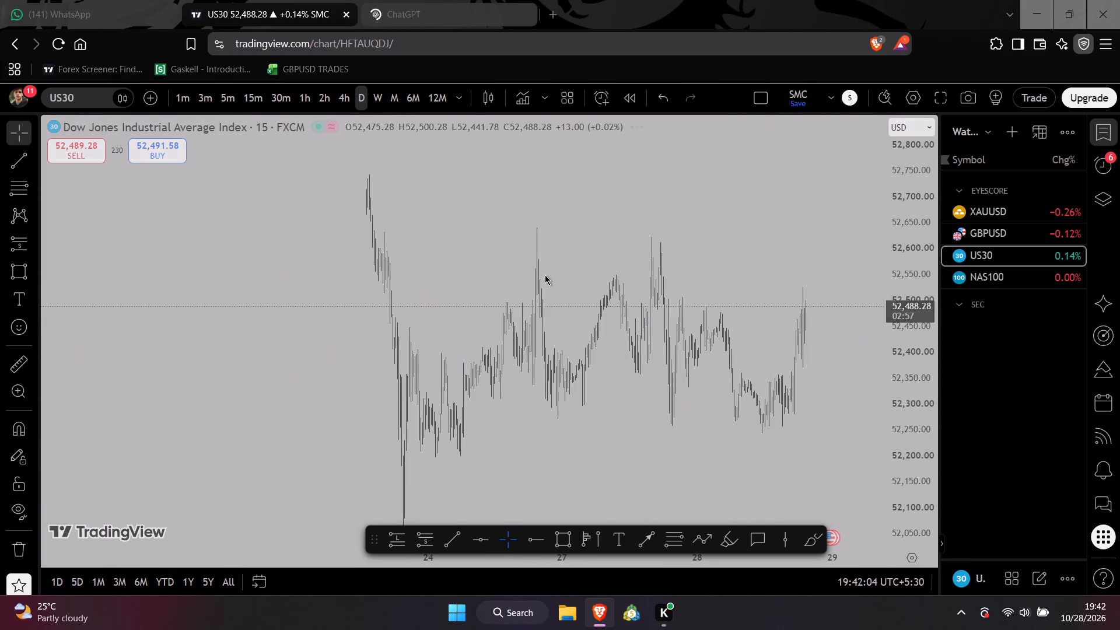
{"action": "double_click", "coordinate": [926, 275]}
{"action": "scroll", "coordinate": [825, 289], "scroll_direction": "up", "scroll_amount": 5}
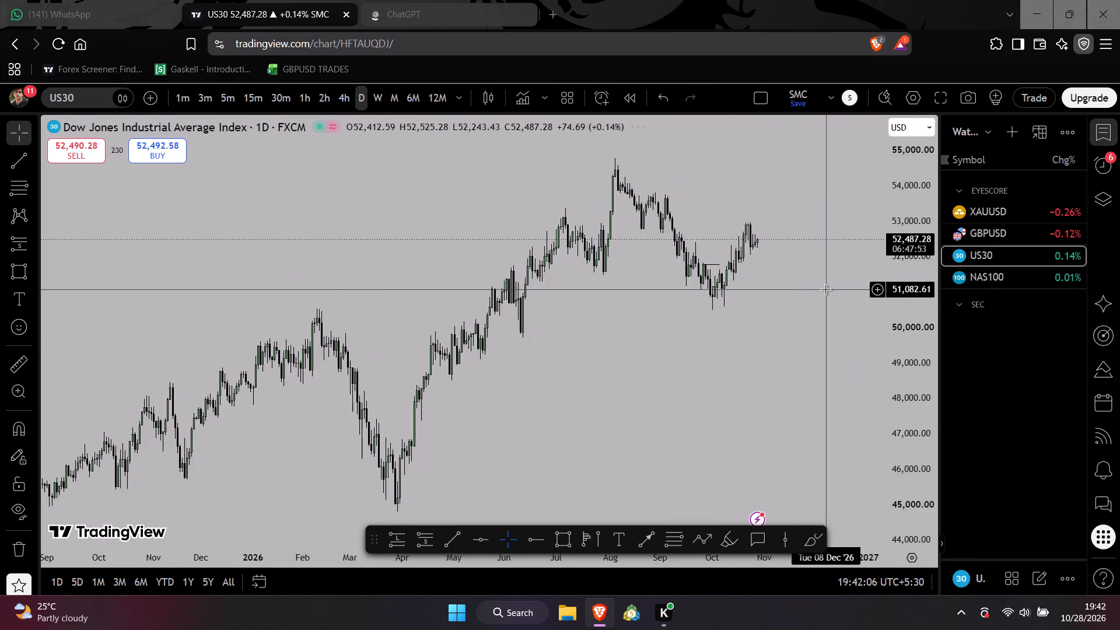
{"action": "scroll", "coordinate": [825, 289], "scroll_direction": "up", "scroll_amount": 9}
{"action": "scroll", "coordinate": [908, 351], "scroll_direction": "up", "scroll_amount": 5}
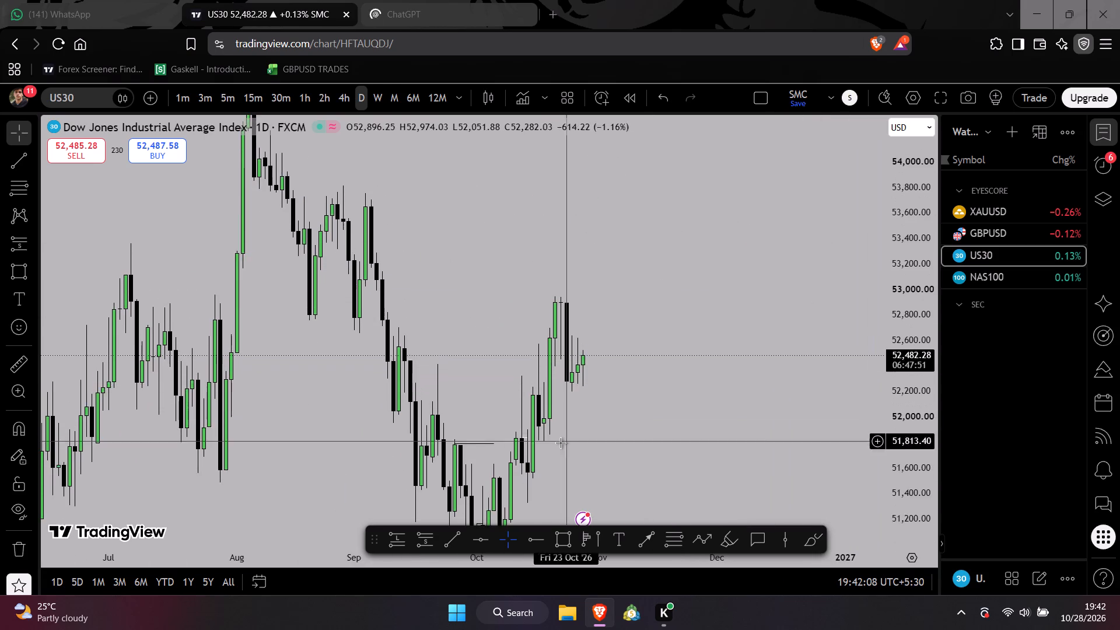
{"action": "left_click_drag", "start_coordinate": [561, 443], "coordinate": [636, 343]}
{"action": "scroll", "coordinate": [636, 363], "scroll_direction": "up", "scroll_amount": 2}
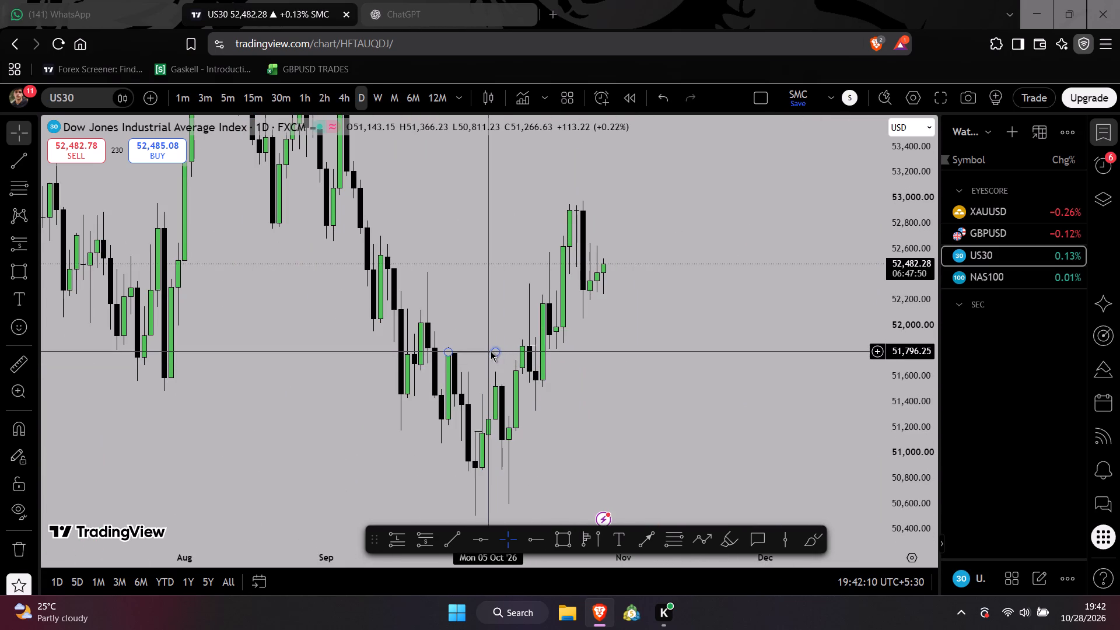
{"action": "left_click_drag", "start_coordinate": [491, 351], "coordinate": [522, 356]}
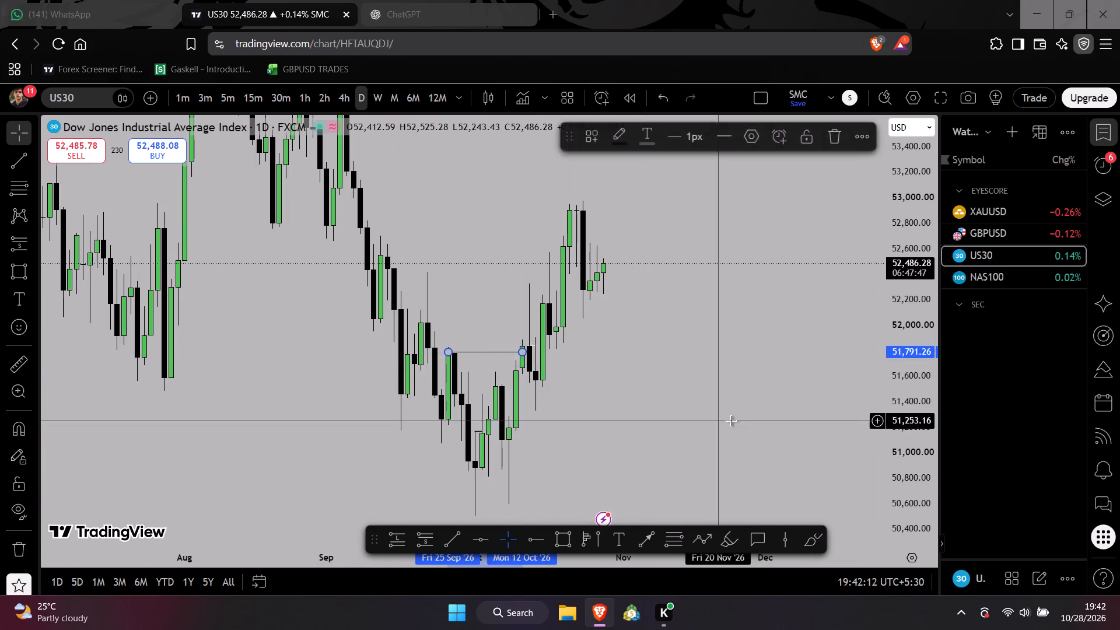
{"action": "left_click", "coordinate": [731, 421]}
Examine the US30 daily swings from the spring rise through the August peak to the October recovery.
{"action": "left_click_drag", "start_coordinate": [723, 415], "coordinate": [791, 422]}
{"action": "scroll", "coordinate": [800, 423], "scroll_direction": "down", "scroll_amount": 5}
{"action": "left_click_drag", "start_coordinate": [801, 408], "coordinate": [816, 409]}
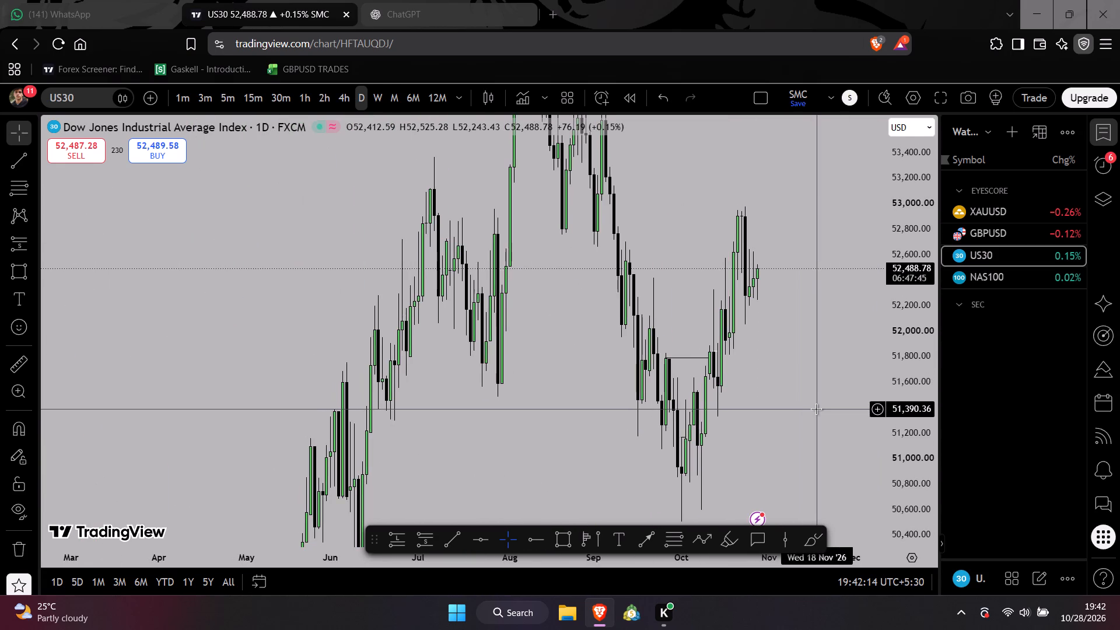
{"action": "scroll", "coordinate": [816, 409], "scroll_direction": "up", "scroll_amount": 4}
{"action": "scroll", "coordinate": [765, 352], "scroll_direction": "down", "scroll_amount": 5}
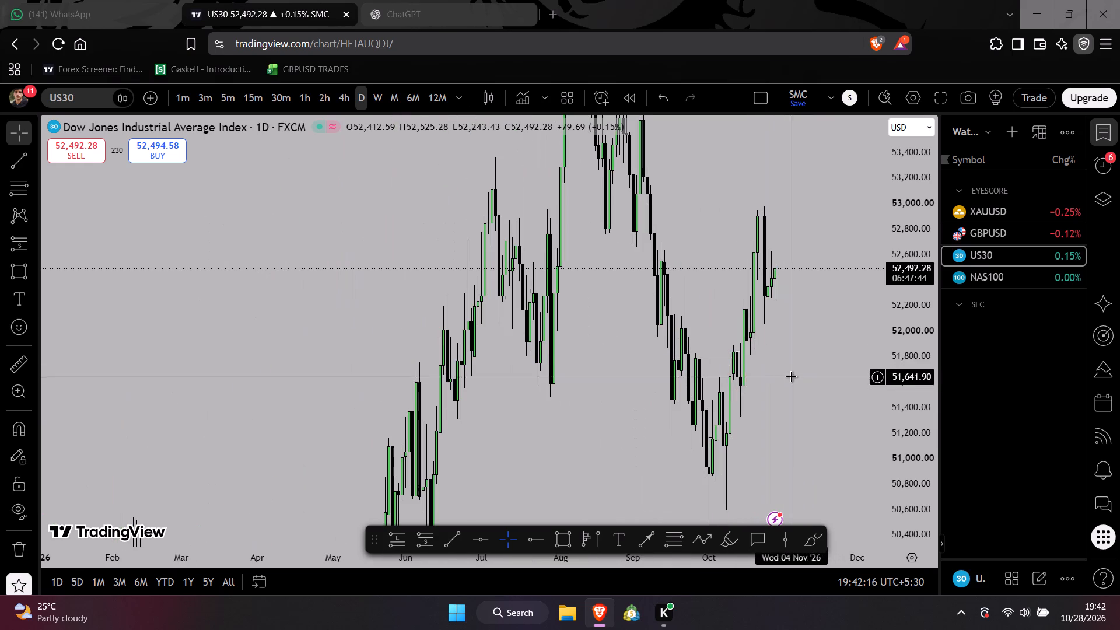
{"action": "left_click_drag", "start_coordinate": [891, 288], "coordinate": [905, 447]}
{"action": "scroll", "coordinate": [806, 432], "scroll_direction": "down", "scroll_amount": 9}
{"action": "scroll", "coordinate": [806, 432], "scroll_direction": "up", "scroll_amount": 2}
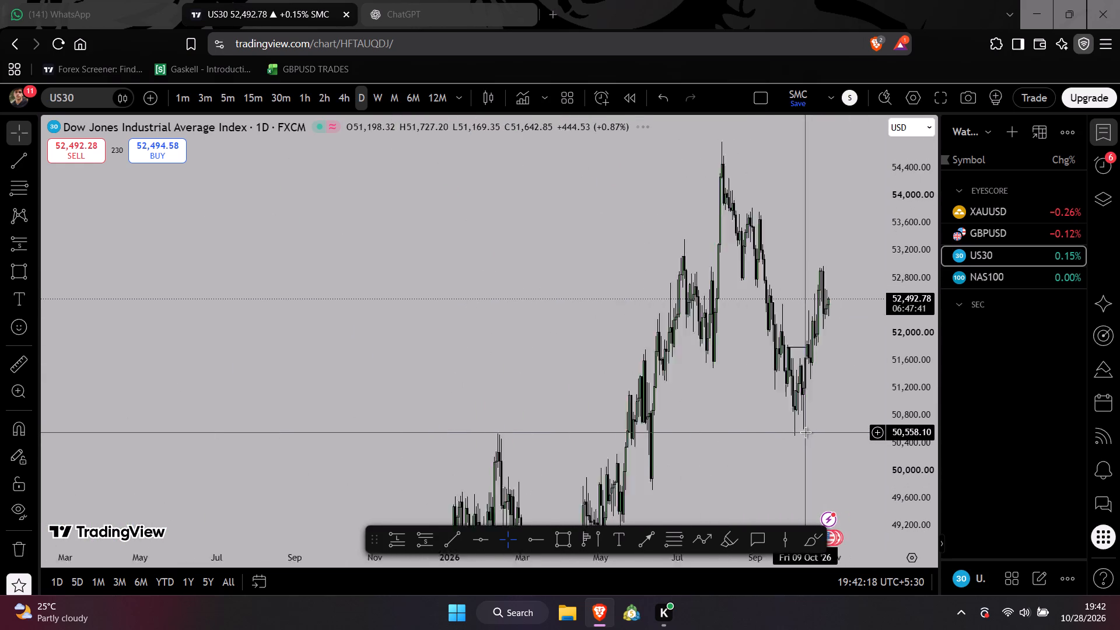
{"action": "scroll", "coordinate": [806, 432], "scroll_direction": "up", "scroll_amount": 14}
{"action": "scroll", "coordinate": [916, 333], "scroll_direction": "up", "scroll_amount": 6}
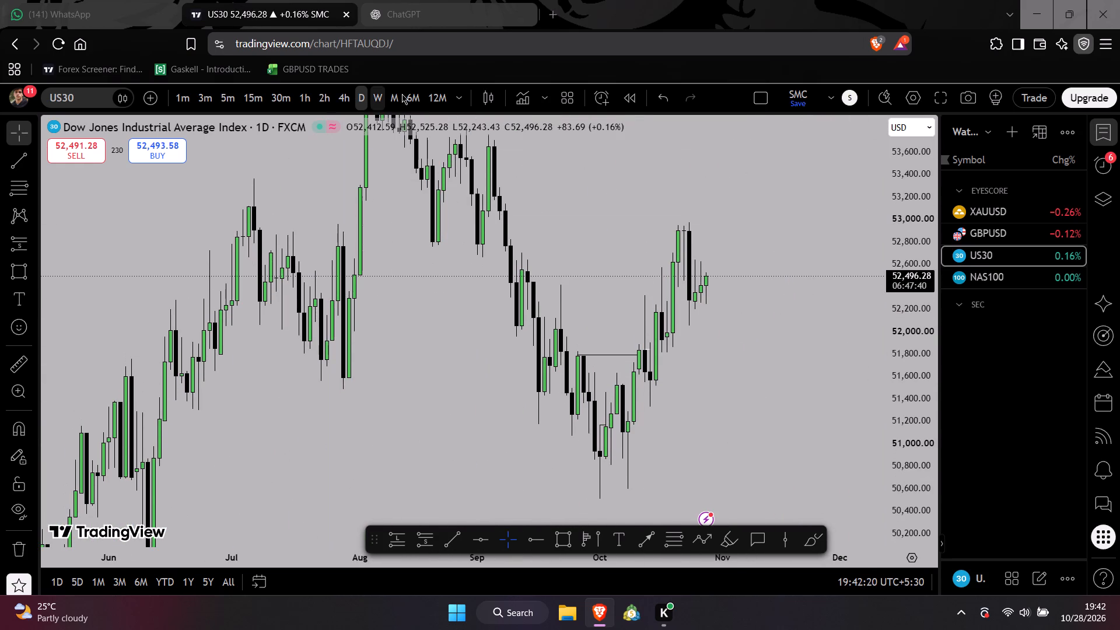
Switch US30 to the weekly timeframe and remove all drawings from the chart.
{"action": "left_click", "coordinate": [379, 106]}
{"action": "double_click", "coordinate": [907, 282]}
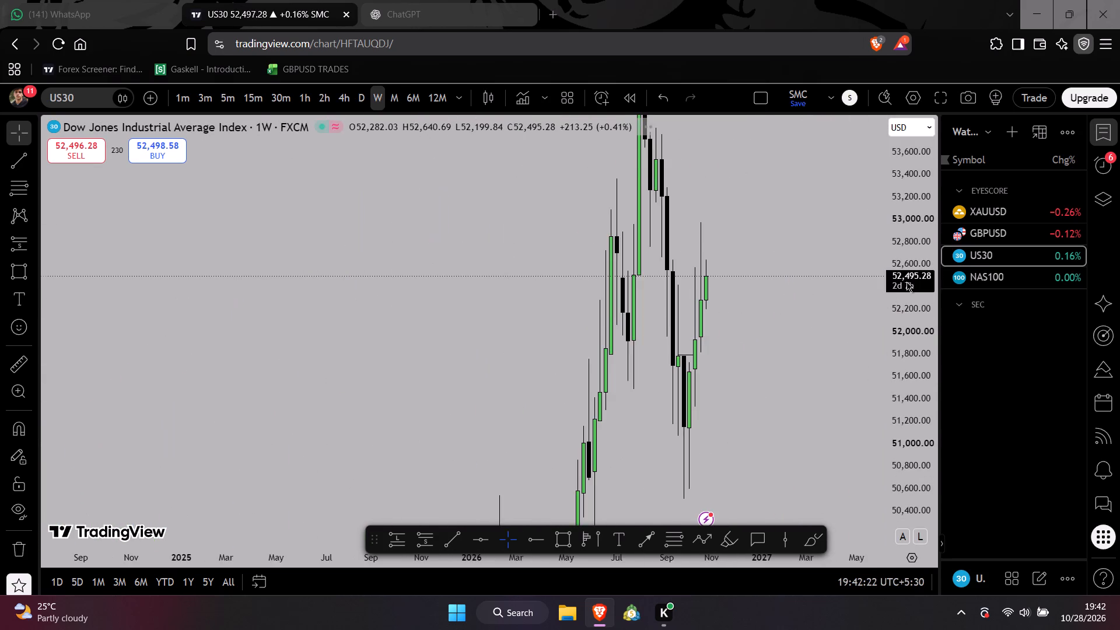
{"action": "scroll", "coordinate": [789, 337], "scroll_direction": "up", "scroll_amount": 7}
{"action": "scroll", "coordinate": [900, 302], "scroll_direction": "up", "scroll_amount": 9}
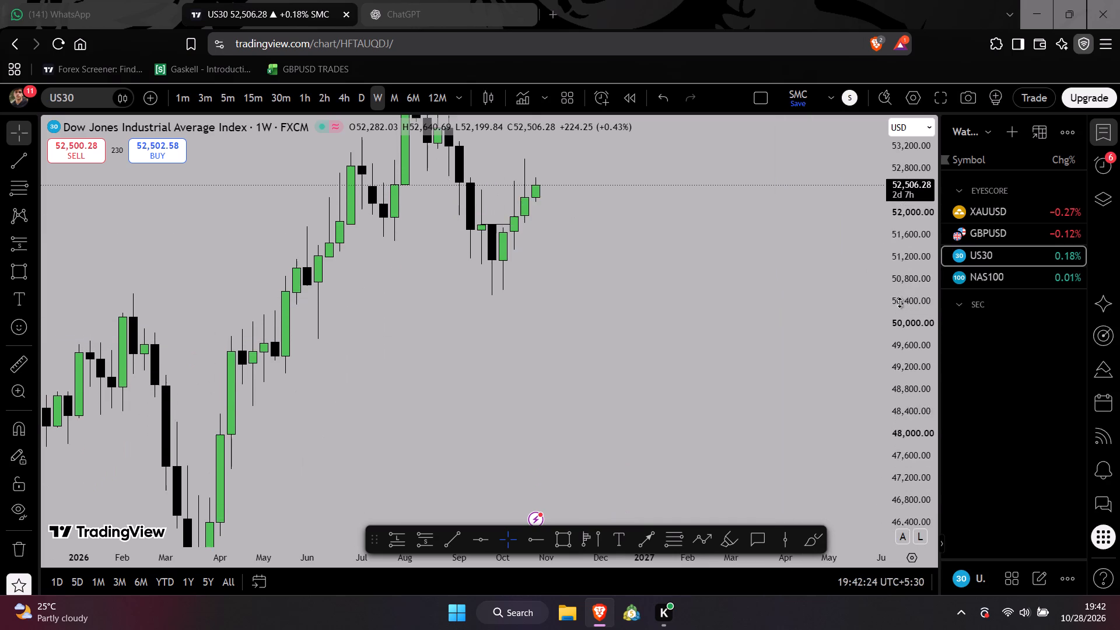
{"action": "scroll", "coordinate": [900, 302], "scroll_direction": "up", "scroll_amount": 3}
{"action": "left_click_drag", "start_coordinate": [674, 240], "coordinate": [762, 478]}
{"action": "right_click", "coordinate": [689, 368]}
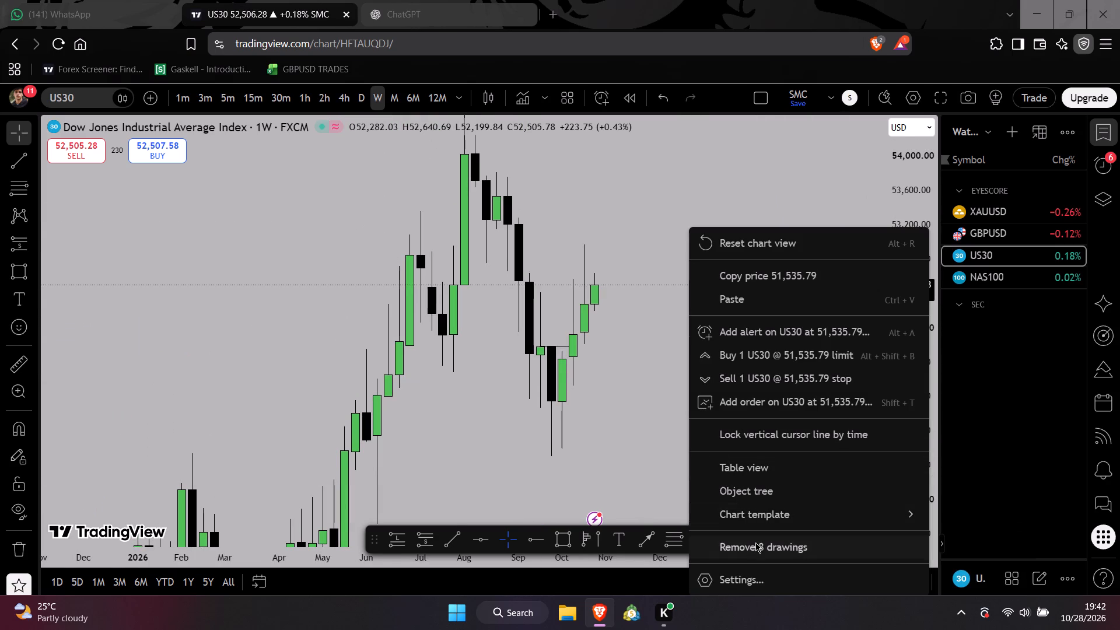
{"action": "left_click", "coordinate": [755, 542]}
Return US30 to the daily timeframe and examine the decline from August and the October recovery.
{"action": "scroll", "coordinate": [641, 376], "scroll_direction": "down", "scroll_amount": 4}
{"action": "left_click_drag", "start_coordinate": [747, 426], "coordinate": [748, 411]}
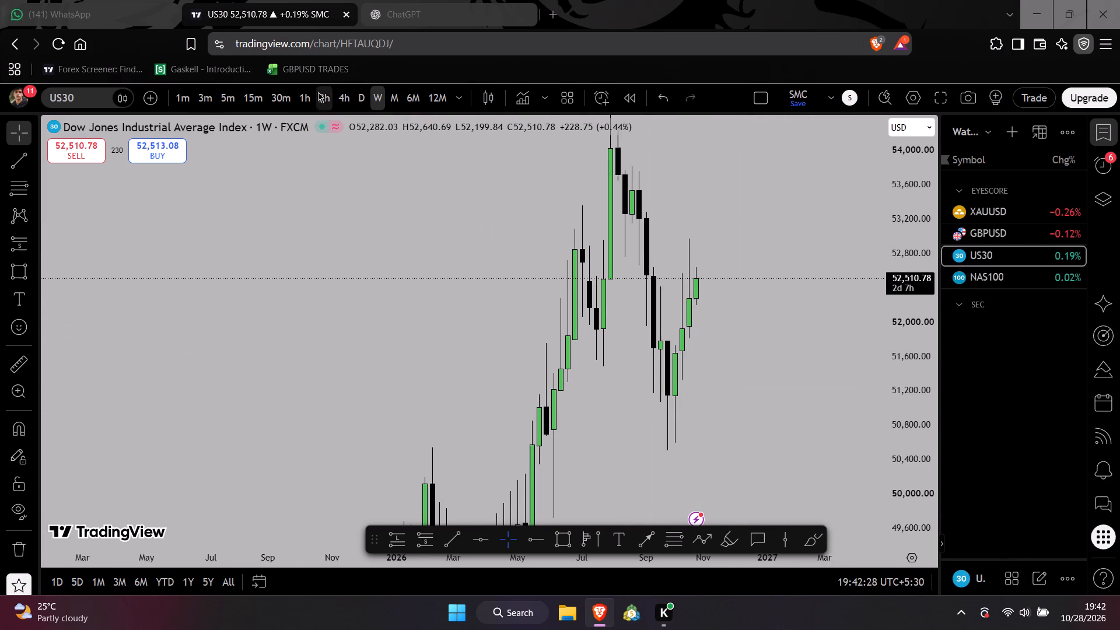
{"action": "left_click", "coordinate": [370, 102]}
{"action": "left_click", "coordinate": [360, 103]}
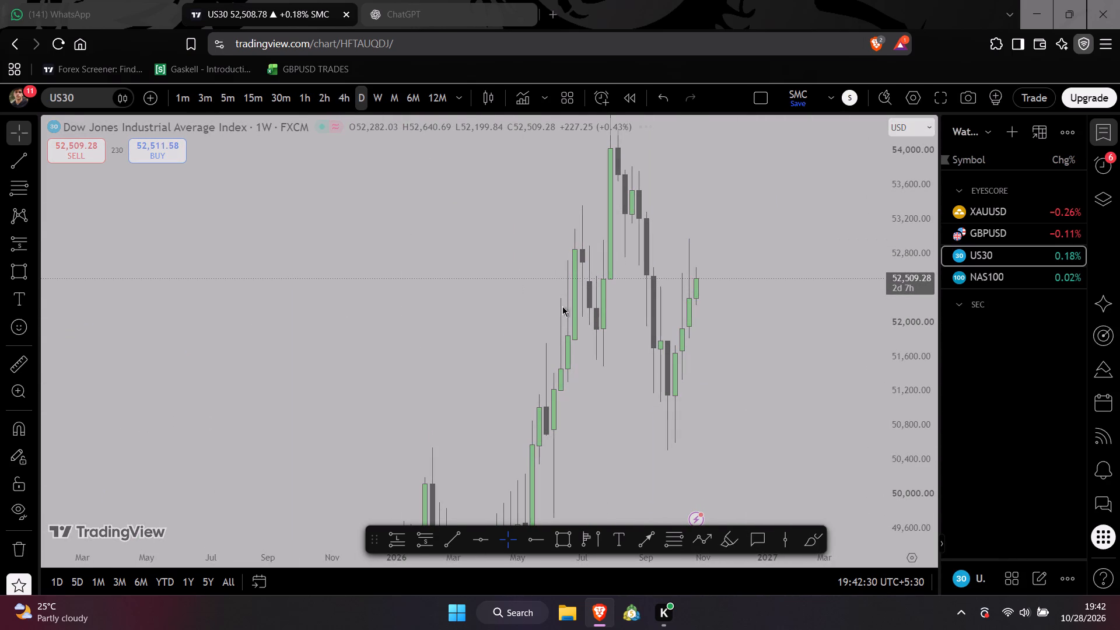
{"action": "scroll", "coordinate": [569, 306], "scroll_direction": "up", "scroll_amount": 3}
{"action": "scroll", "coordinate": [606, 311], "scroll_direction": "down", "scroll_amount": 4}
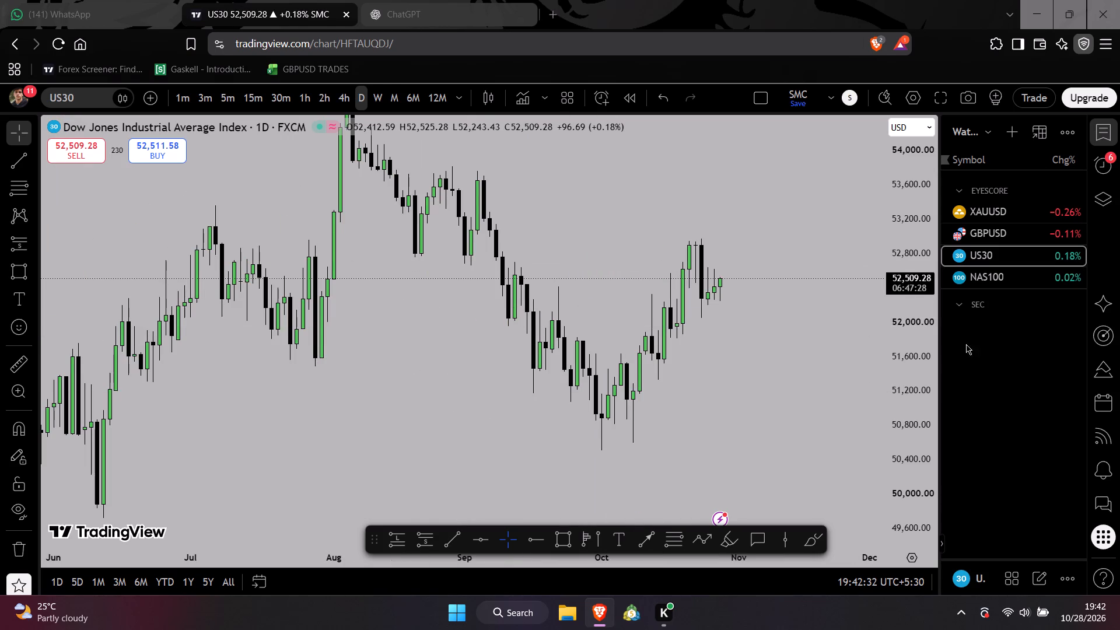
{"action": "scroll", "coordinate": [914, 341], "scroll_direction": "up", "scroll_amount": 5}
{"action": "scroll", "coordinate": [854, 365], "scroll_direction": "down", "scroll_amount": 3}
{"action": "left_click_drag", "start_coordinate": [789, 356], "coordinate": [780, 367]}
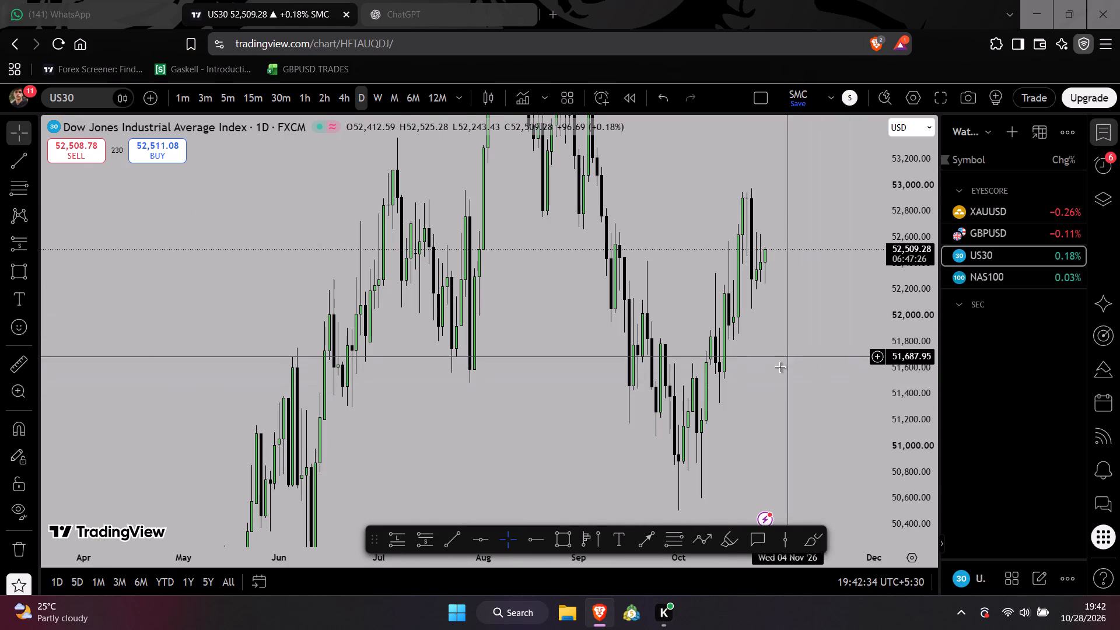
{"action": "left_click_drag", "start_coordinate": [780, 367], "coordinate": [749, 411]}
{"action": "scroll", "coordinate": [748, 412], "scroll_direction": "up", "scroll_amount": 2}
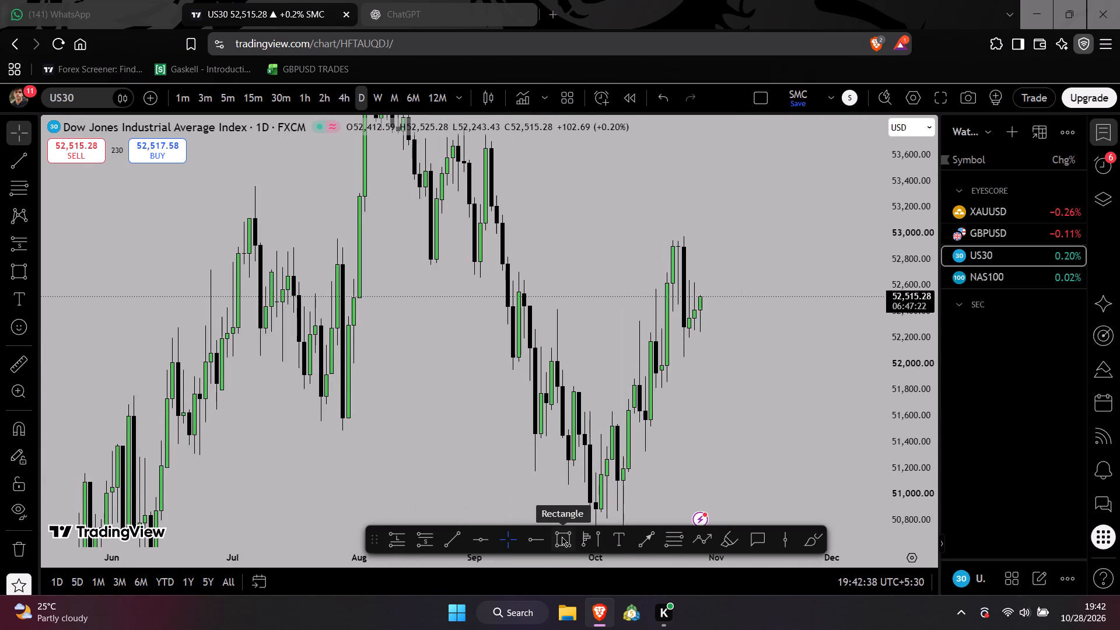
Draw a horizontal trend line at about 51,777 from the late-September swing high to mid-October on the US30 daily chart.
{"action": "left_click", "coordinate": [461, 531]}
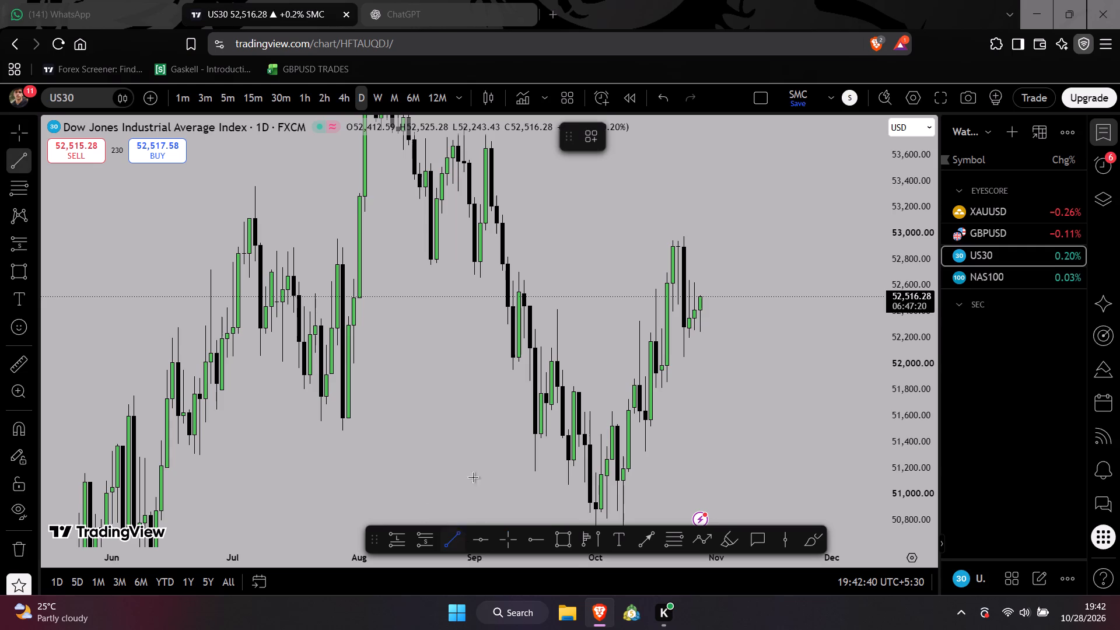
{"action": "left_click", "coordinate": [576, 393]}
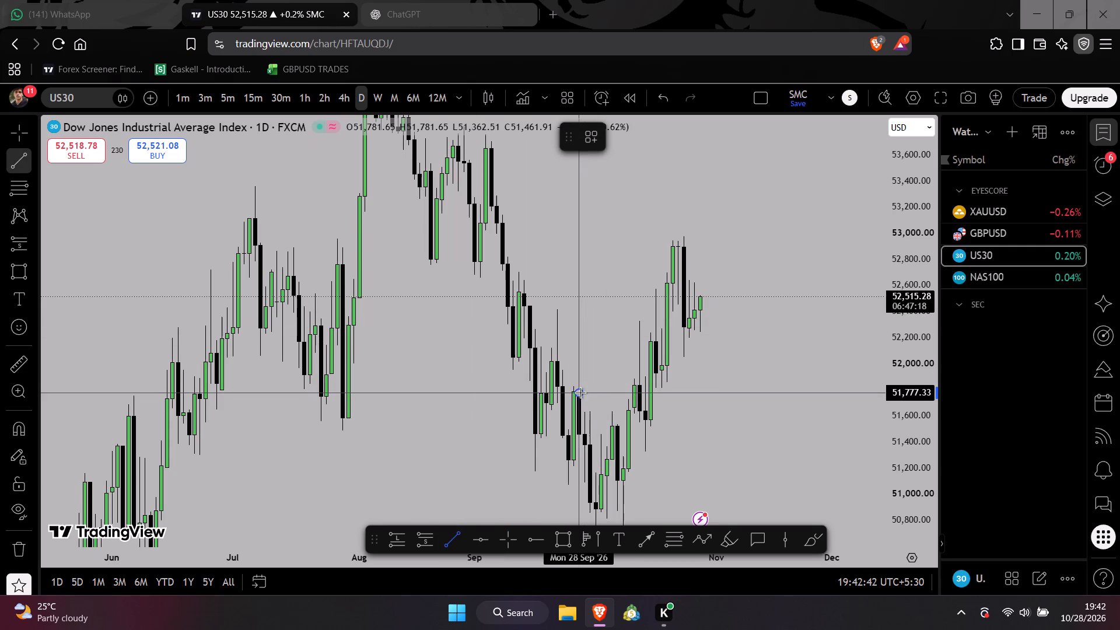
{"action": "left_click", "coordinate": [654, 399], "text": "shift"}
{"action": "left_click", "coordinate": [729, 405], "text": "shift"}
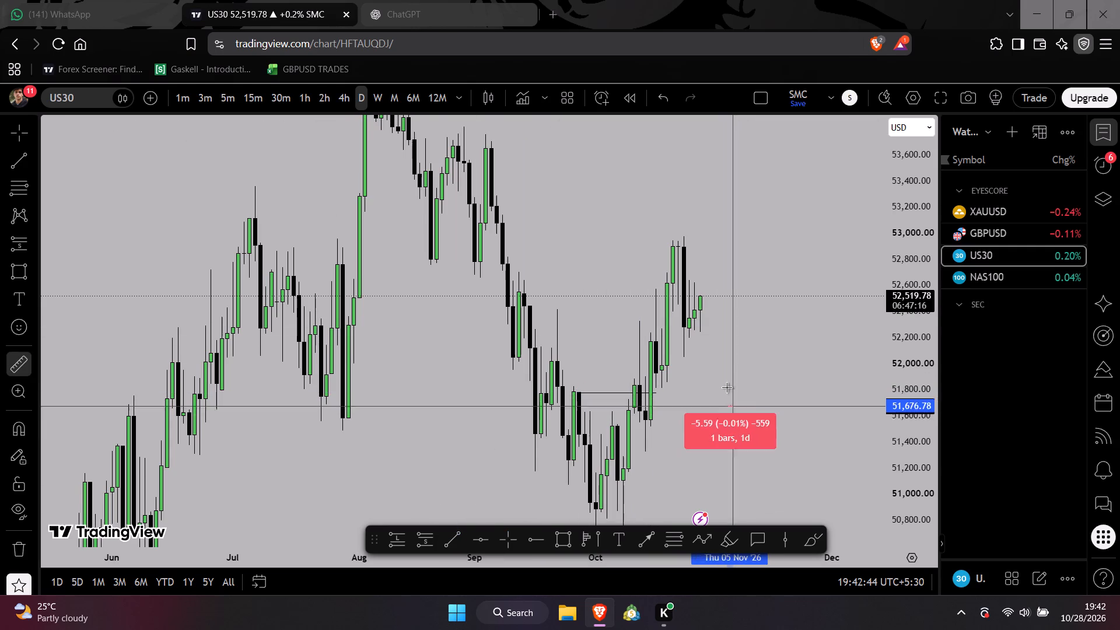
{"action": "double_click", "coordinate": [727, 387]}
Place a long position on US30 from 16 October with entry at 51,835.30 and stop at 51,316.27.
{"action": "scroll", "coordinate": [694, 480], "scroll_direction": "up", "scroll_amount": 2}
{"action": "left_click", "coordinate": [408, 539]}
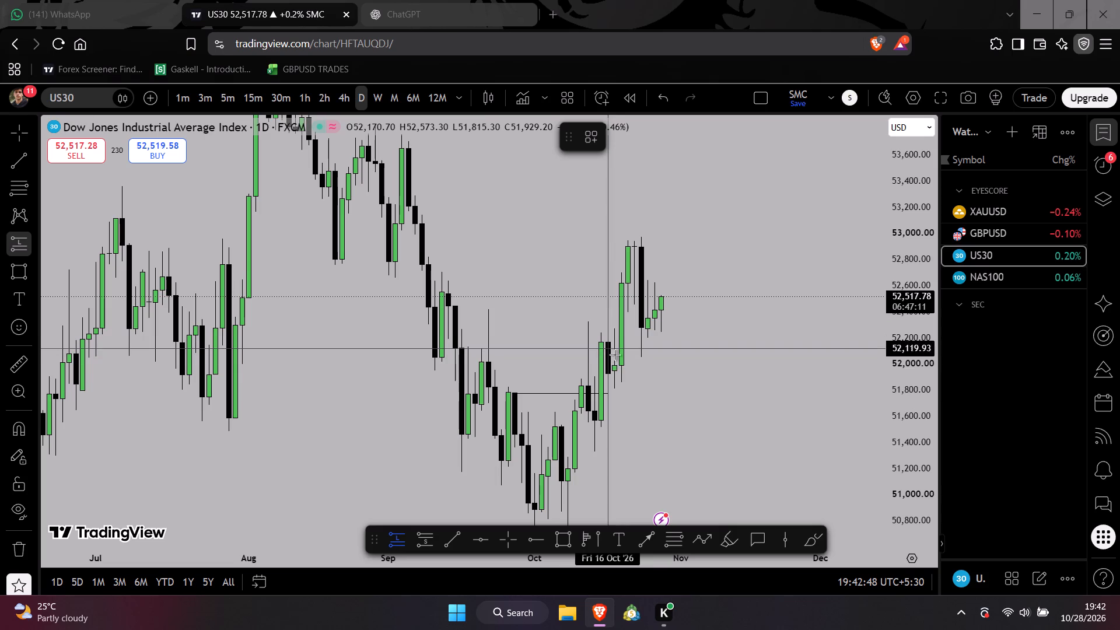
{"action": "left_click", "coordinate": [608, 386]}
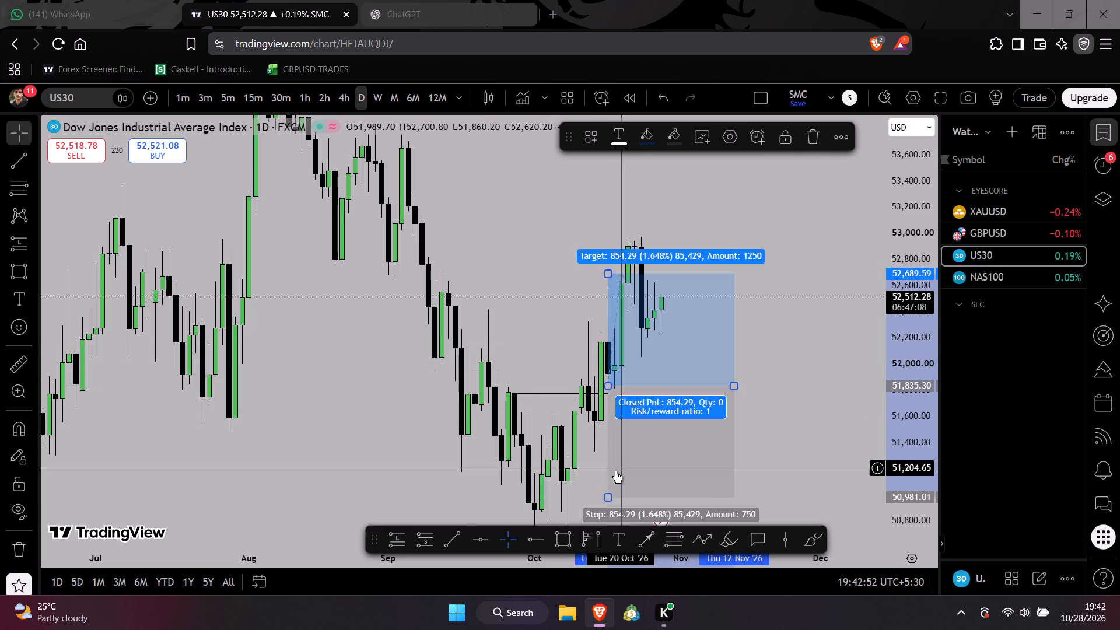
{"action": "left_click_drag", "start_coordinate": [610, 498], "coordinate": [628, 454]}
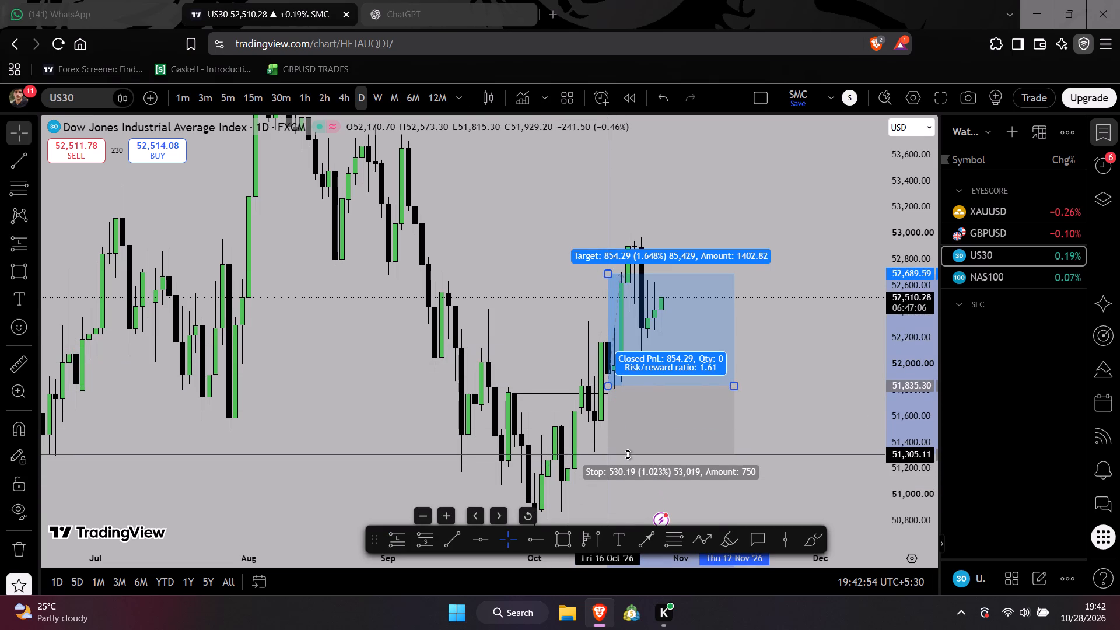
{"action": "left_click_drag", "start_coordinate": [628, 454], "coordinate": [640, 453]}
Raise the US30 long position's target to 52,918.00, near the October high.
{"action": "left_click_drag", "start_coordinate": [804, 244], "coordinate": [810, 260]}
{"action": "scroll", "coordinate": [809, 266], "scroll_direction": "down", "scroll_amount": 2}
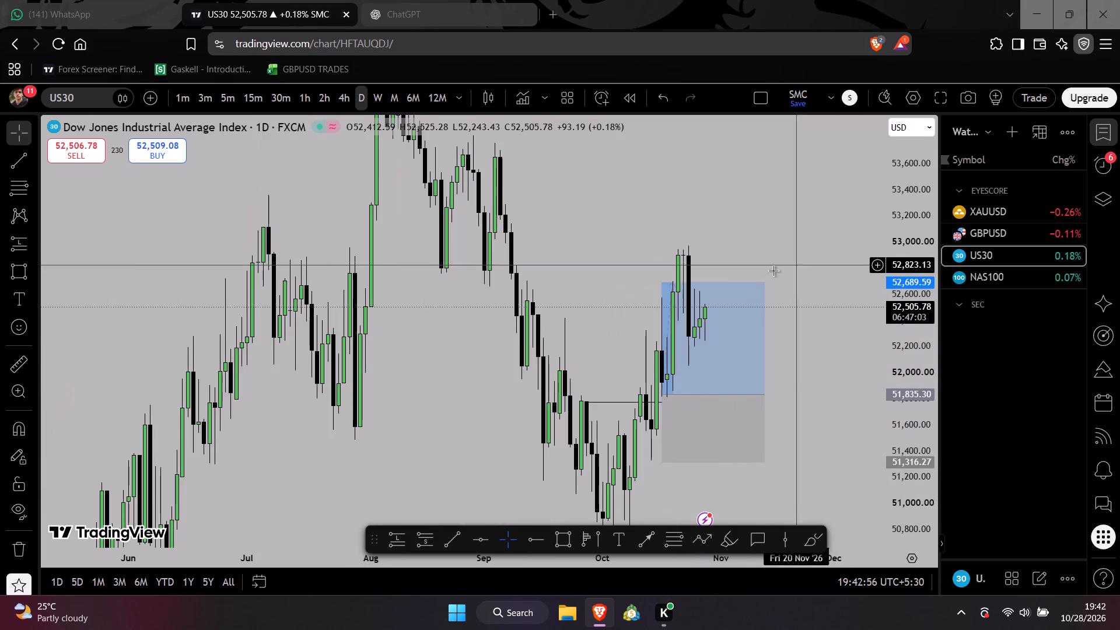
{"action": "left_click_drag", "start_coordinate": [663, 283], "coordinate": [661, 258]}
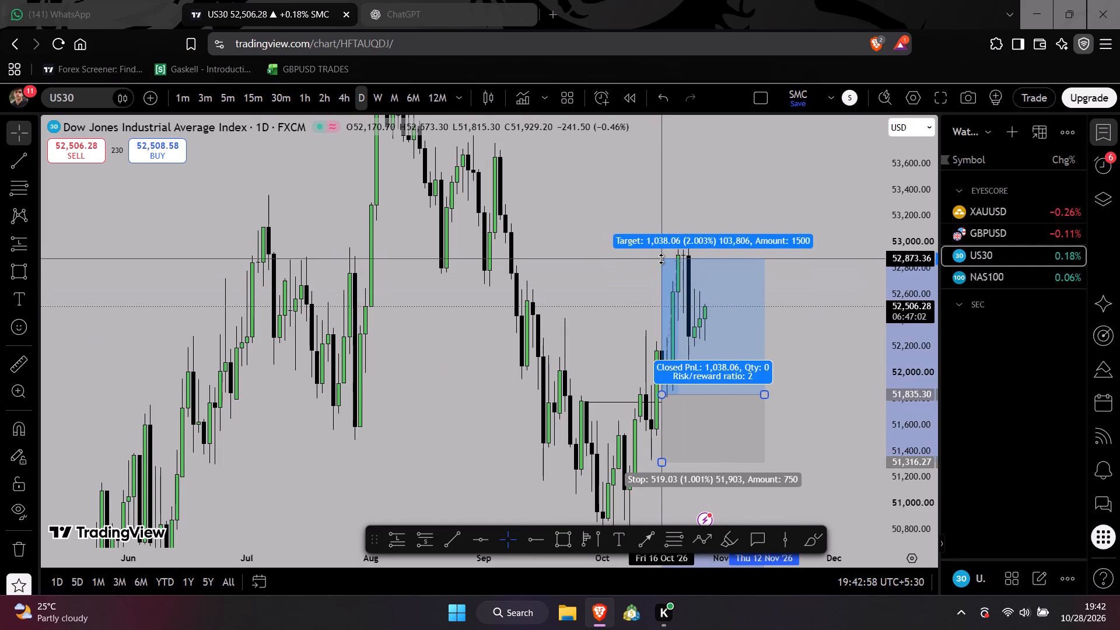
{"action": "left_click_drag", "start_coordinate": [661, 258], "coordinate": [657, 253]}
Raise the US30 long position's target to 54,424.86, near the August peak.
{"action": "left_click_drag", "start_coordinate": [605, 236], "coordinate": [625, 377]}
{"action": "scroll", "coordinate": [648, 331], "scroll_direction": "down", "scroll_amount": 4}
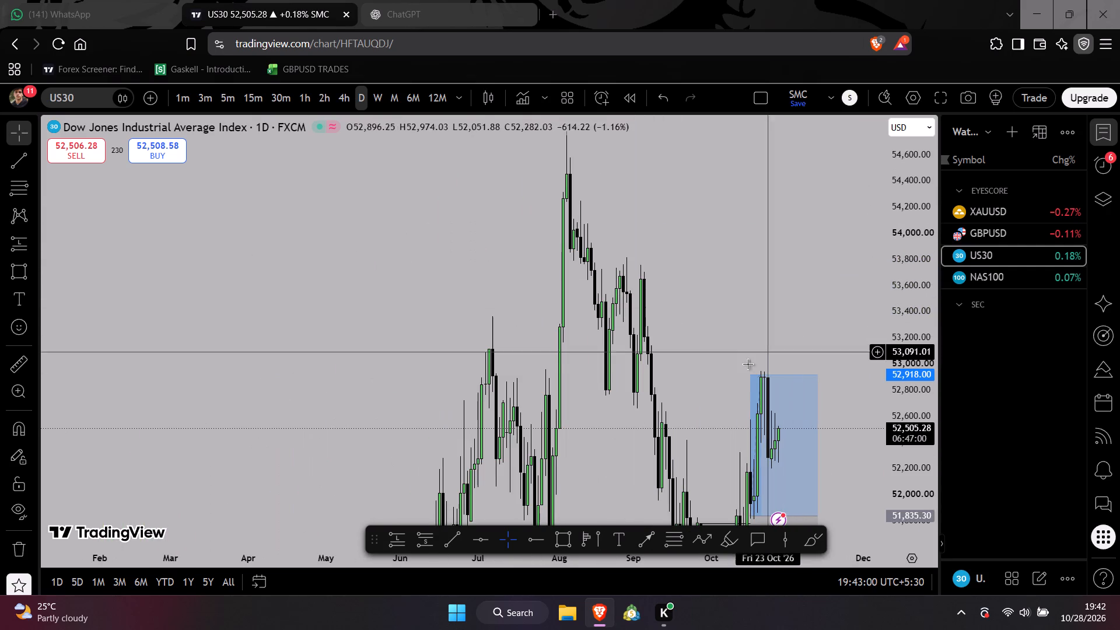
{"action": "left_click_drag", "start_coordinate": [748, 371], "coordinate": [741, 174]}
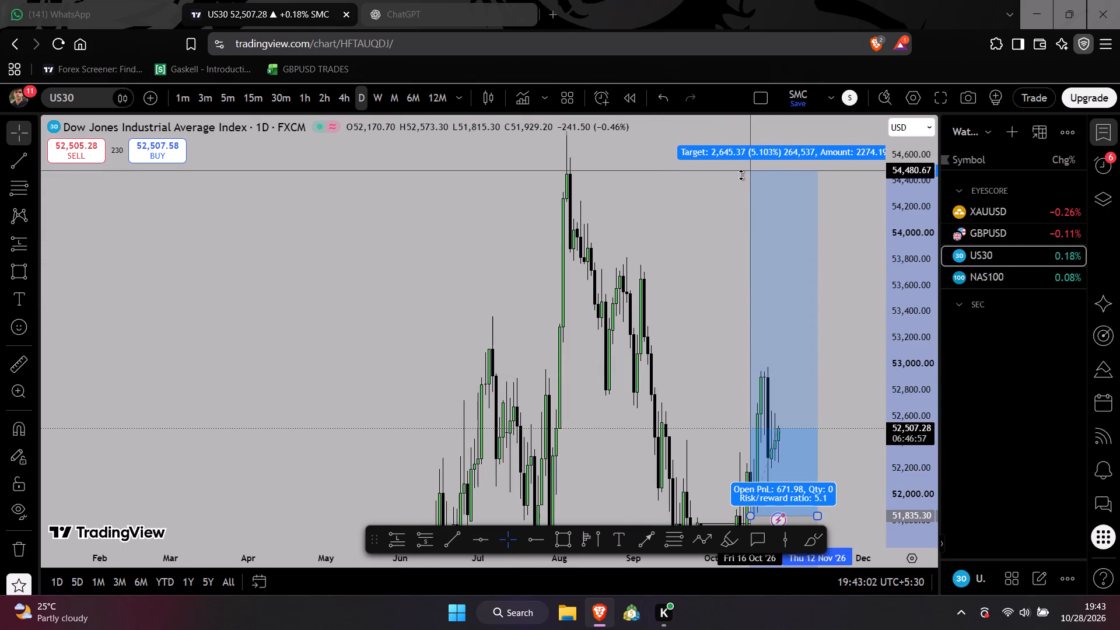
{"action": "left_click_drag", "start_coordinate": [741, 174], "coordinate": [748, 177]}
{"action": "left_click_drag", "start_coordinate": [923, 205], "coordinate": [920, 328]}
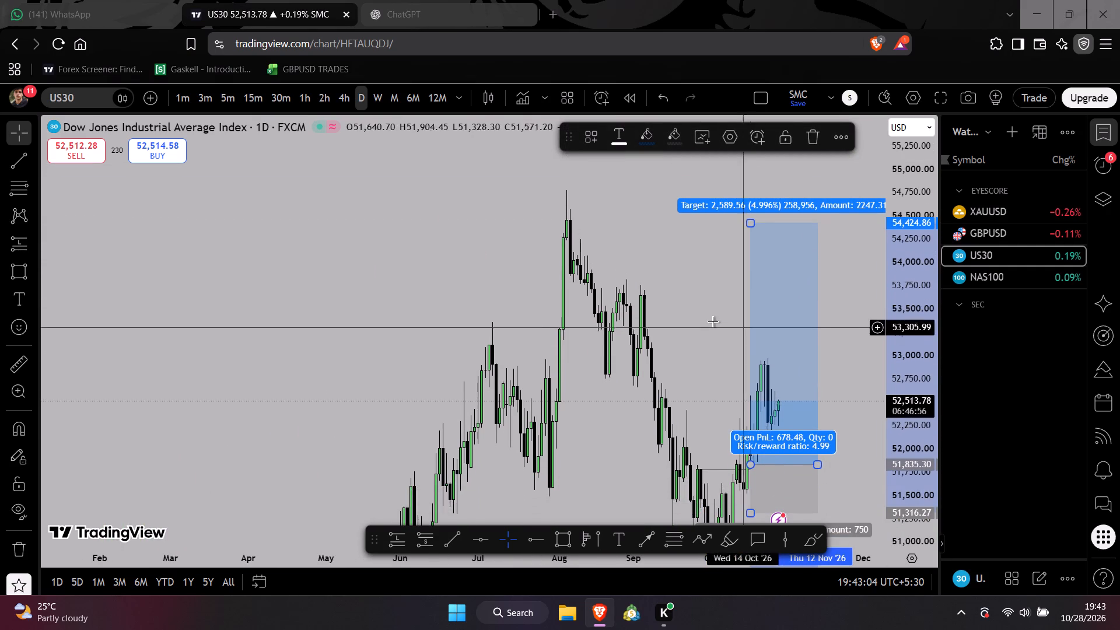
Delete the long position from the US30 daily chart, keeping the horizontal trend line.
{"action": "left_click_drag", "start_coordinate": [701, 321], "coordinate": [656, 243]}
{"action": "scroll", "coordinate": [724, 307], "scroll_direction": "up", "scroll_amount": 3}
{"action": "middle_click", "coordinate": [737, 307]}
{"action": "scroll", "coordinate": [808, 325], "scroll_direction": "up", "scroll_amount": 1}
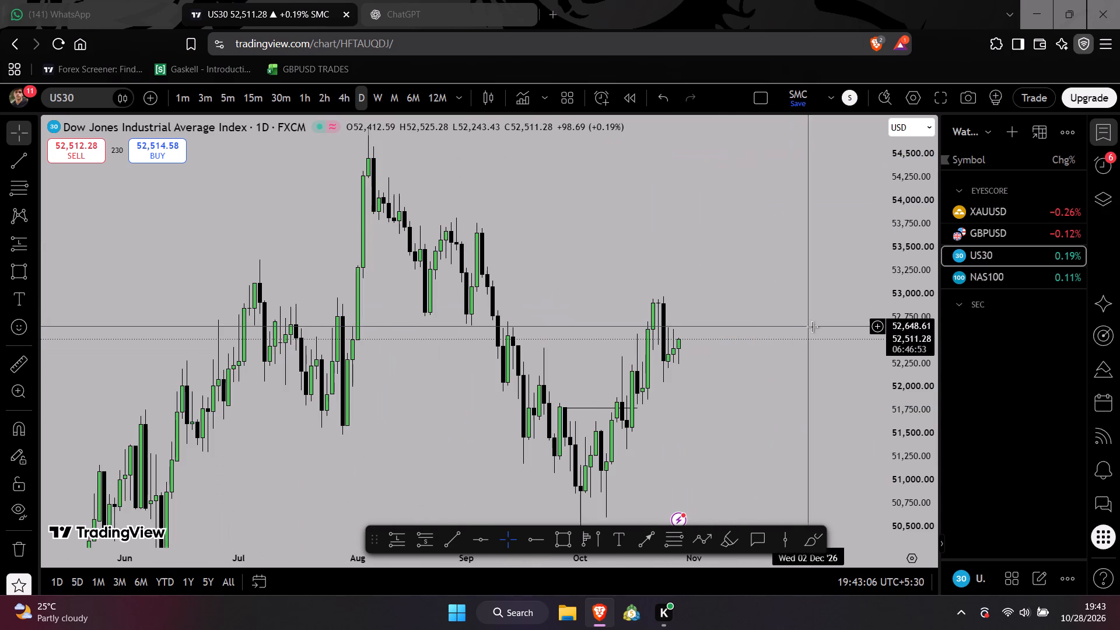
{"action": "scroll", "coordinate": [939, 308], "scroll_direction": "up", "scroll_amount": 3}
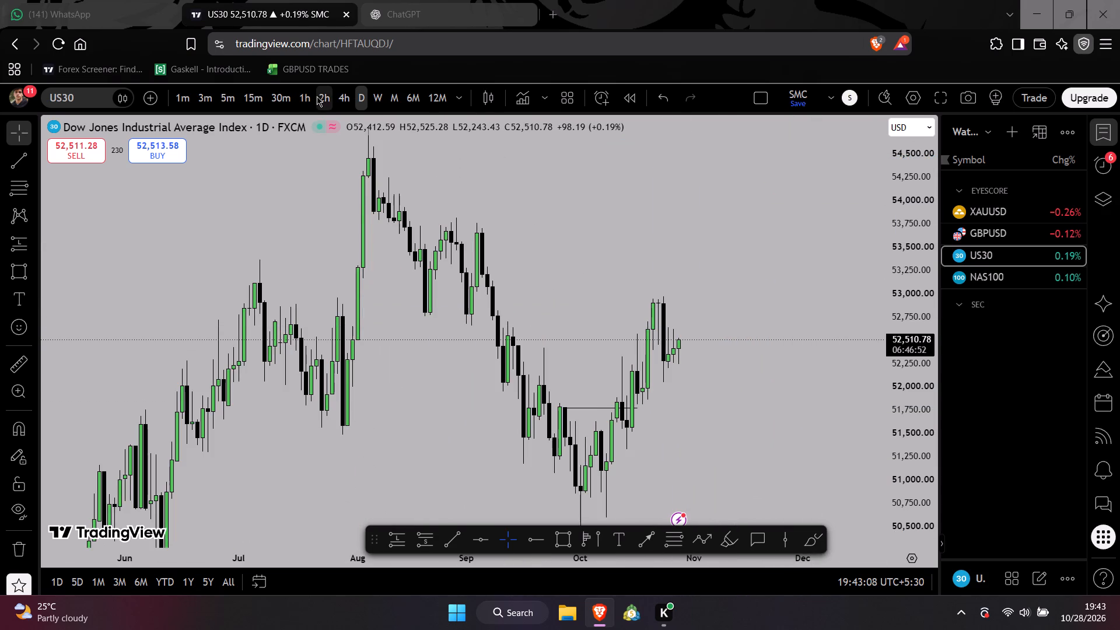
Switch US30 to the 1-hour timeframe and examine mid-October price action around the horizontal trend line.
{"action": "left_click", "coordinate": [310, 98]}
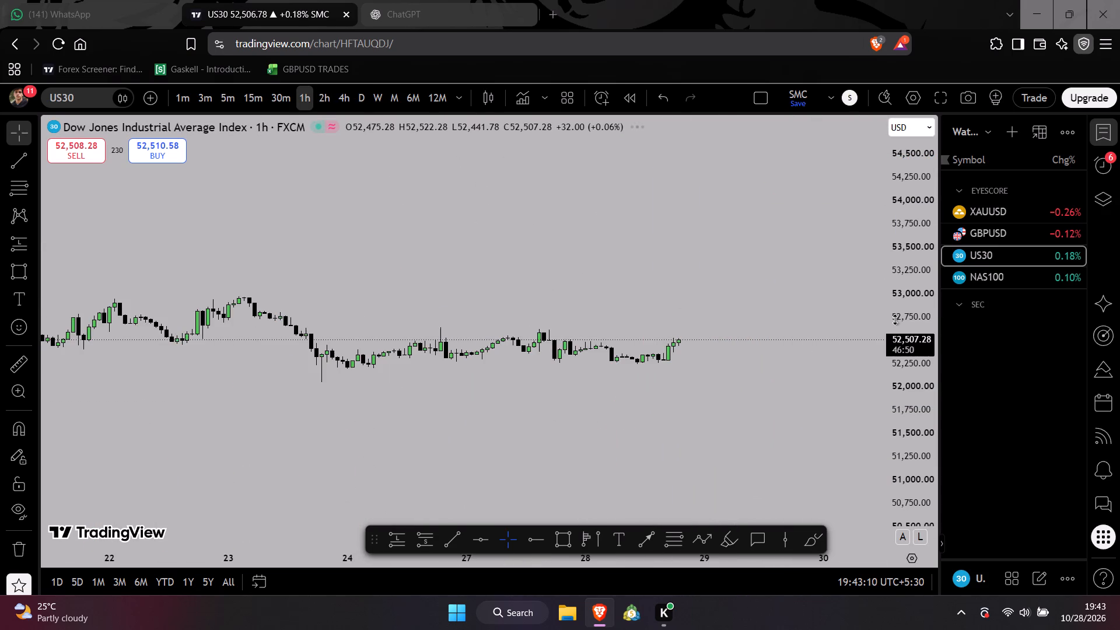
{"action": "double_click", "coordinate": [895, 318]}
{"action": "scroll", "coordinate": [827, 314], "scroll_direction": "down", "scroll_amount": 6}
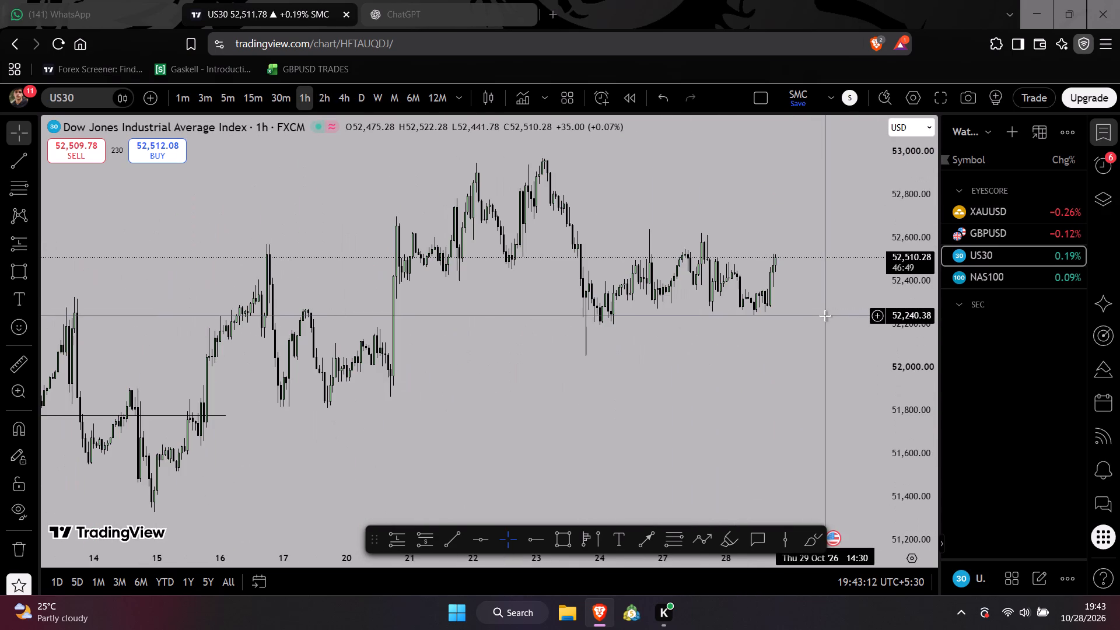
{"action": "scroll", "coordinate": [825, 316], "scroll_direction": "down", "scroll_amount": 4}
{"action": "left_click_drag", "start_coordinate": [601, 434], "coordinate": [896, 391]}
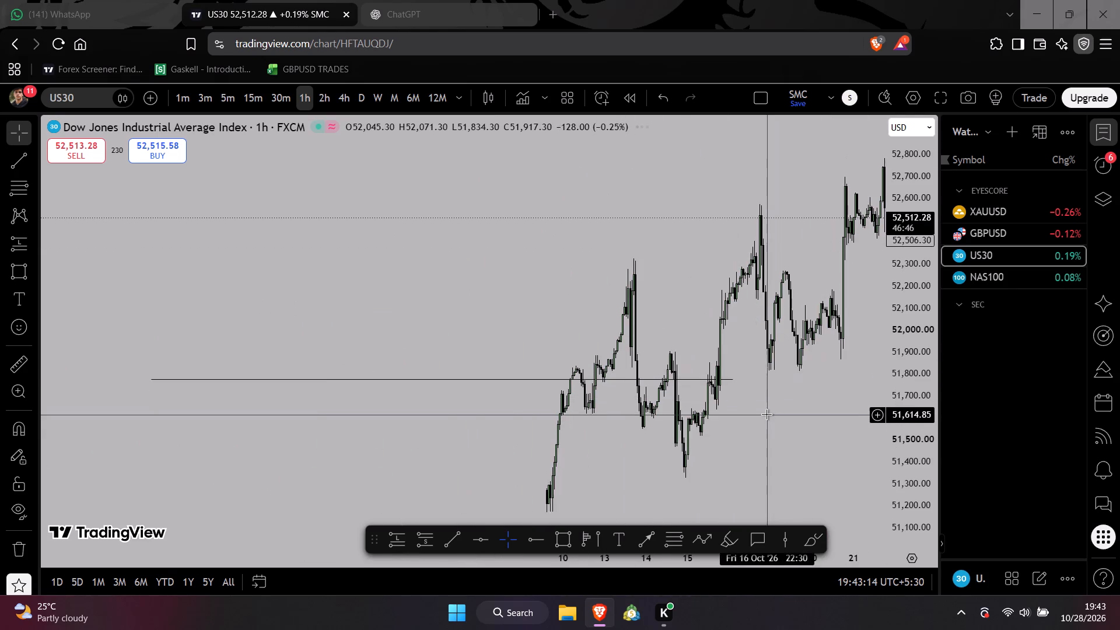
{"action": "scroll", "coordinate": [766, 414], "scroll_direction": "up", "scroll_amount": 6}
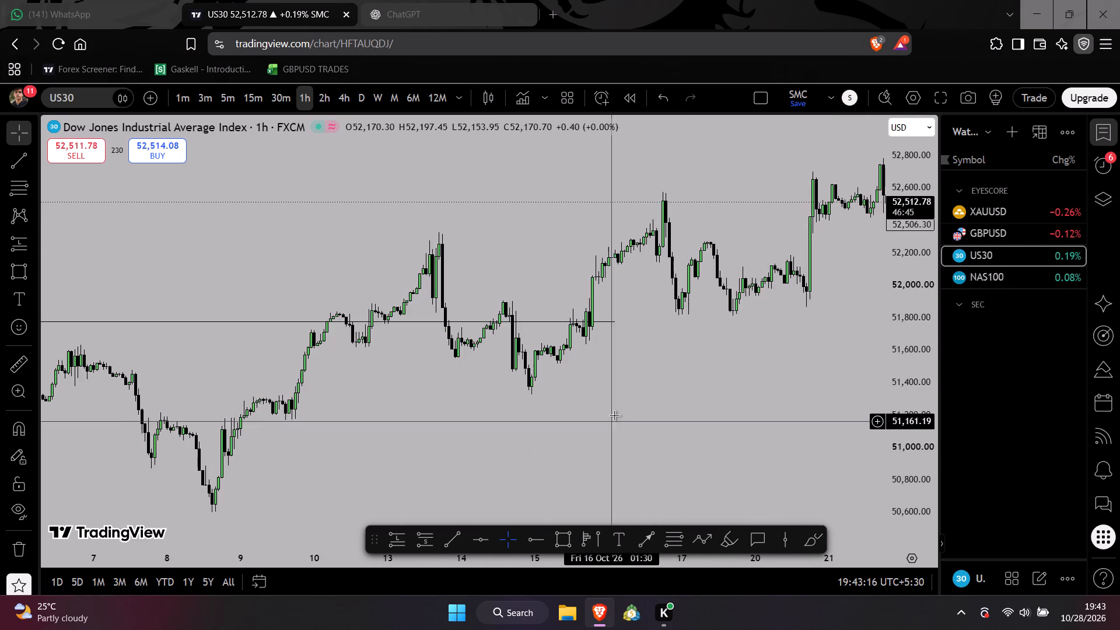
{"action": "scroll", "coordinate": [617, 413], "scroll_direction": "down", "scroll_amount": 10}
{"action": "scroll", "coordinate": [712, 380], "scroll_direction": "up", "scroll_amount": 6}
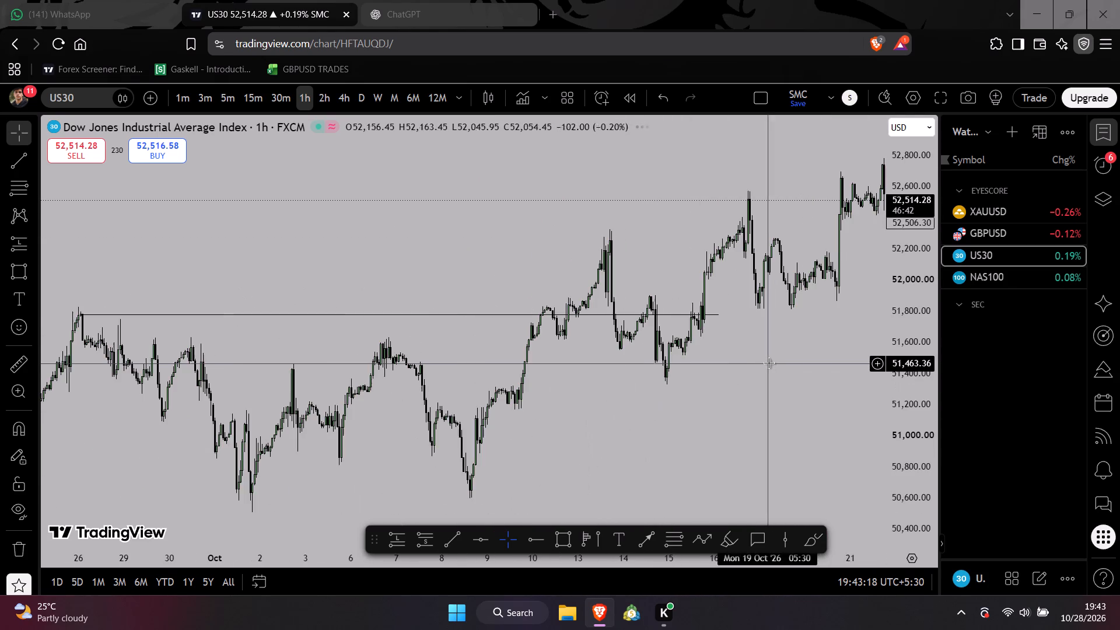
{"action": "scroll", "coordinate": [906, 333], "scroll_direction": "up", "scroll_amount": 20}
{"action": "scroll", "coordinate": [906, 333], "scroll_direction": "up", "scroll_amount": 1}
{"action": "left_click_drag", "start_coordinate": [425, 342], "coordinate": [535, 372]}
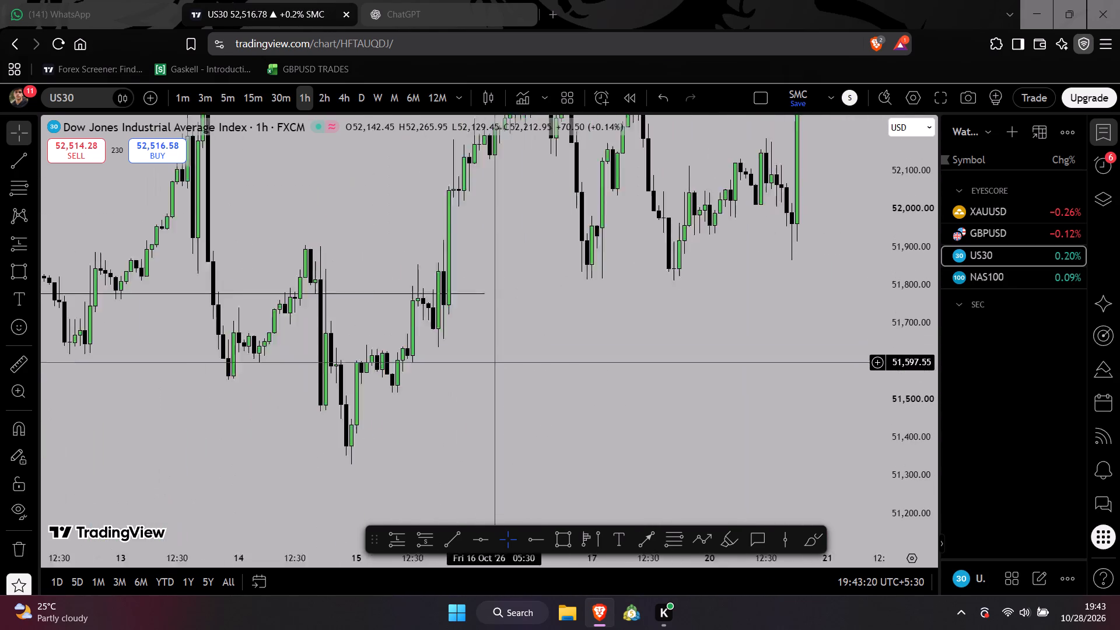
{"action": "left_click_drag", "start_coordinate": [535, 372], "coordinate": [671, 384]}
{"action": "scroll", "coordinate": [688, 386], "scroll_direction": "up", "scroll_amount": 2}
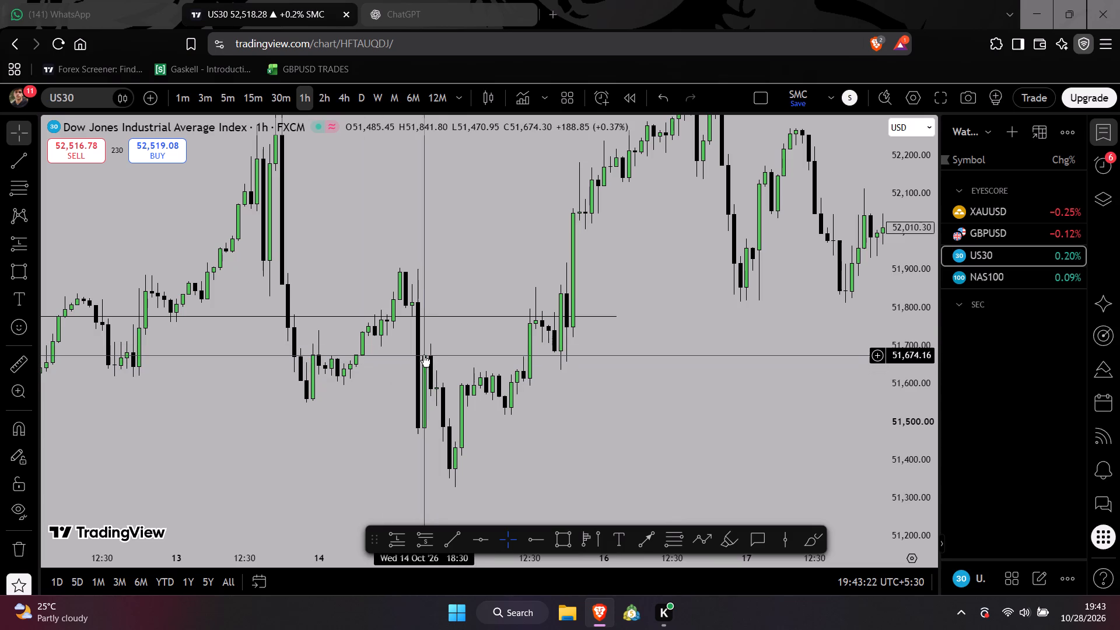
{"action": "left_click_drag", "start_coordinate": [626, 349], "coordinate": [618, 380]}
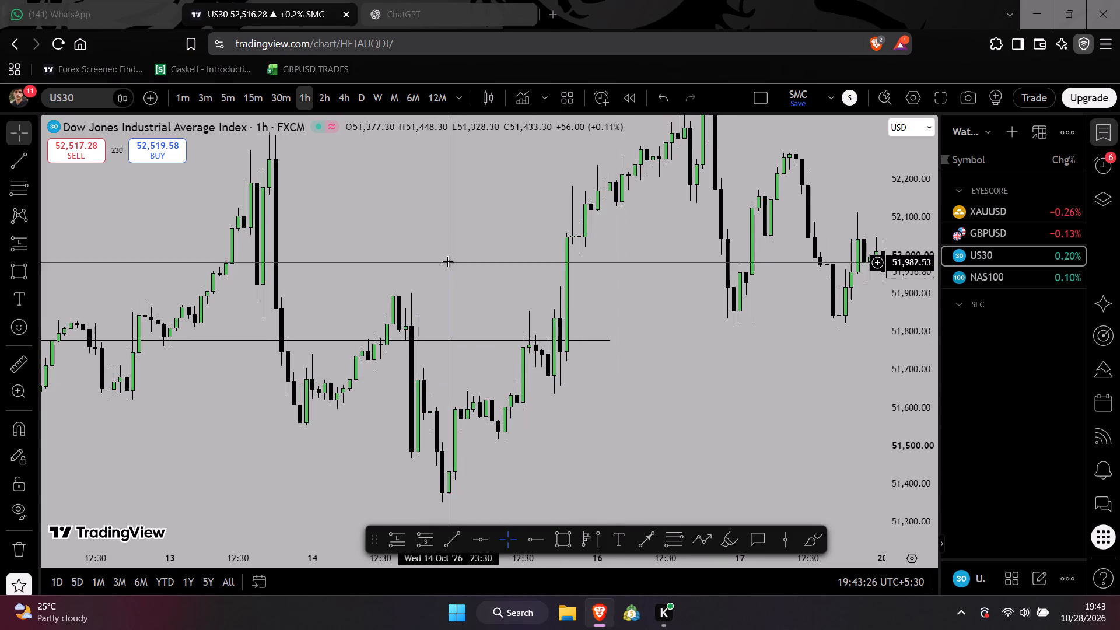
Examine US30's 1-hour price action from 16 October up to the latest candles on 28 October.
{"action": "left_click_drag", "start_coordinate": [439, 268], "coordinate": [195, 400]}
{"action": "scroll", "coordinate": [457, 377], "scroll_direction": "down", "scroll_amount": 2}
{"action": "left_click_drag", "start_coordinate": [780, 356], "coordinate": [431, 498]}
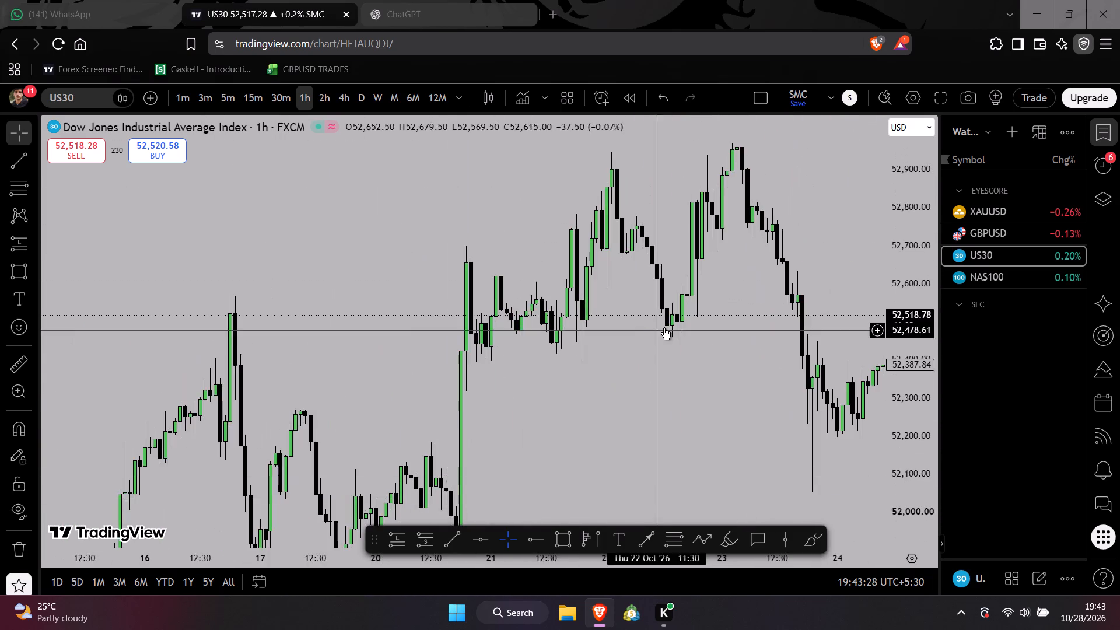
{"action": "left_click_drag", "start_coordinate": [664, 328], "coordinate": [369, 254]}
{"action": "left_click_drag", "start_coordinate": [700, 294], "coordinate": [37, 382]}
{"action": "scroll", "coordinate": [175, 362], "scroll_direction": "down", "scroll_amount": 5}
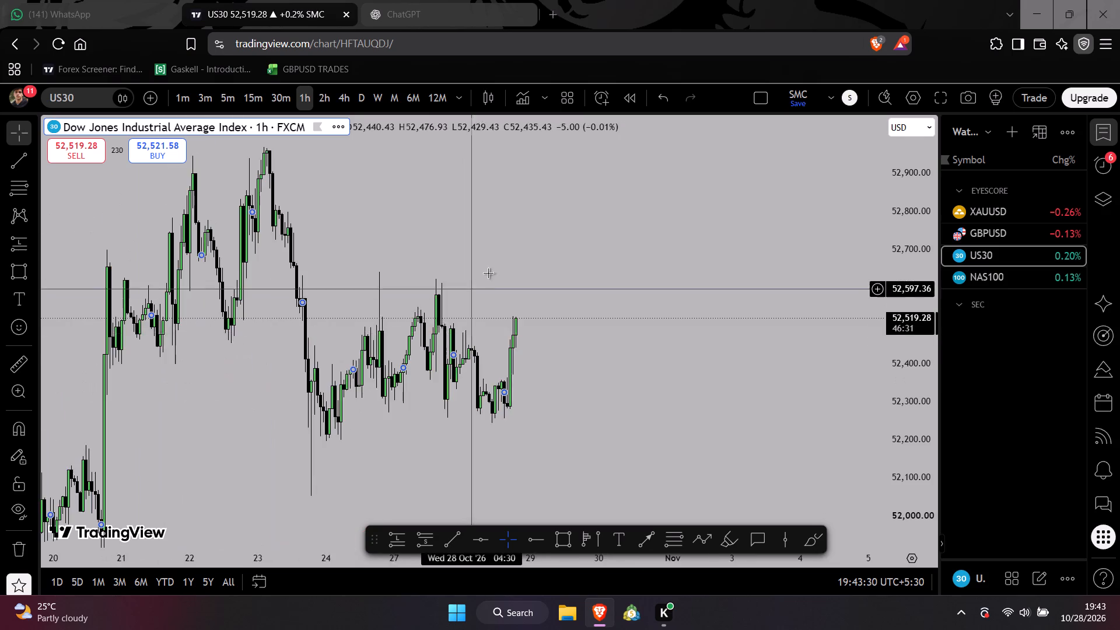
{"action": "scroll", "coordinate": [496, 270], "scroll_direction": "up", "scroll_amount": 2}
Switch to GBPUSD on the 15-minute timeframe and examine the latest price action on 28 October.
{"action": "left_click", "coordinate": [977, 230]}
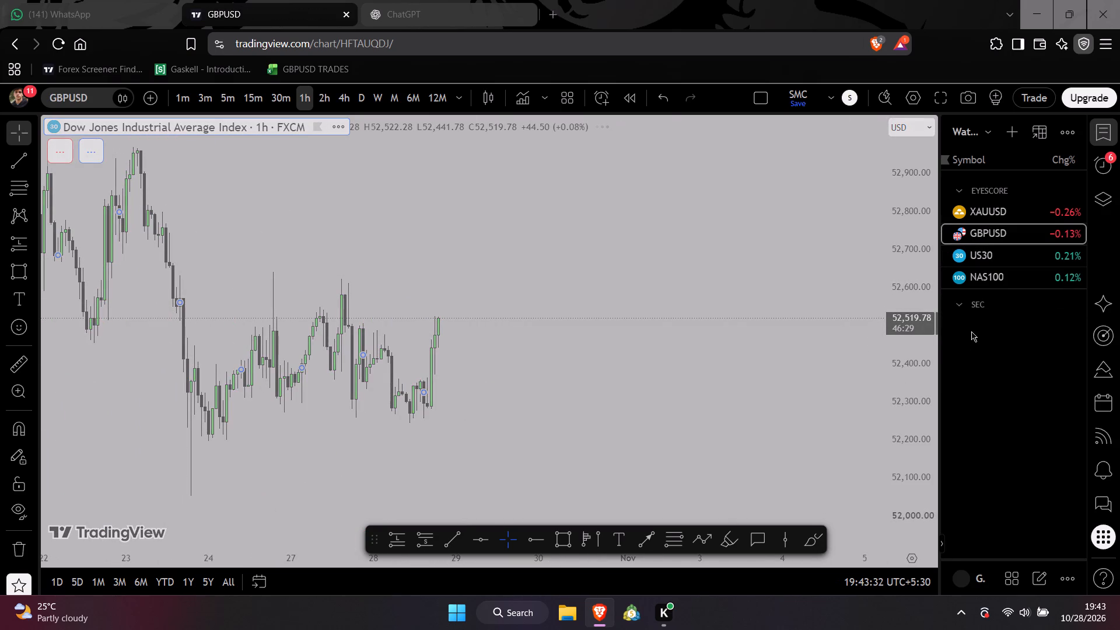
{"action": "left_click", "coordinate": [244, 100]}
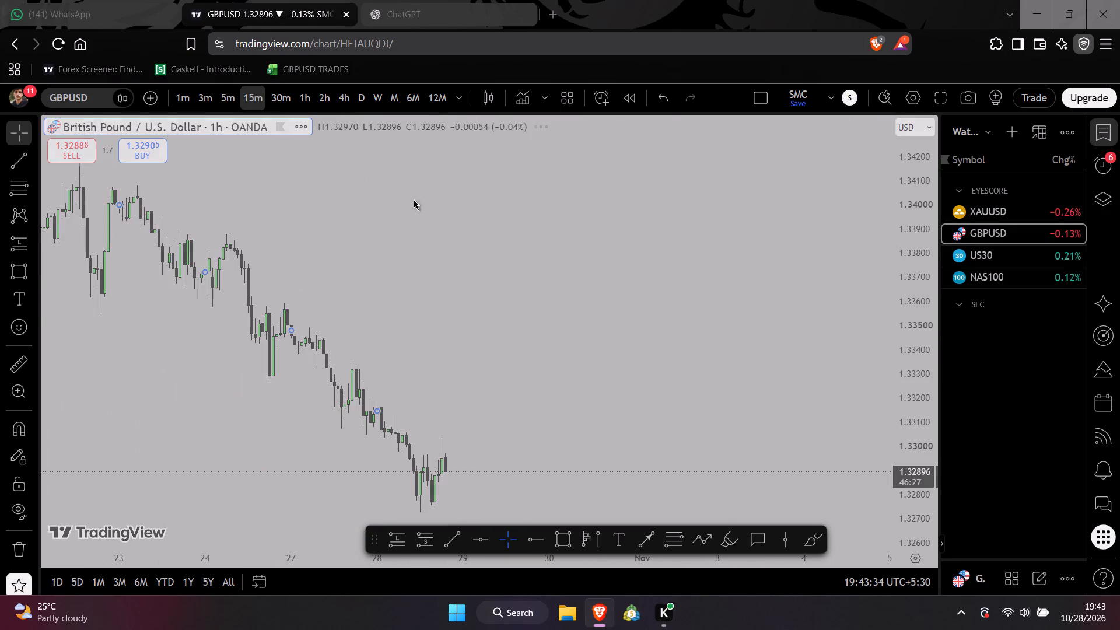
{"action": "scroll", "coordinate": [614, 296], "scroll_direction": "down", "scroll_amount": 4}
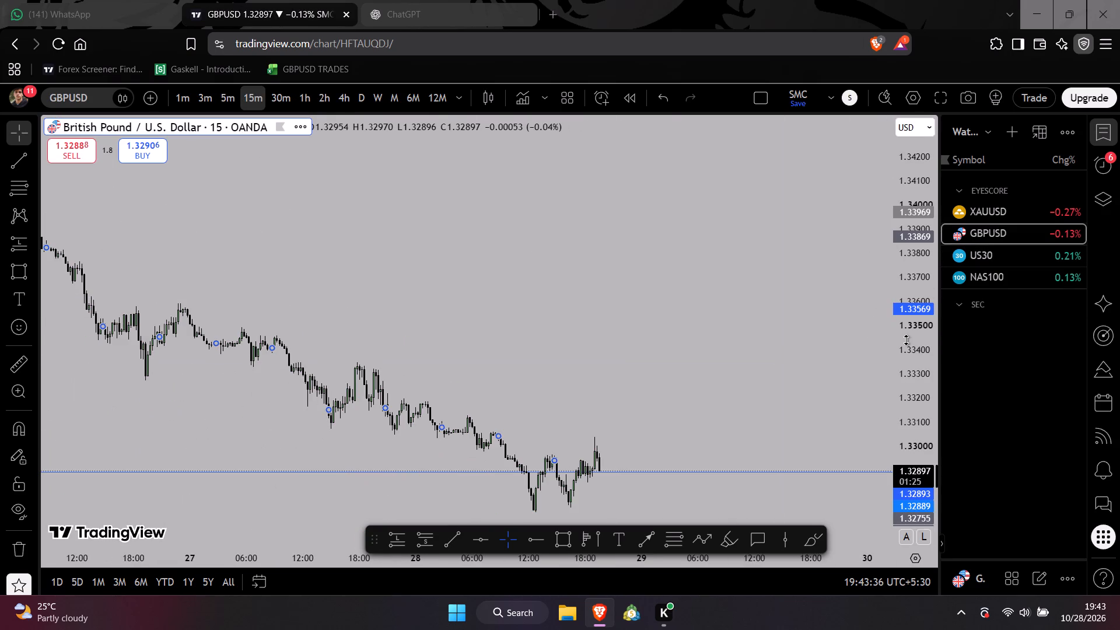
{"action": "scroll", "coordinate": [906, 337], "scroll_direction": "up", "scroll_amount": 6}
{"action": "left_click_drag", "start_coordinate": [612, 427], "coordinate": [687, 229]}
{"action": "scroll", "coordinate": [695, 302], "scroll_direction": "up", "scroll_amount": 4}
{"action": "left_click_drag", "start_coordinate": [676, 303], "coordinate": [732, 311]}
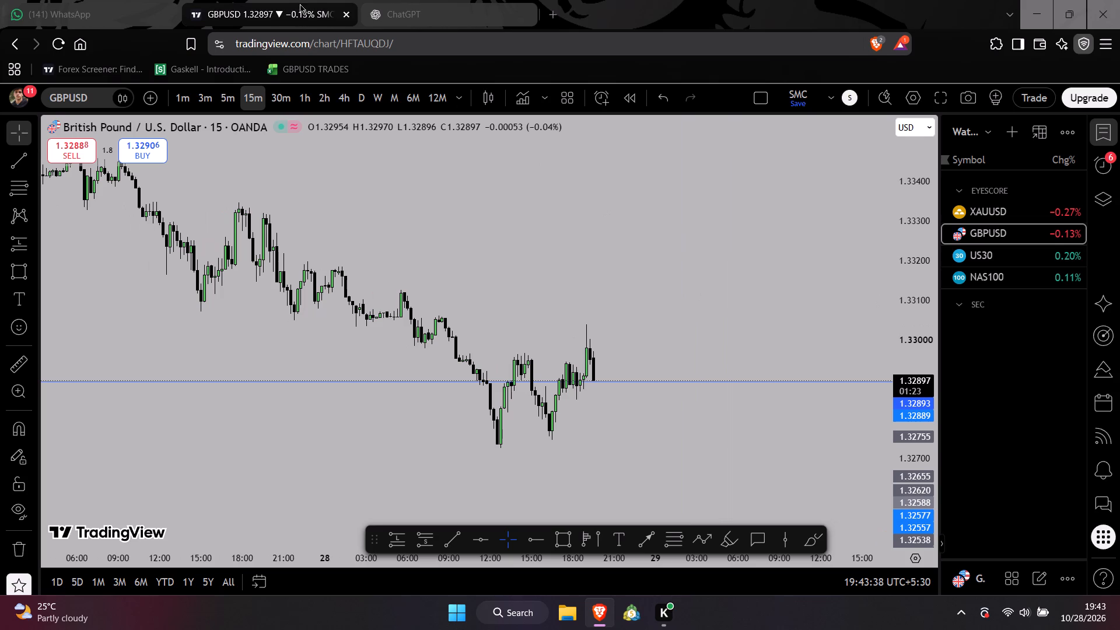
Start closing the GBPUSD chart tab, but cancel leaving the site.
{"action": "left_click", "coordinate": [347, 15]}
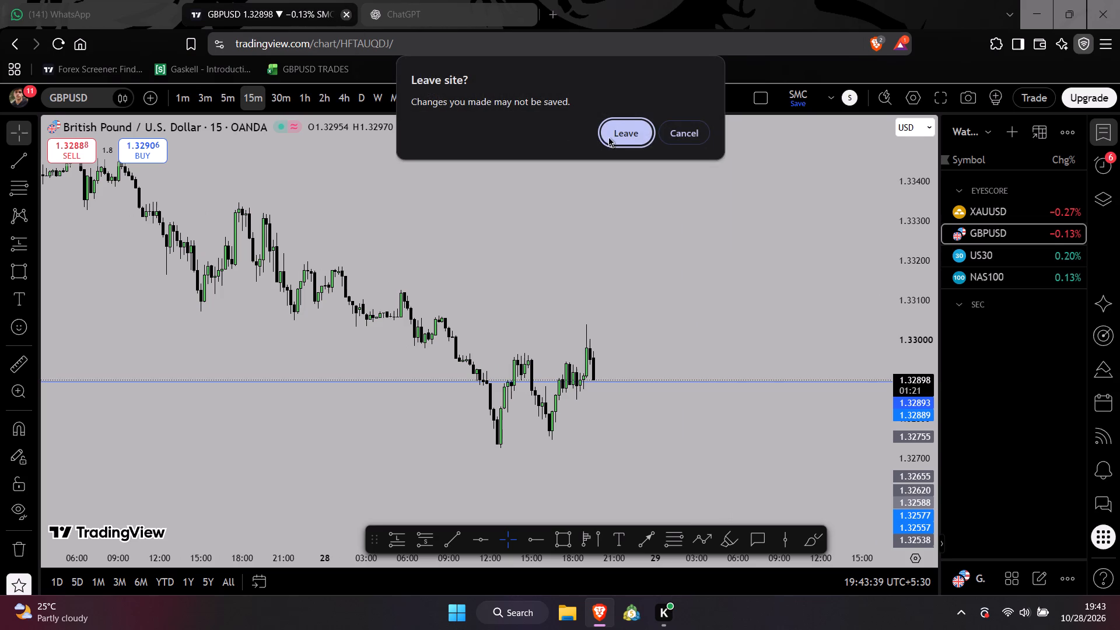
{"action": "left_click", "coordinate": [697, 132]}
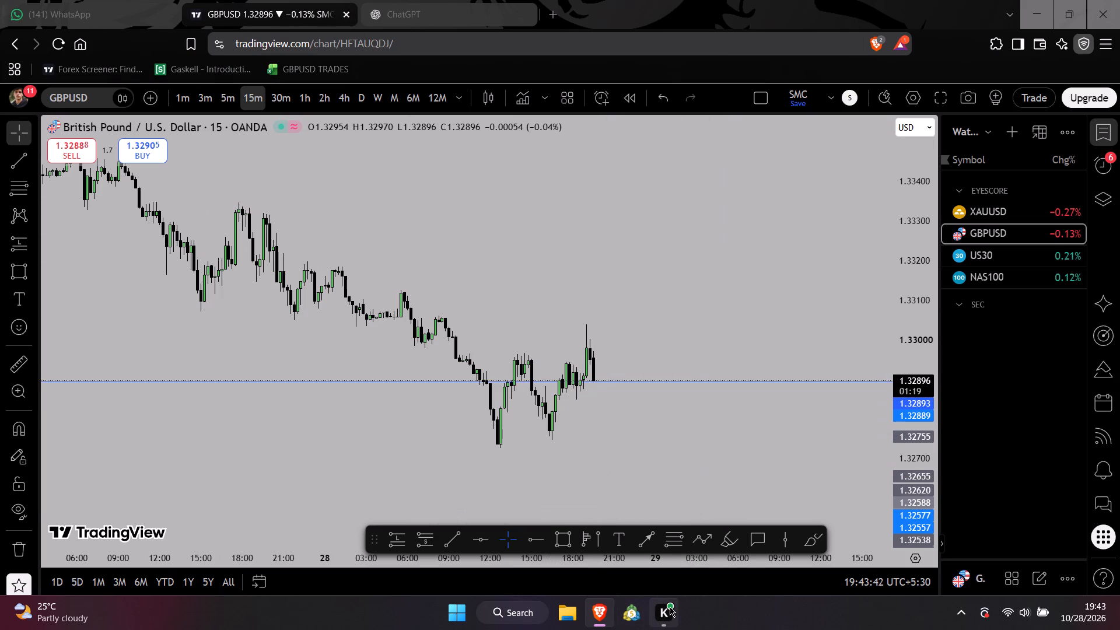